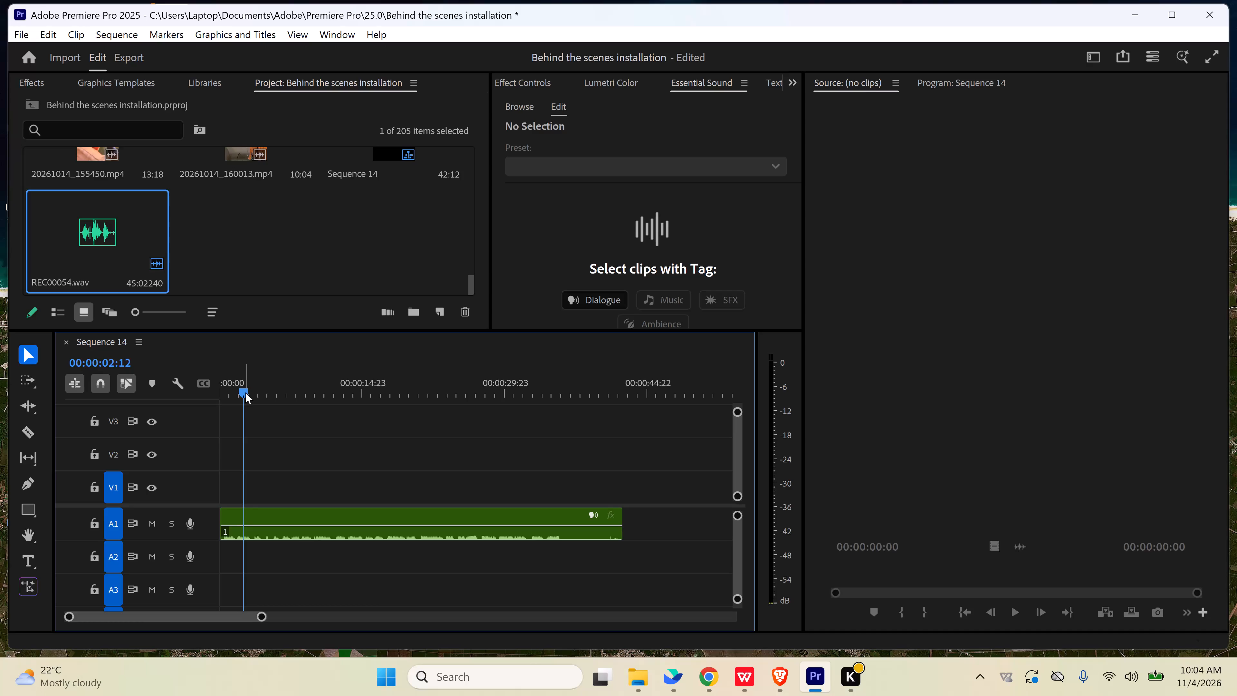
# Cut the REC00054.wav clip on A1 at 00:00:00:10, delete the part before it and close the gap.
pyautogui.moveTo(245, 392); pyautogui.dragTo(206, 395)
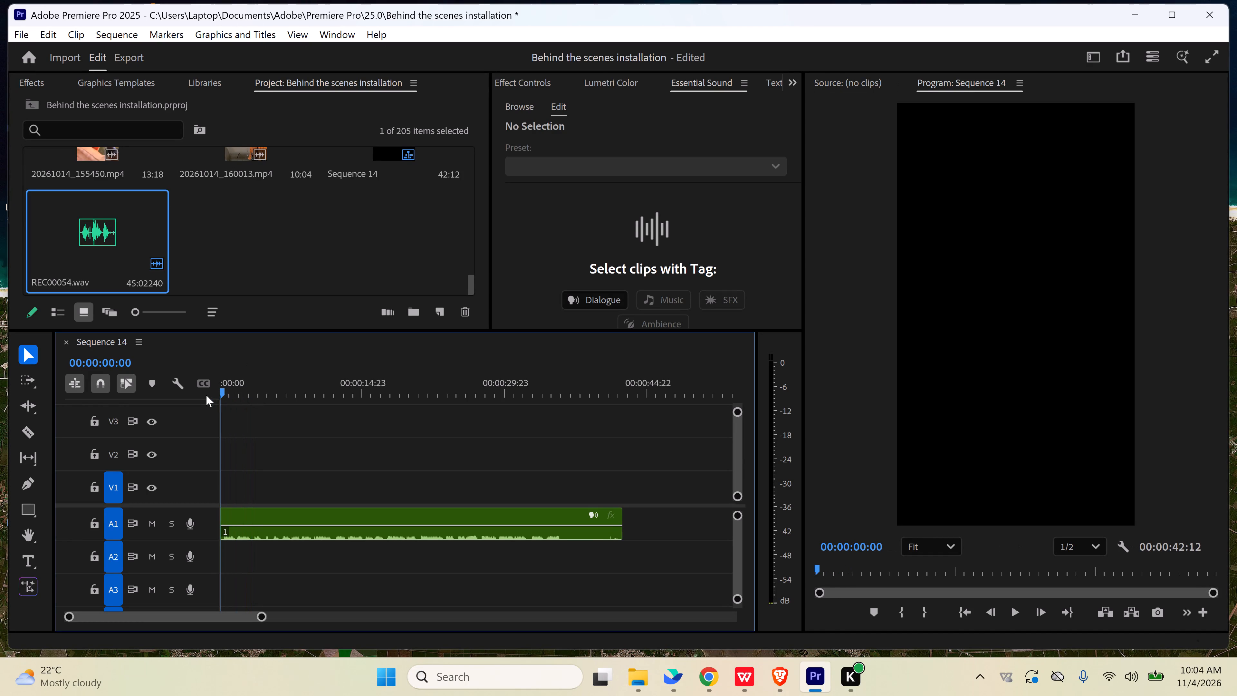
pyautogui.press('space')
pyautogui.press('space')
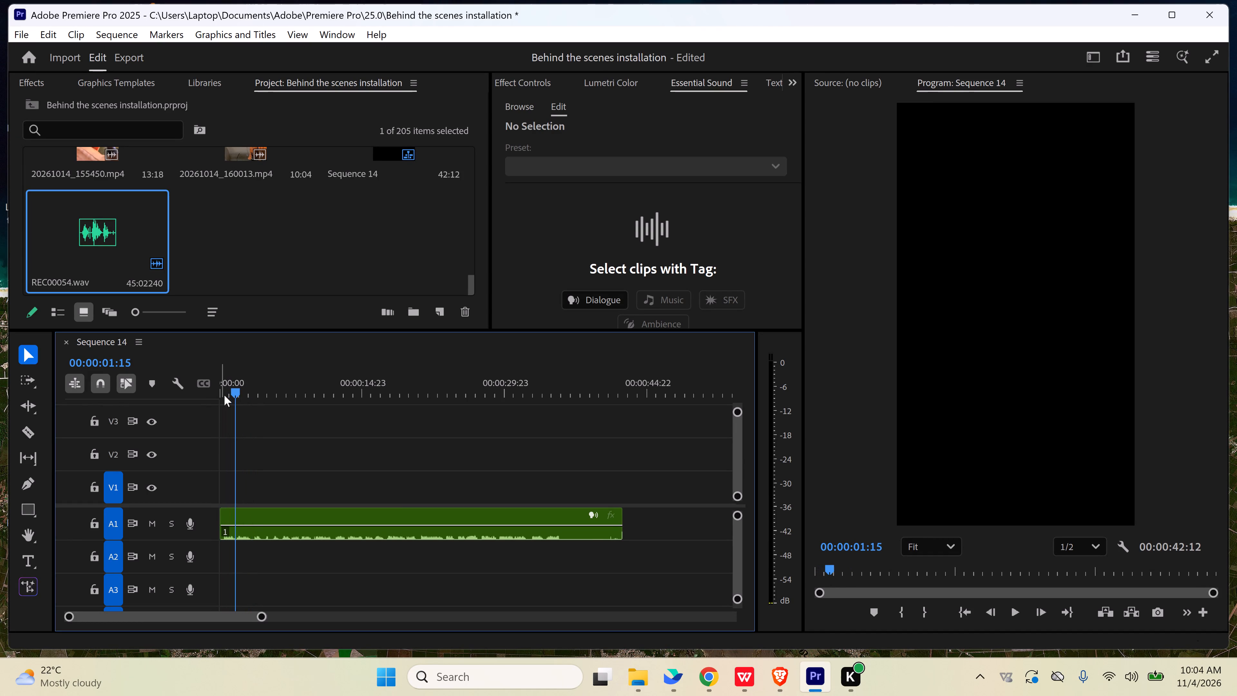
pyautogui.moveTo(234, 391); pyautogui.dragTo(163, 401)
pyautogui.press('space')
pyautogui.press('space')
pyautogui.moveTo(264, 618); pyautogui.dragTo(185, 616)
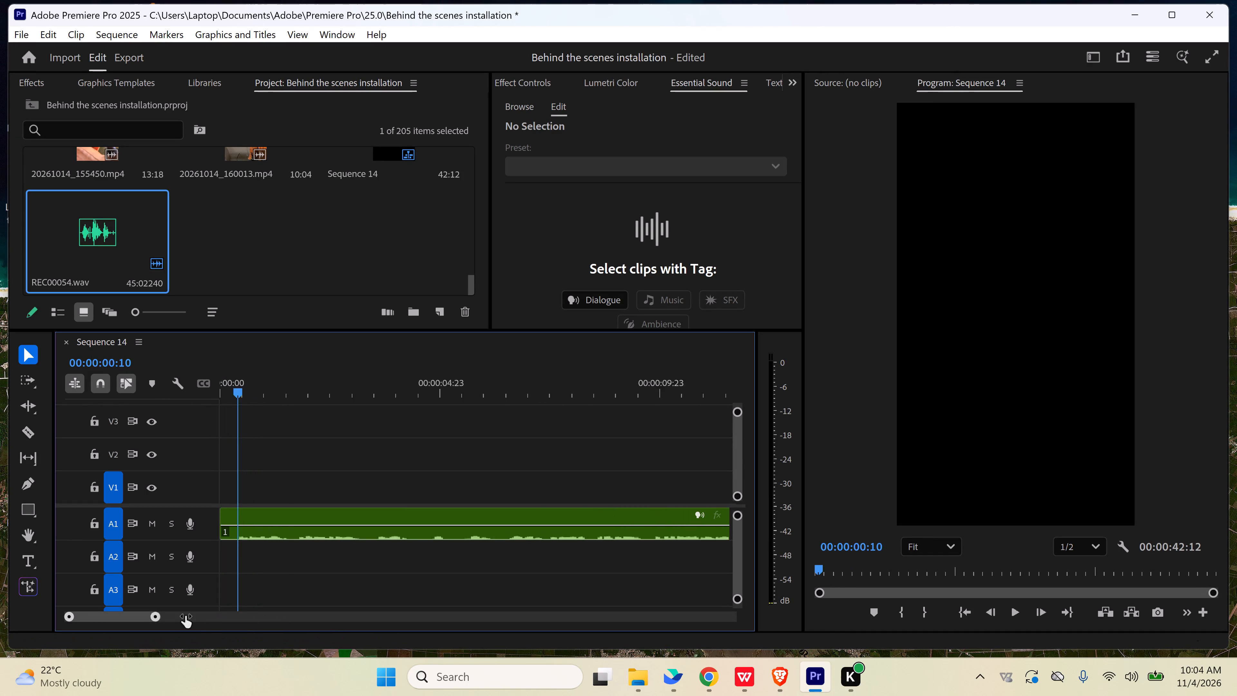
pyautogui.moveTo(185, 616); pyautogui.dragTo(169, 612)
pyautogui.press('c')
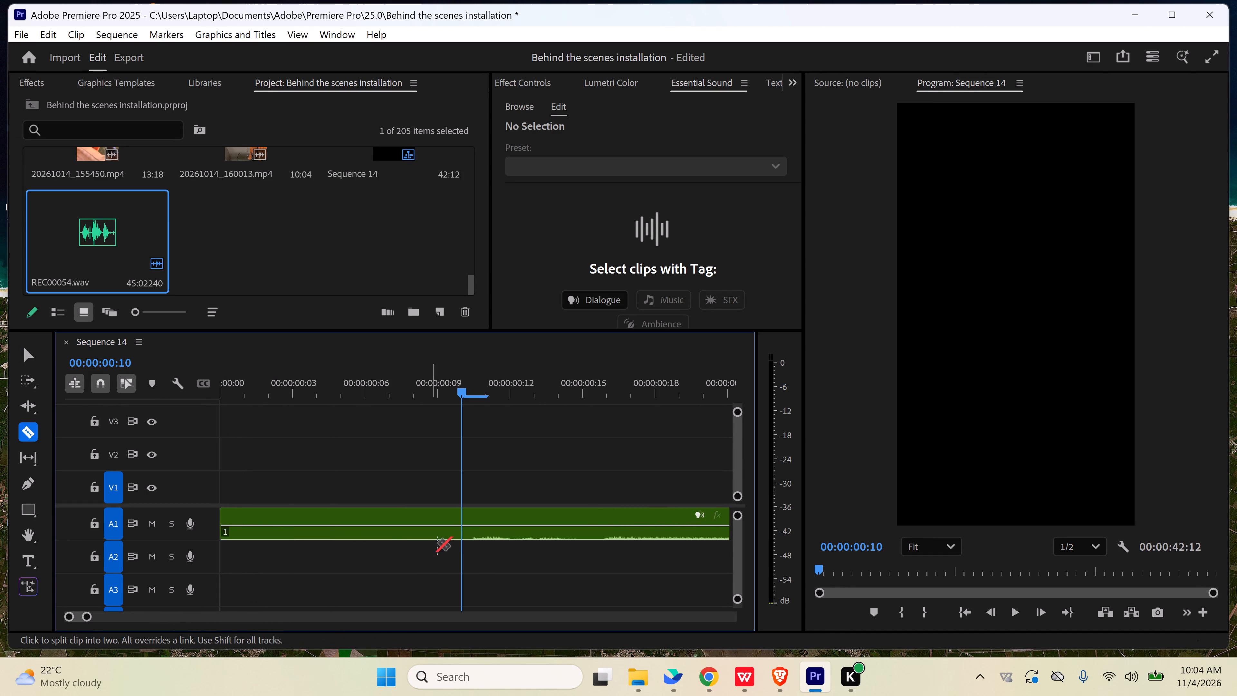
pyautogui.click(462, 534)
pyautogui.press('v')
pyautogui.doubleClick(411, 540)
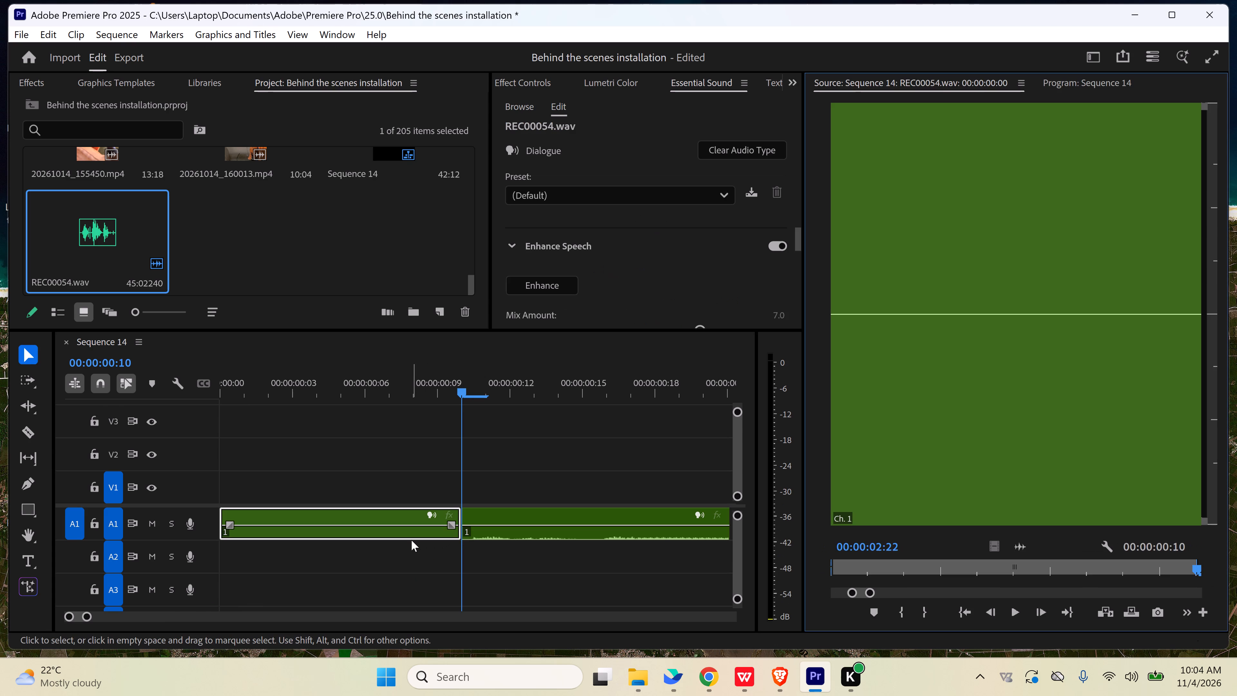
pyautogui.press('Delete')
pyautogui.doubleClick(408, 529)
pyautogui.press('Delete')
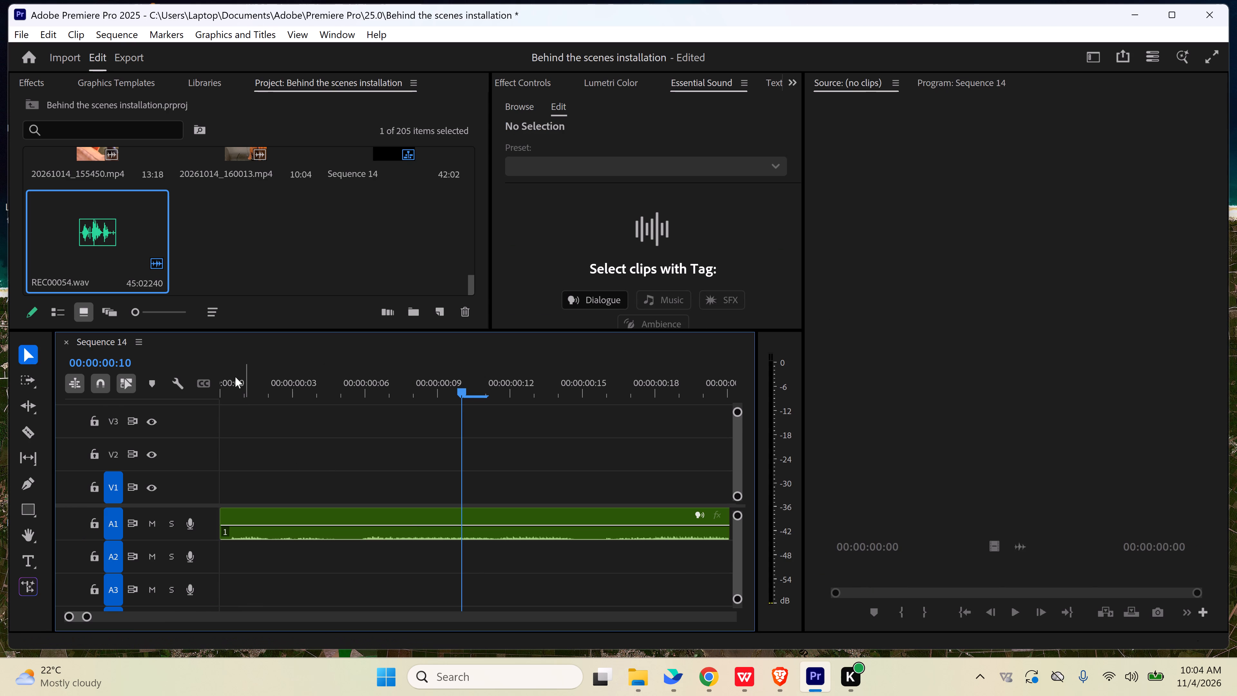
pyautogui.moveTo(247, 392); pyautogui.dragTo(189, 399)
pyautogui.press('space')
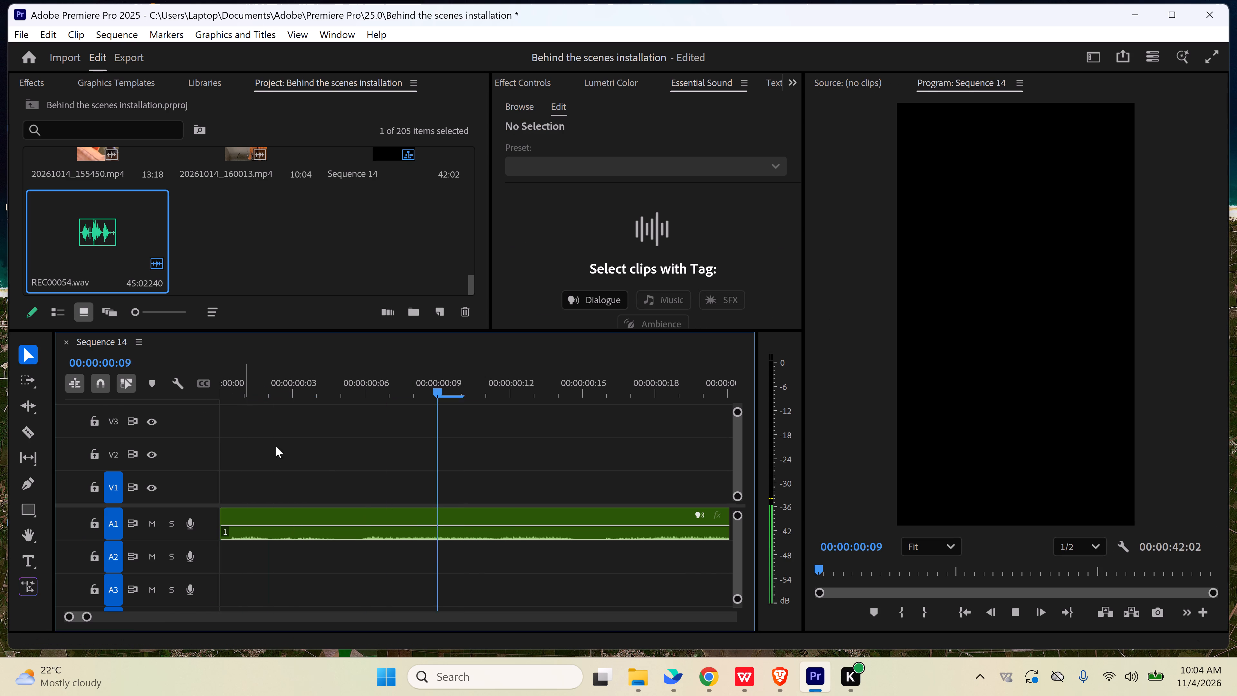
pyautogui.press('space')
# Split the audio clip on A1 at 00:00:35:19 and delete the remaining tail after the cut.
pyautogui.moveTo(88, 616); pyautogui.dragTo(178, 614)
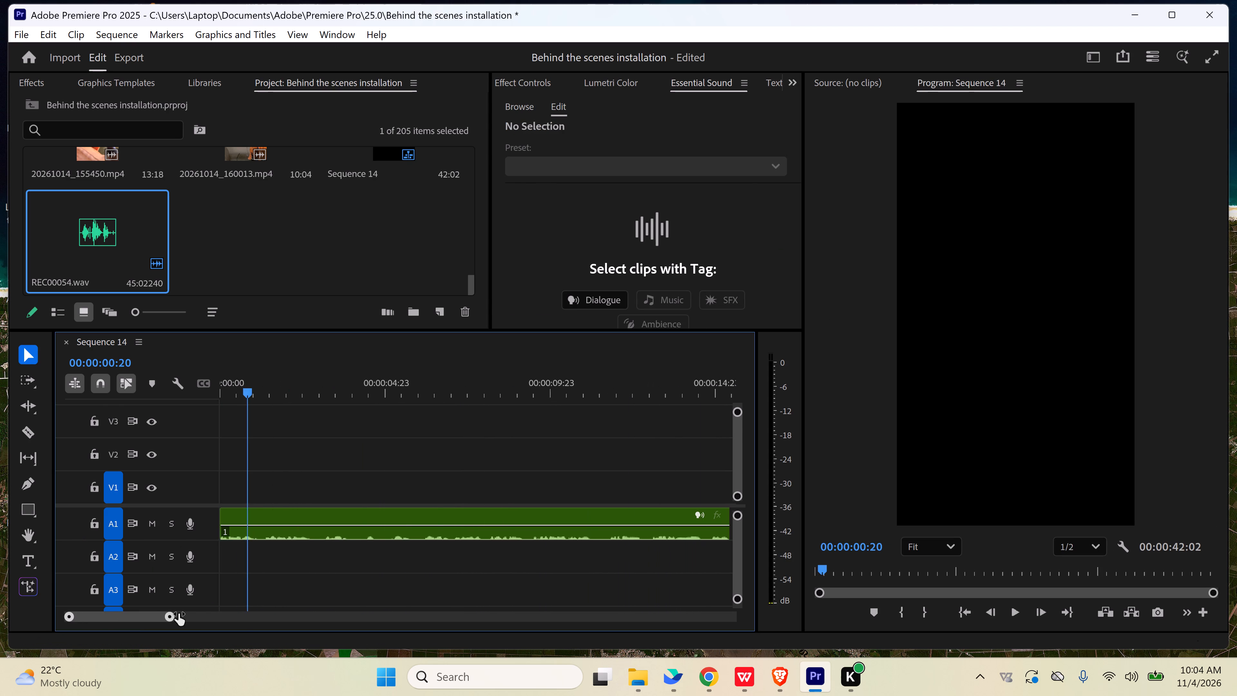
pyautogui.moveTo(178, 614); pyautogui.dragTo(297, 627)
pyautogui.click(297, 627)
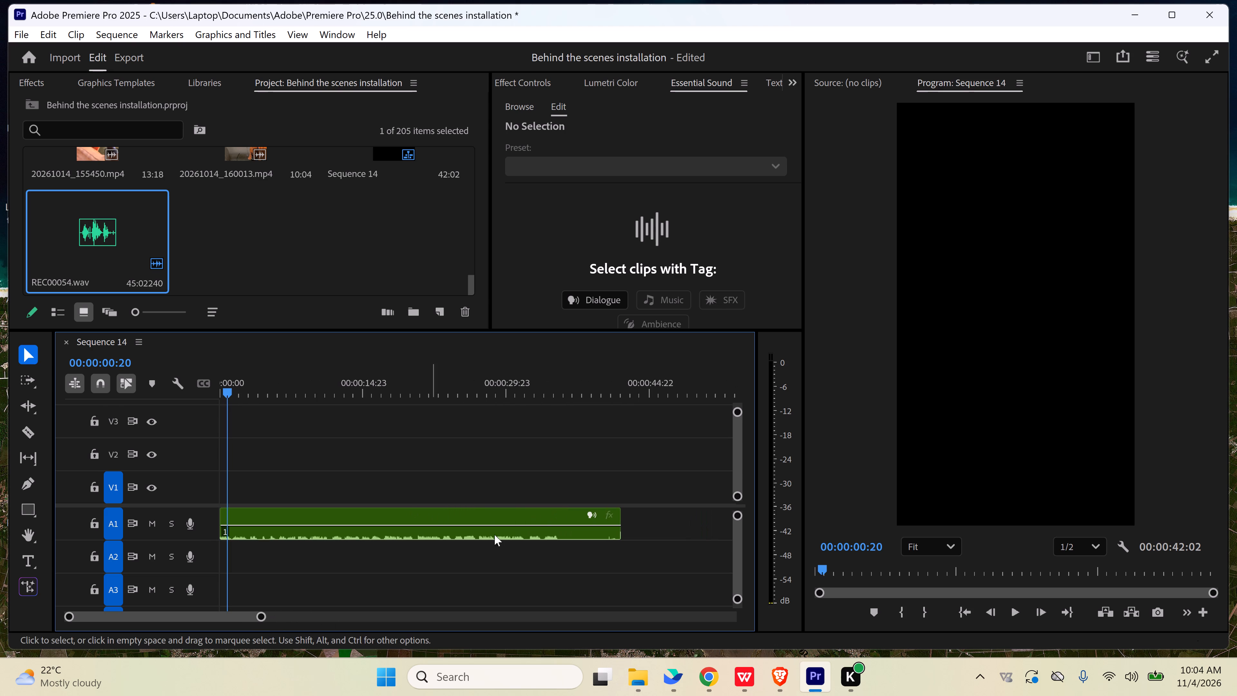
pyautogui.press('space')
pyautogui.doubleClick(553, 393)
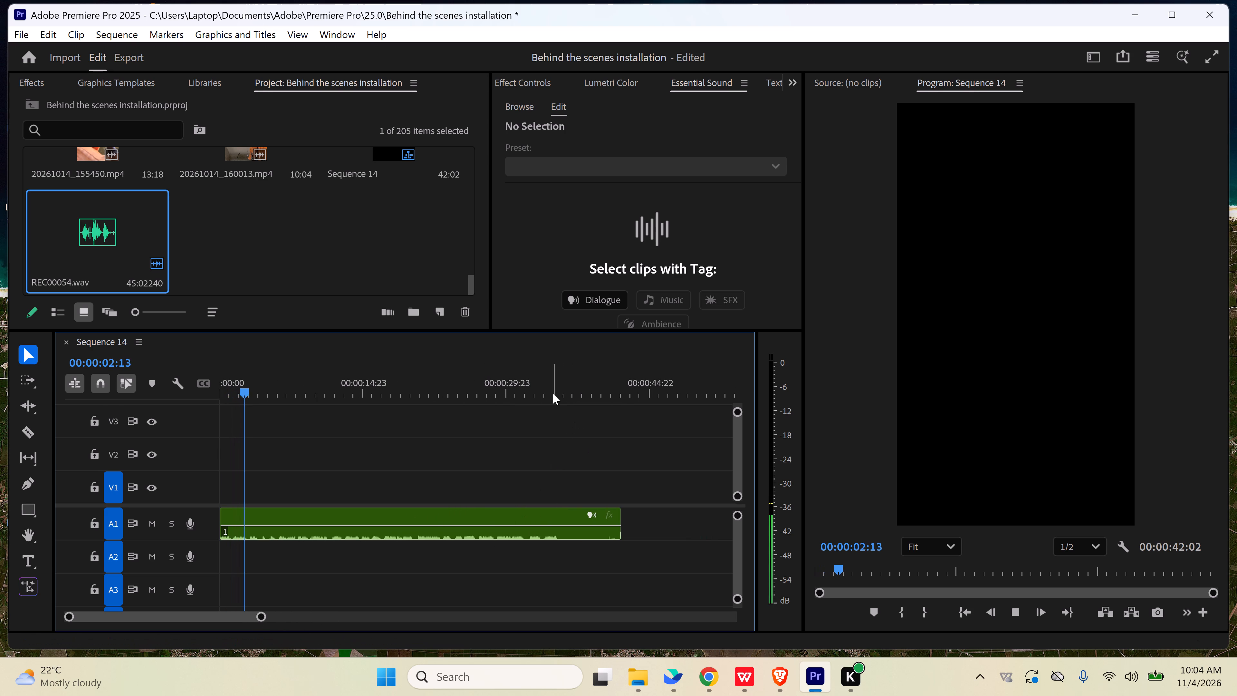
pyautogui.press('space')
pyautogui.press('space')
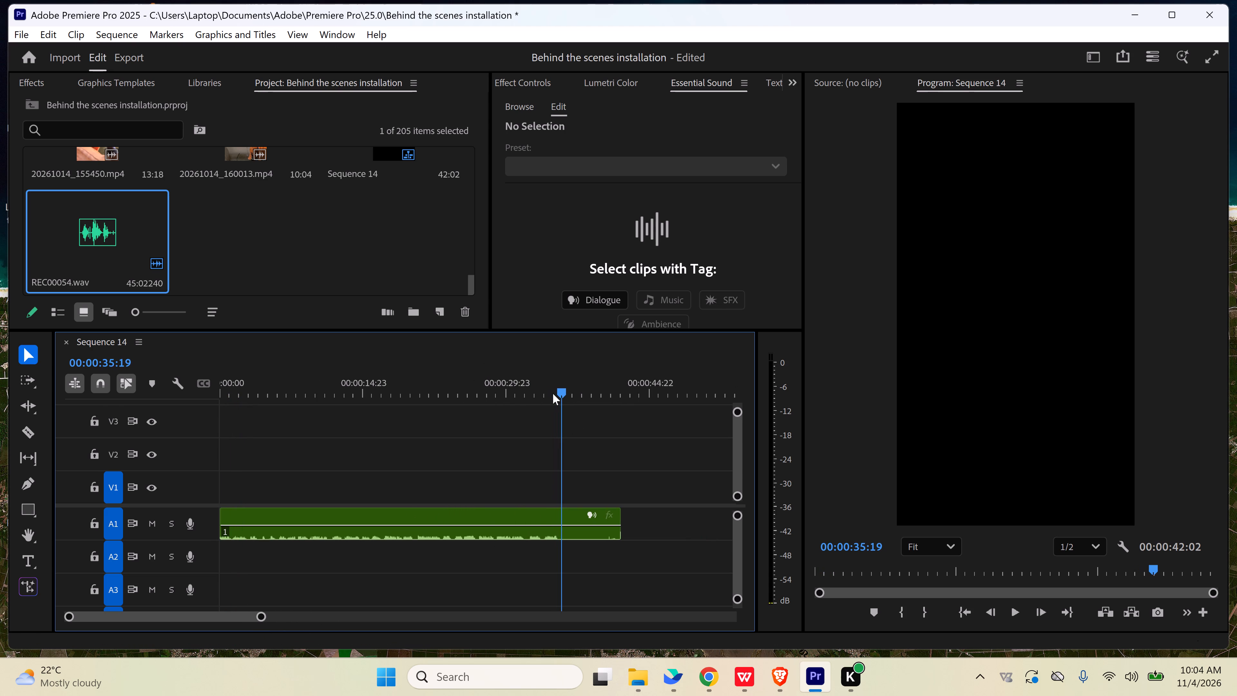
pyautogui.press('c')
pyautogui.doubleClick(561, 529)
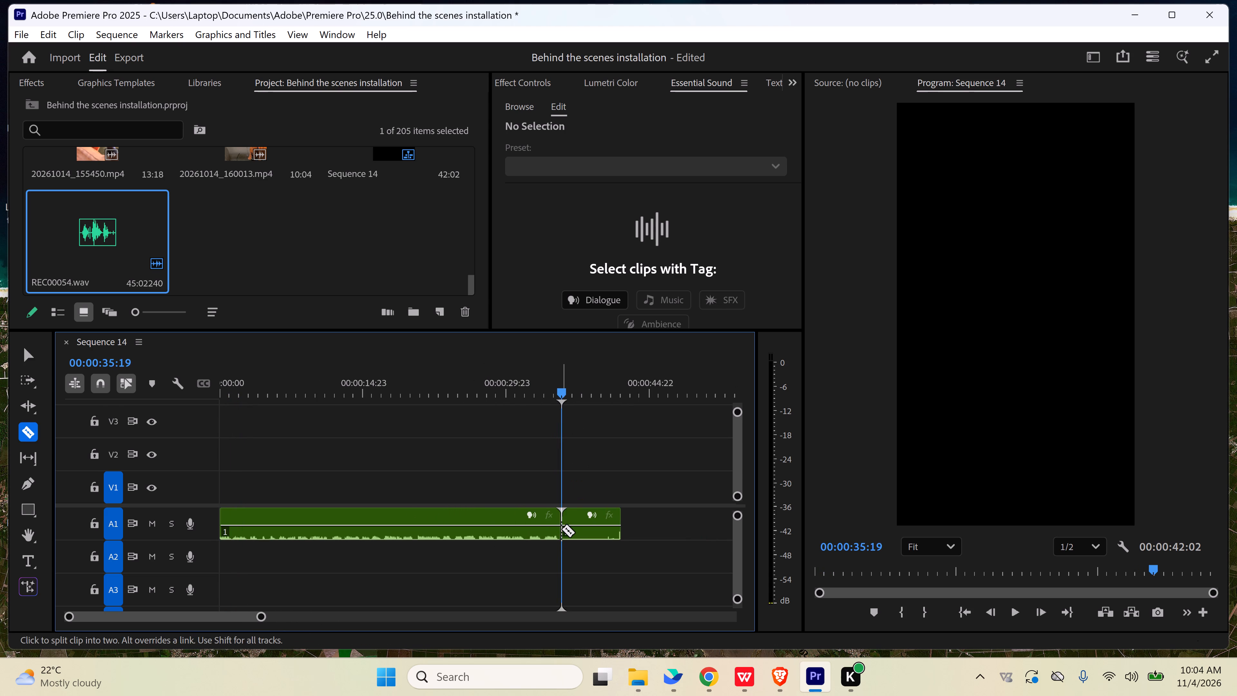
pyautogui.press('v')
pyautogui.doubleClick(567, 529)
pyautogui.doubleClick(581, 534)
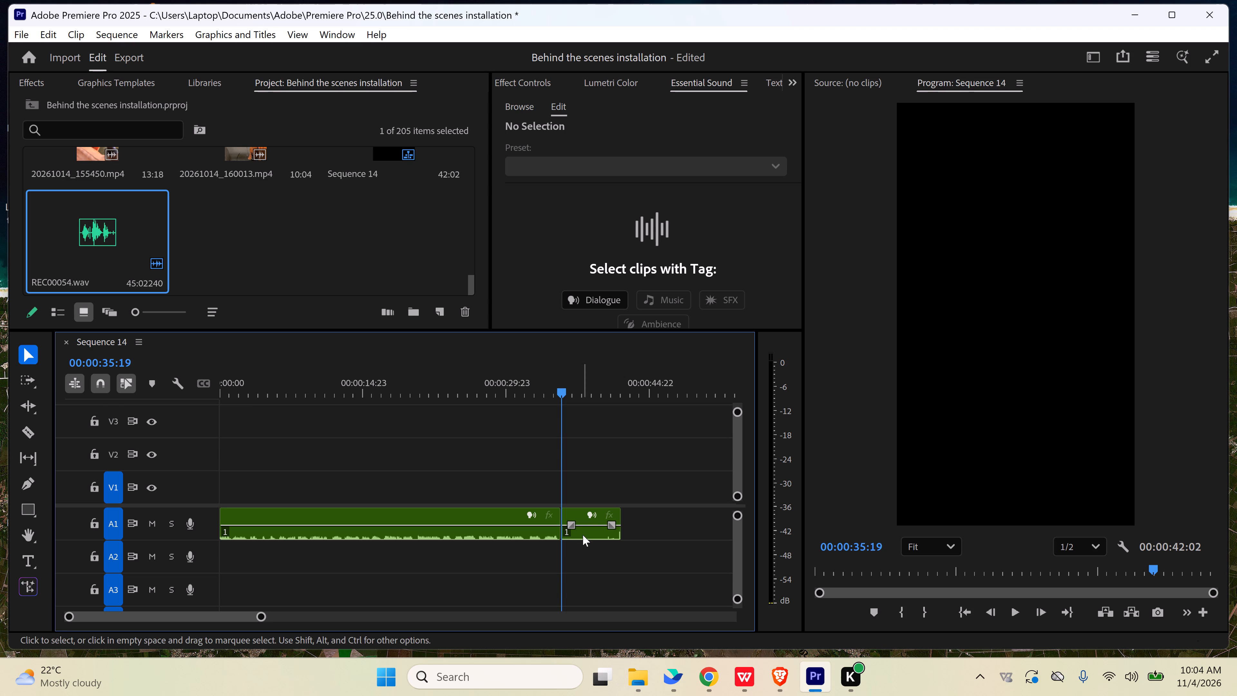
pyautogui.click(581, 514)
pyautogui.press('Delete')
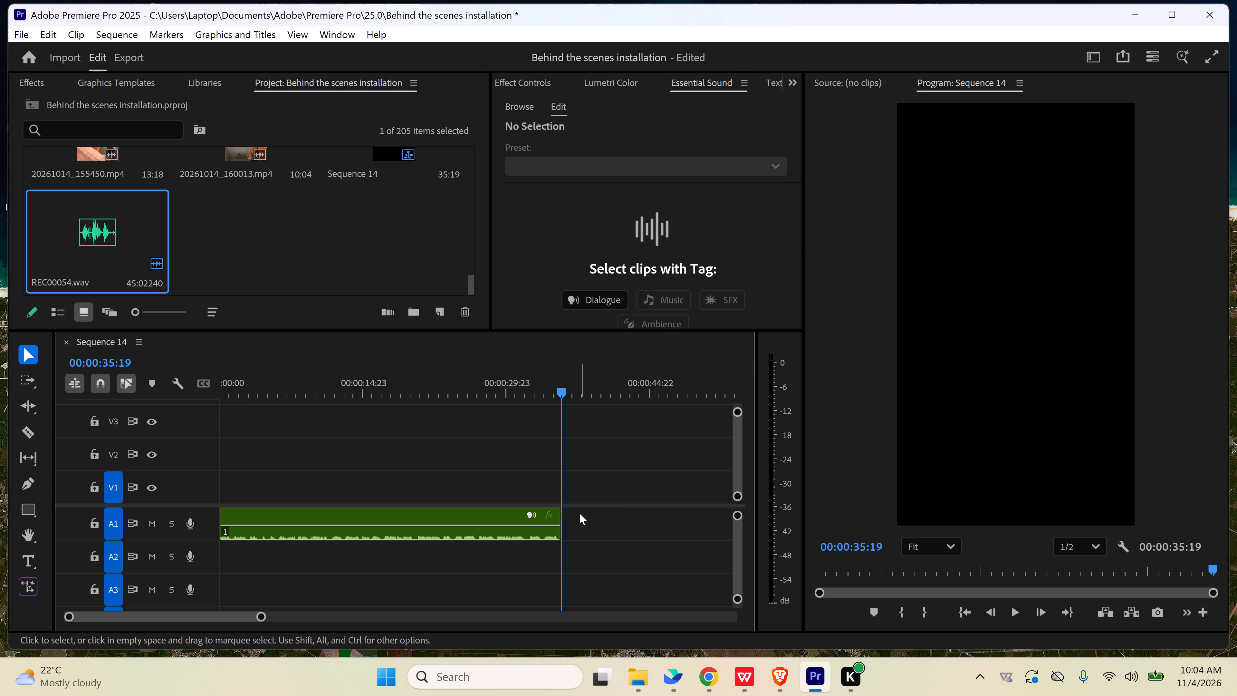
# Return the playhead to the start of Sequence 14 and save the project.
pyautogui.press('Home')
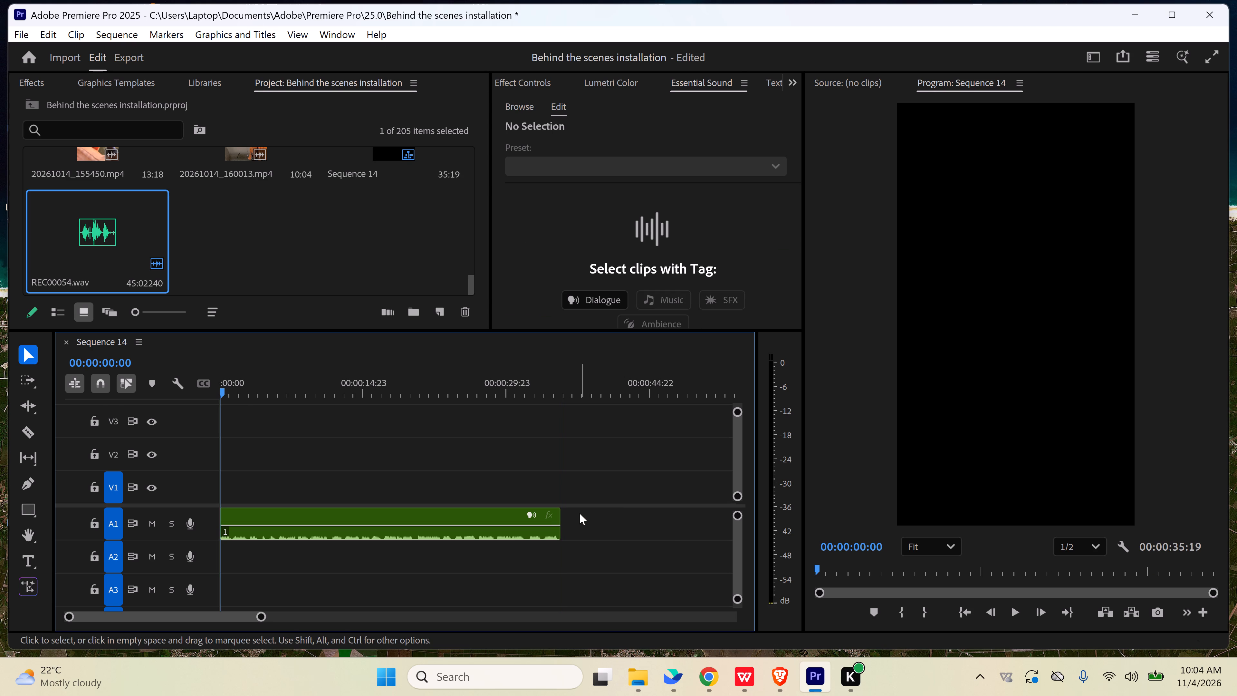
pyautogui.hotkey('ctrl', 's')
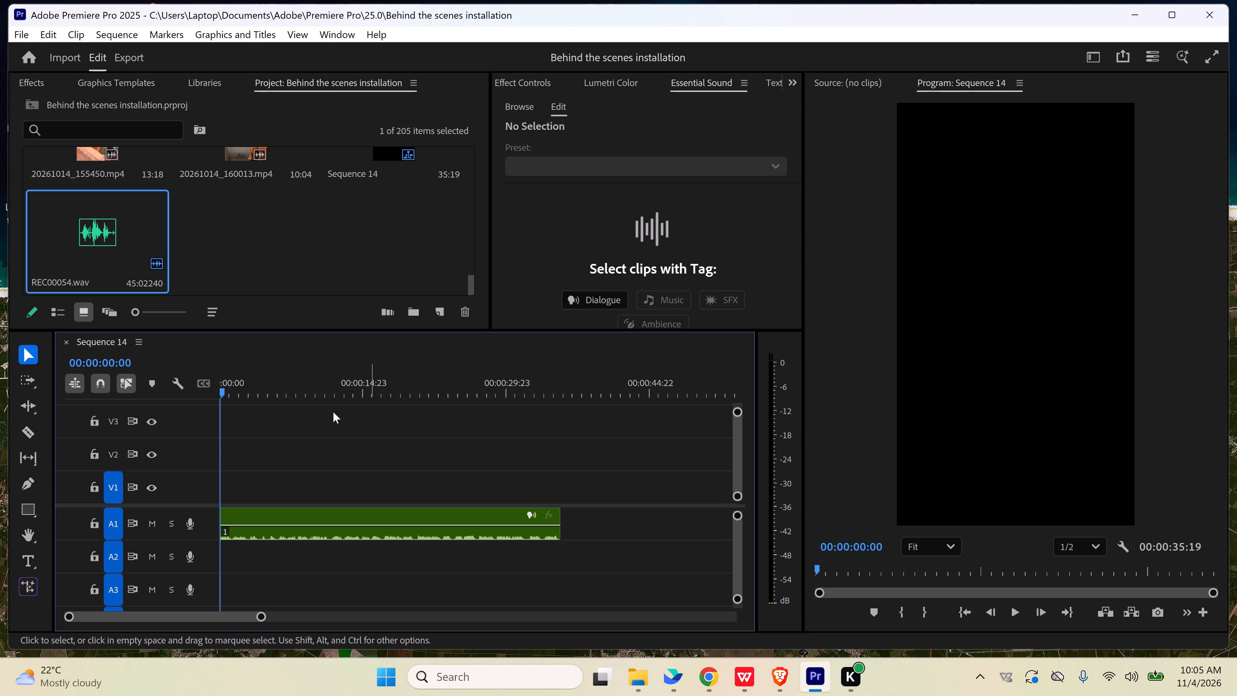
# Play the trimmed audio clip from beginning to end to review it, and return the playhead to the start.
pyautogui.moveTo(273, 399); pyautogui.dragTo(291, 398)
pyautogui.click(287, 398)
pyautogui.moveTo(267, 394); pyautogui.dragTo(189, 388)
pyautogui.press('space')
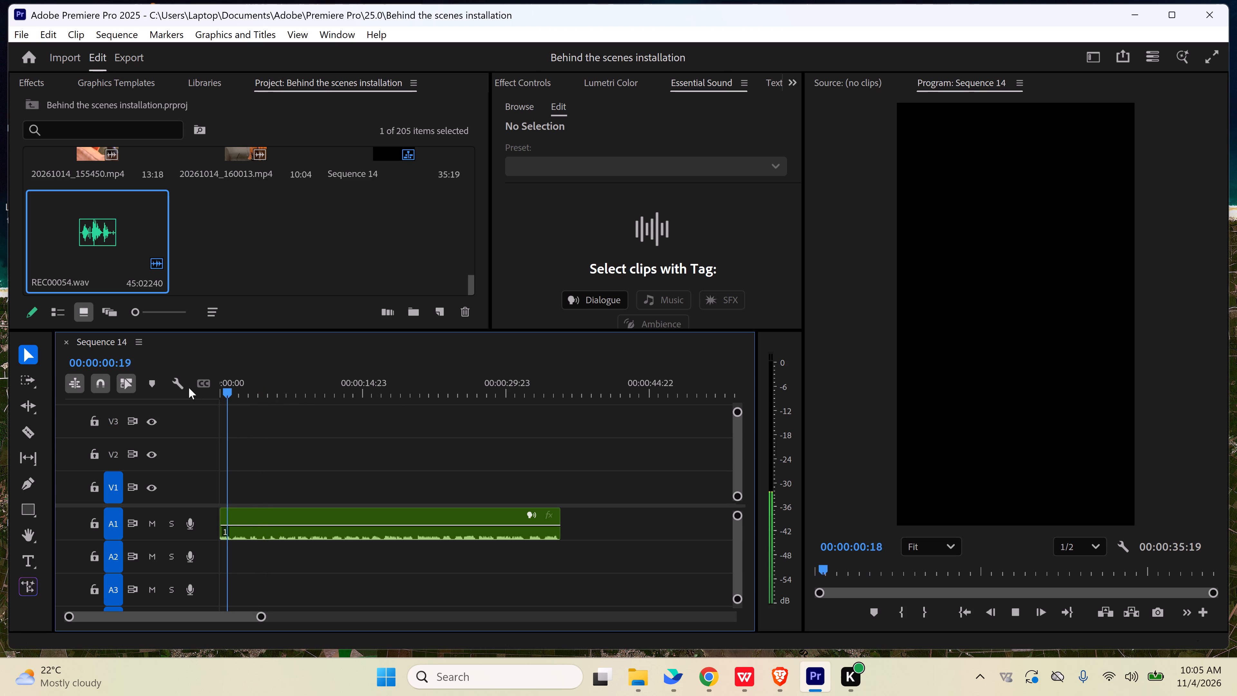
pyautogui.press('space')
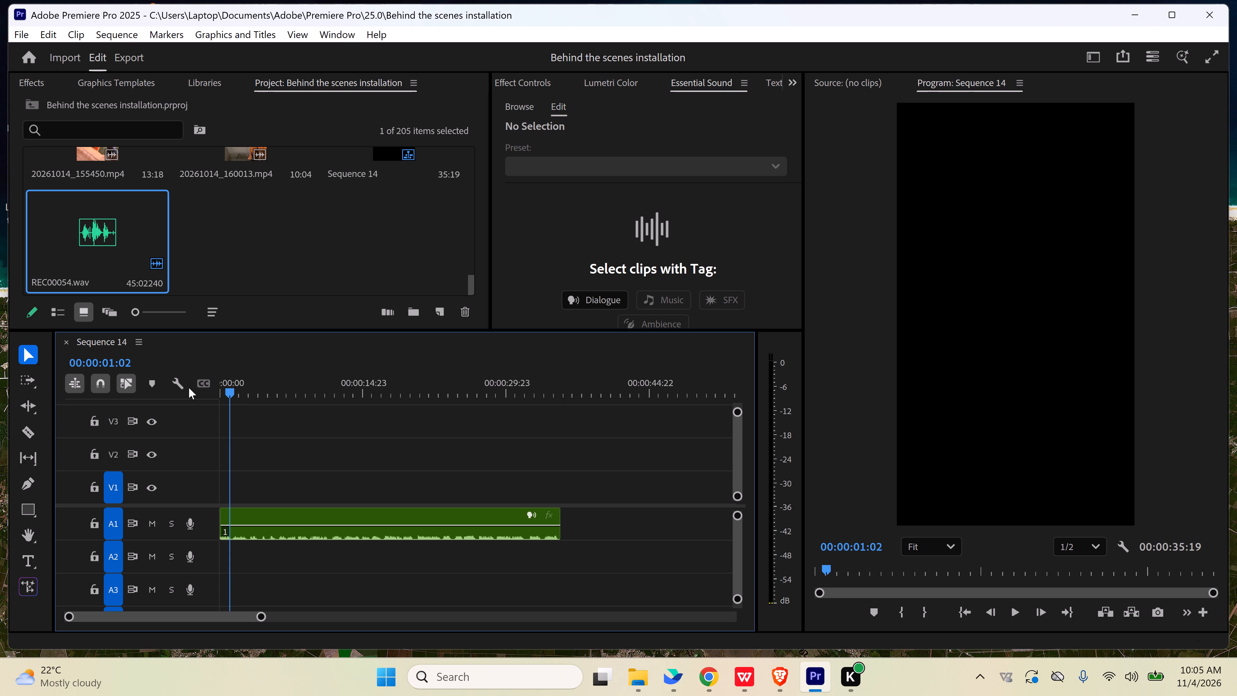
pyautogui.moveTo(230, 394); pyautogui.dragTo(214, 397)
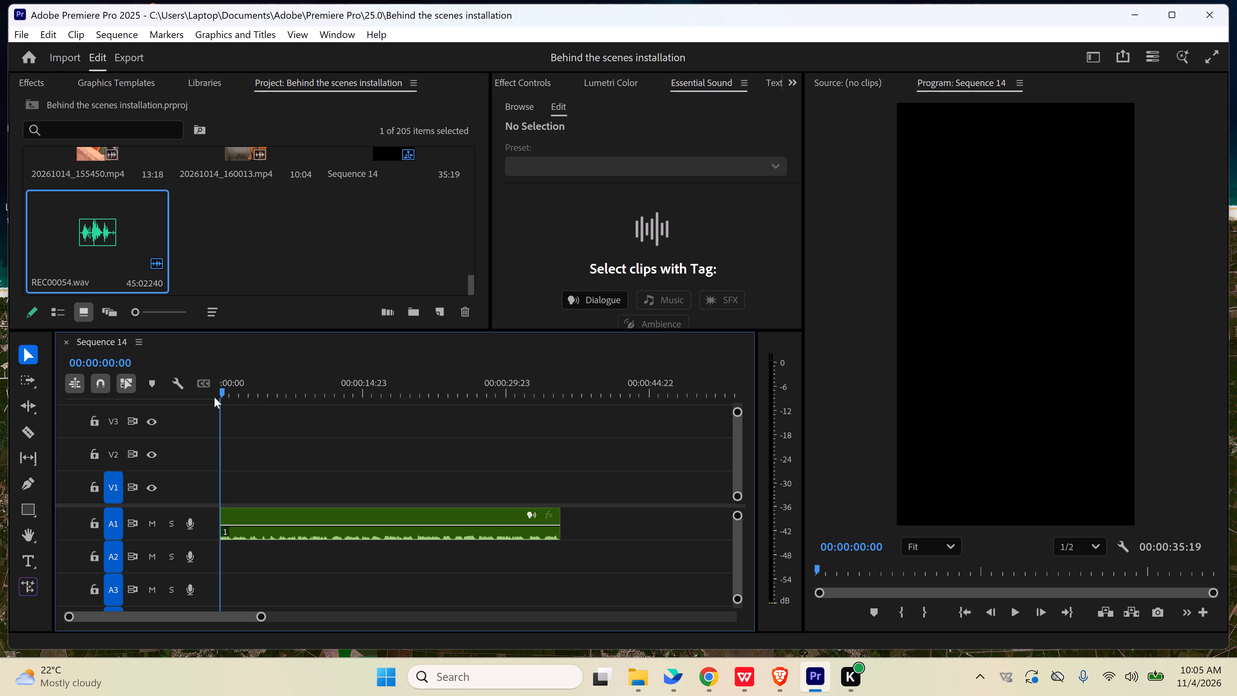
pyautogui.click(256, 395)
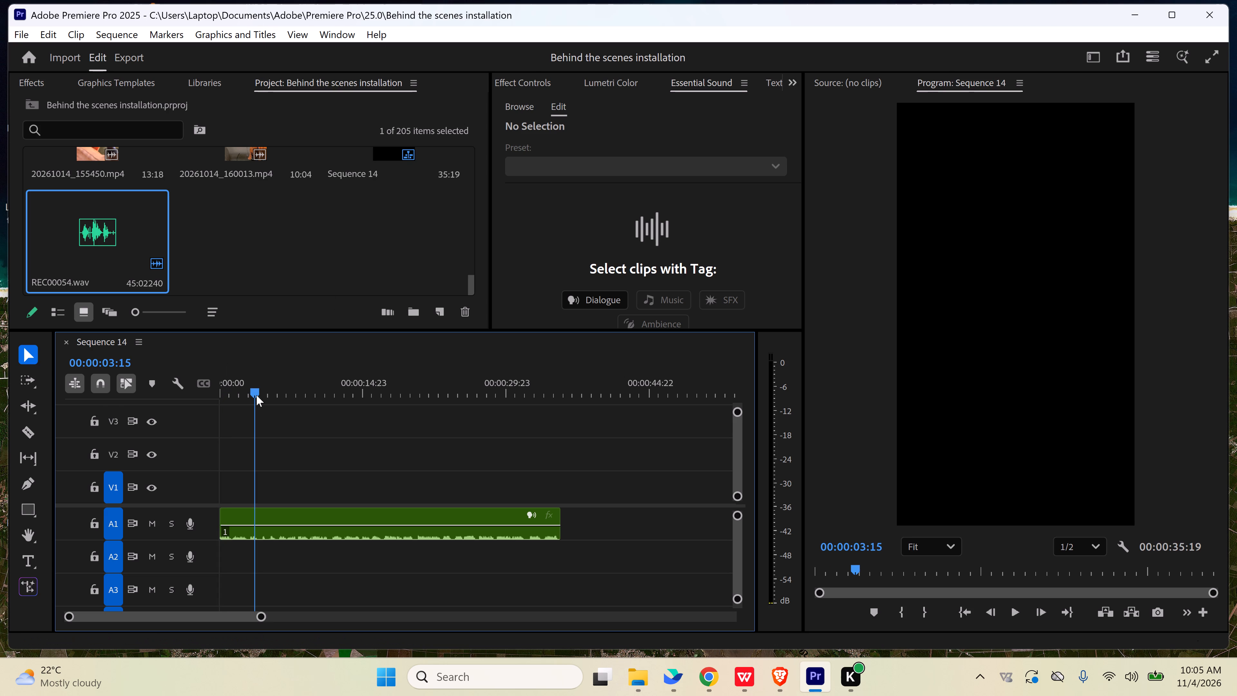
pyautogui.press('Home')
pyautogui.press('space')
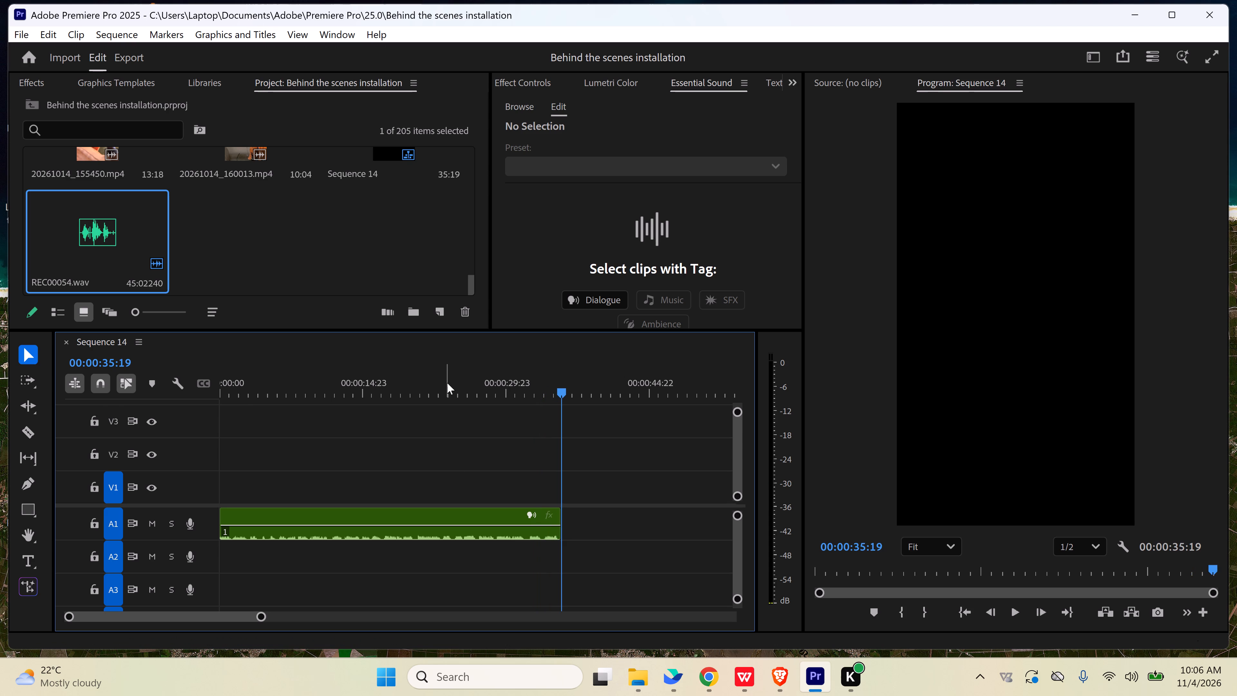
pyautogui.press('Home')
# Switch to File Explorer and open the Date 12 folder on the E: drive.
pyautogui.doubleClick(643, 674)
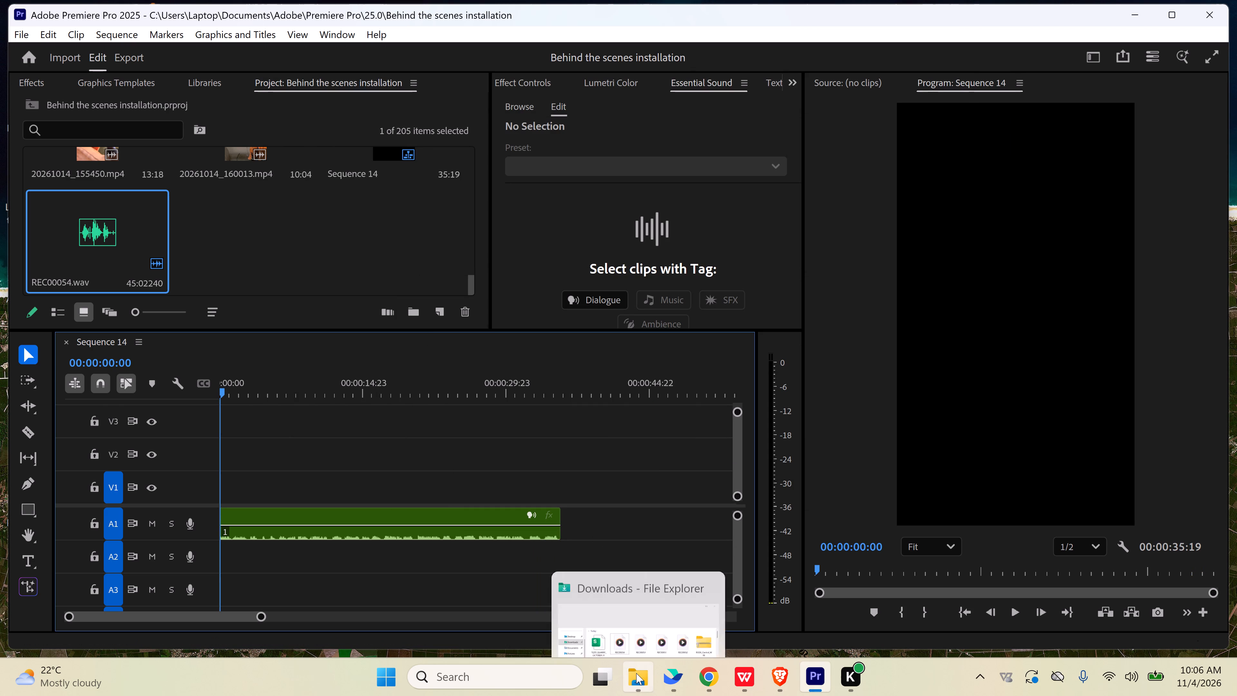
pyautogui.doubleClick(636, 673)
pyautogui.click(636, 673)
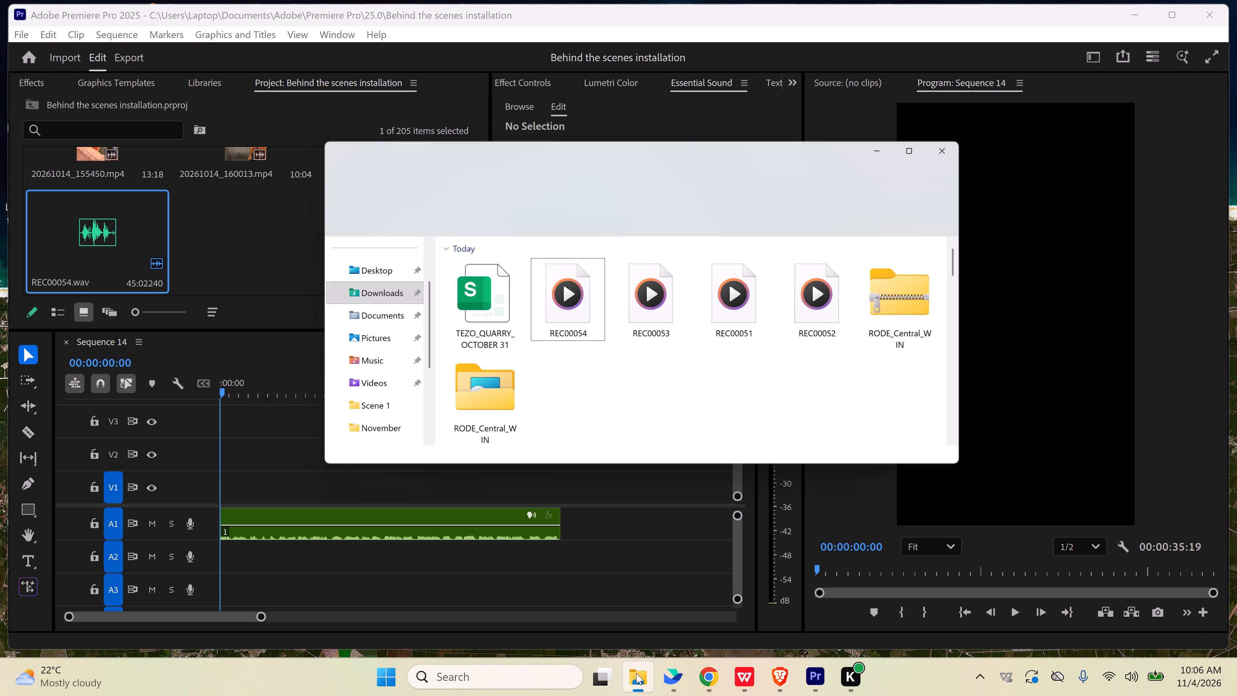
pyautogui.scroll(-1, 624, 372)
pyautogui.scroll(-4, 538, 369)
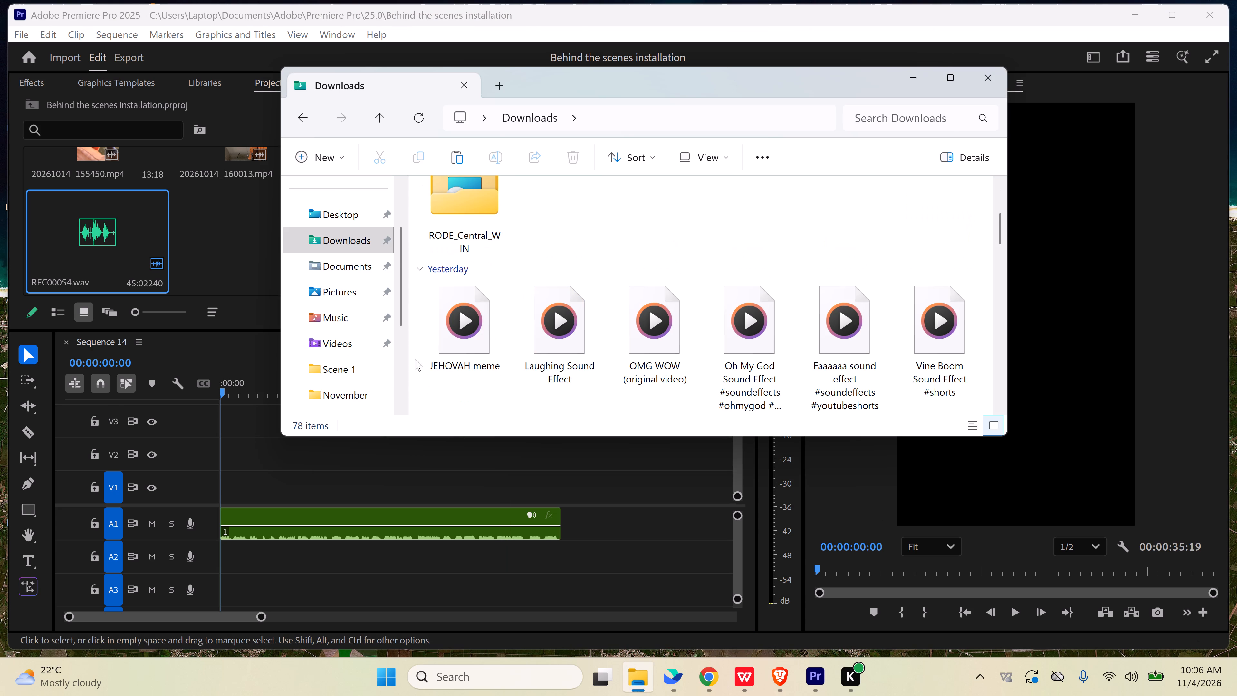
pyautogui.scroll(-3, 350, 394)
pyautogui.click(346, 345)
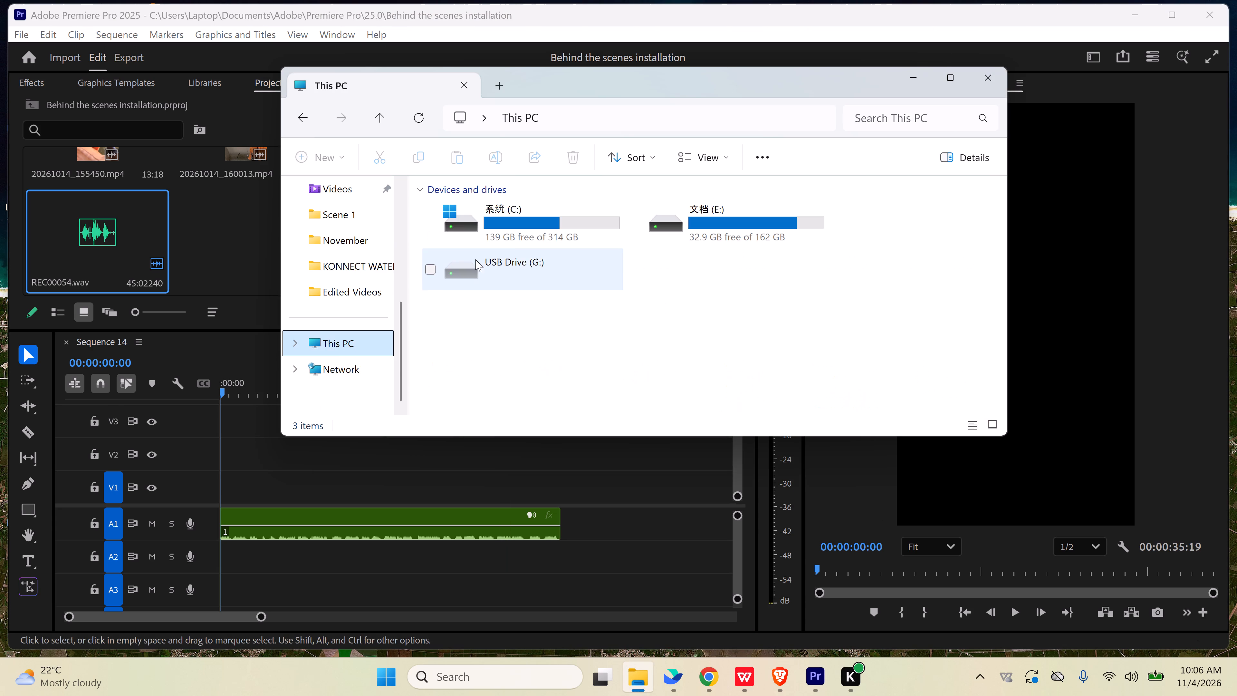
pyautogui.tripleClick(738, 223)
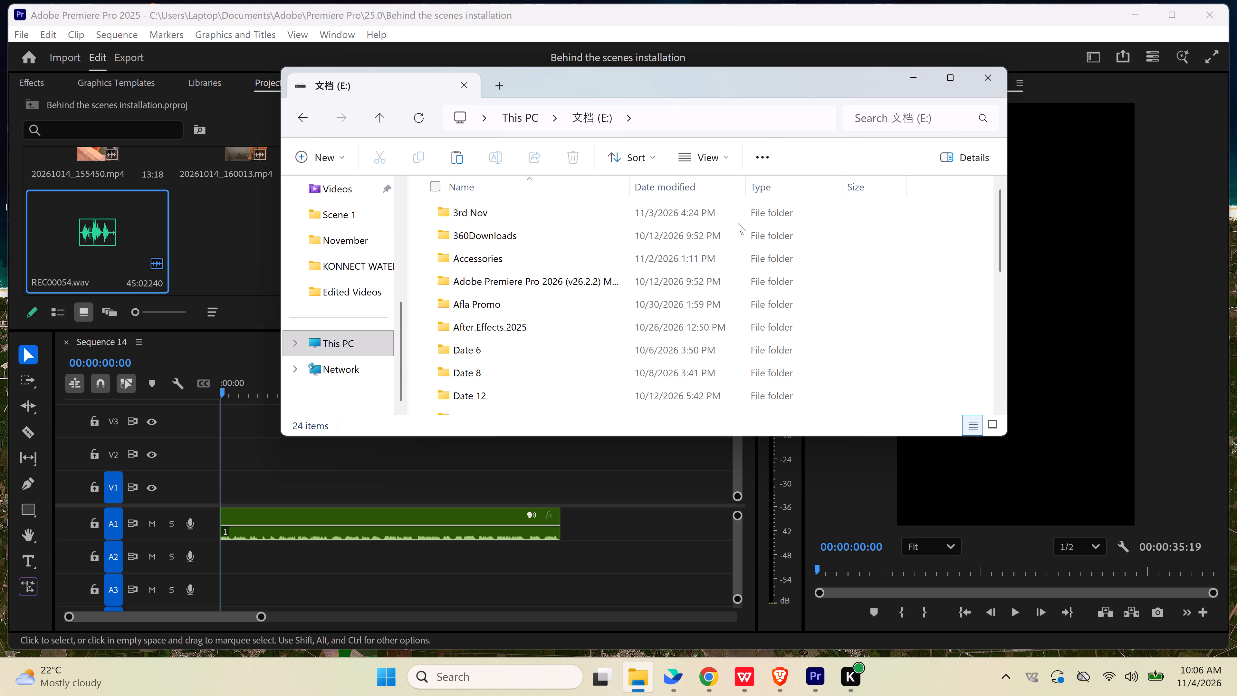
pyautogui.scroll(-2, 648, 295)
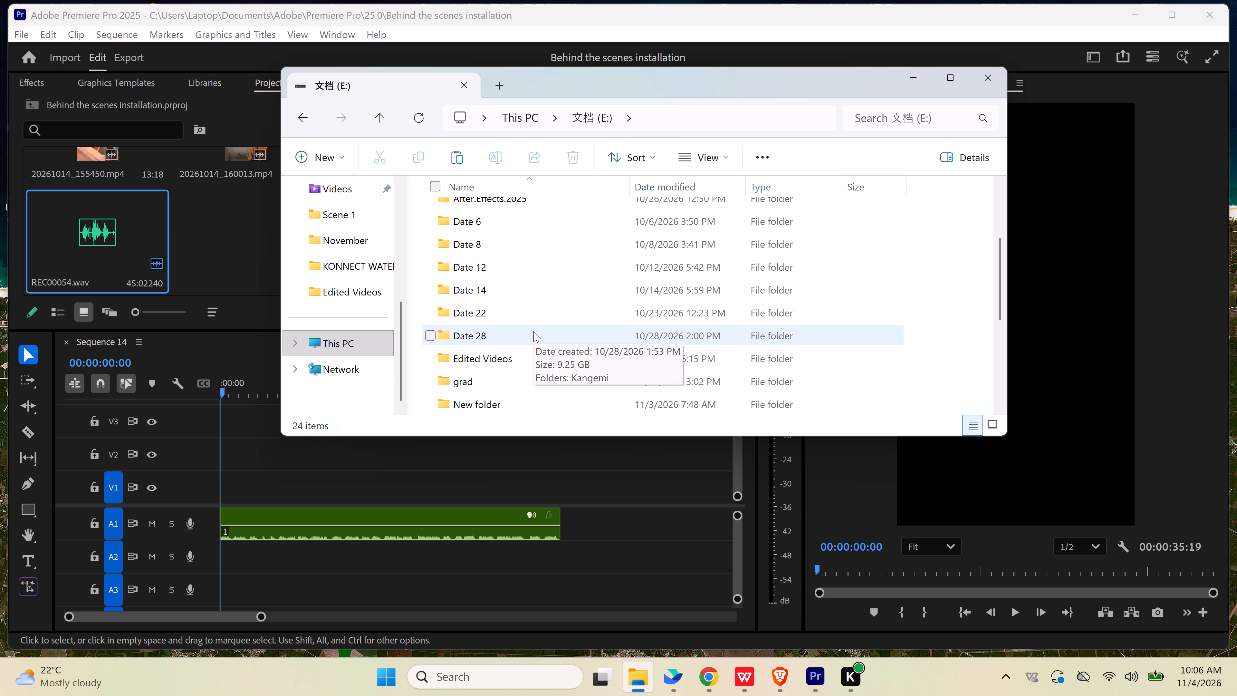
pyautogui.tripleClick(533, 331)
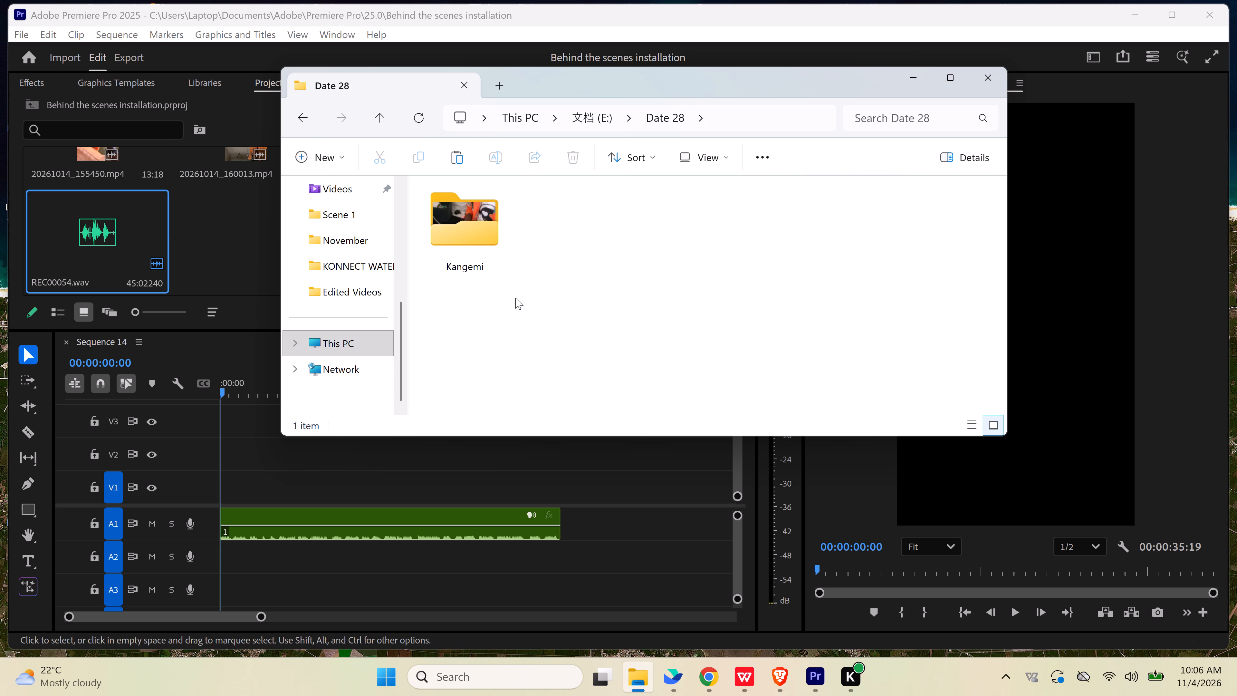
pyautogui.click(299, 125)
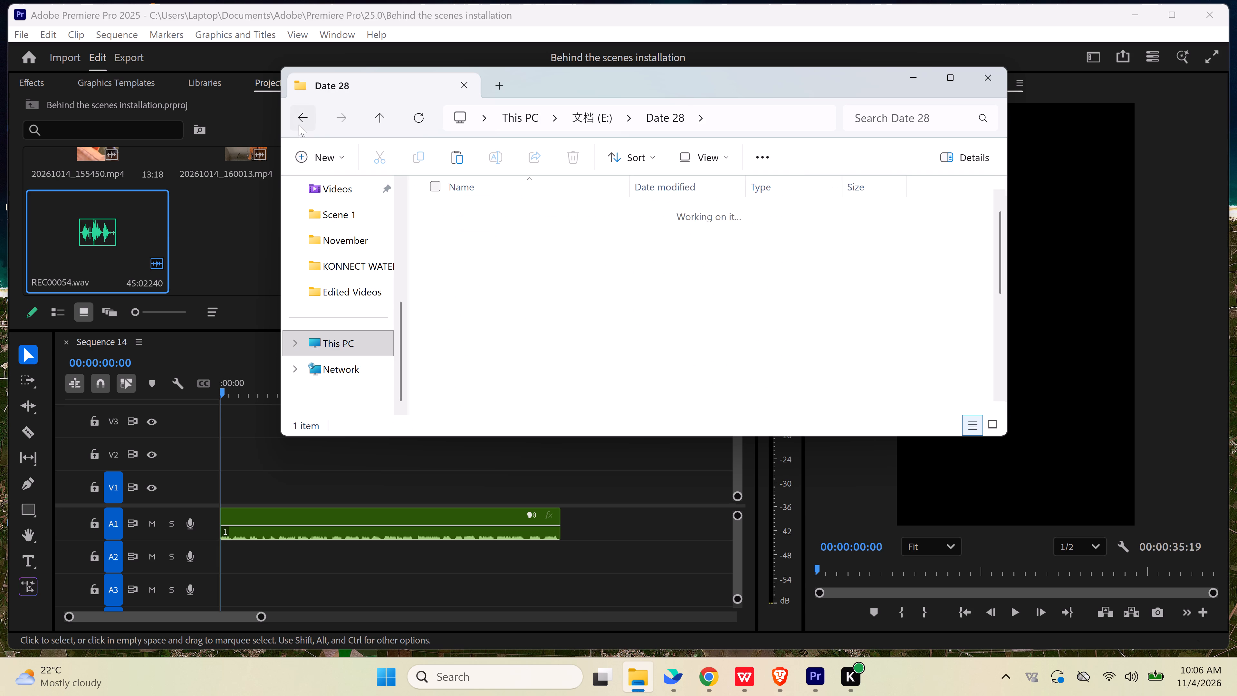
pyautogui.doubleClick(551, 335)
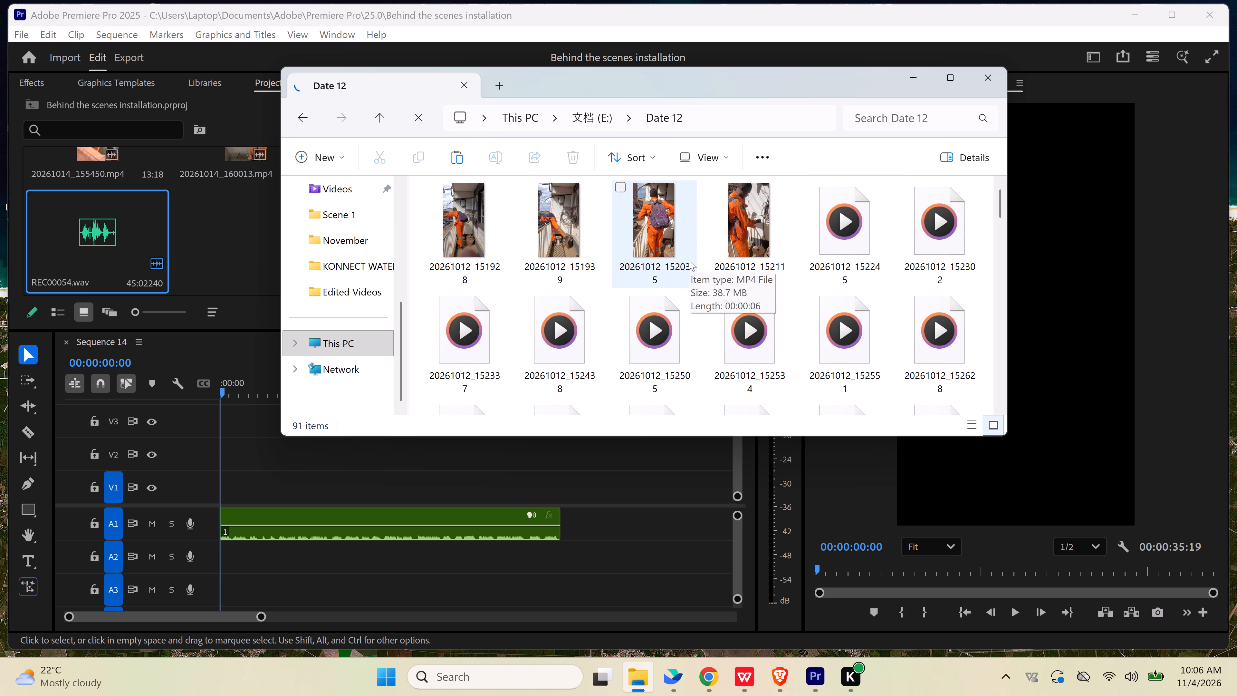
# Look through the video clips in the Date 12 folder for footage that suits the audio.
pyautogui.scroll(-1, 710, 258)
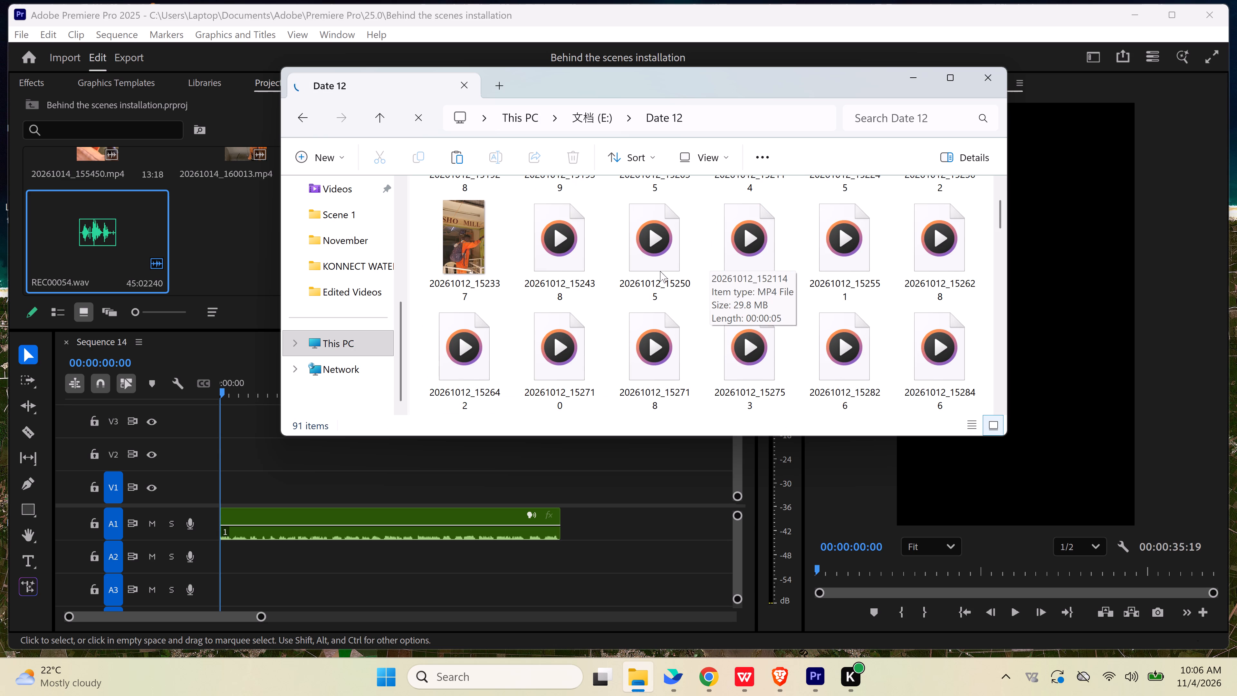
pyautogui.moveTo(701, 436); pyautogui.dragTo(700, 457)
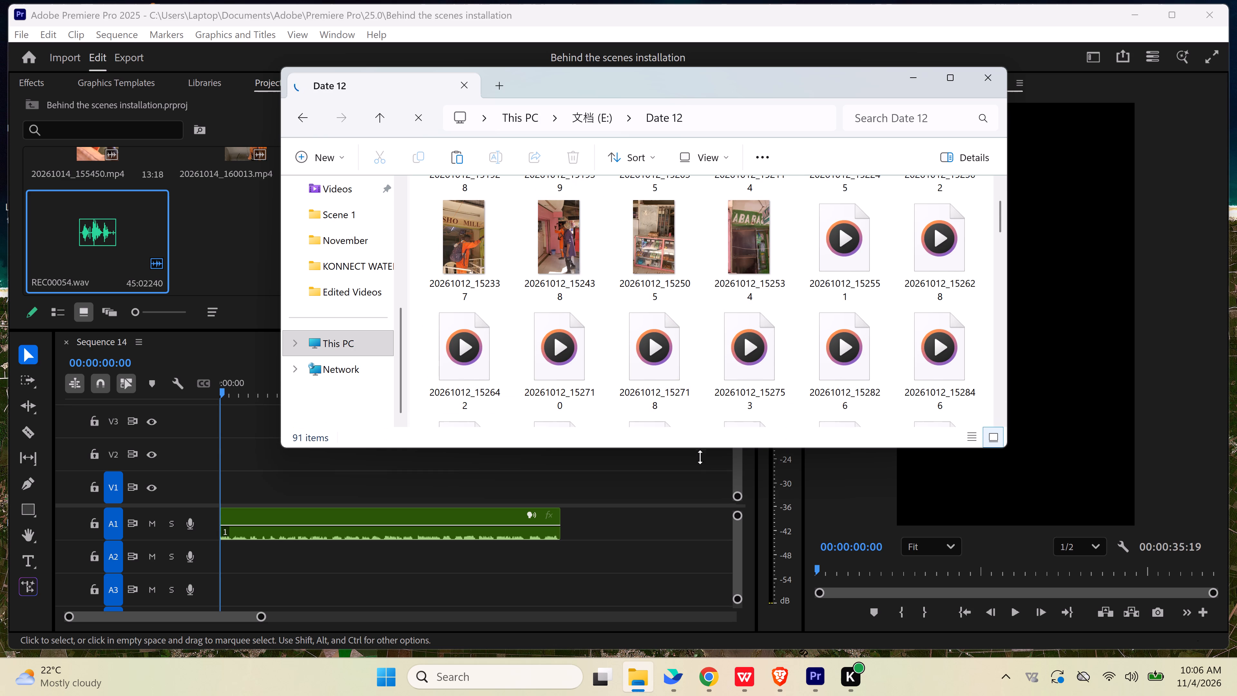
pyautogui.moveTo(700, 457); pyautogui.dragTo(699, 479)
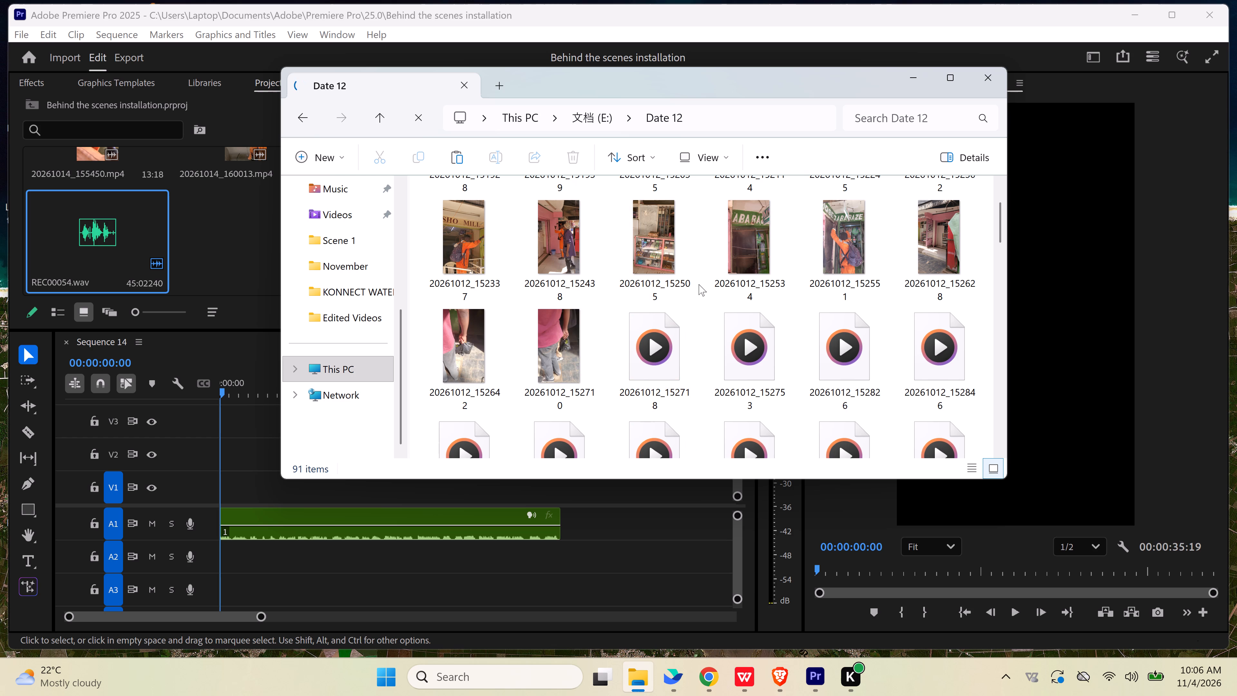
pyautogui.scroll(-1, 704, 286)
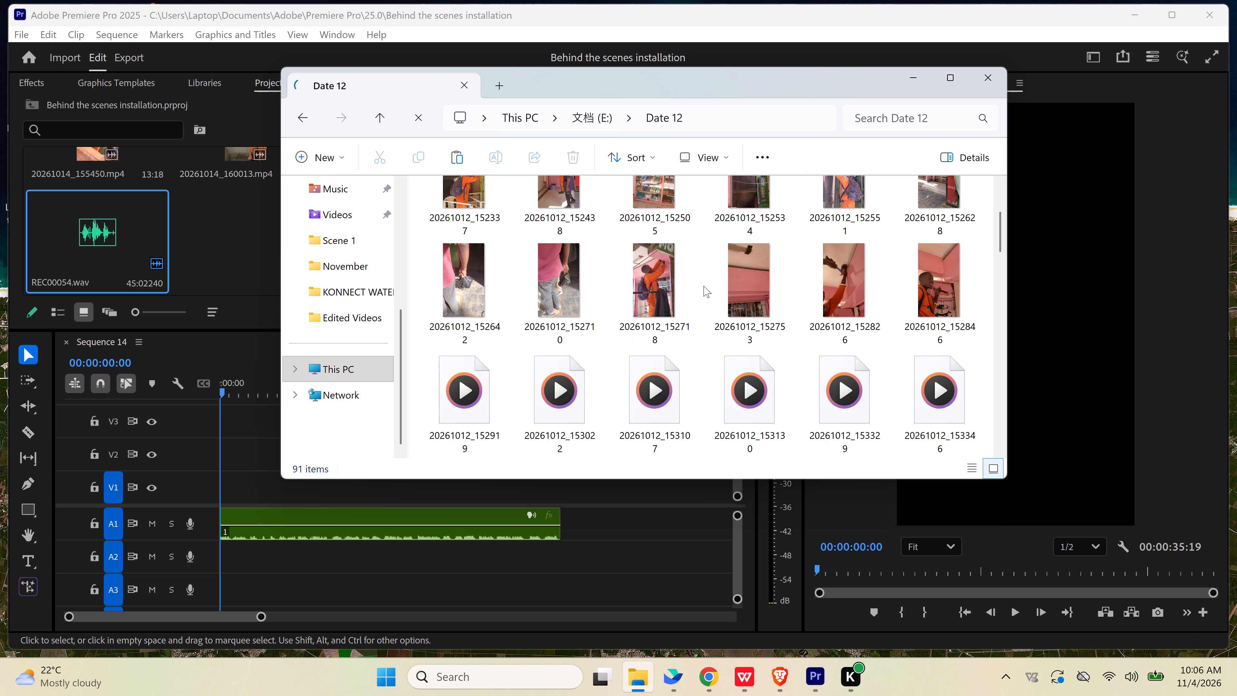
pyautogui.scroll(-1, 704, 286)
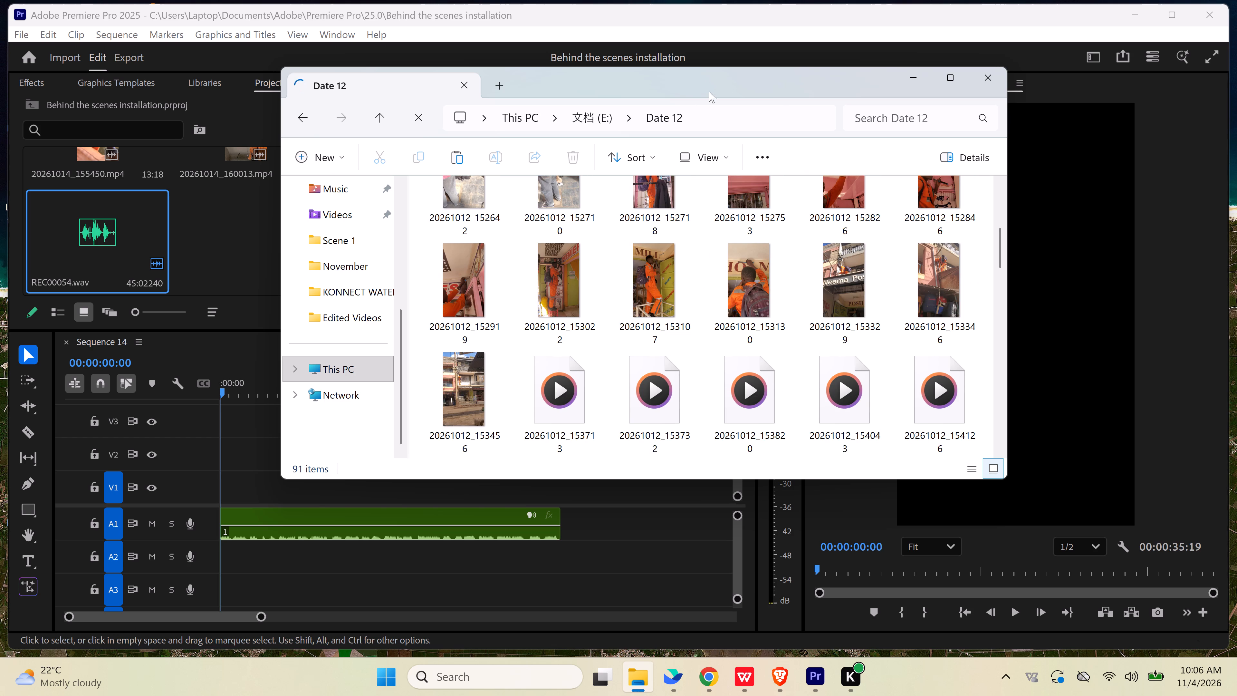
pyautogui.moveTo(708, 79); pyautogui.dragTo(711, 49)
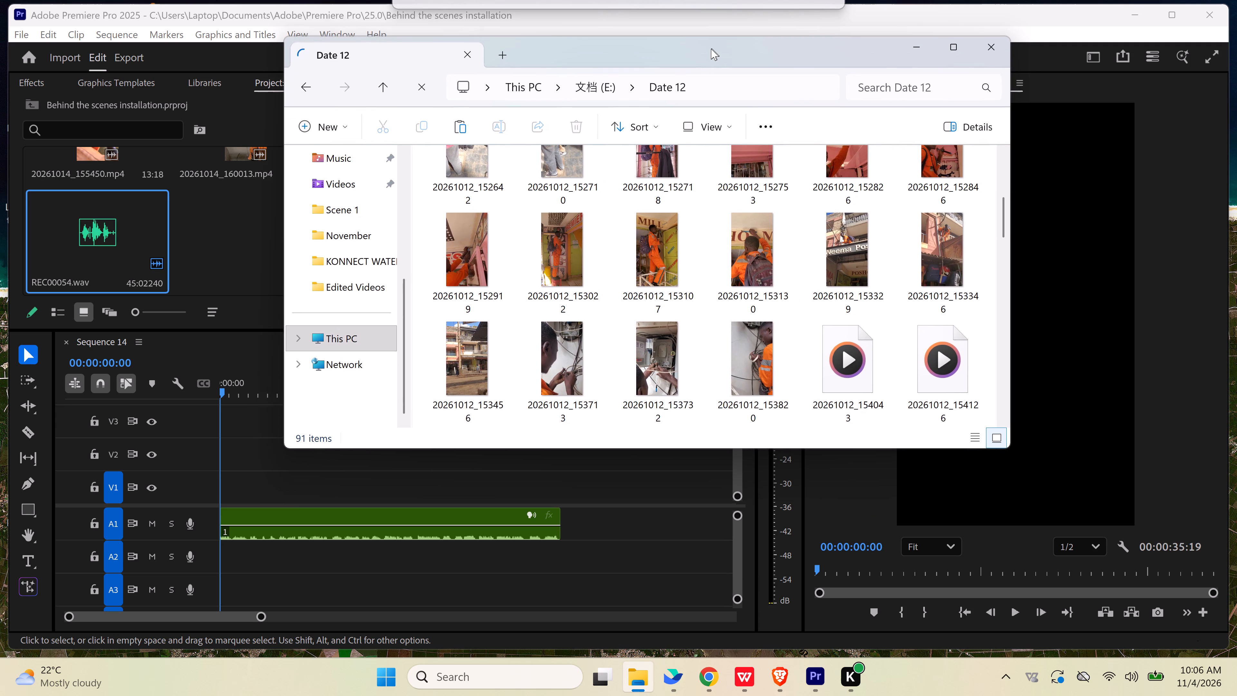
pyautogui.moveTo(711, 49); pyautogui.dragTo(704, 53)
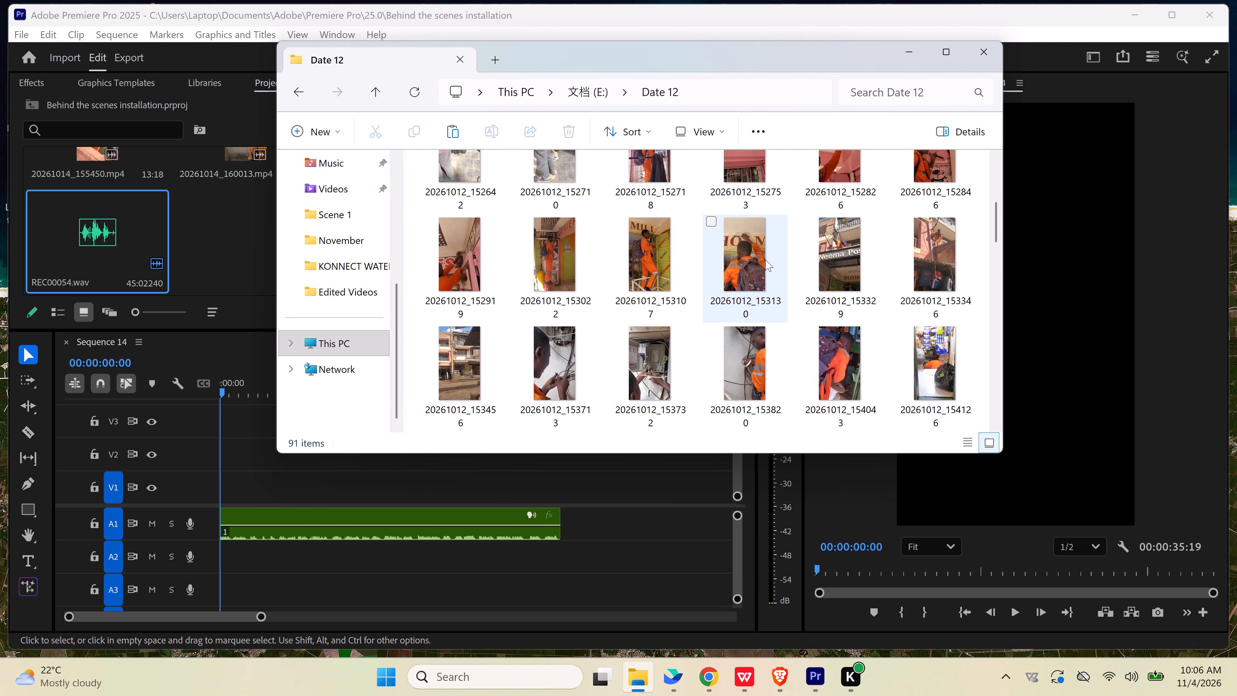
pyautogui.scroll(-1, 729, 295)
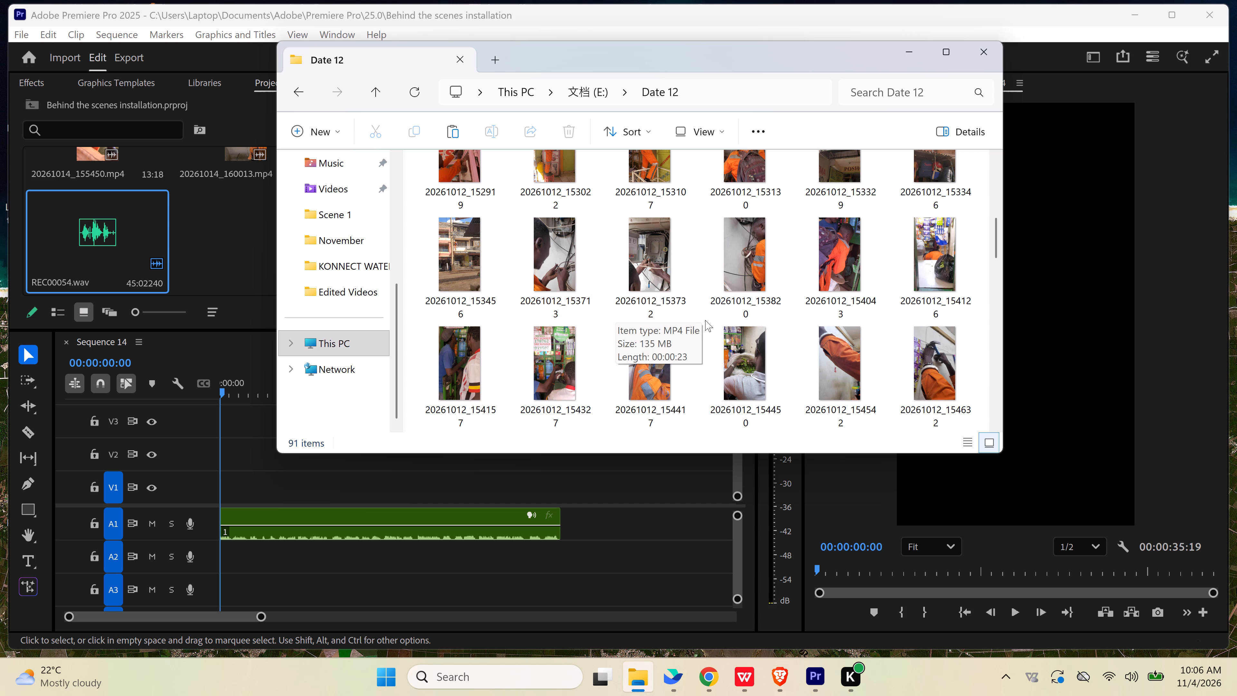
pyautogui.scroll(-1, 749, 380)
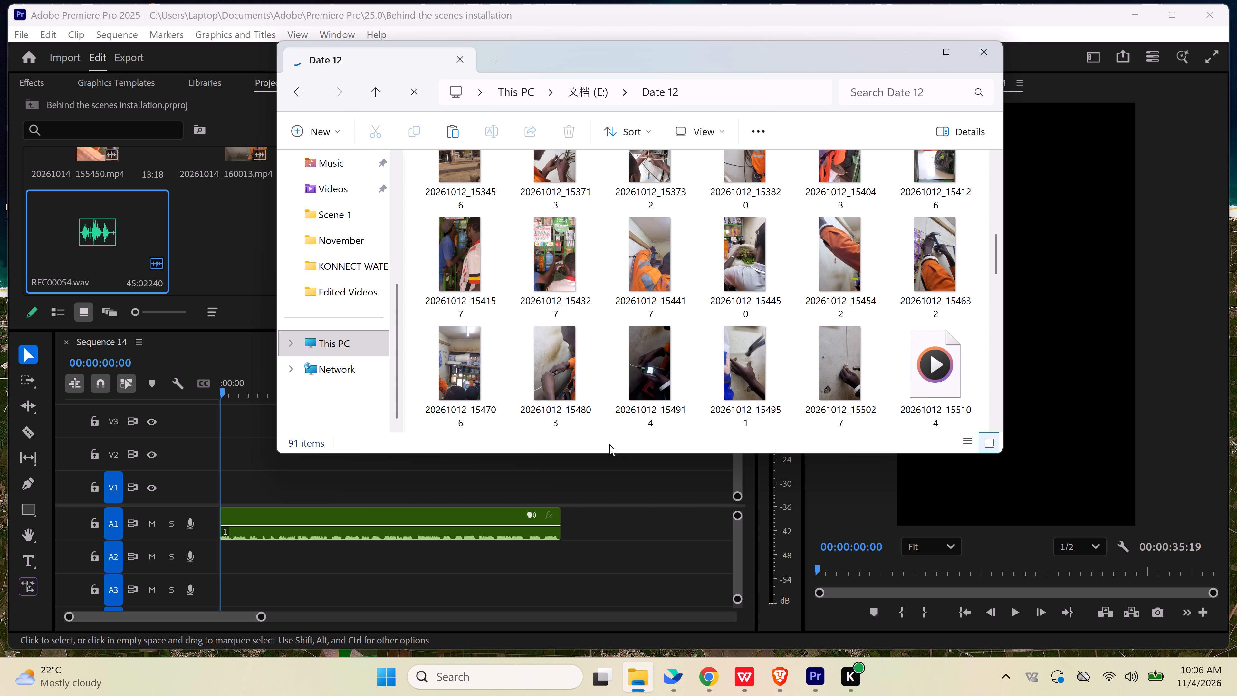
# Check the clips in the Date 8 folder on the E: drive, and go back to the drive's folder list.
pyautogui.click(298, 96)
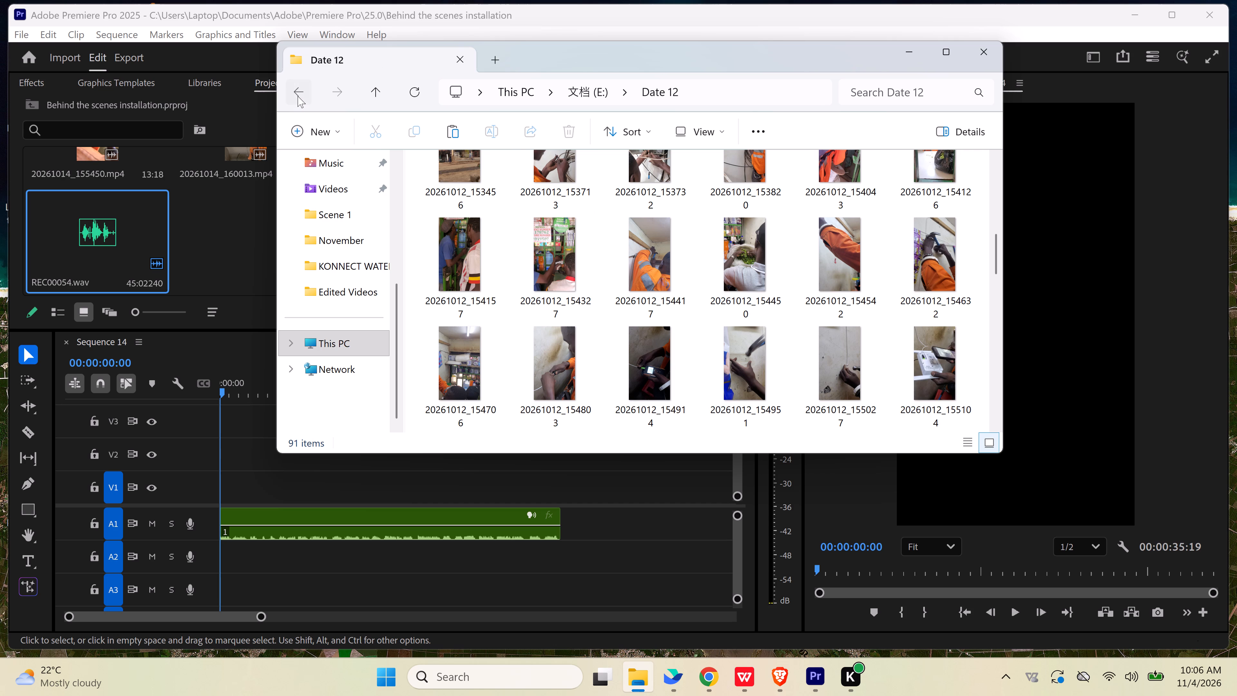
pyautogui.doubleClick(480, 343)
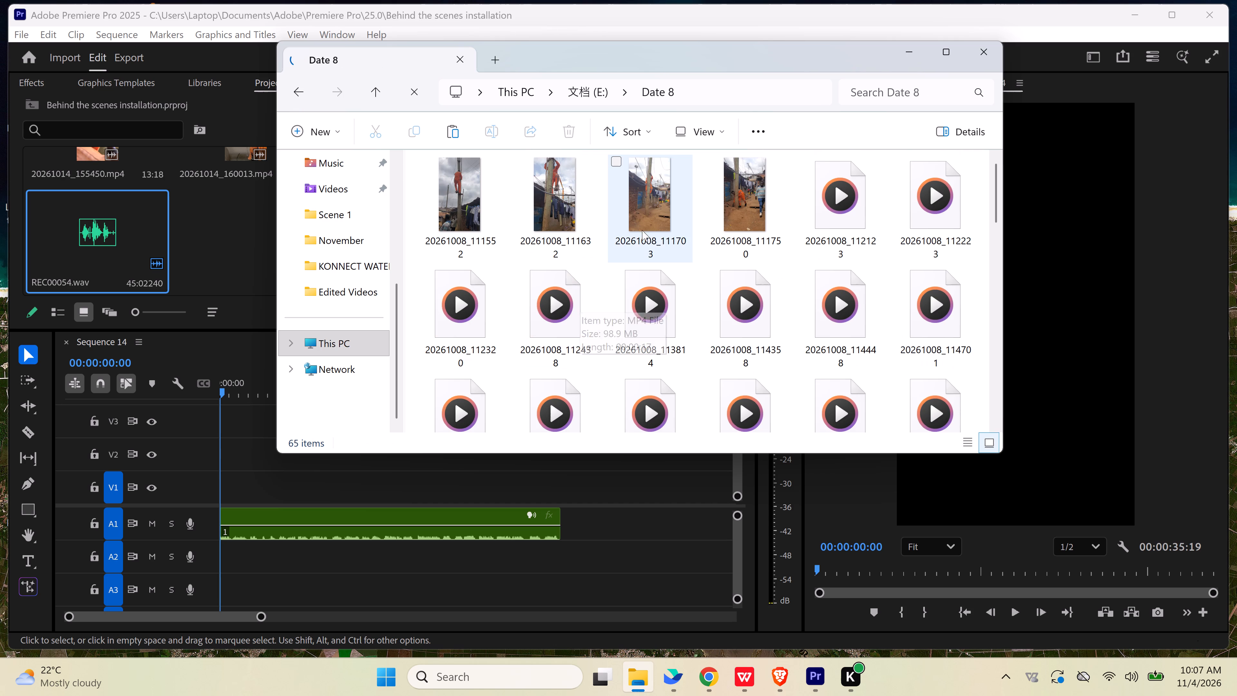
pyautogui.click(293, 90)
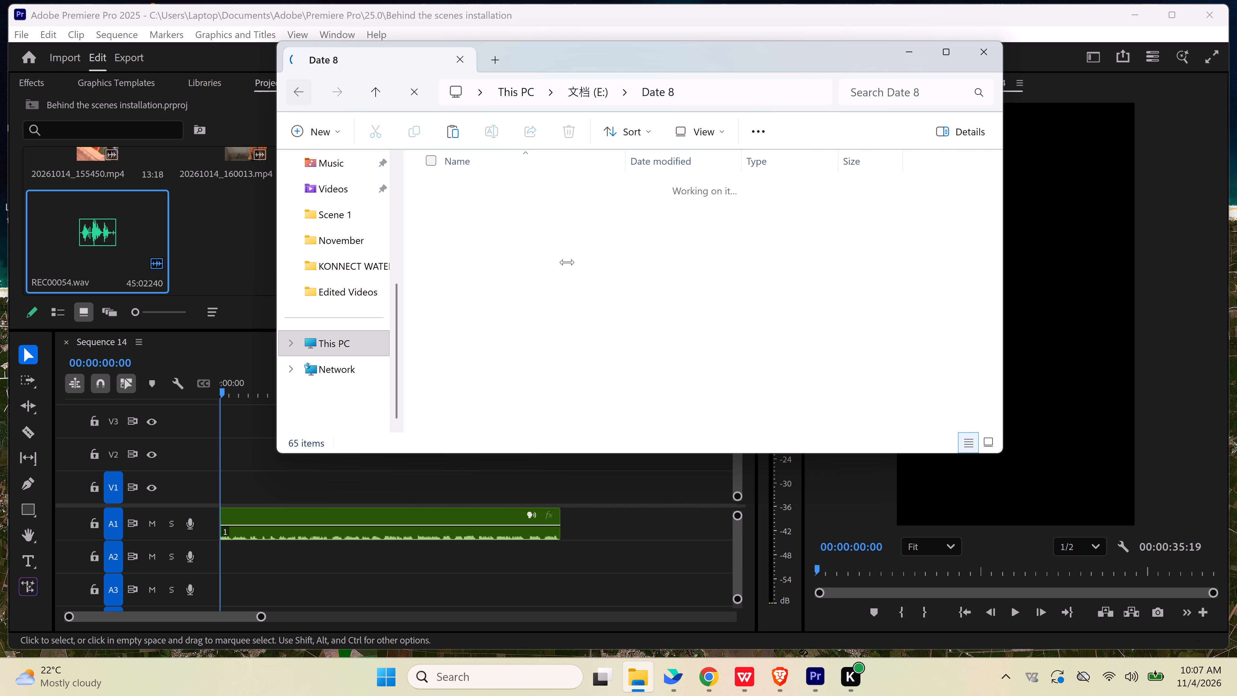
# Open the Date 6 folder on the E: drive and look through all its video clips for suitable installation footage.
pyautogui.doubleClick(511, 324)
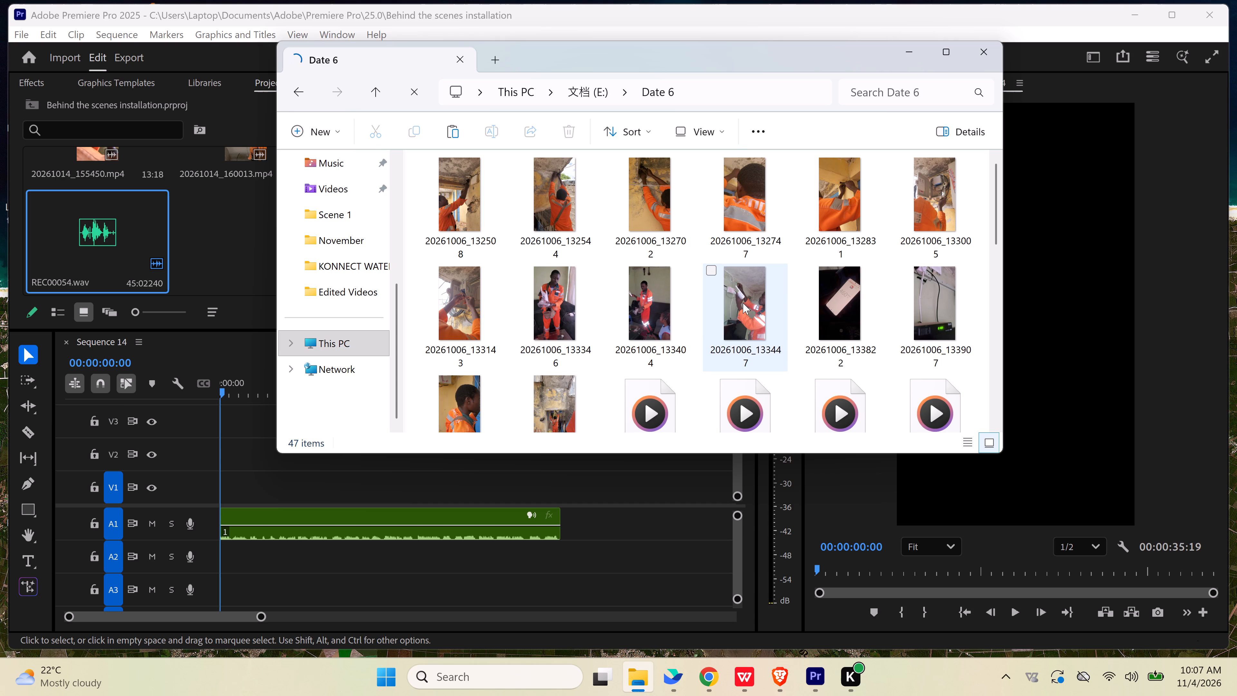
pyautogui.scroll(-1, 743, 304)
pyautogui.scroll(-1, 650, 343)
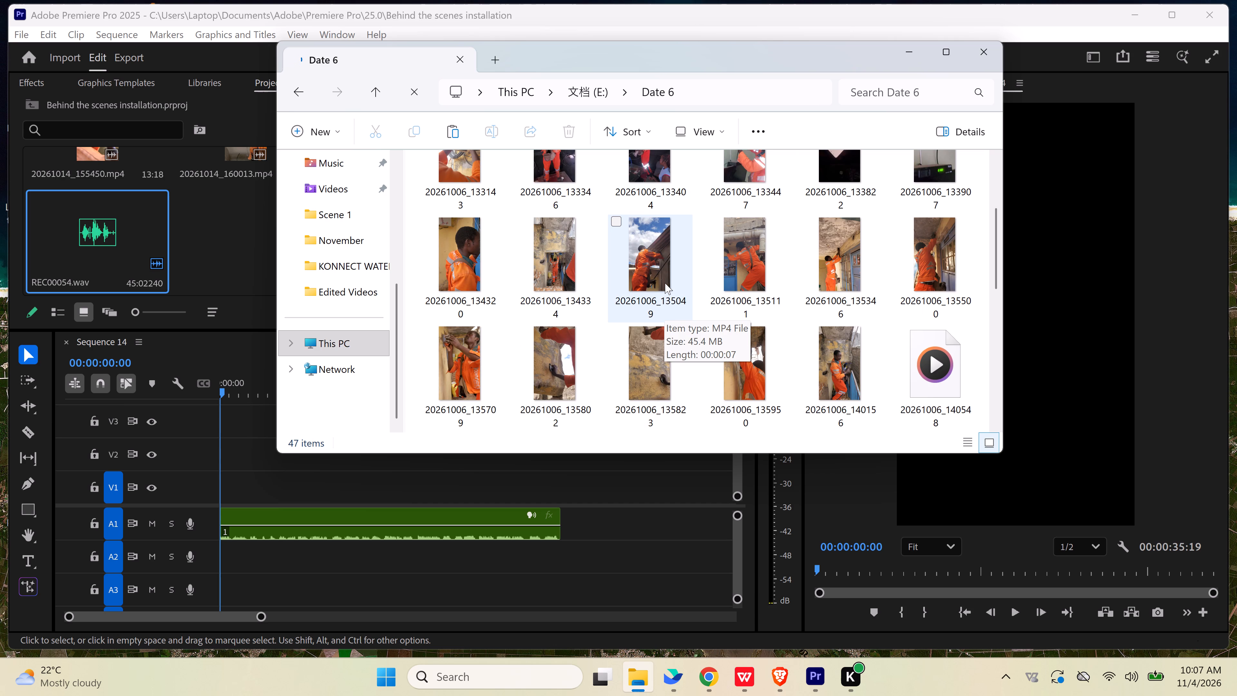
pyautogui.scroll(-1, 665, 283)
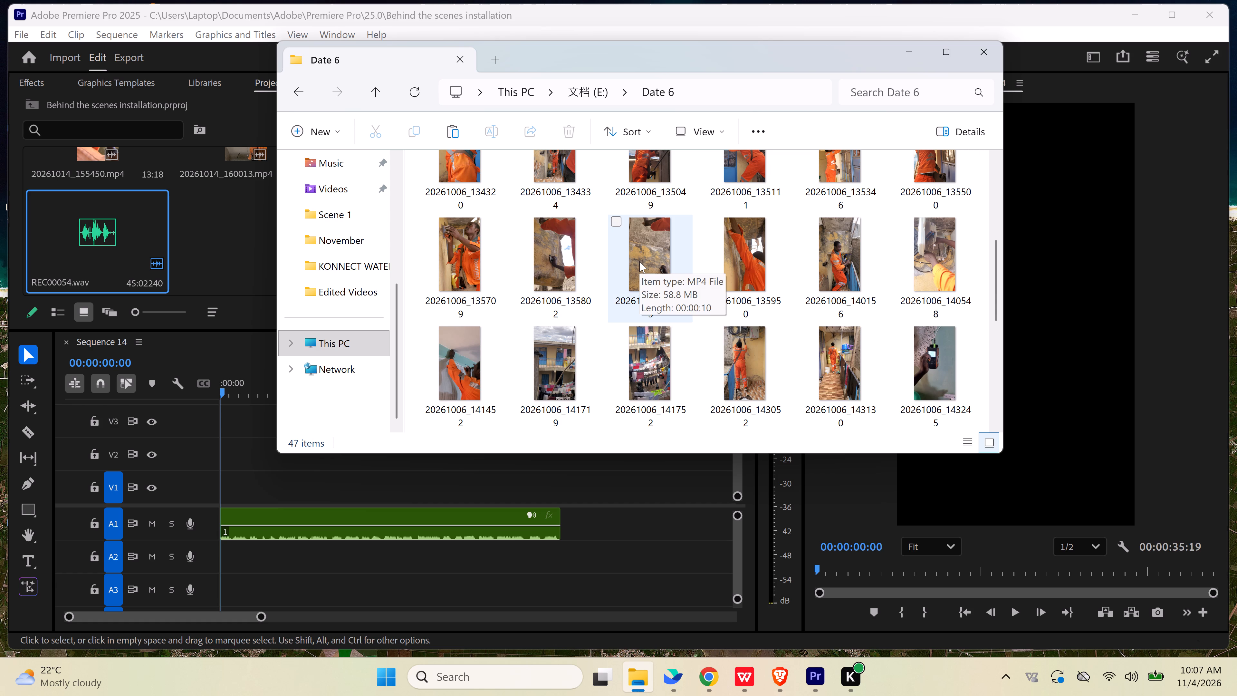
pyautogui.scroll(-1, 639, 261)
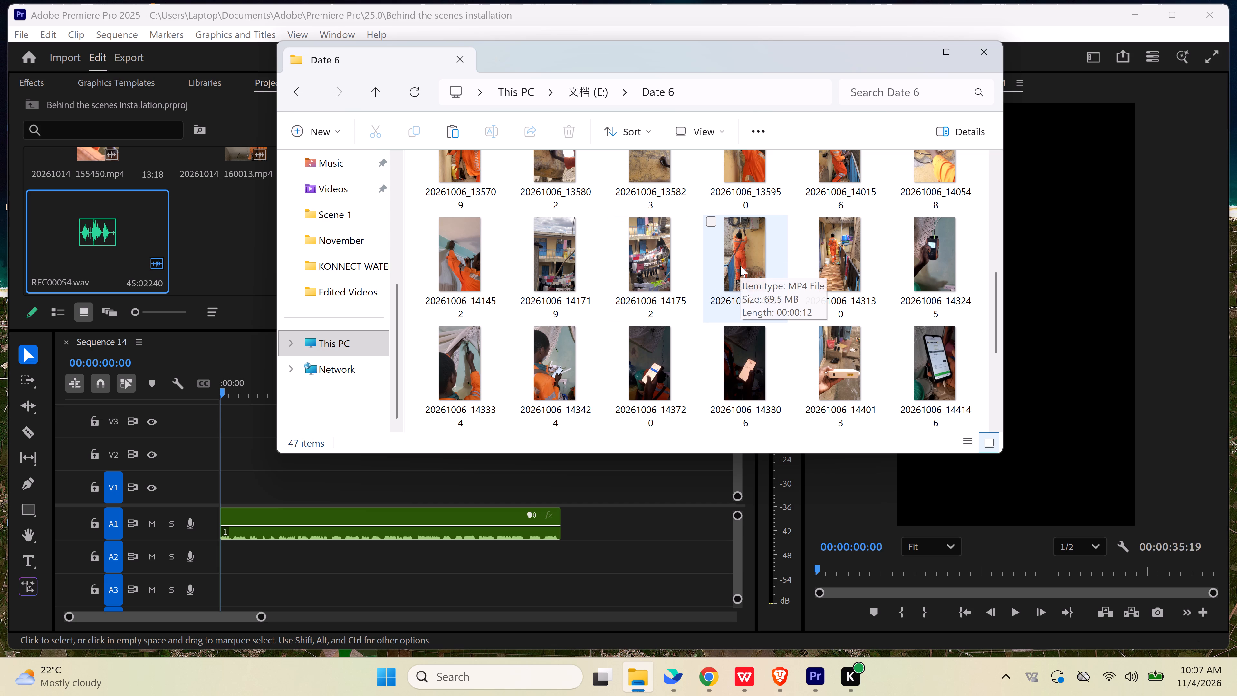
pyautogui.scroll(-1, 740, 266)
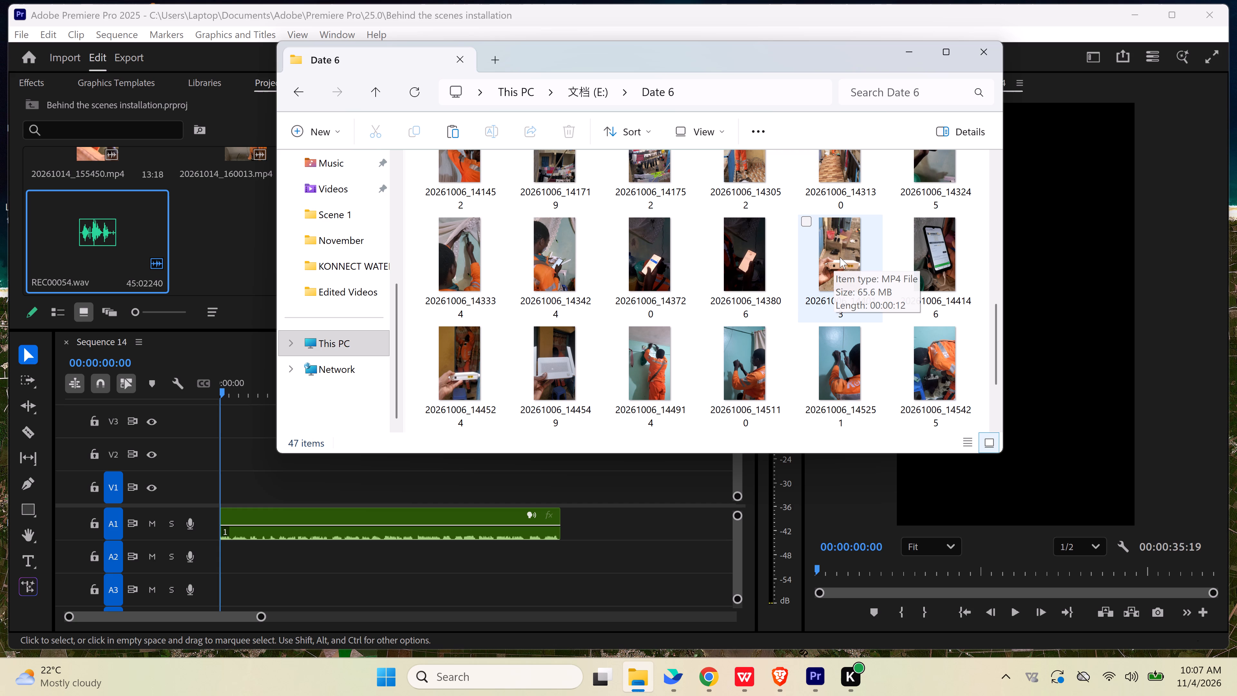
pyautogui.scroll(-1, 772, 321)
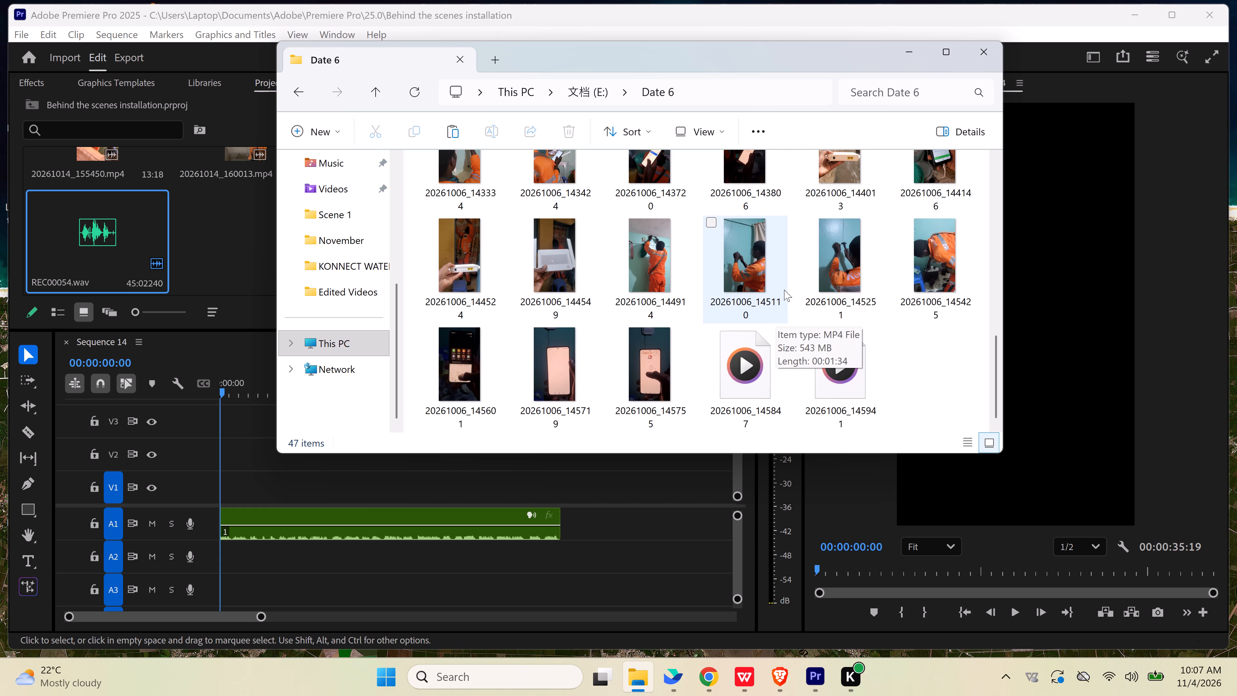
pyautogui.scroll(1, 801, 278)
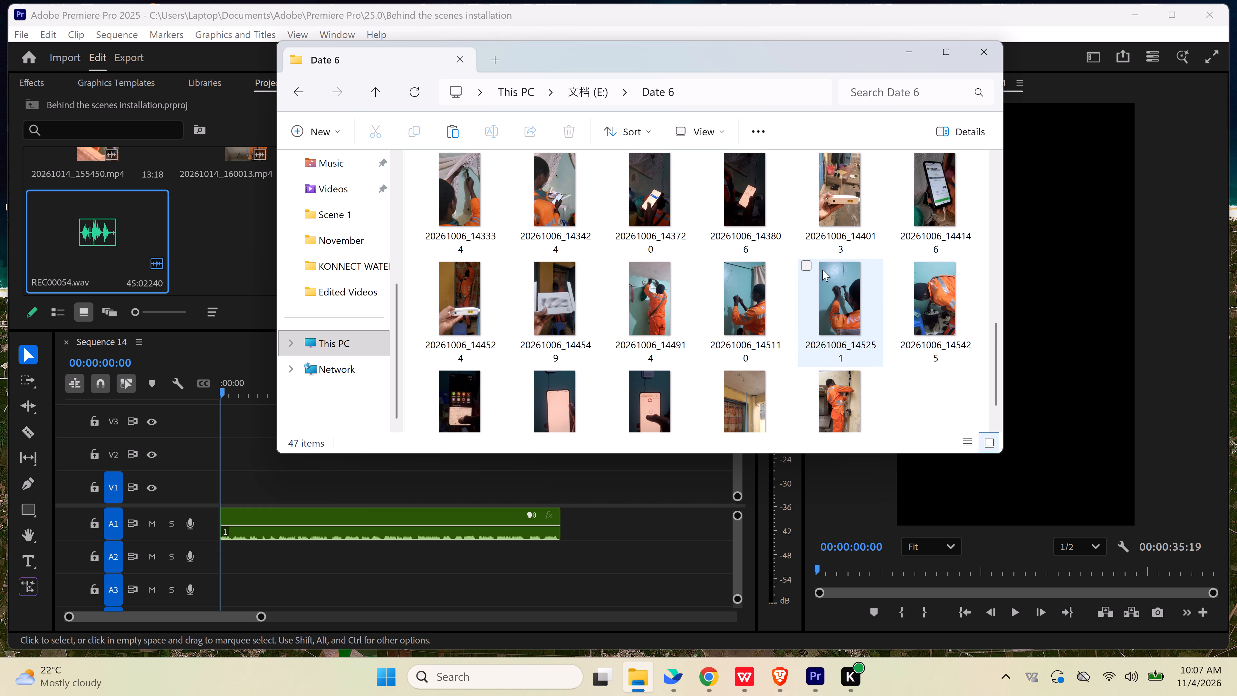
pyautogui.scroll(1, 831, 257)
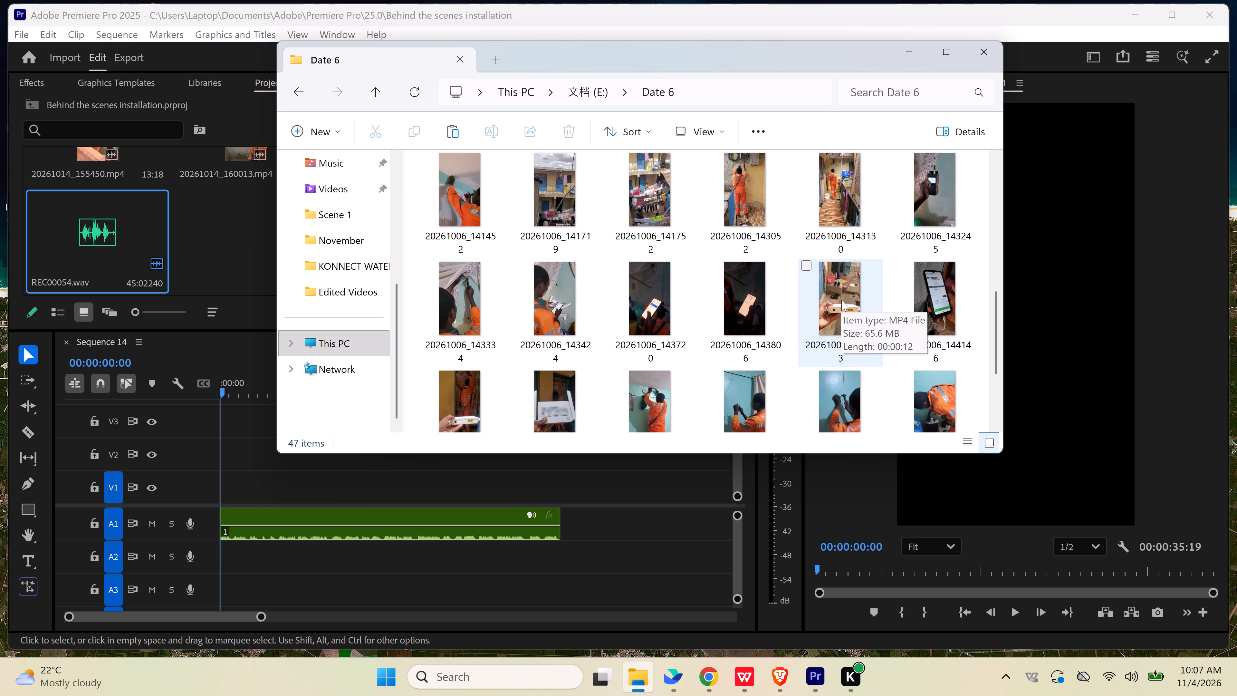
pyautogui.scroll(2, 841, 300)
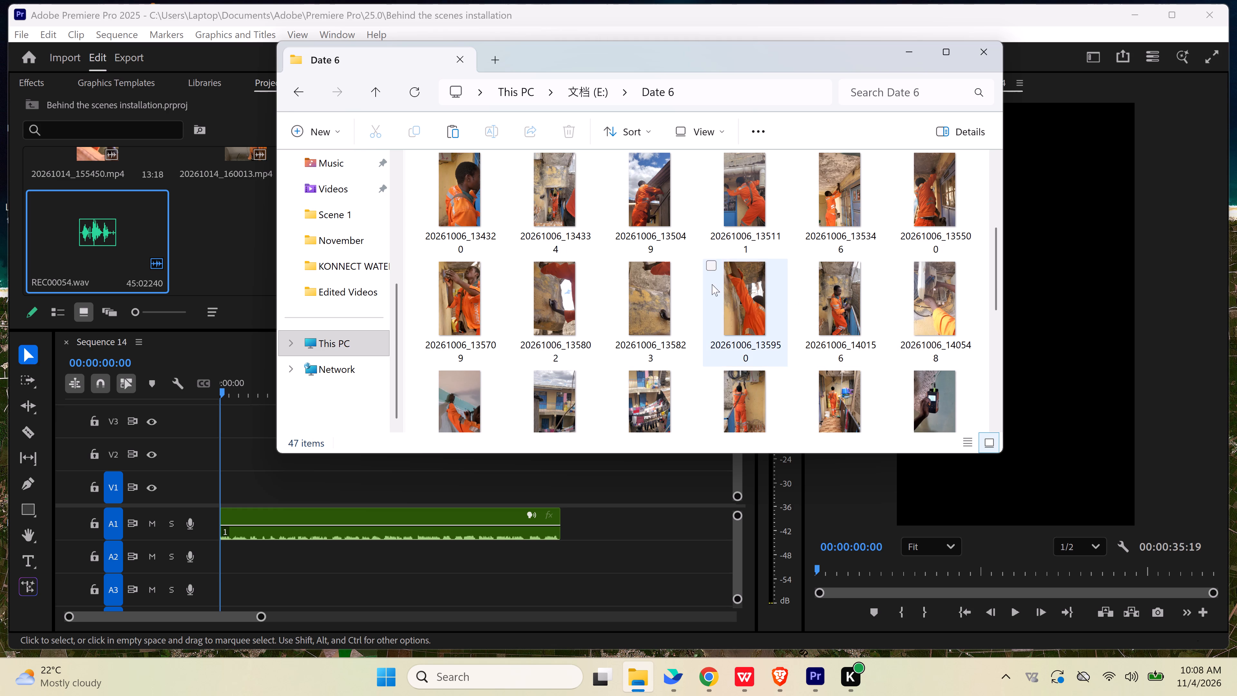
pyautogui.scroll(2, 662, 297)
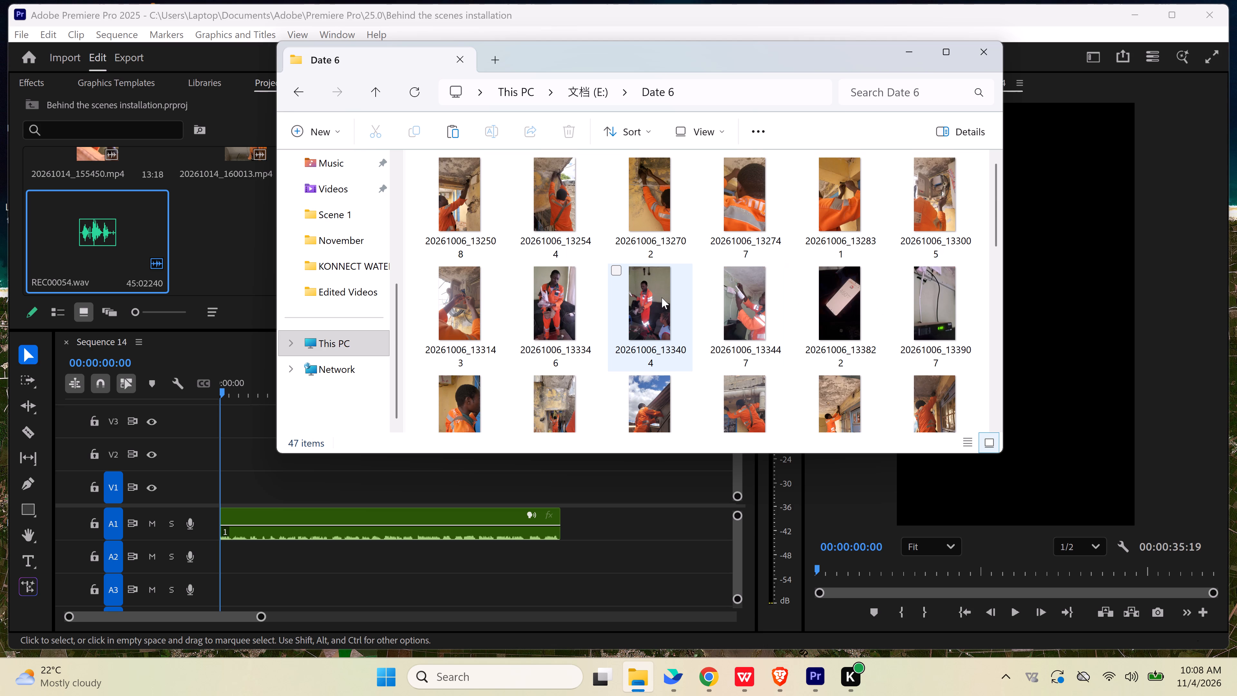
pyautogui.scroll(1, 662, 297)
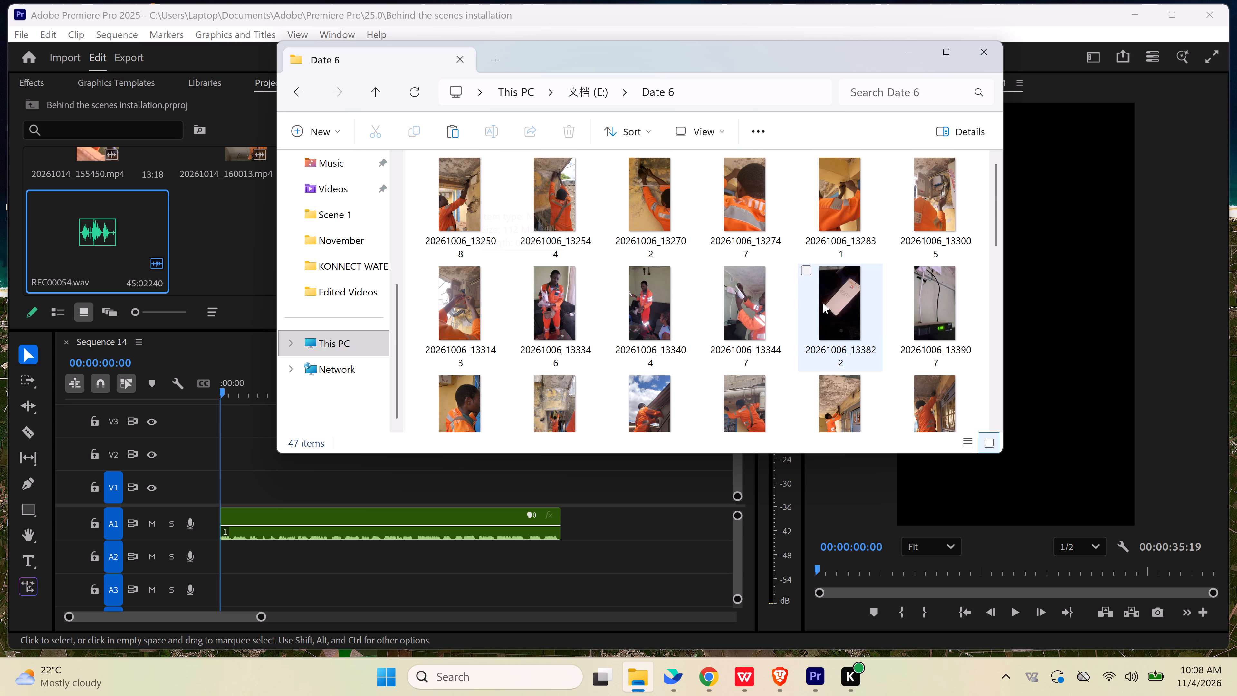
# Add the 11 Date 6 clips from 20261006_132508 through 20261006_133822 to V1 and A1 of Sequence 14, directly after the audio clip.
pyautogui.scroll(1, 462, 203)
pyautogui.click(462, 203)
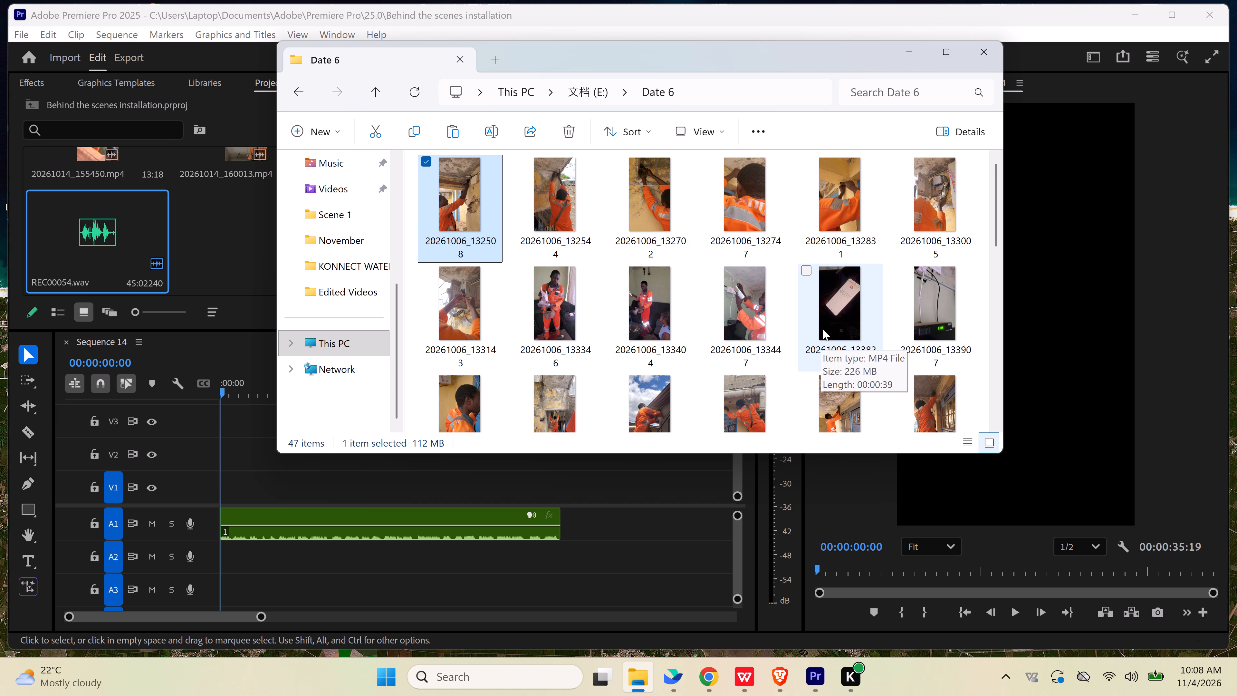
pyautogui.scroll(-1, 830, 319)
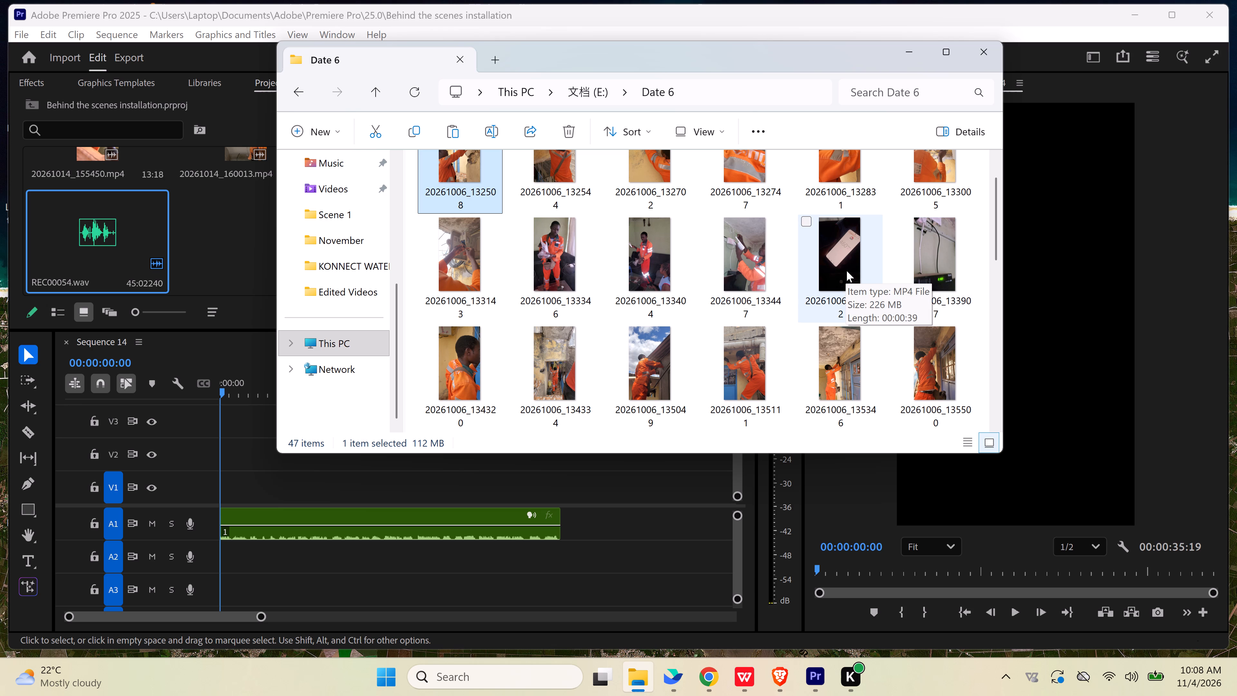
pyautogui.scroll(-1, 847, 271)
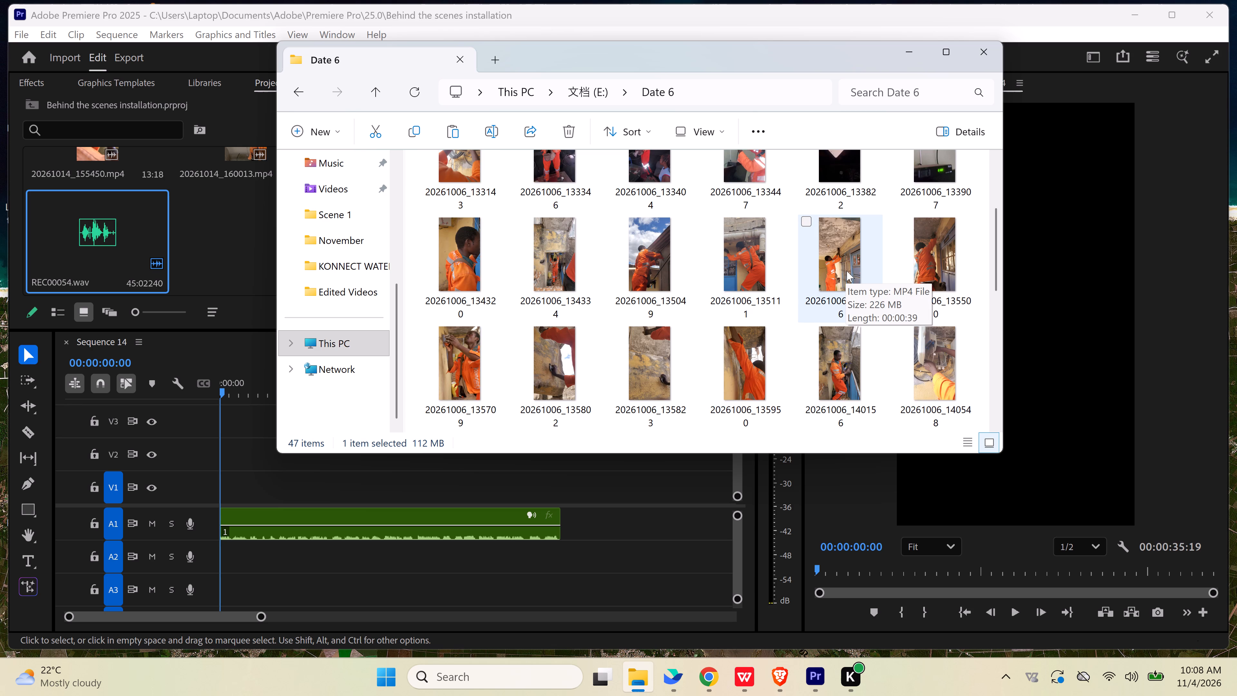
pyautogui.scroll(-1, 847, 271)
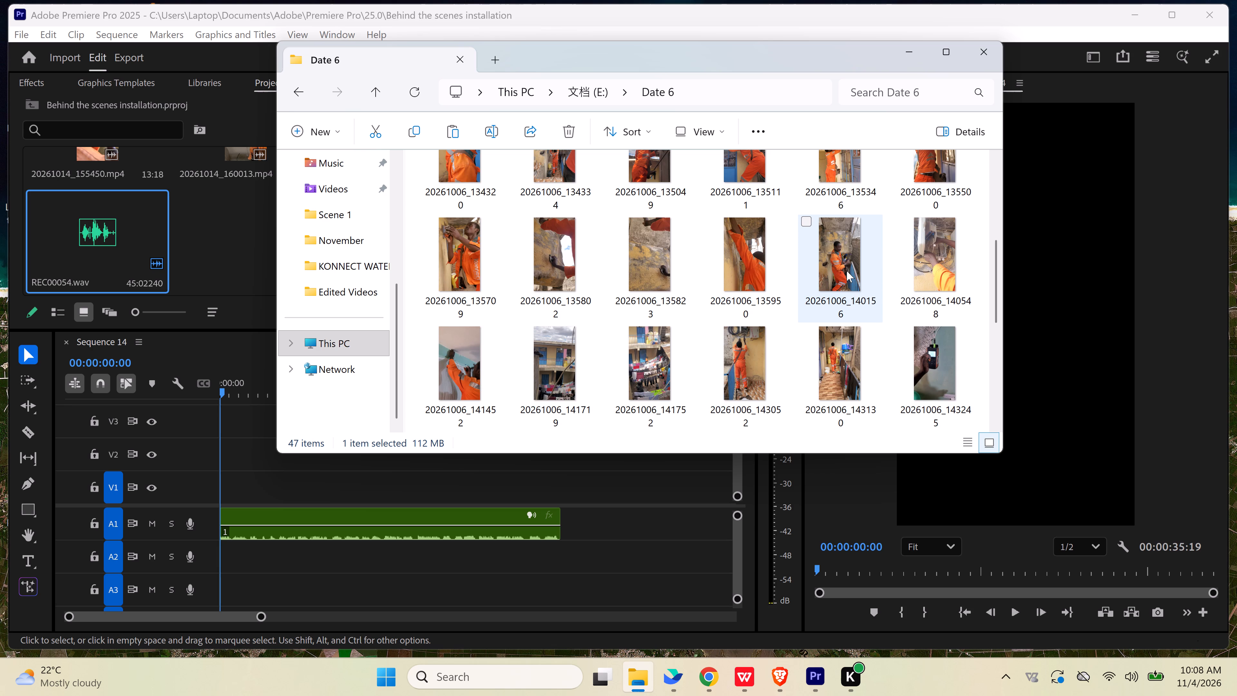
pyautogui.scroll(3, 847, 271)
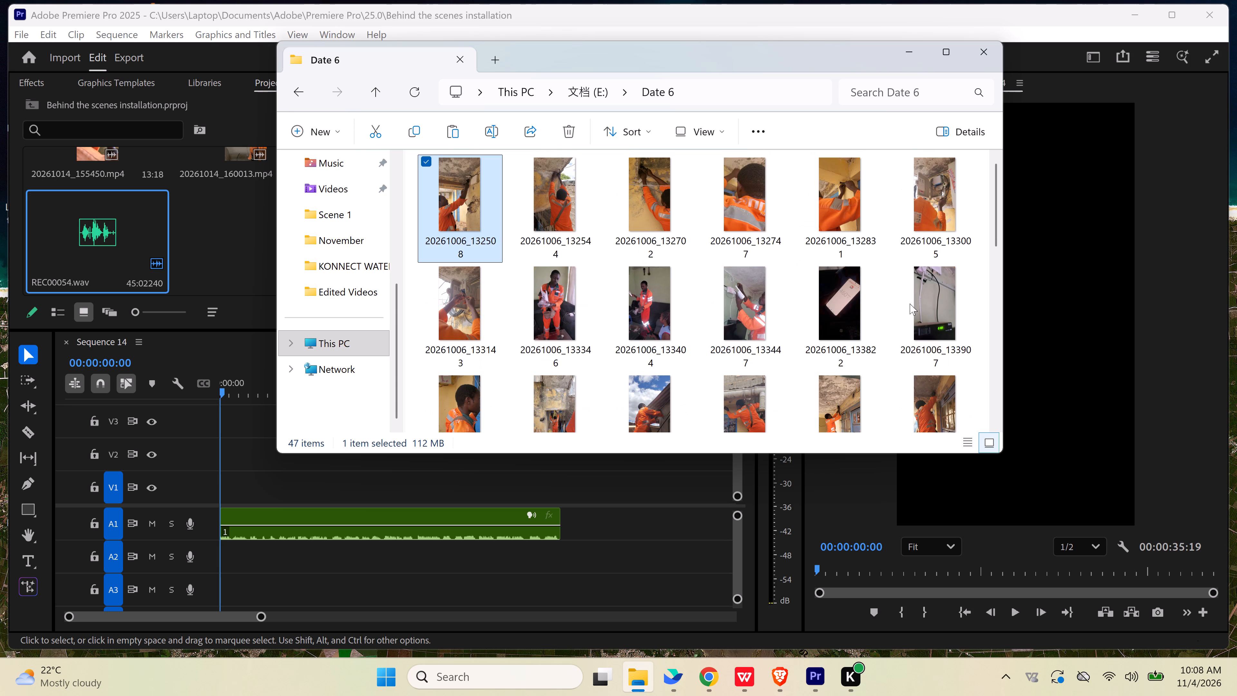
pyautogui.keyDown('shift'); pyautogui.click(851, 309); pyautogui.keyUp('shift')
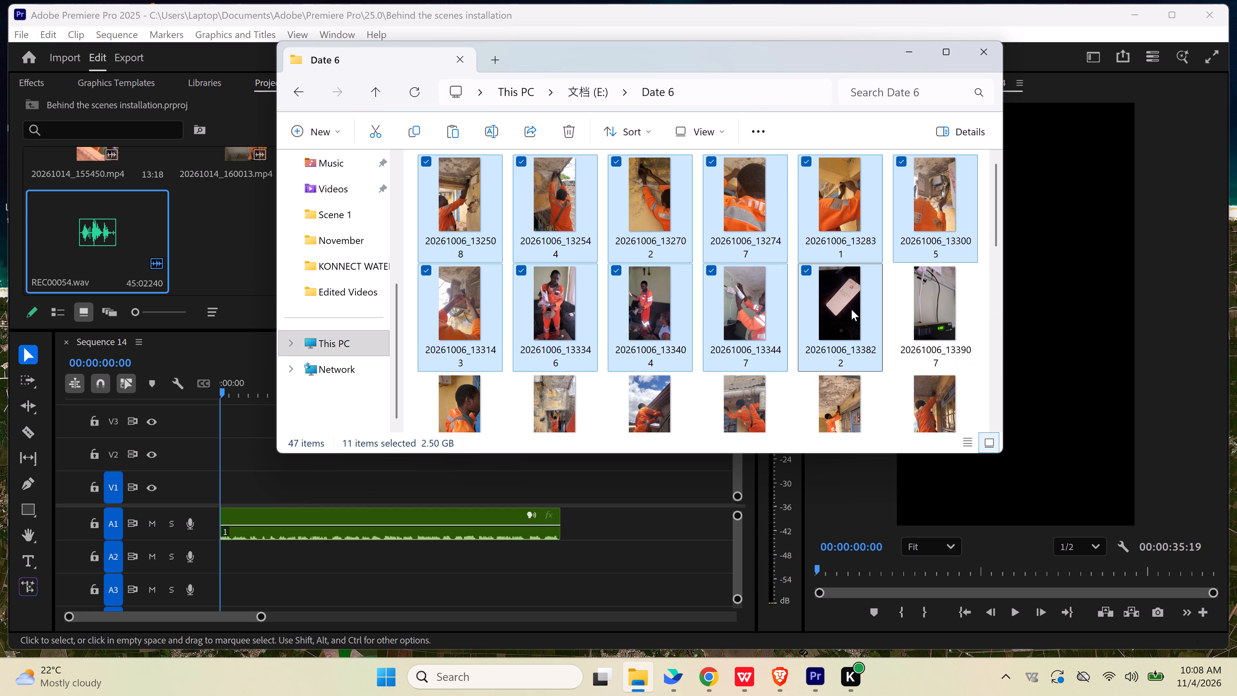
pyautogui.moveTo(472, 189); pyautogui.dragTo(292, 440)
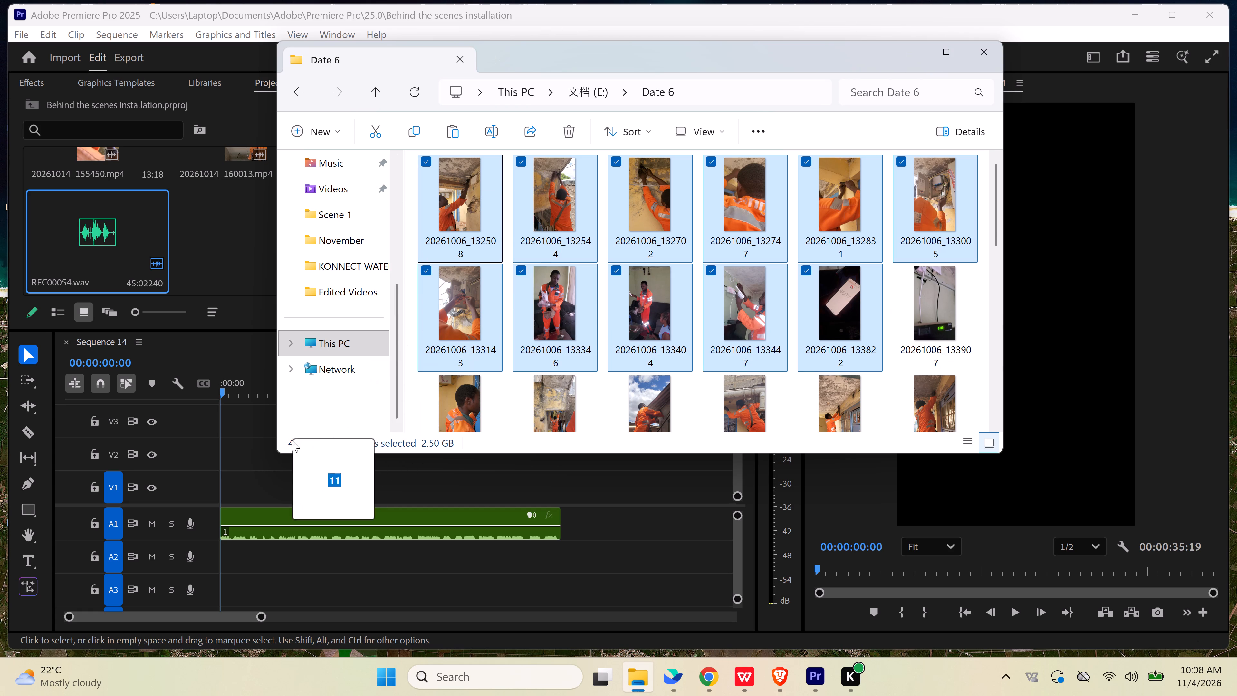
pyautogui.moveTo(292, 440); pyautogui.dragTo(615, 495)
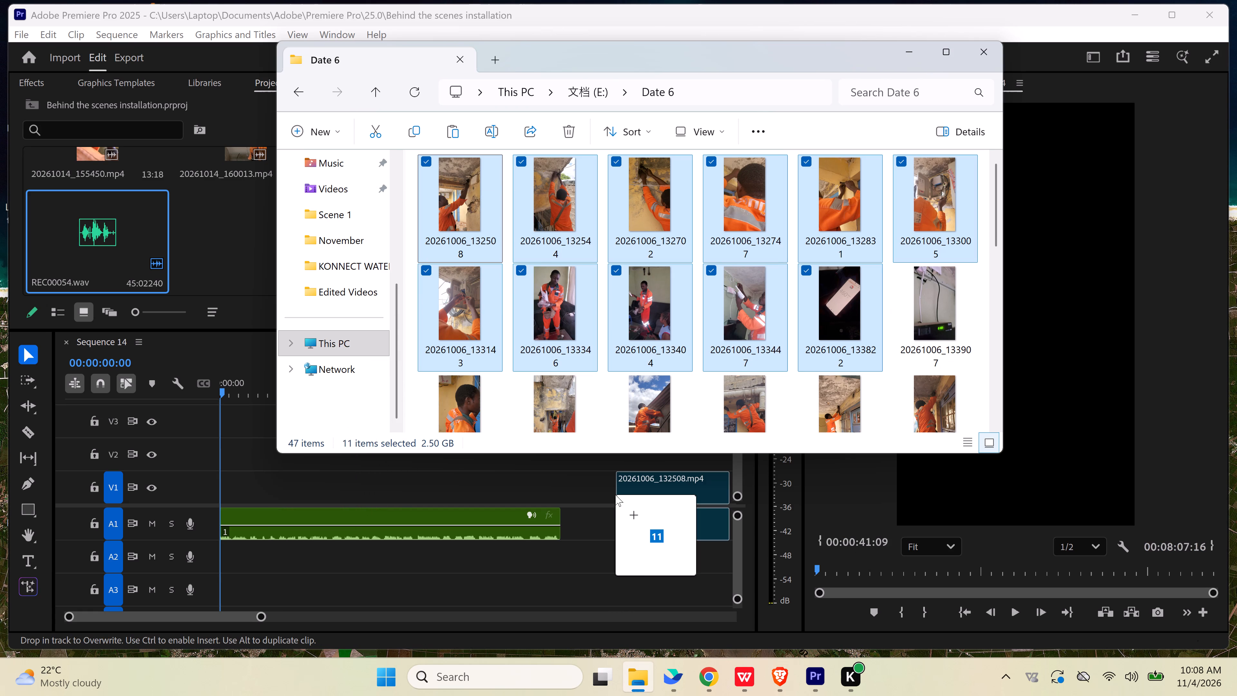
pyautogui.moveTo(615, 495); pyautogui.dragTo(570, 492)
pyautogui.click(570, 492)
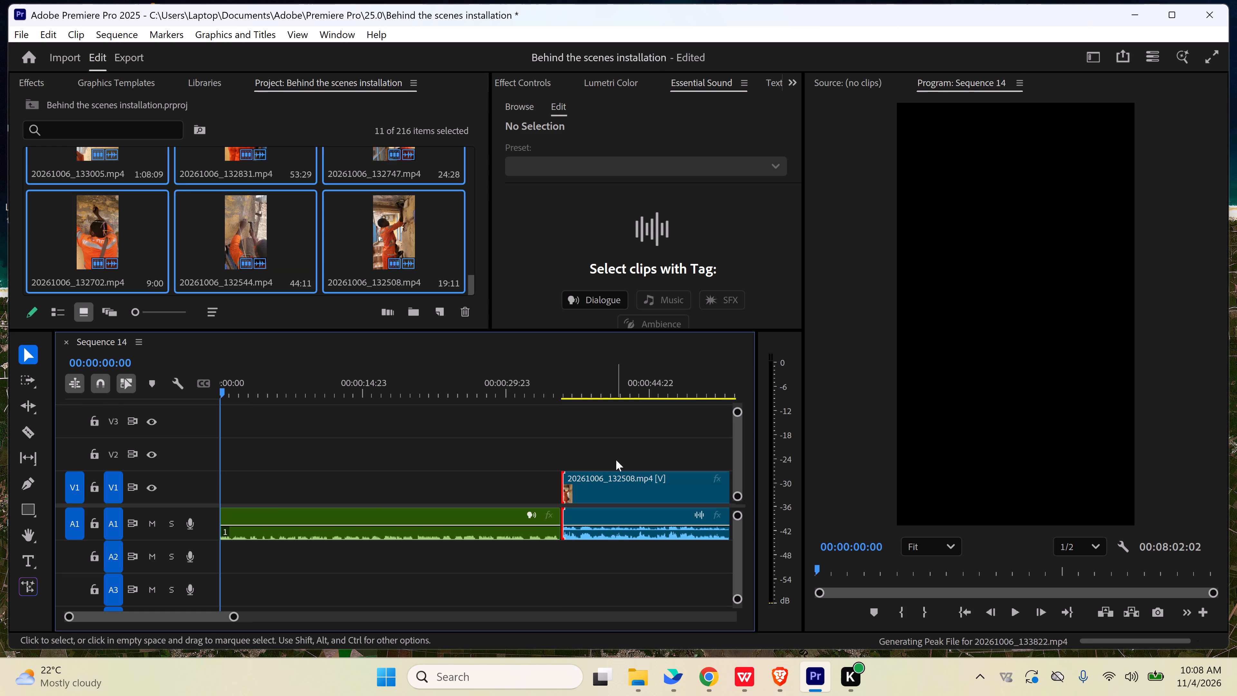
pyautogui.click(616, 460)
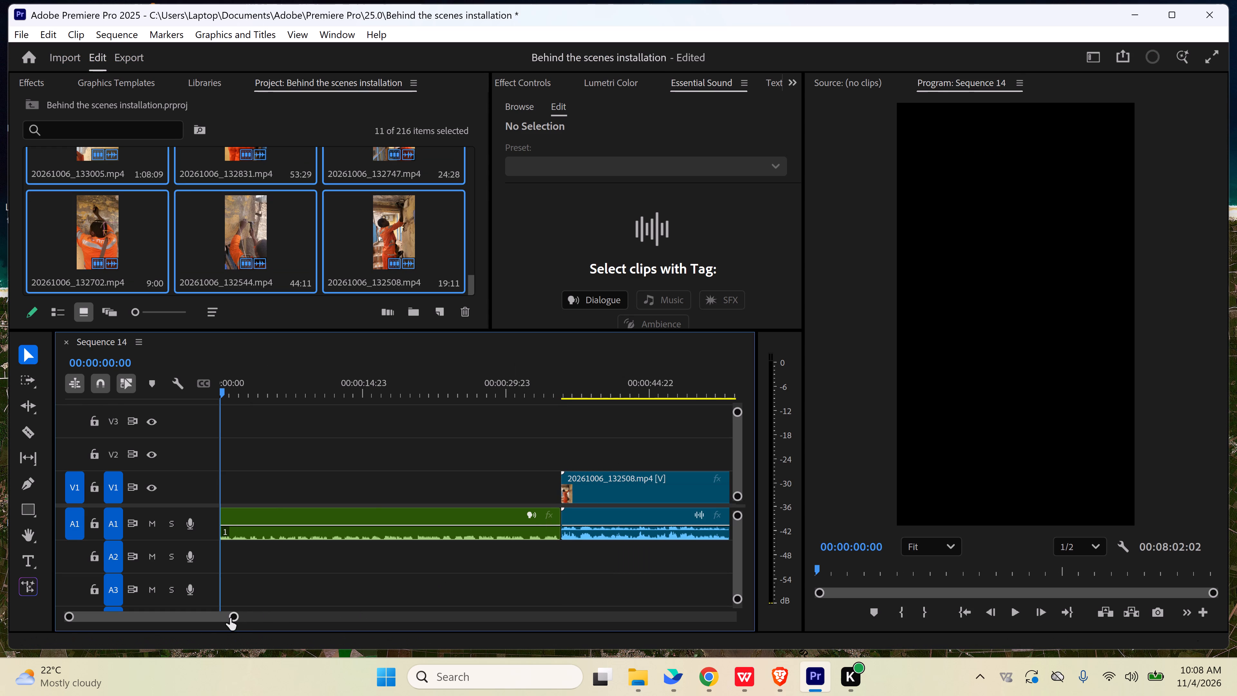
pyautogui.moveTo(234, 617); pyautogui.dragTo(448, 607)
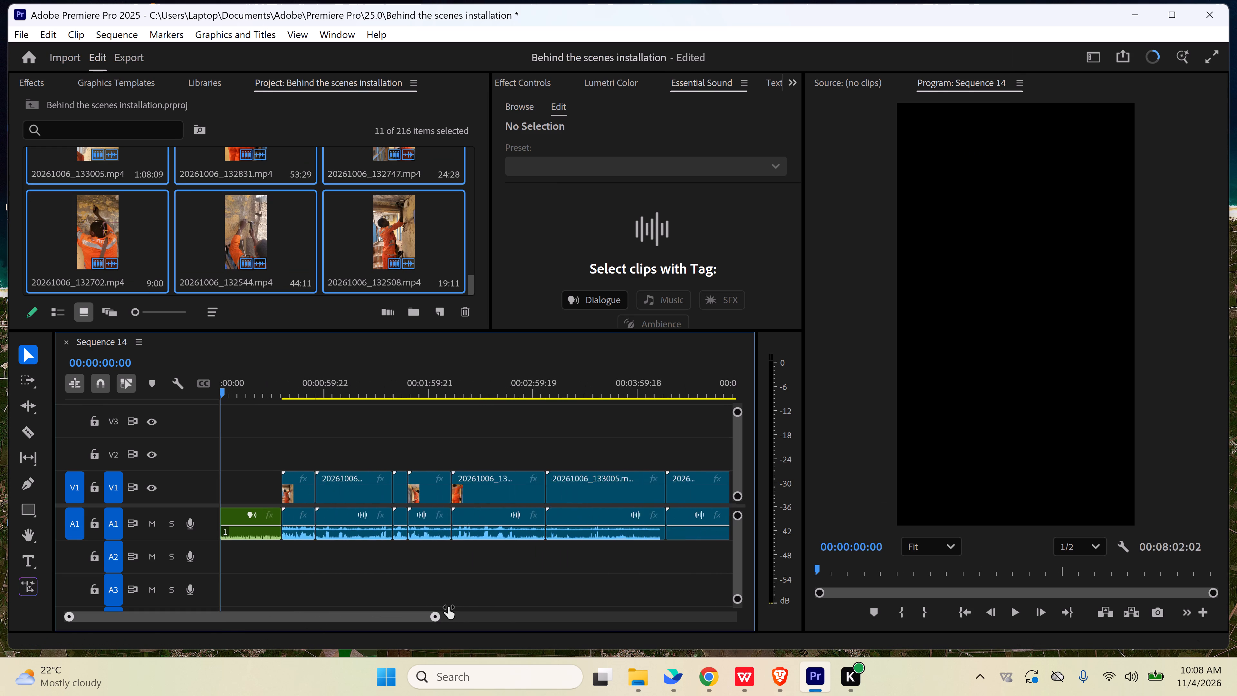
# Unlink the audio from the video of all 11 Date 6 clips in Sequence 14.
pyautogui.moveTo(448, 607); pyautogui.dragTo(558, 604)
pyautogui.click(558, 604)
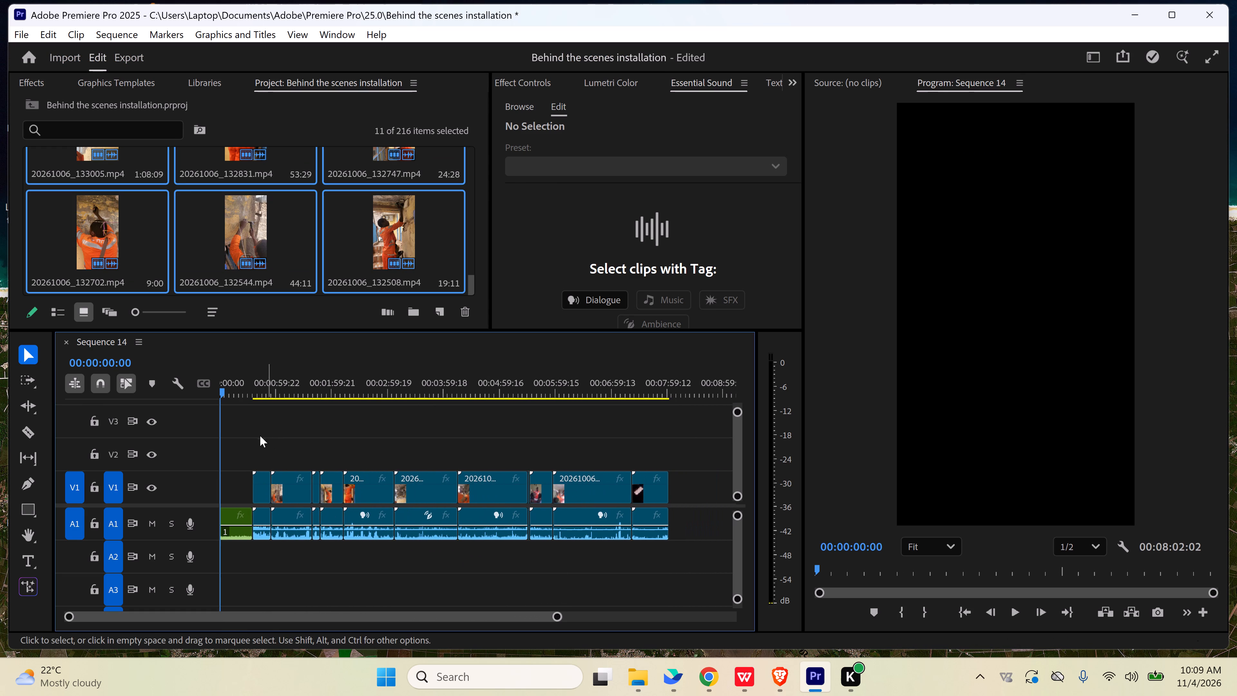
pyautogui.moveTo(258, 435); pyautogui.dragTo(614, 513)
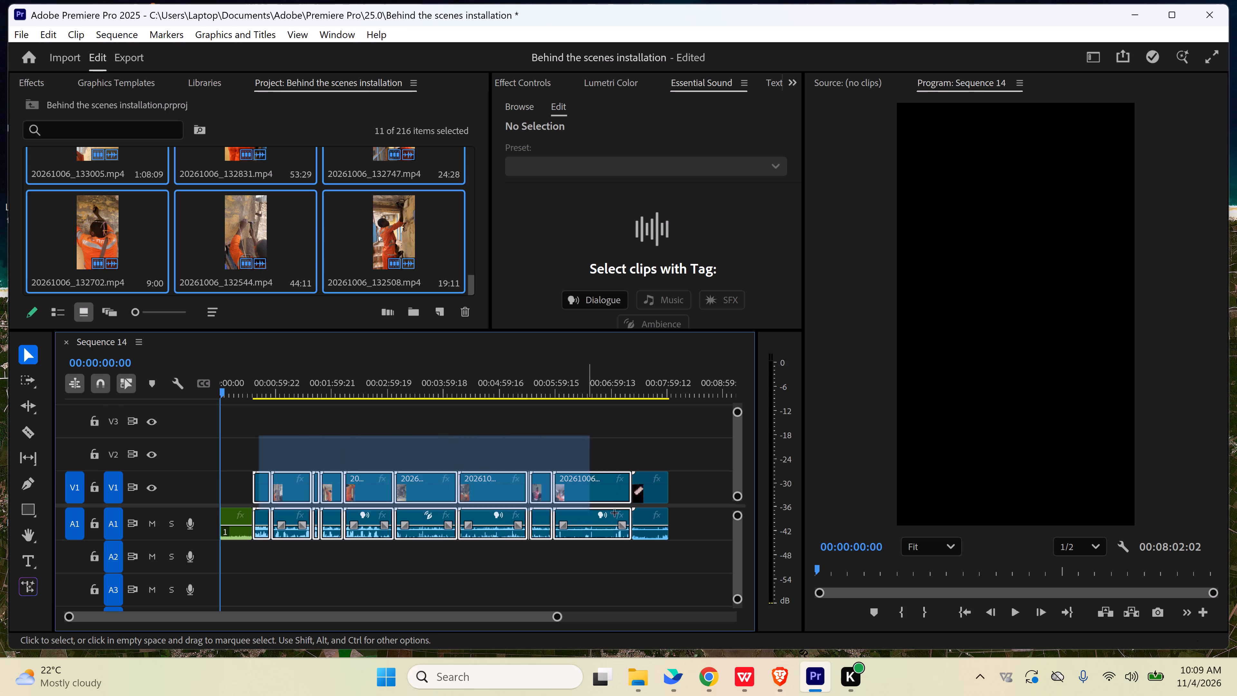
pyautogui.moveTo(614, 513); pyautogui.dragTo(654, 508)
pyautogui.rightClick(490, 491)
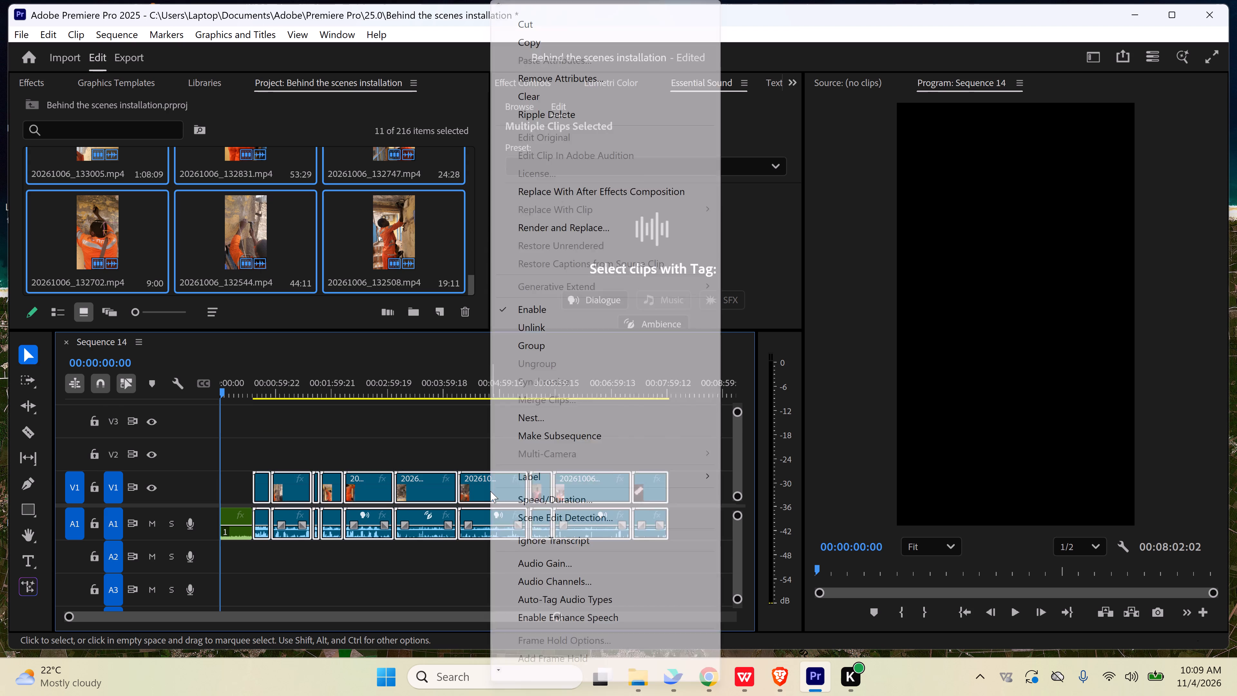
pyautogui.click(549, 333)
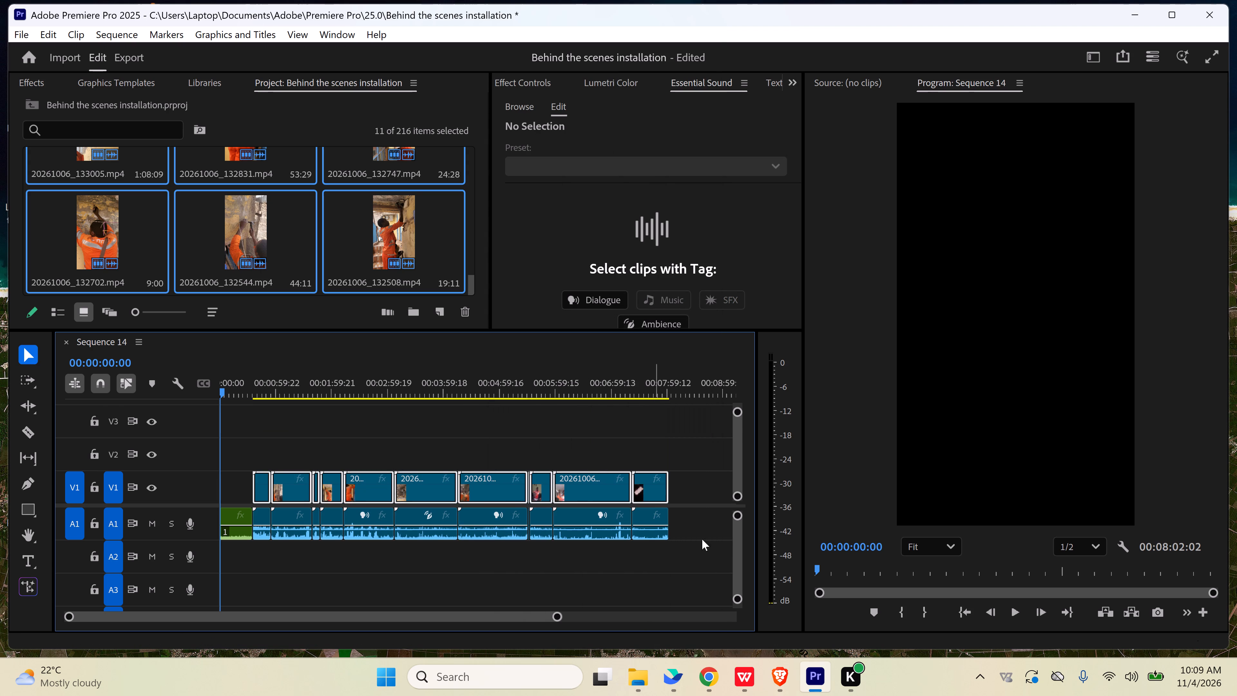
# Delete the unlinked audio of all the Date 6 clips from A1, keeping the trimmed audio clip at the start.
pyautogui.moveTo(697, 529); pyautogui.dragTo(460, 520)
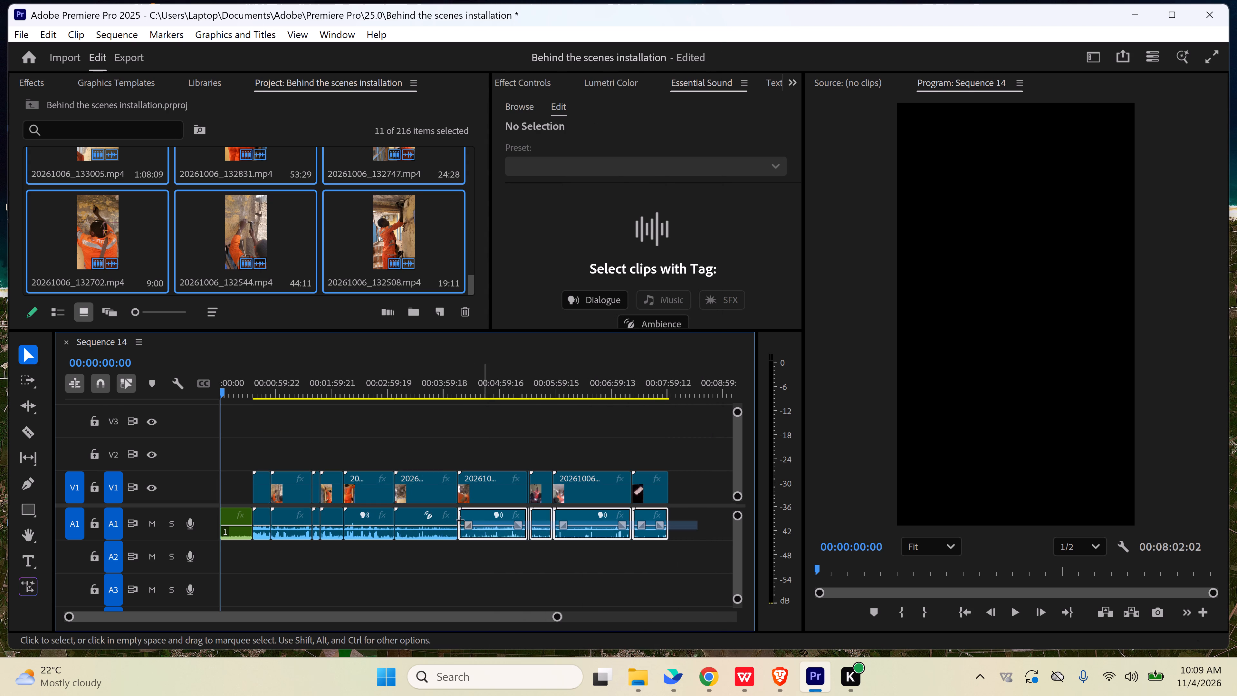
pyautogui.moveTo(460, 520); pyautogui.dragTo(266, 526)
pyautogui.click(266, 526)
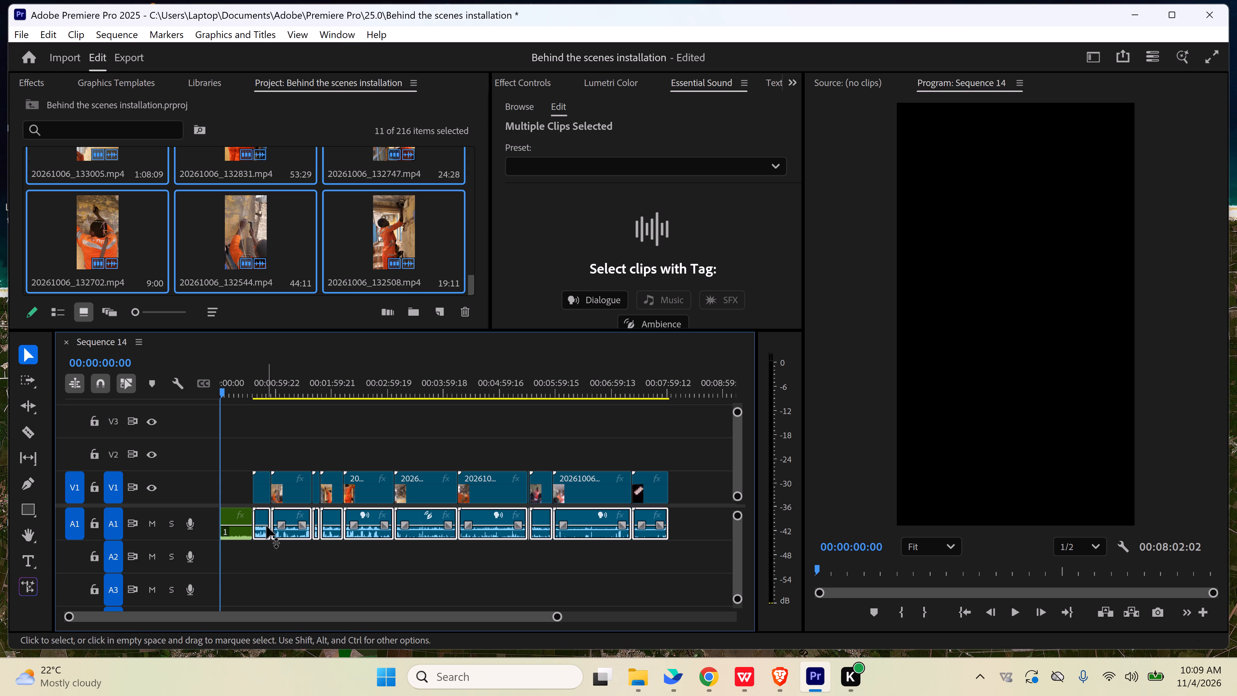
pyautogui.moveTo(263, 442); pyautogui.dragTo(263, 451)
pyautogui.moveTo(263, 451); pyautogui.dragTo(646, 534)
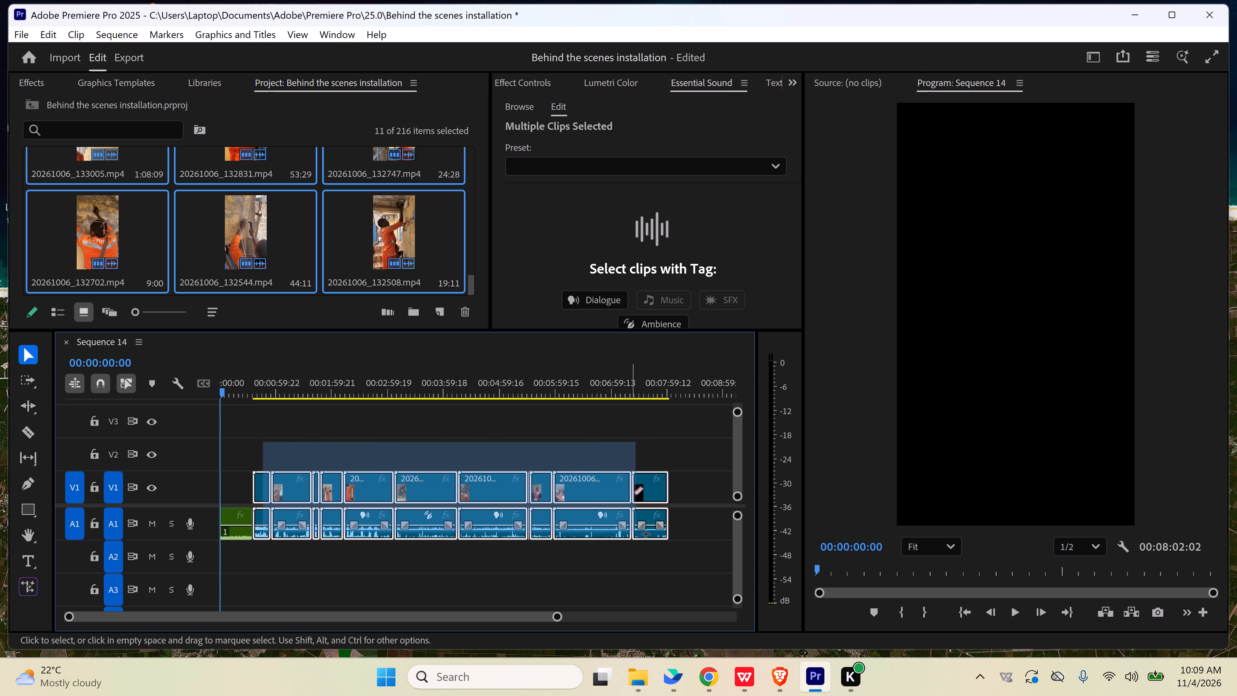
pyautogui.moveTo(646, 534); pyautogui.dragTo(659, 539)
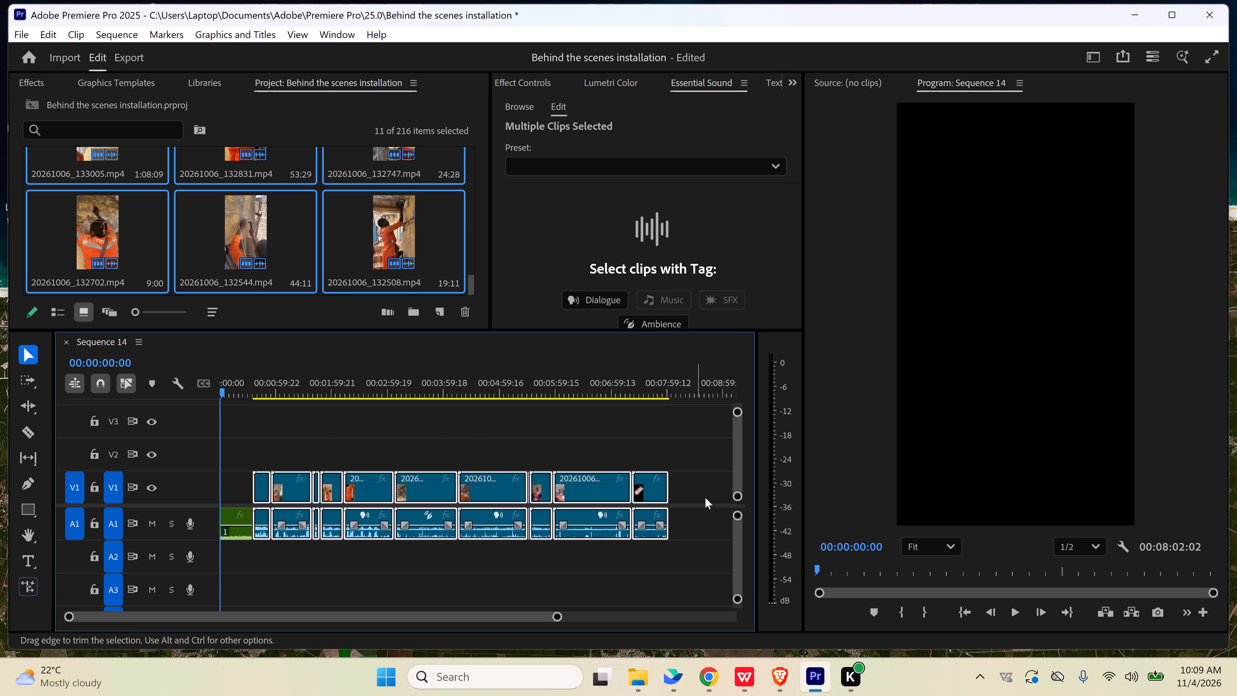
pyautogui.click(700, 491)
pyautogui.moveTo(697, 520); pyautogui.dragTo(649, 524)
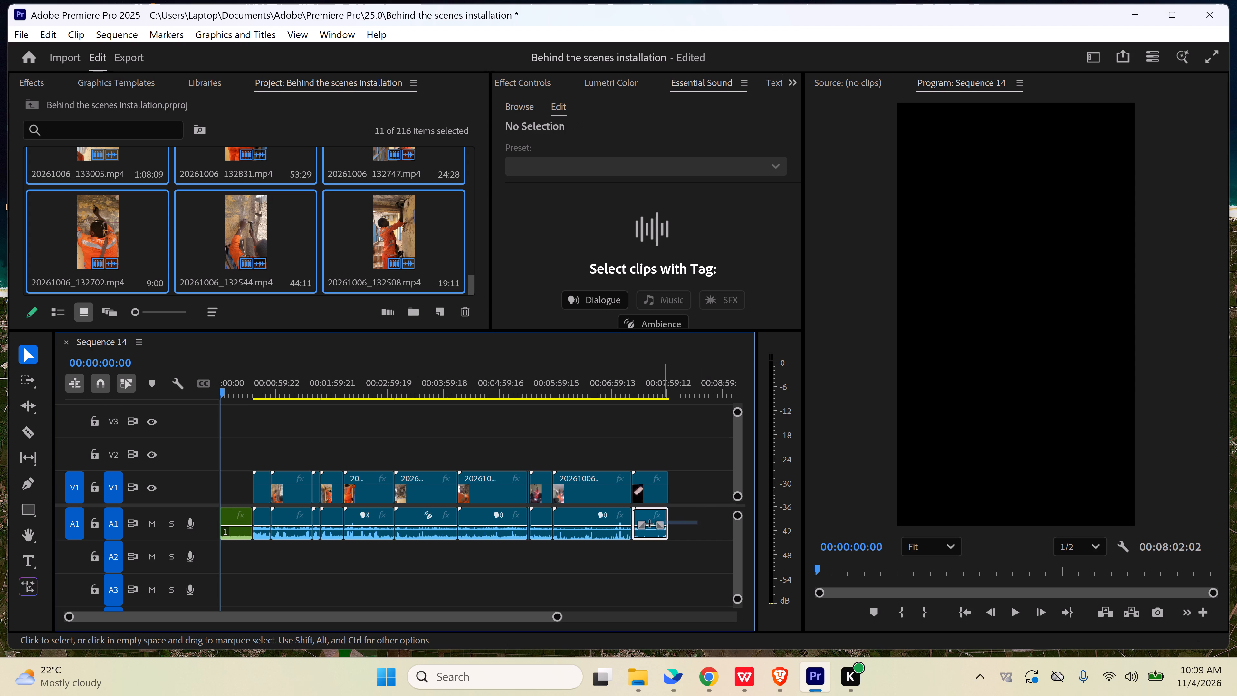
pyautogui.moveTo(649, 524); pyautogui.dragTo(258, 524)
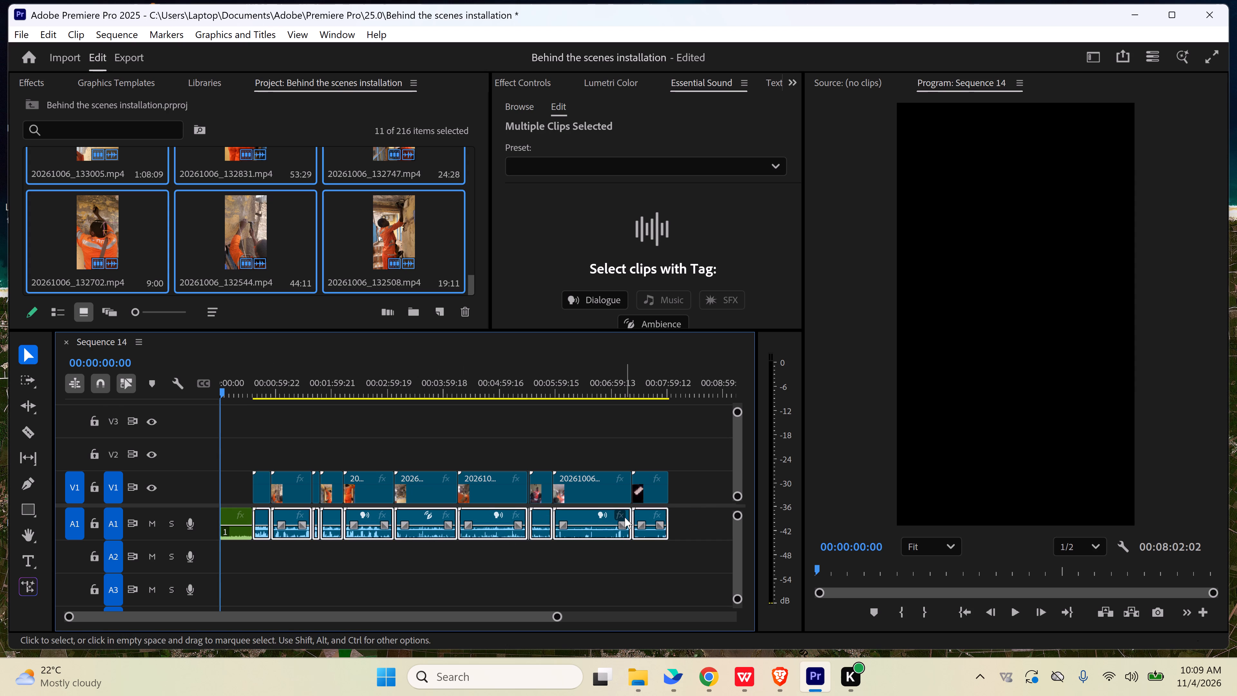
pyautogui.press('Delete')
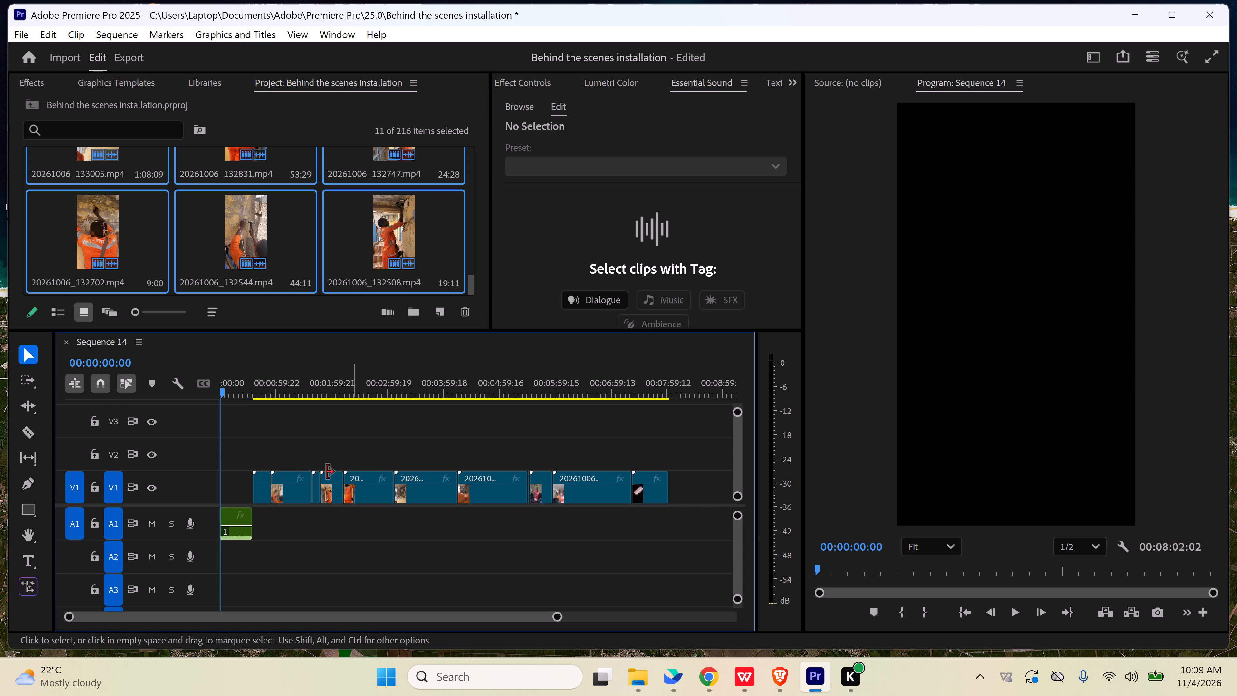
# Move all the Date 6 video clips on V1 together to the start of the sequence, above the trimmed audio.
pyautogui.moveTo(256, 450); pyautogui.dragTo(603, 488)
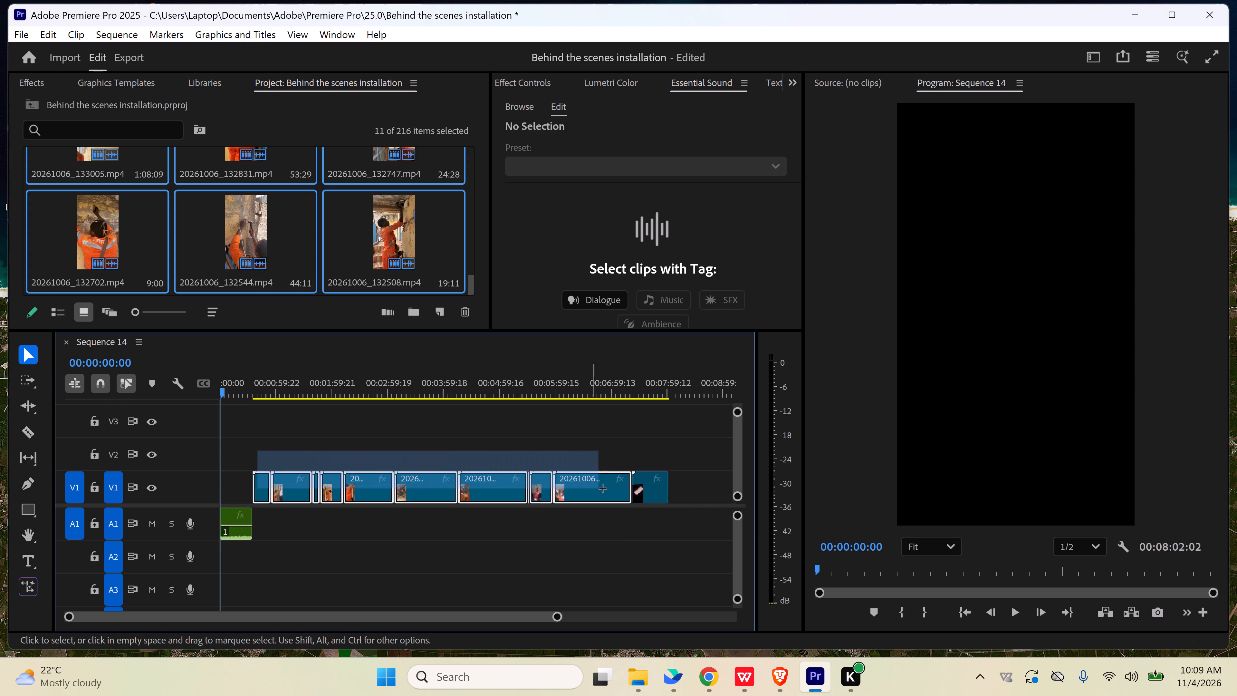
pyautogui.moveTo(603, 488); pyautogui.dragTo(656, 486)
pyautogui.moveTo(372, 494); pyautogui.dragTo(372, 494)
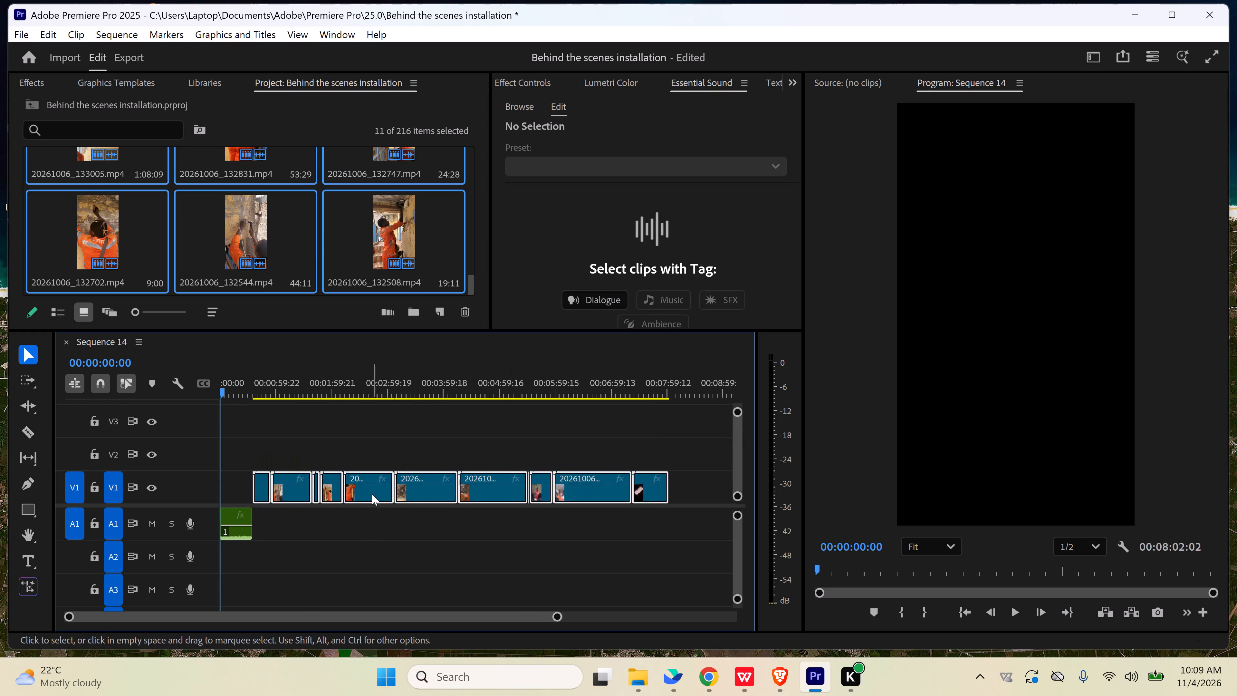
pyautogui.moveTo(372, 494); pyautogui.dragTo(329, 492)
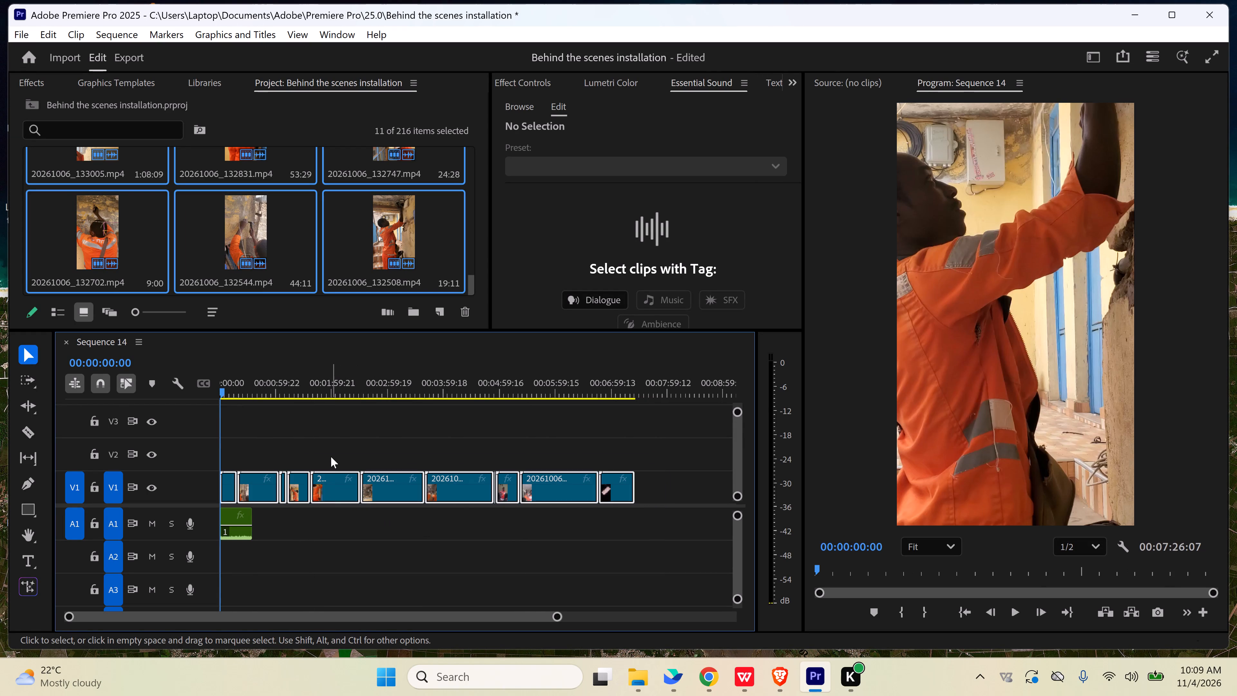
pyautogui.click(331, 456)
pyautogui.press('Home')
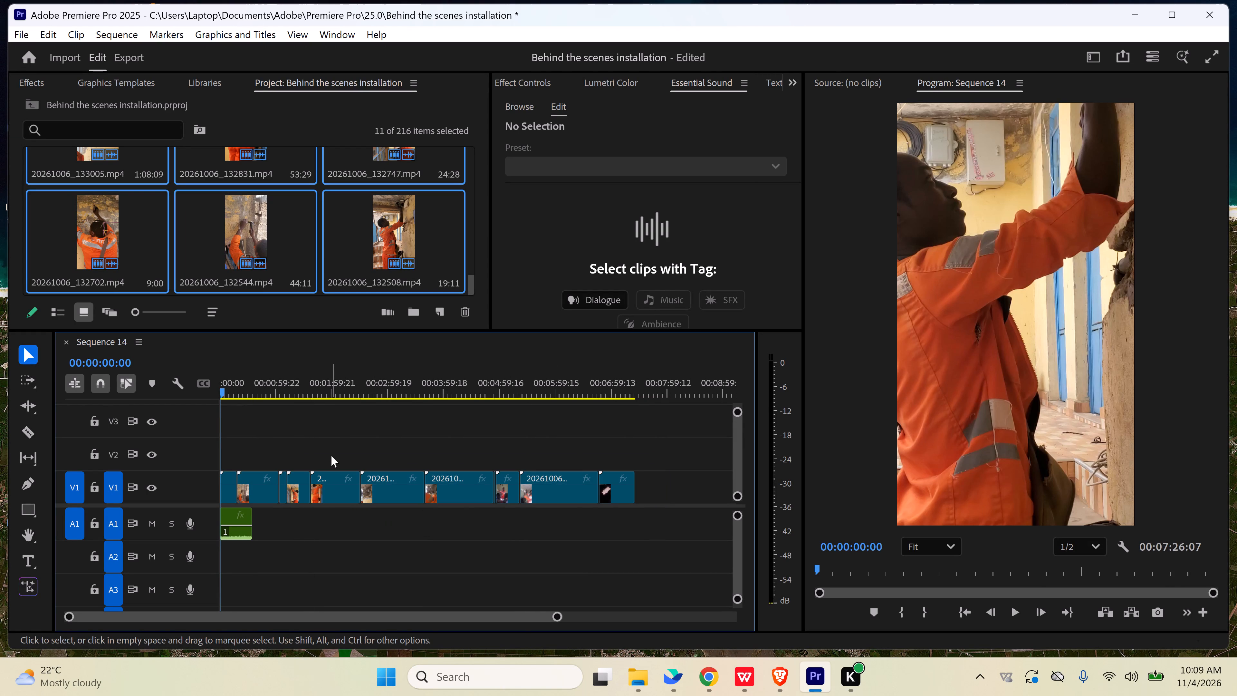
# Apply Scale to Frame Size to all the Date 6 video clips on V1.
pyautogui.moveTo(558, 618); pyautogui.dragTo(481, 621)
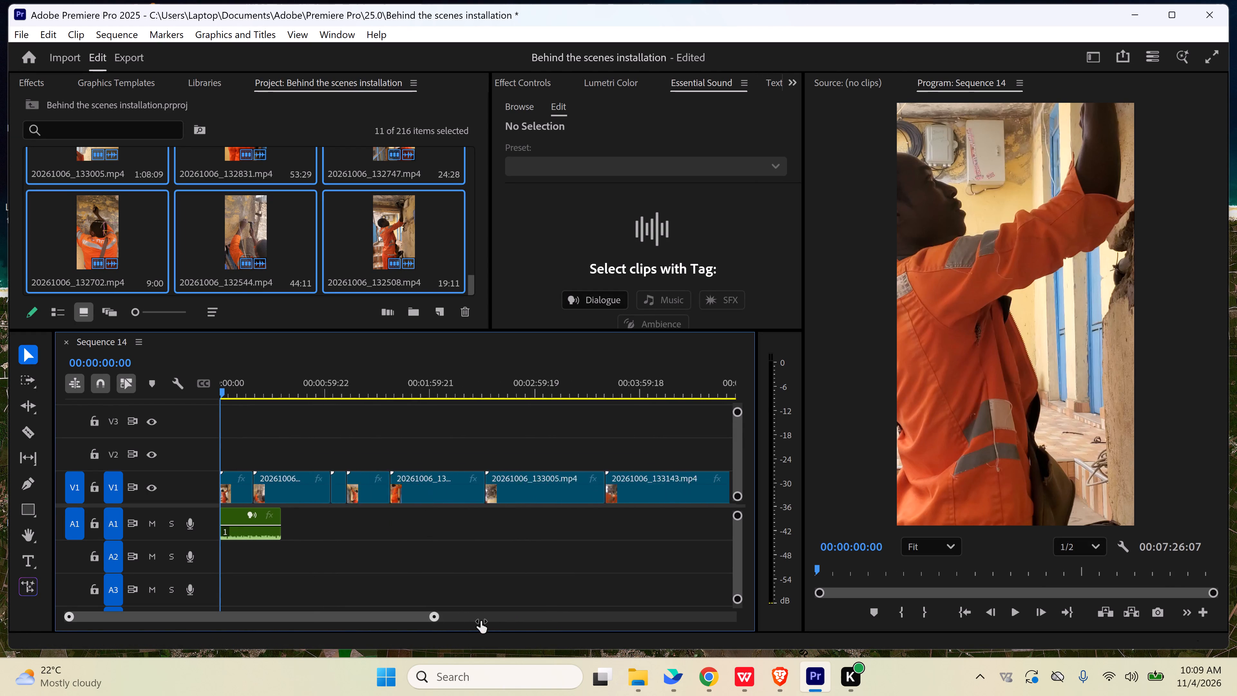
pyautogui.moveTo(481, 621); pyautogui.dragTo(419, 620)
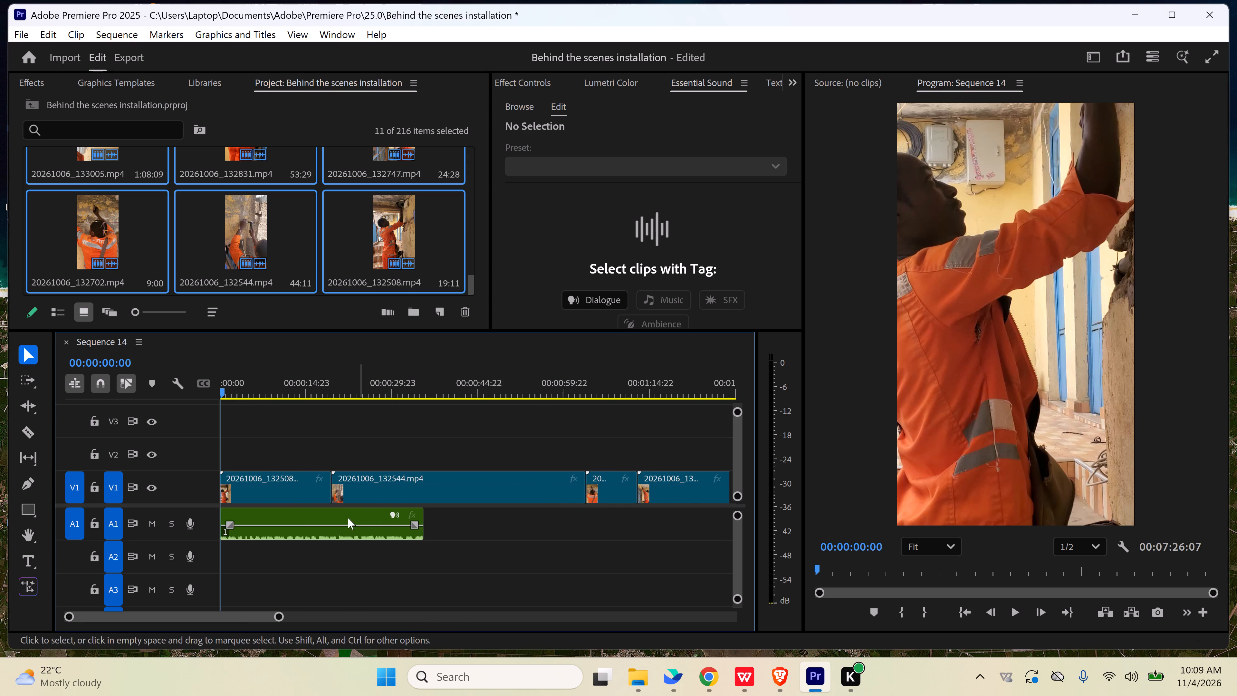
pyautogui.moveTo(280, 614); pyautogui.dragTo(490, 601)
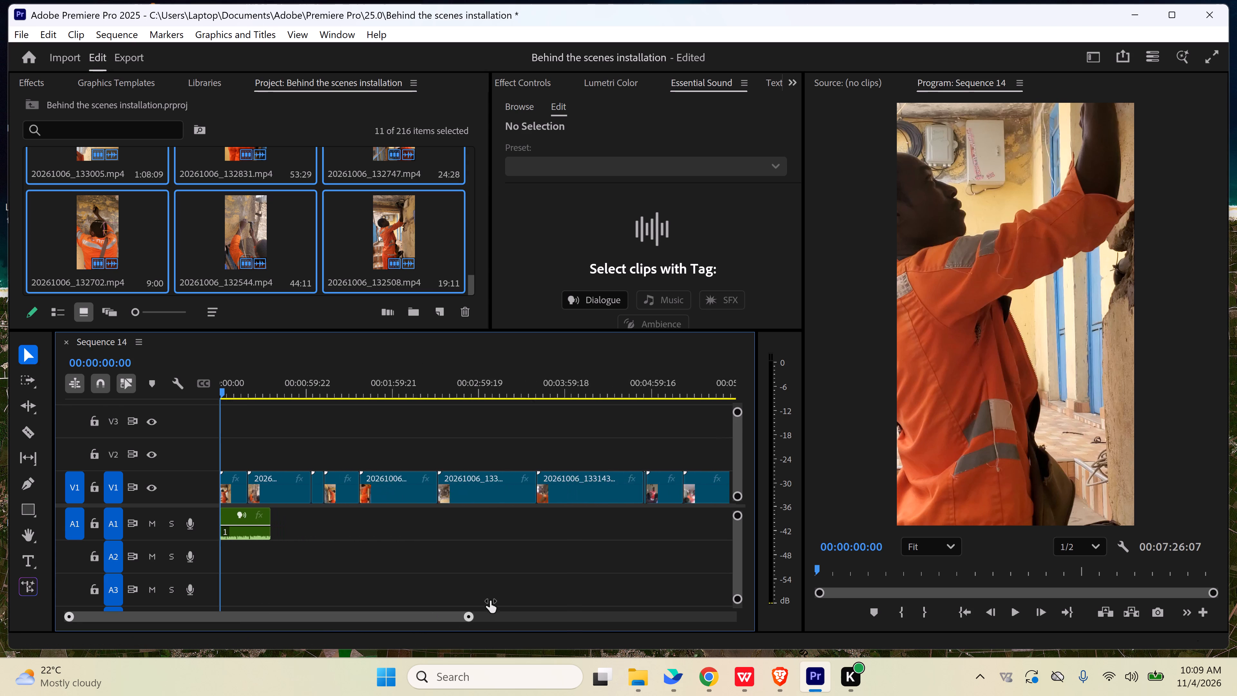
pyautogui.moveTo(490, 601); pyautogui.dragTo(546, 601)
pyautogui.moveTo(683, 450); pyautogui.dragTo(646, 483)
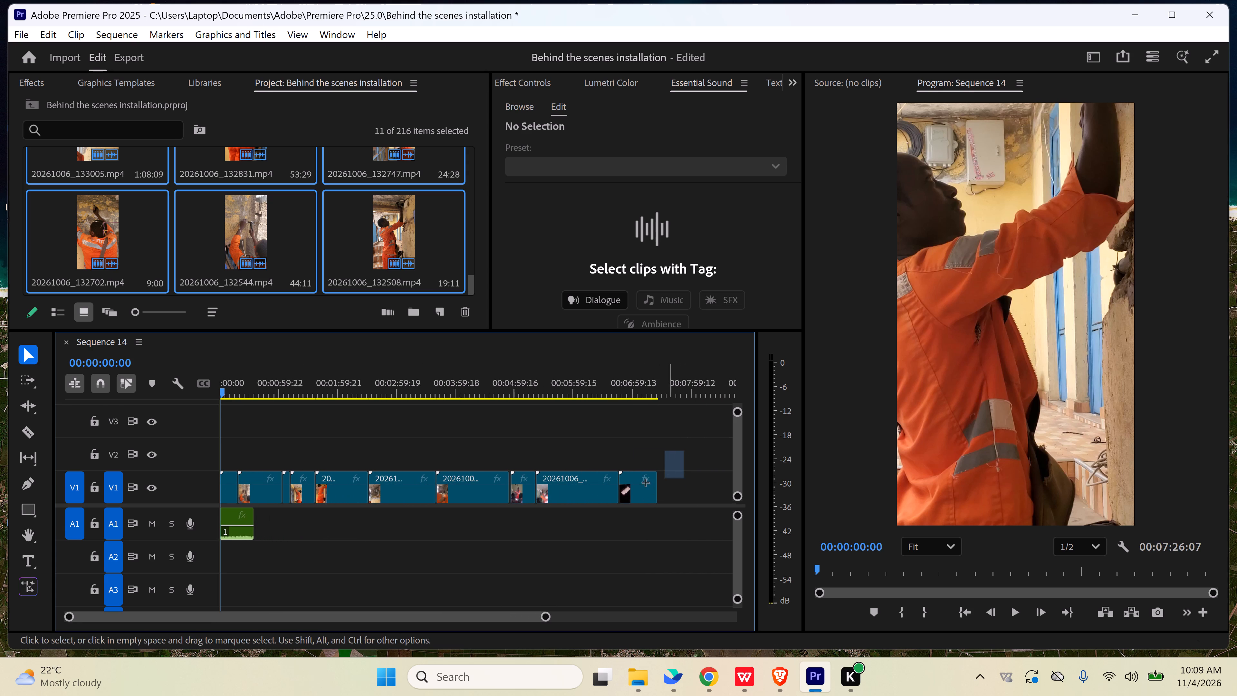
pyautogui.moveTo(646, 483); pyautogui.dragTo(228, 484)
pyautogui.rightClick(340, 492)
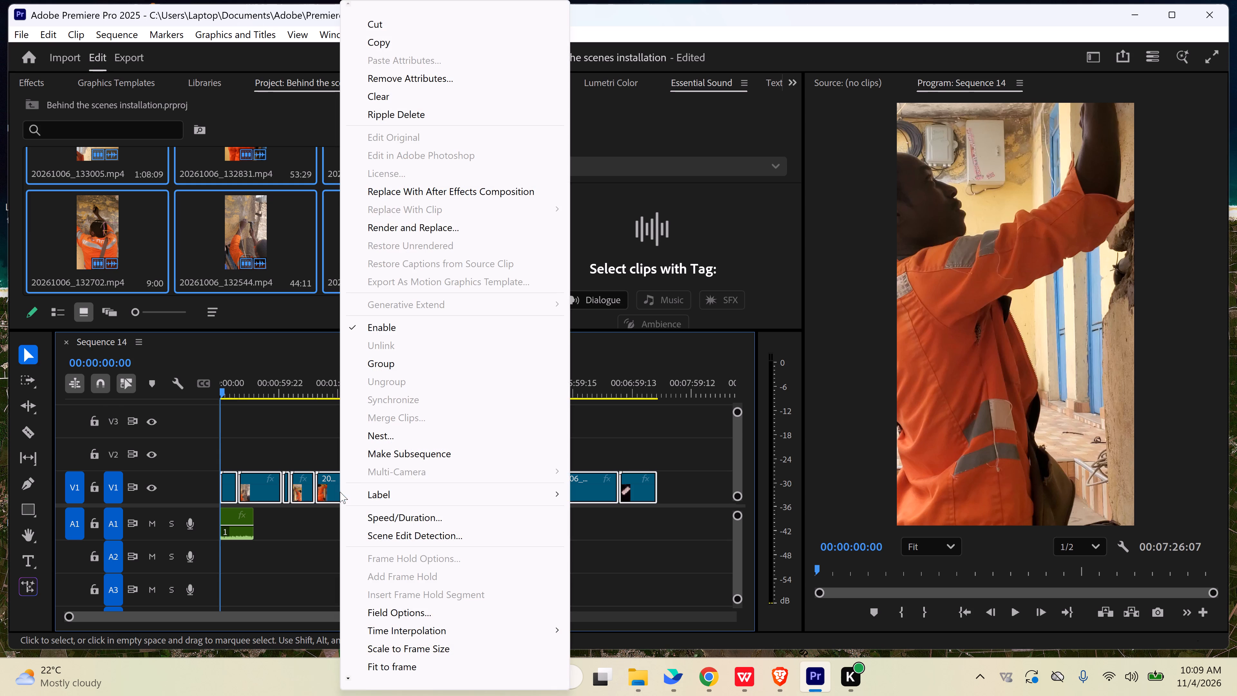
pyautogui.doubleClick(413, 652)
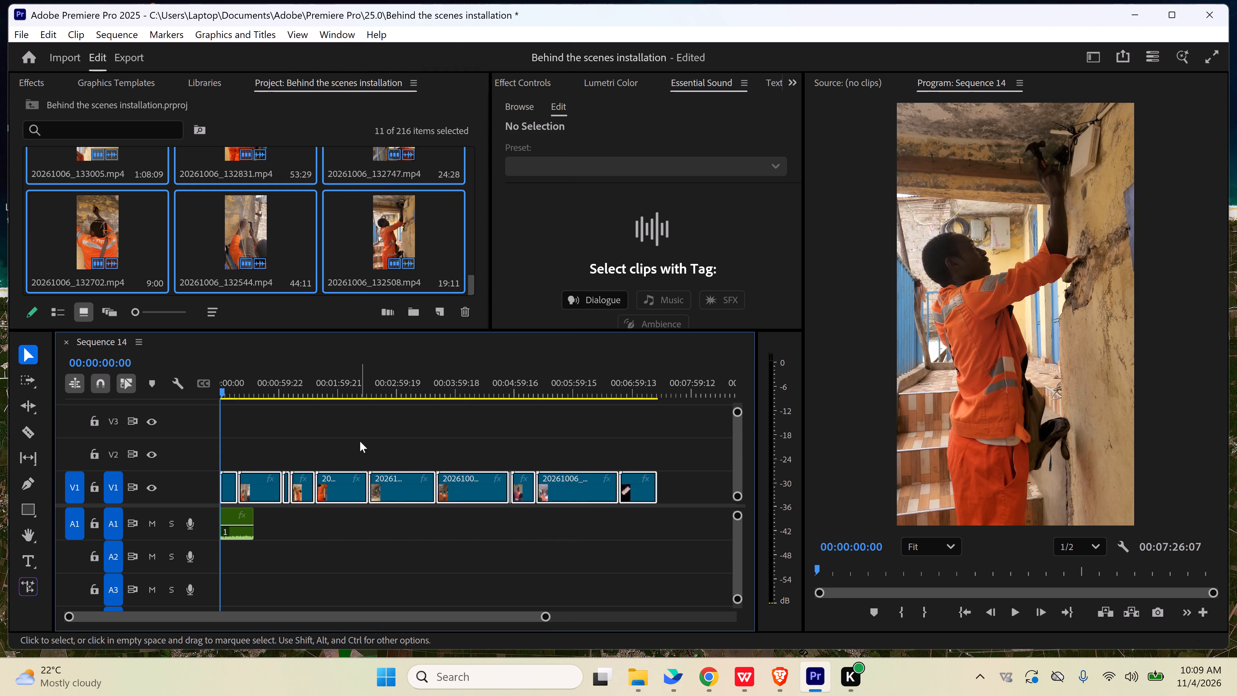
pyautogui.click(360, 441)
# Play and scrub Sequence 14 from its start to about 00:01:07:00 to judge how the opening Date 6 clips suit the audio.
pyautogui.moveTo(546, 617); pyautogui.dragTo(419, 617)
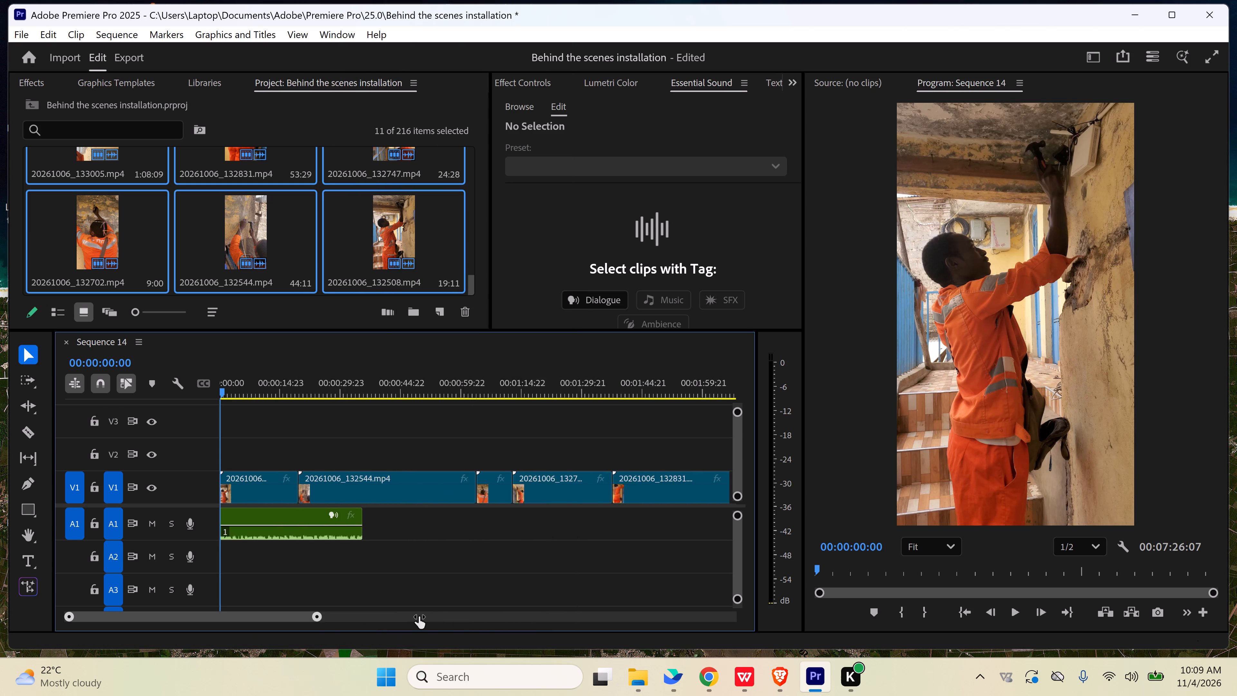
pyautogui.moveTo(419, 617); pyautogui.dragTo(415, 616)
pyautogui.moveTo(232, 390); pyautogui.dragTo(181, 398)
pyautogui.press('space')
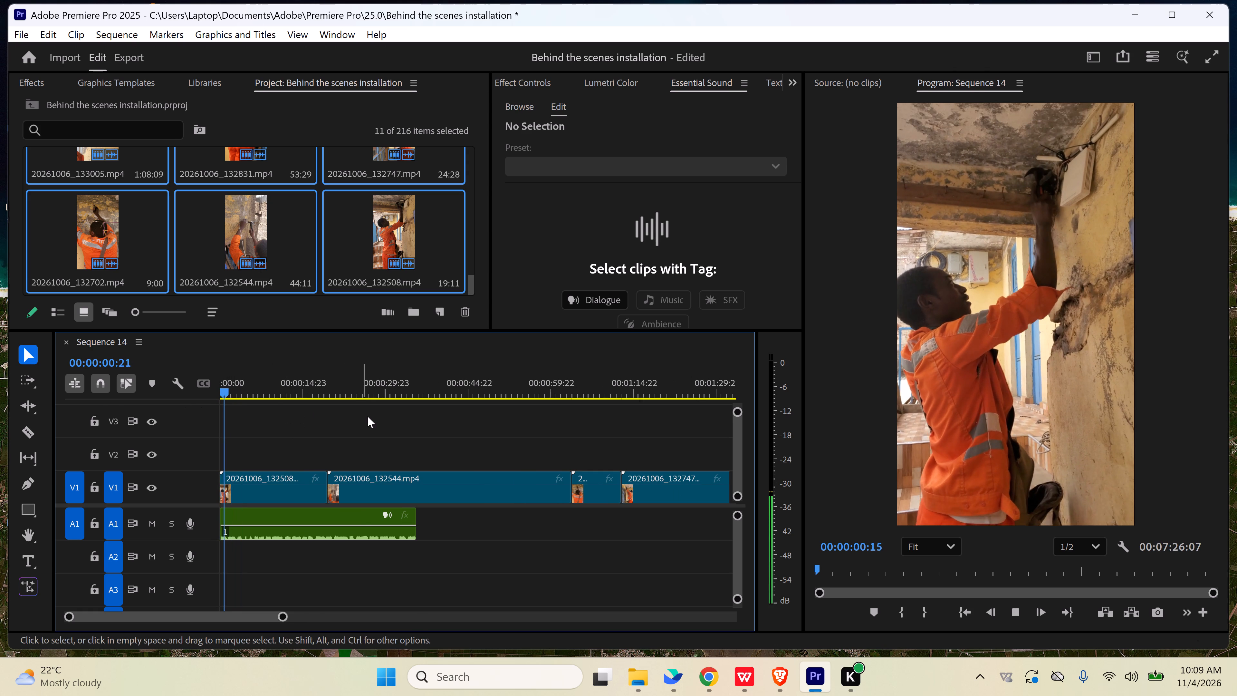
pyautogui.press('space')
pyautogui.moveTo(299, 391); pyautogui.dragTo(346, 401)
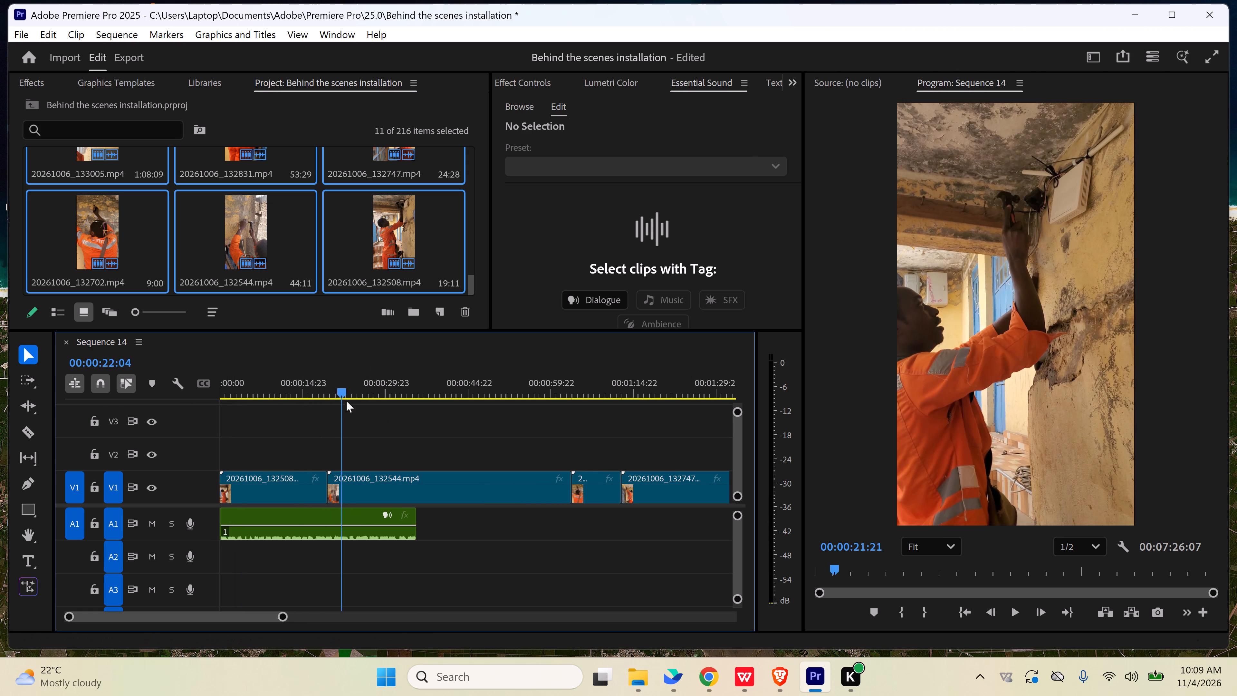
pyautogui.moveTo(346, 401); pyautogui.dragTo(453, 407)
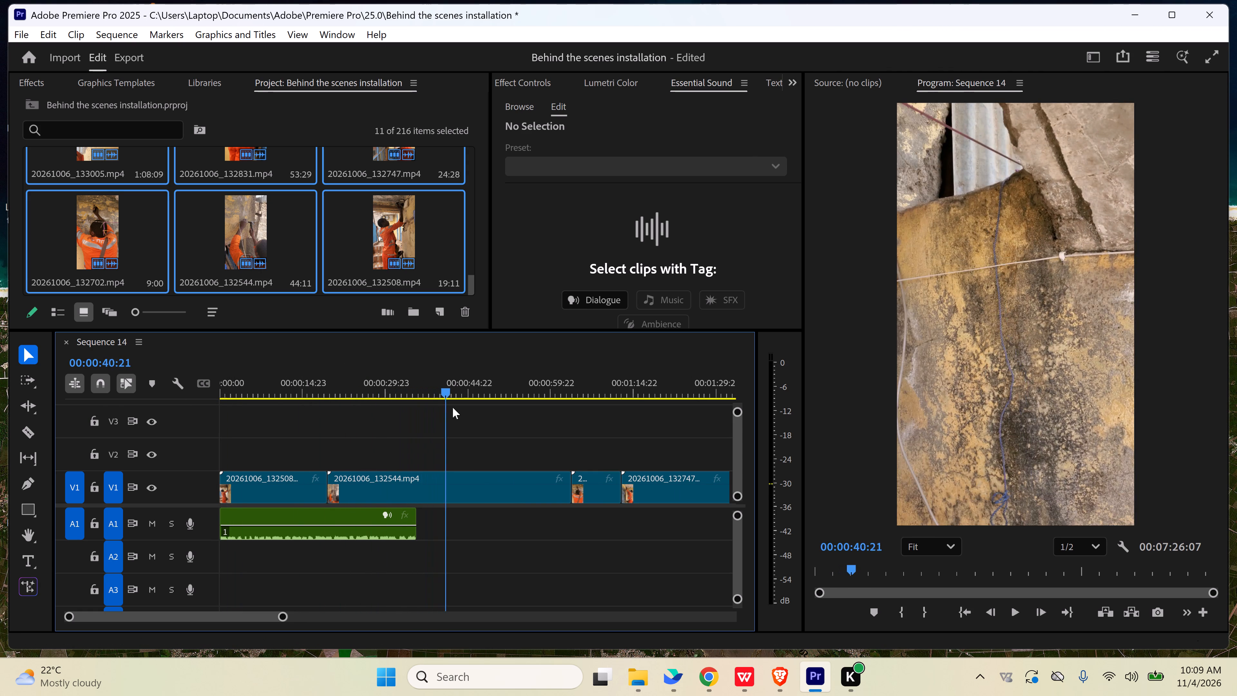
pyautogui.moveTo(453, 407); pyautogui.dragTo(567, 415)
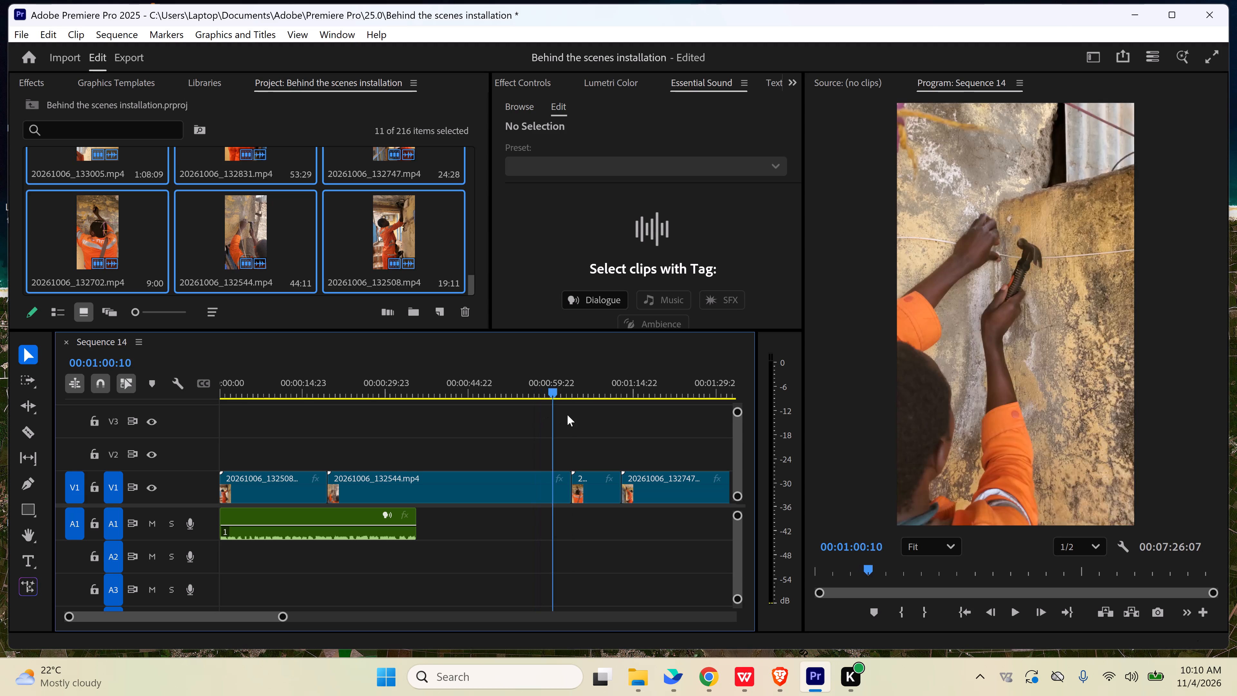
pyautogui.moveTo(567, 415); pyautogui.dragTo(591, 415)
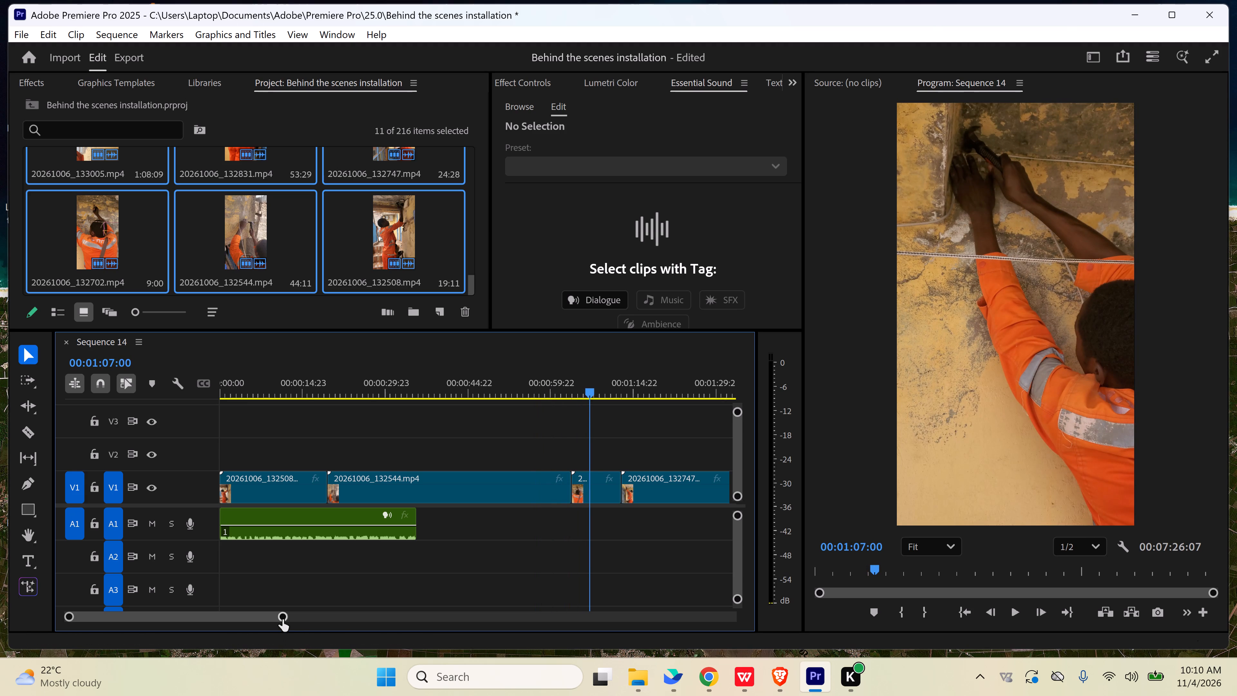
# Delete all the Date 6 video clips from V1 of Sequence 14, leaving only the trimmed audio.
pyautogui.moveTo(283, 619); pyautogui.dragTo(567, 580)
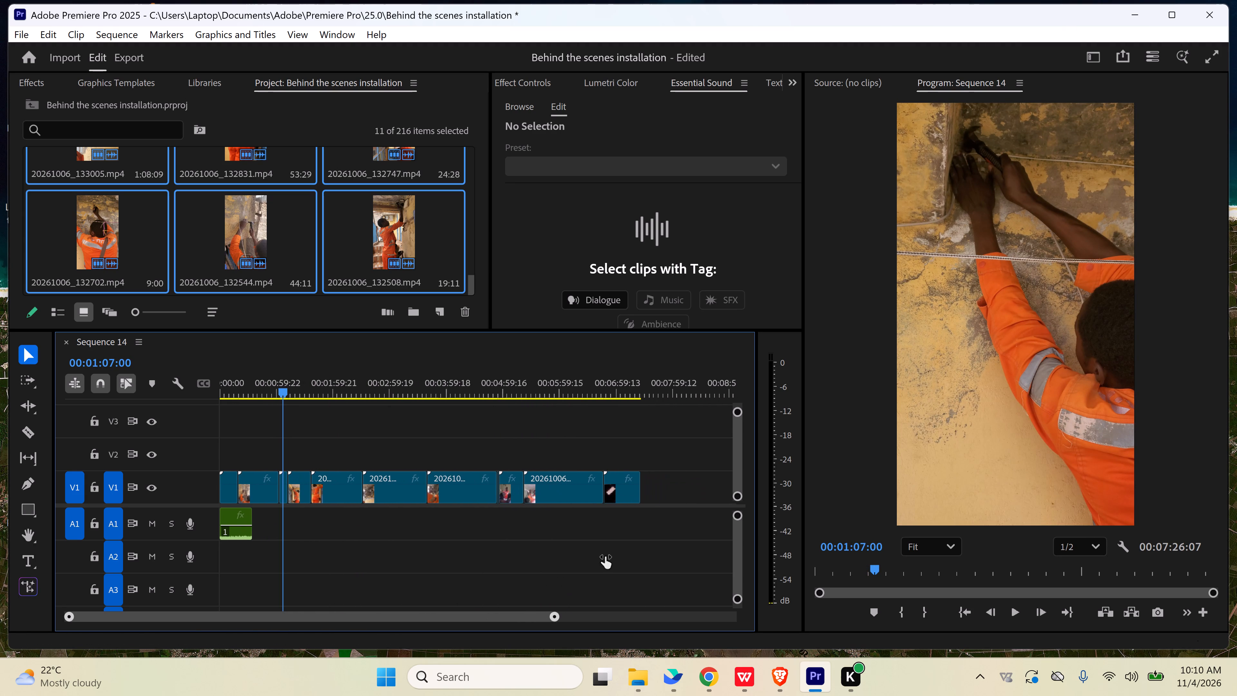
pyautogui.moveTo(658, 487); pyautogui.dragTo(241, 475)
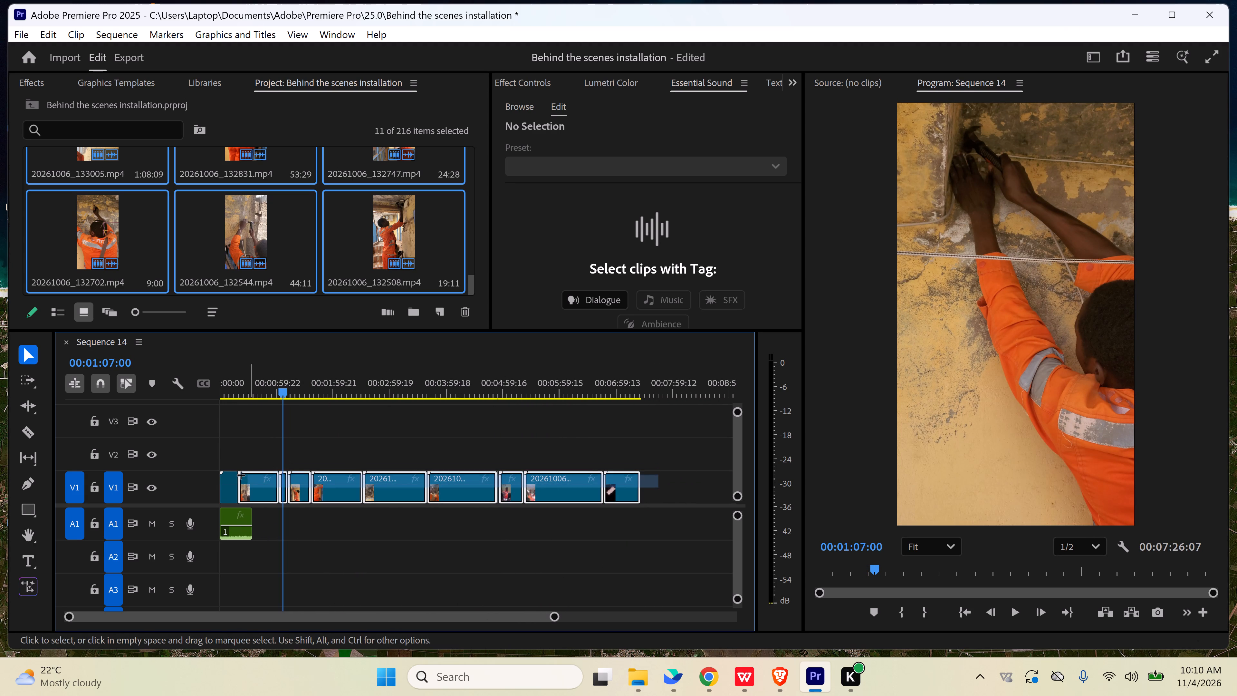
pyautogui.moveTo(241, 475); pyautogui.dragTo(231, 478)
pyautogui.press('Delete')
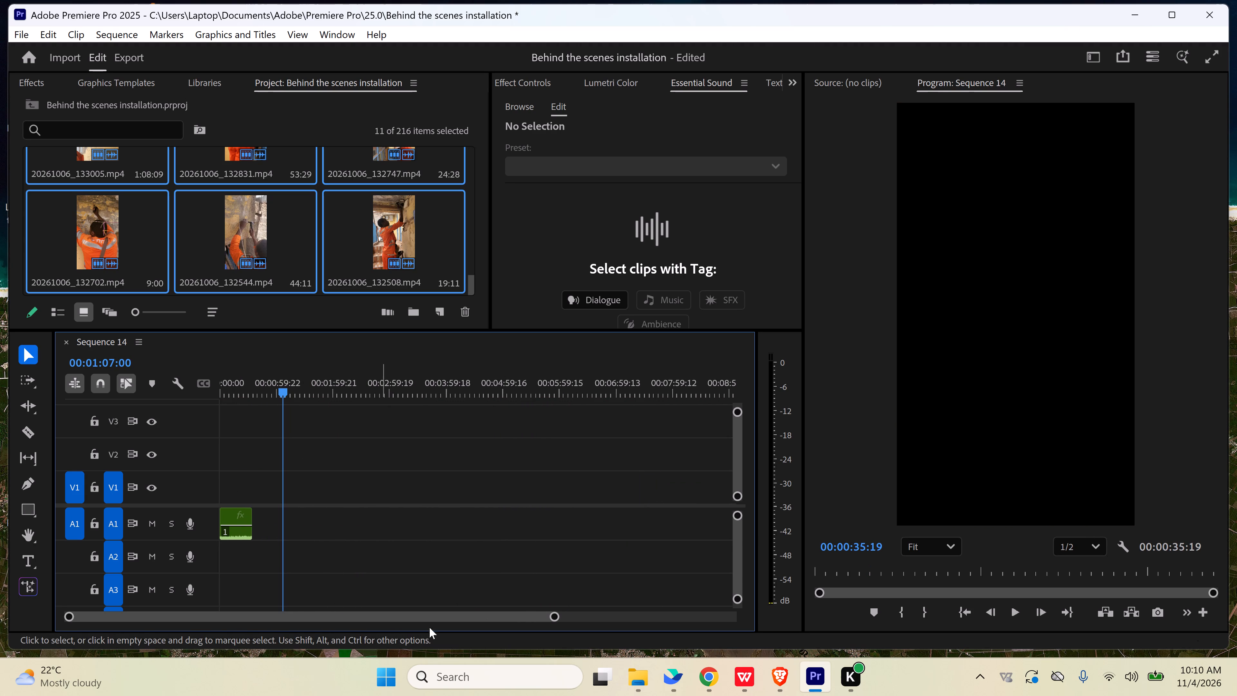
# Switch to File Explorer and look through the Date 6, Date 12, Date 8 and Date 22 folders on the E: drive for replacement footage.
pyautogui.click(641, 673)
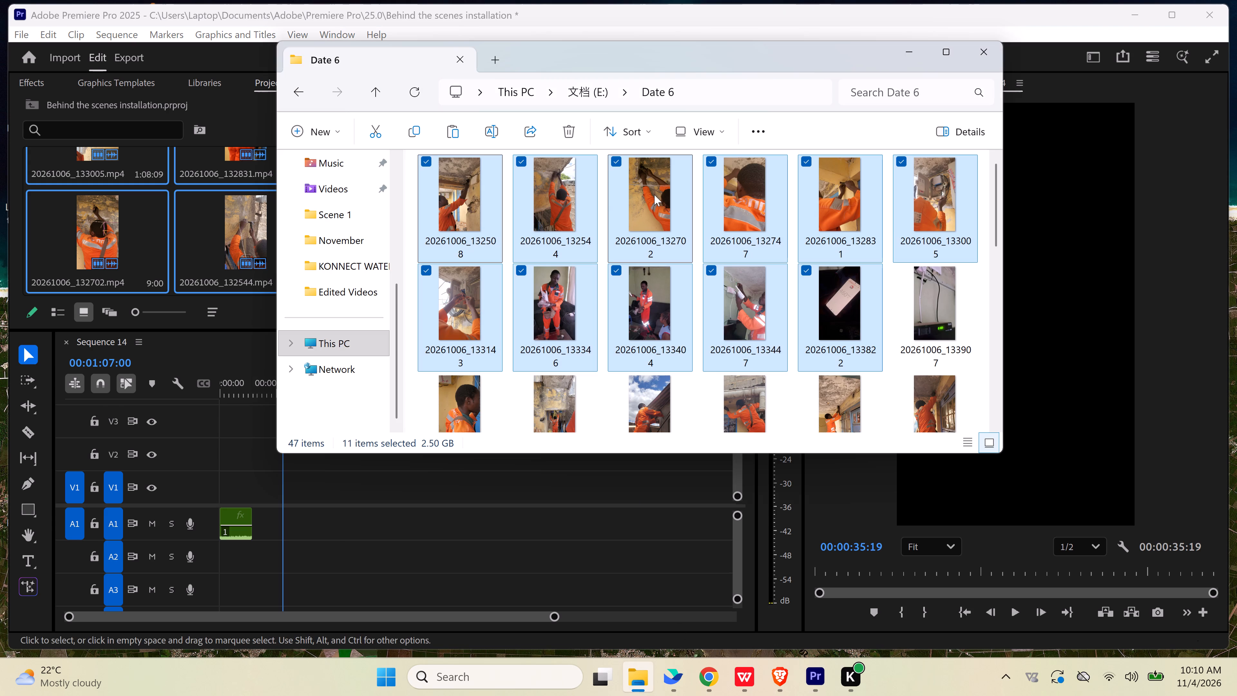
pyautogui.click(738, 406)
pyautogui.scroll(-3, 747, 360)
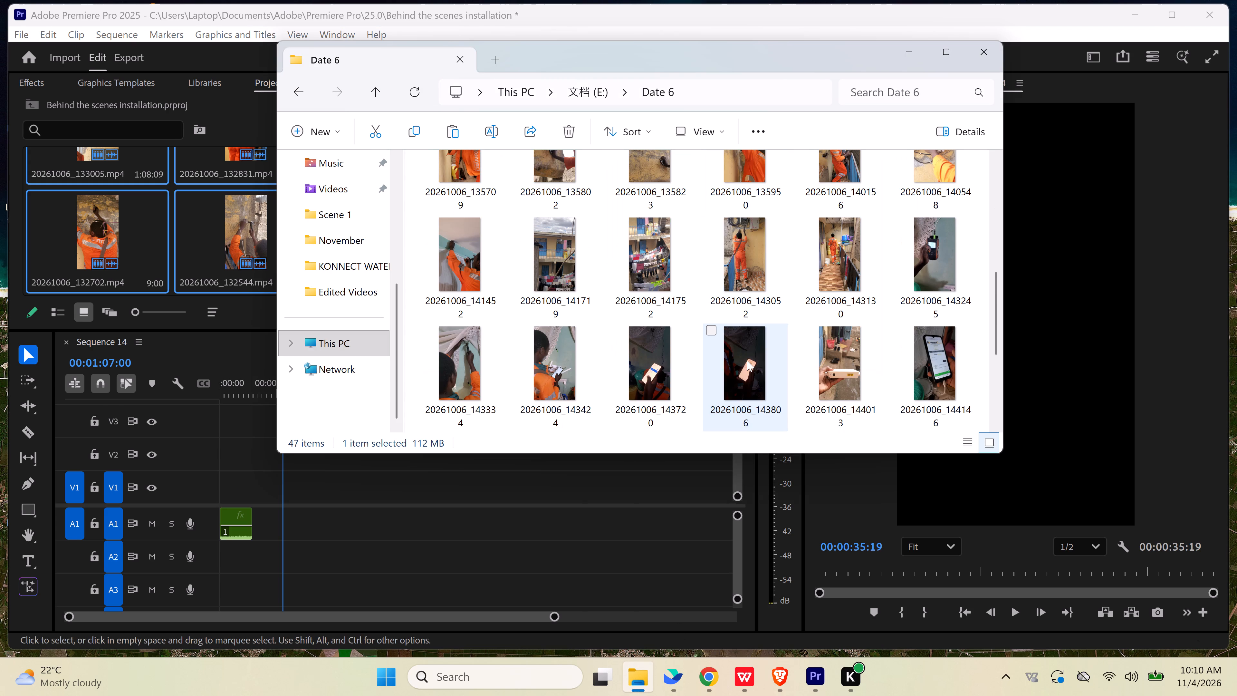
pyautogui.scroll(-2, 580, 330)
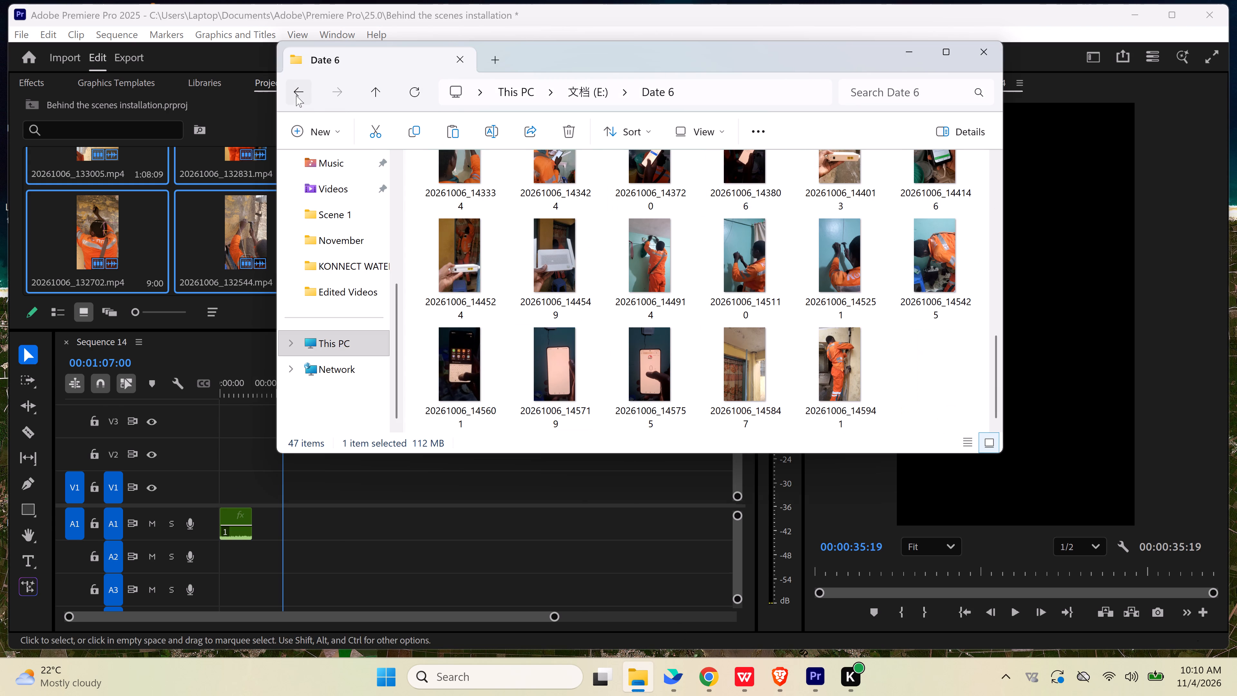
pyautogui.click(296, 95)
pyautogui.doubleClick(482, 359)
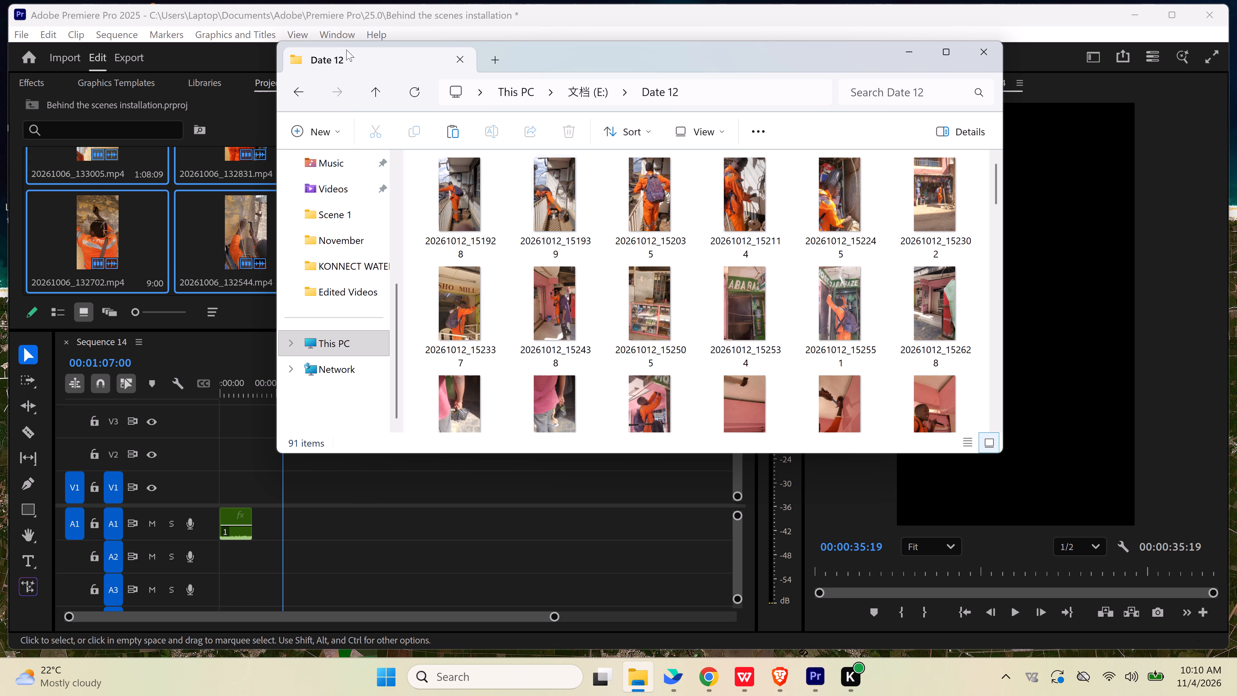
pyautogui.click(306, 86)
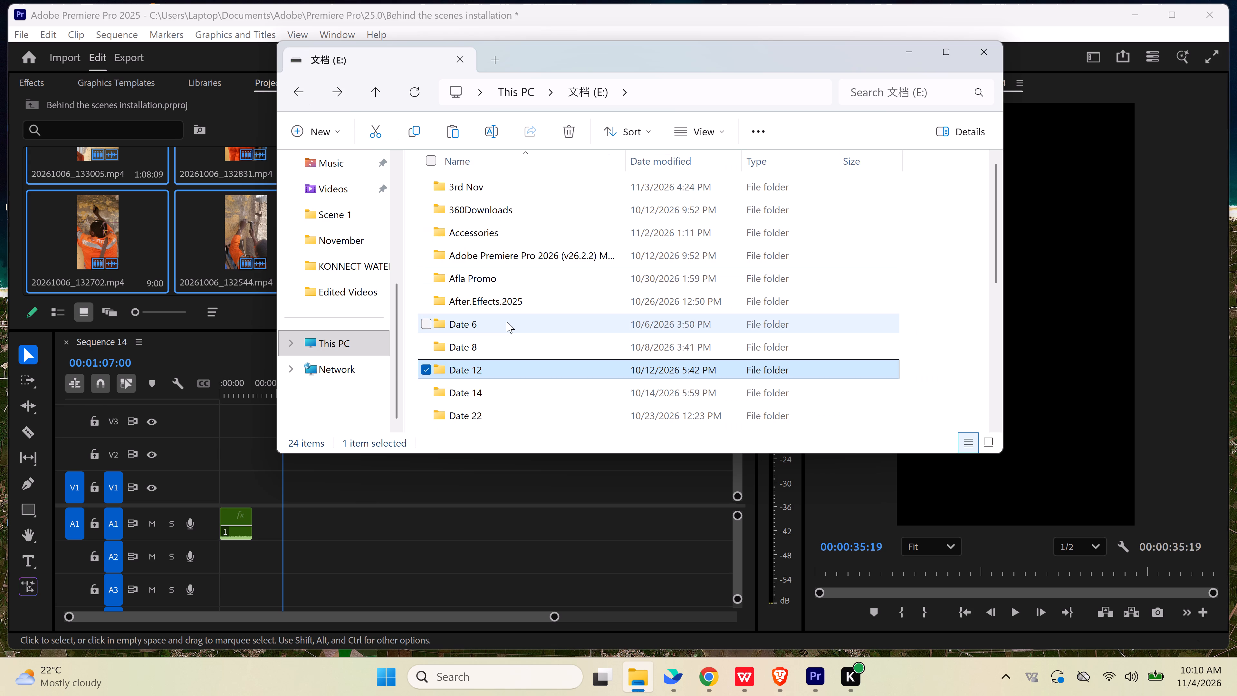
pyautogui.doubleClick(510, 343)
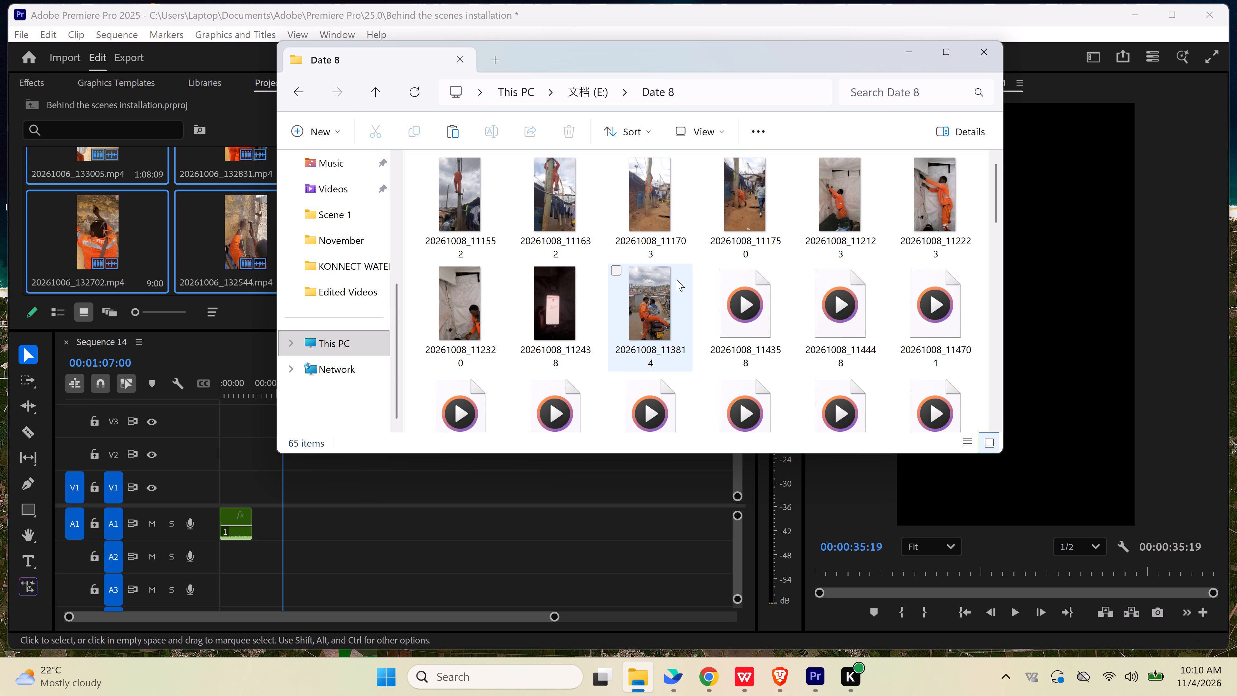
pyautogui.scroll(-1, 682, 297)
pyautogui.click(302, 95)
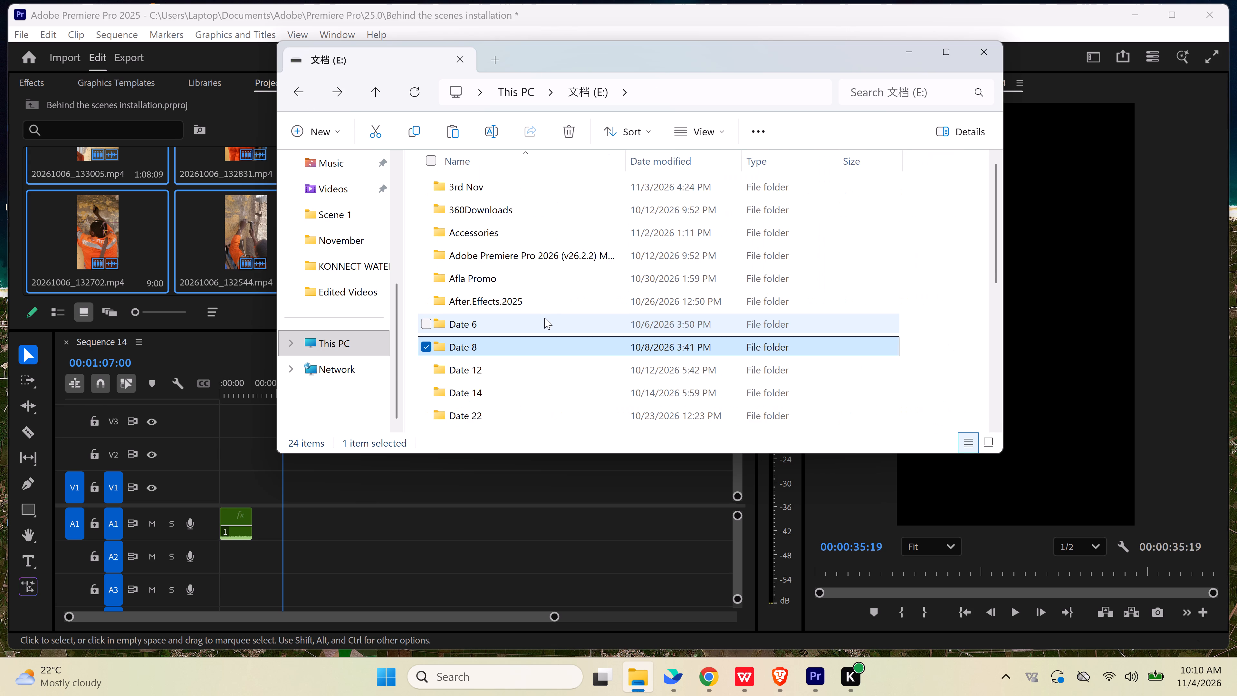
pyautogui.scroll(-2, 551, 320)
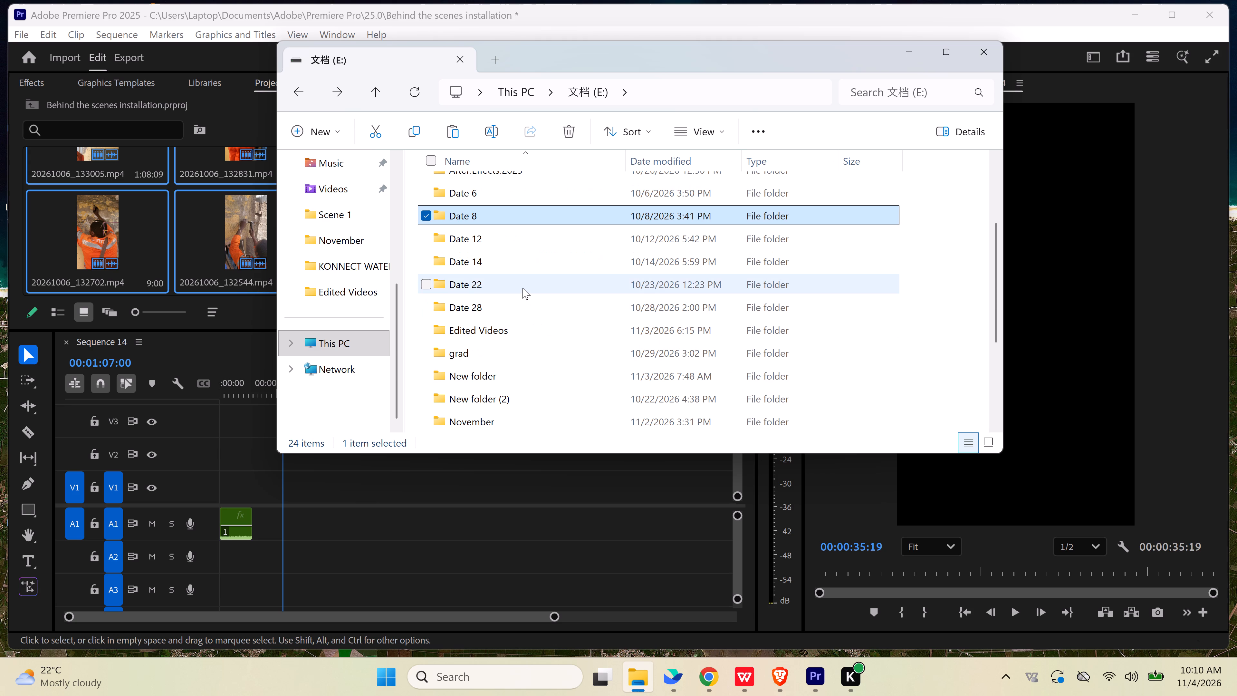
pyautogui.doubleClick(523, 288)
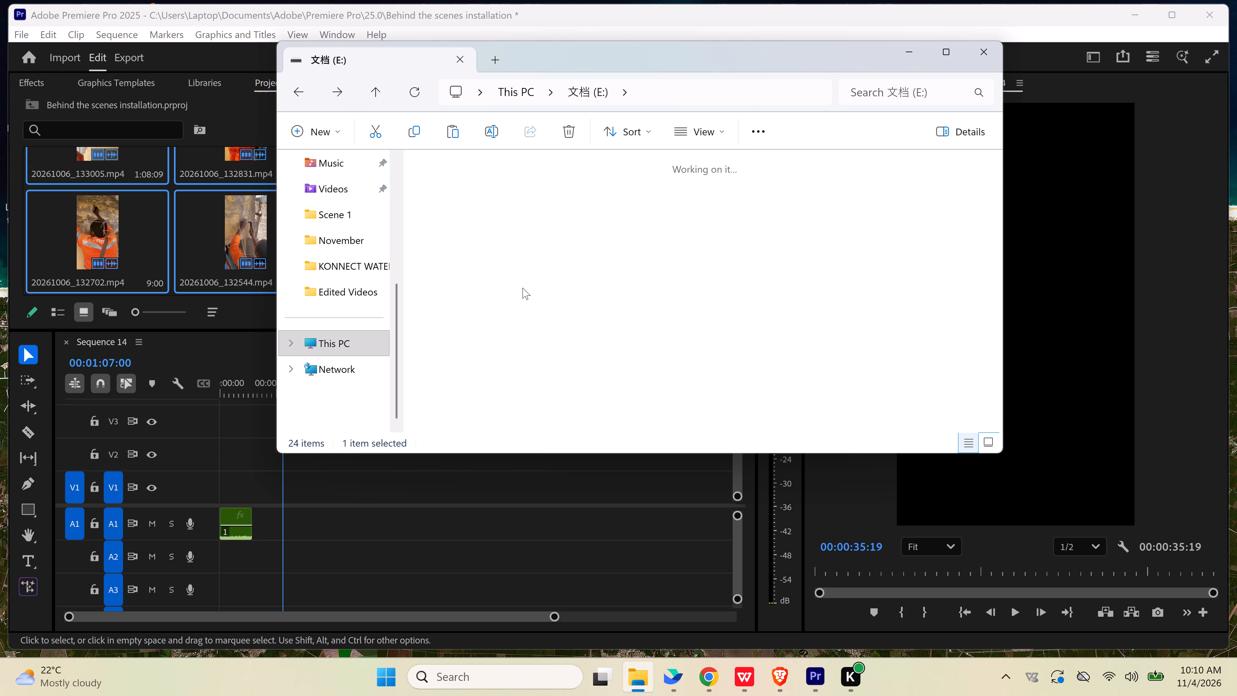
pyautogui.click(302, 93)
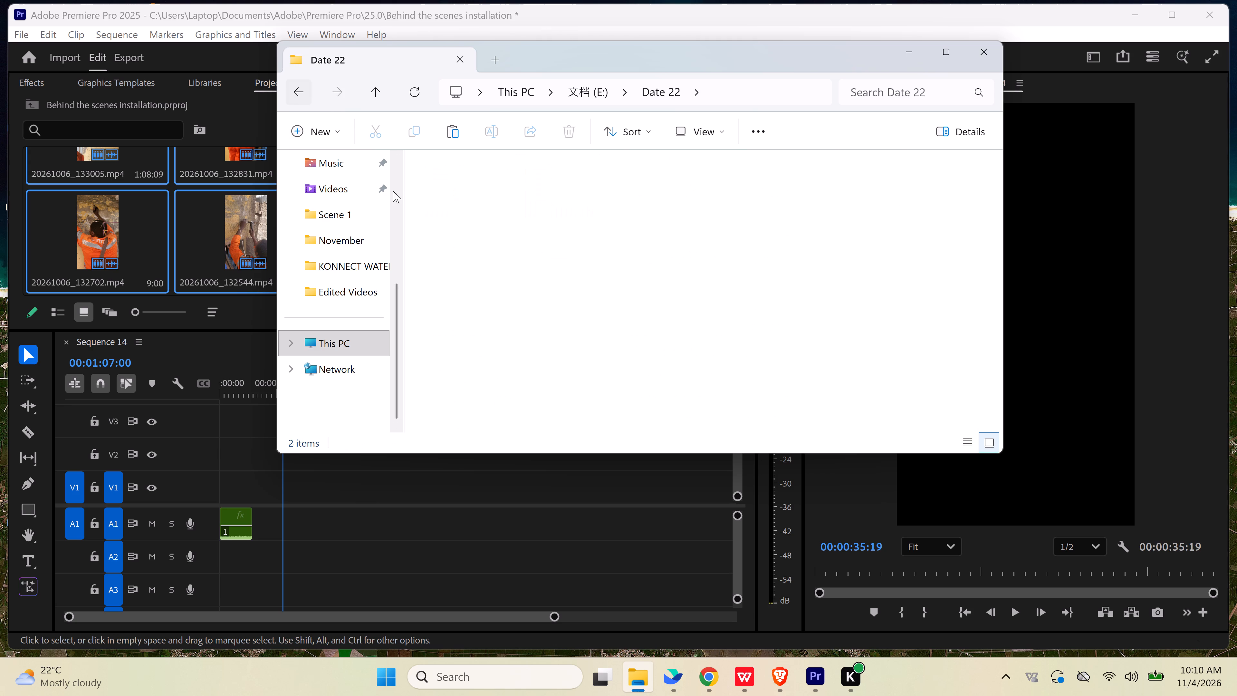
# Open the Date 14 folder and preview the clip 20261014_151054 in Media Player, closing the player when done.
pyautogui.doubleClick(501, 391)
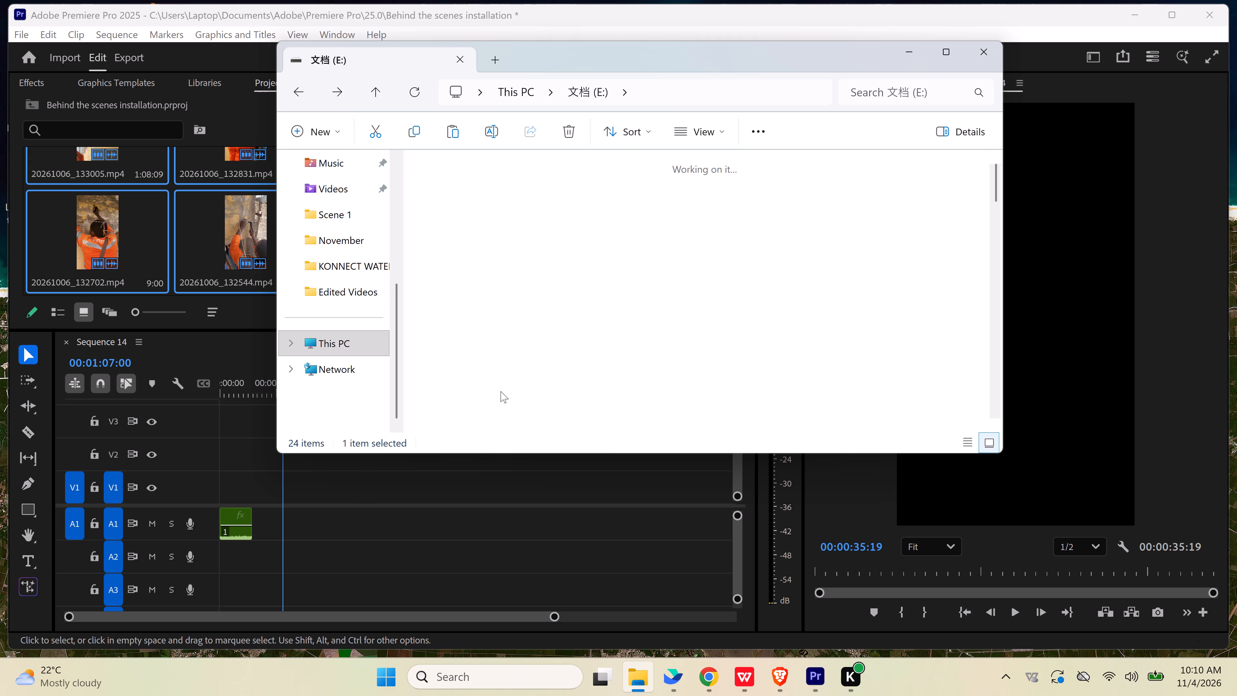
pyautogui.scroll(-1, 750, 314)
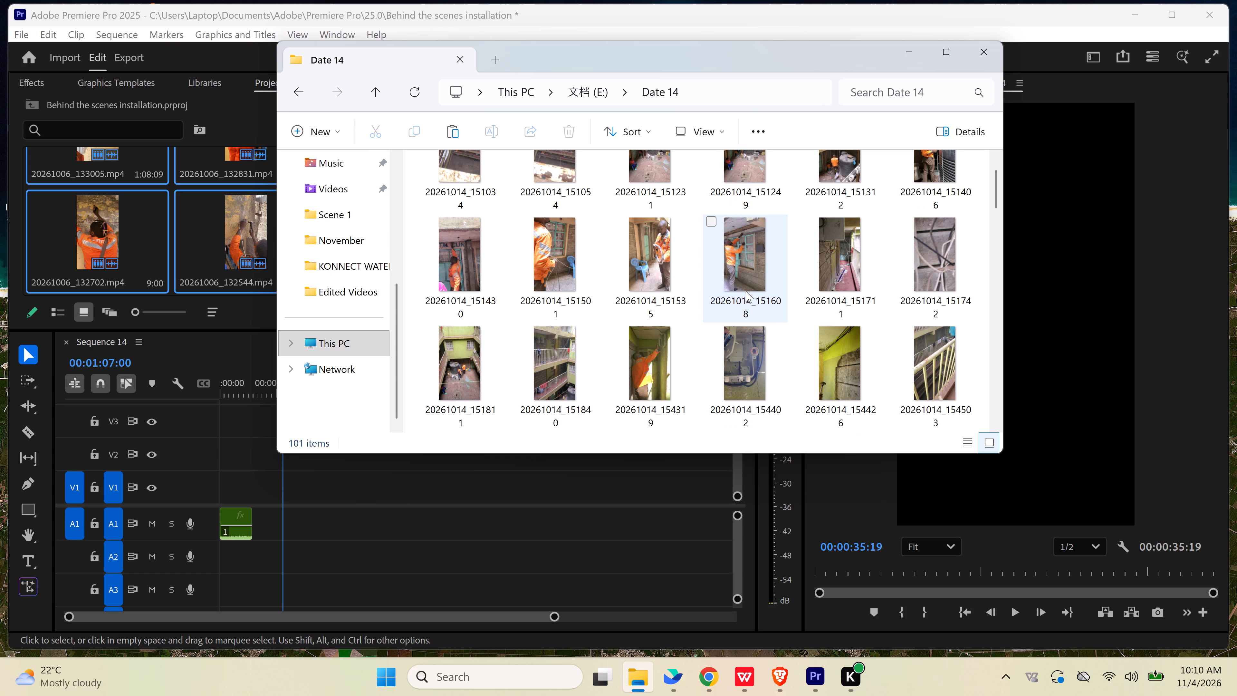
pyautogui.scroll(-1, 732, 270)
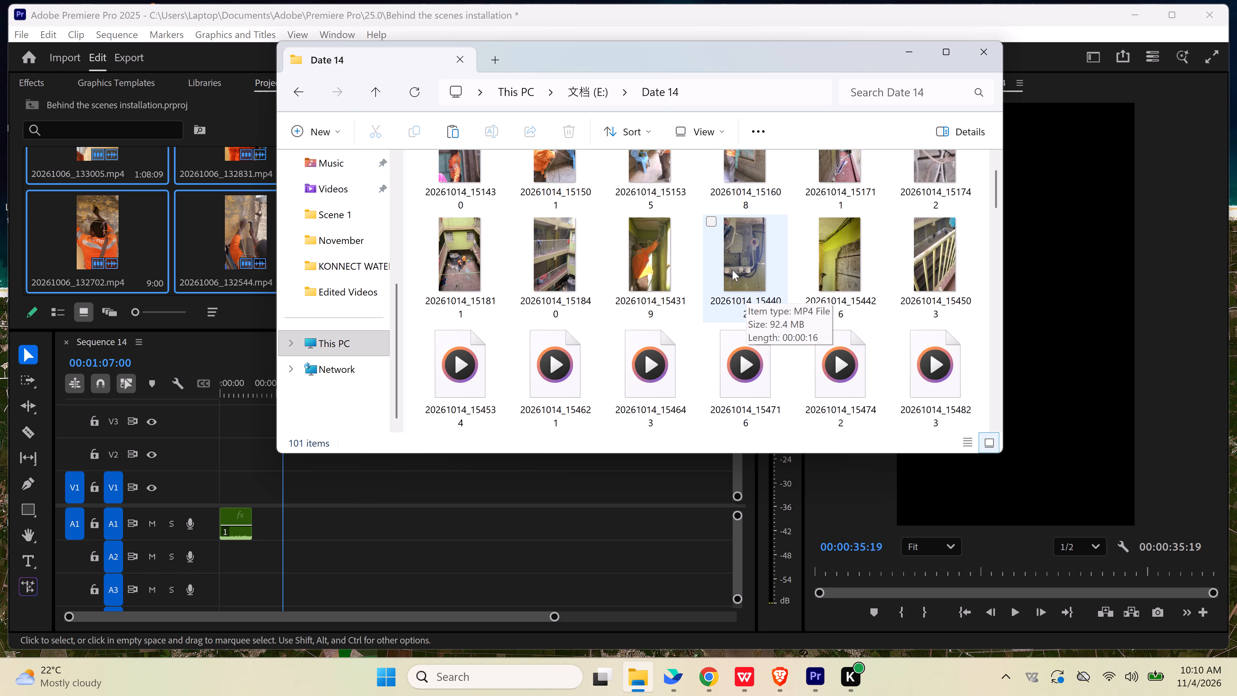
pyautogui.scroll(3, 732, 270)
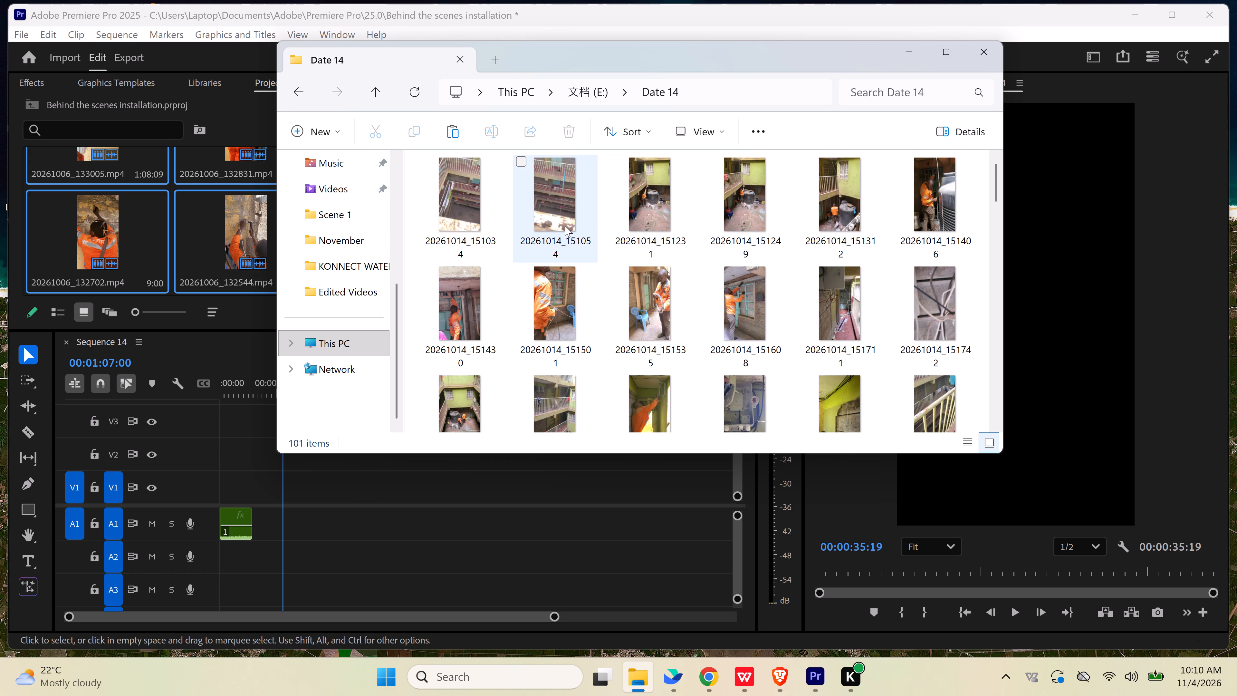
pyautogui.doubleClick(544, 205)
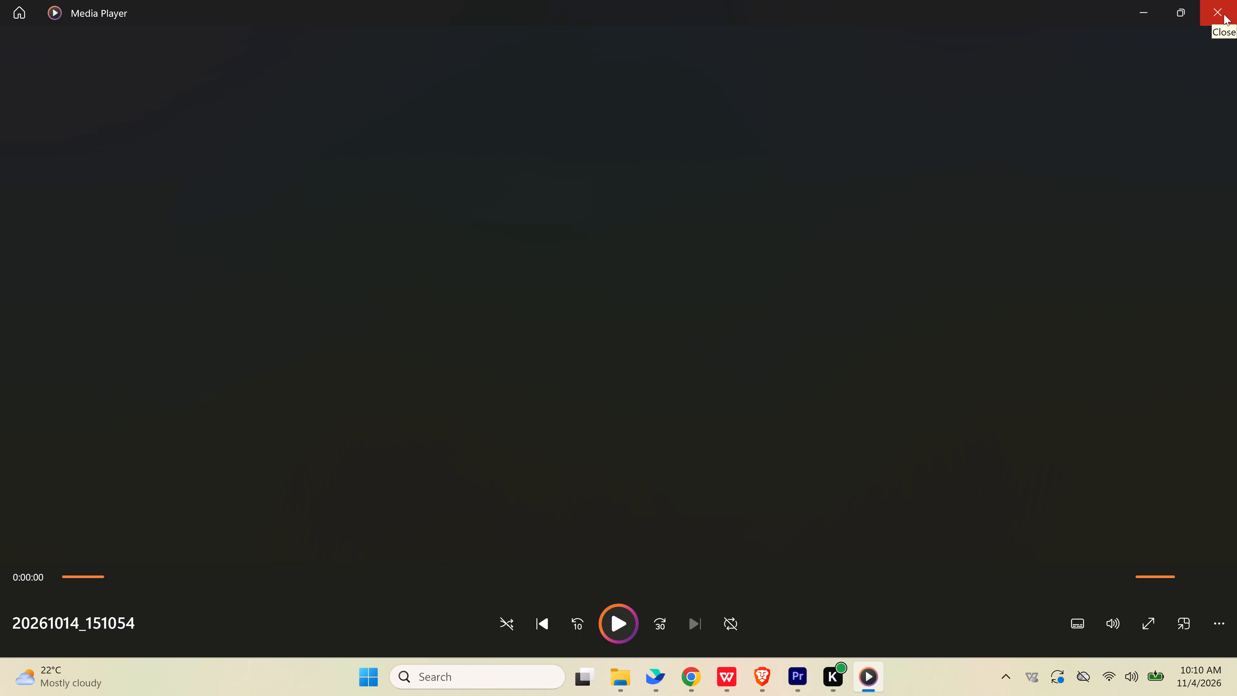
pyautogui.click(1224, 14)
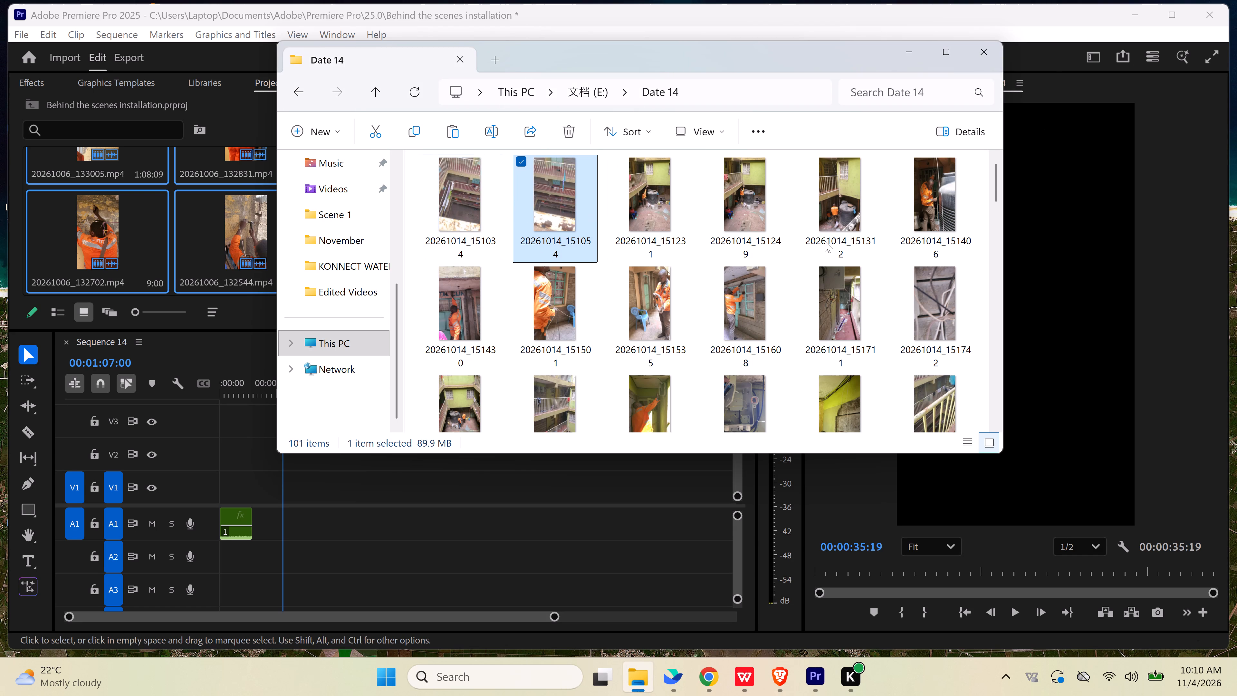
# Skim the Date 14 clip thumbnails through to the 20261014_17 recordings and return to the first clips.
pyautogui.scroll(-1, 826, 259)
pyautogui.scroll(-3, 761, 288)
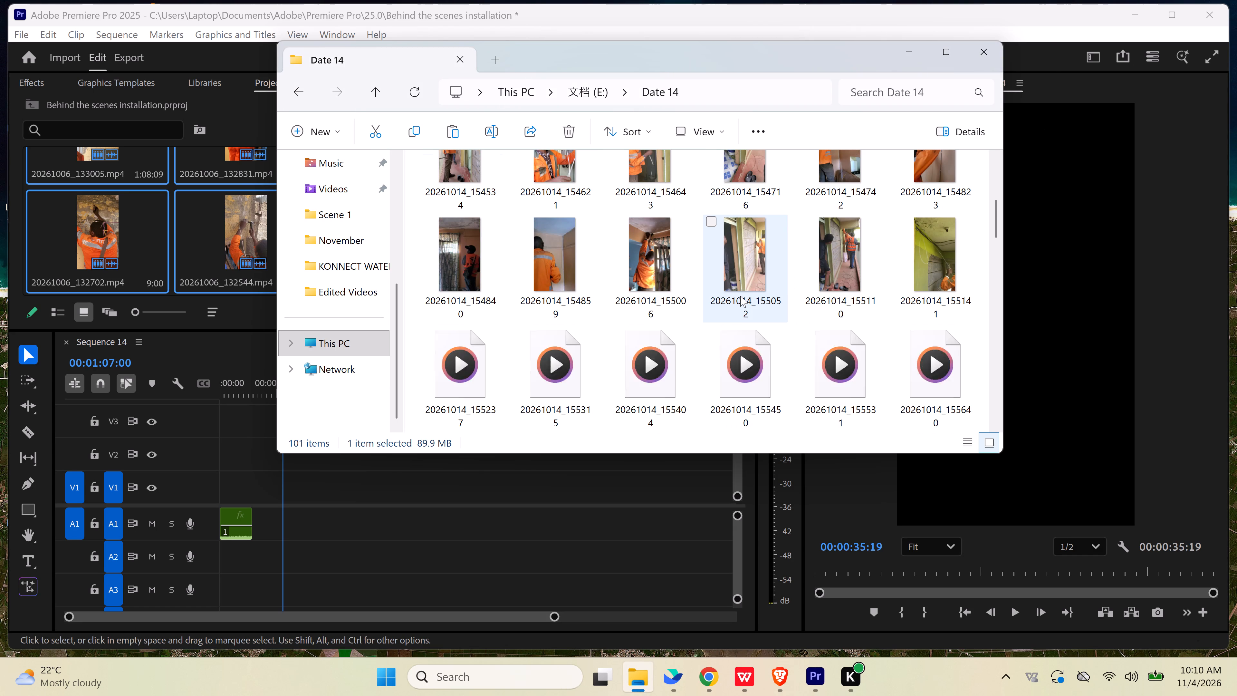
pyautogui.scroll(-2, 740, 296)
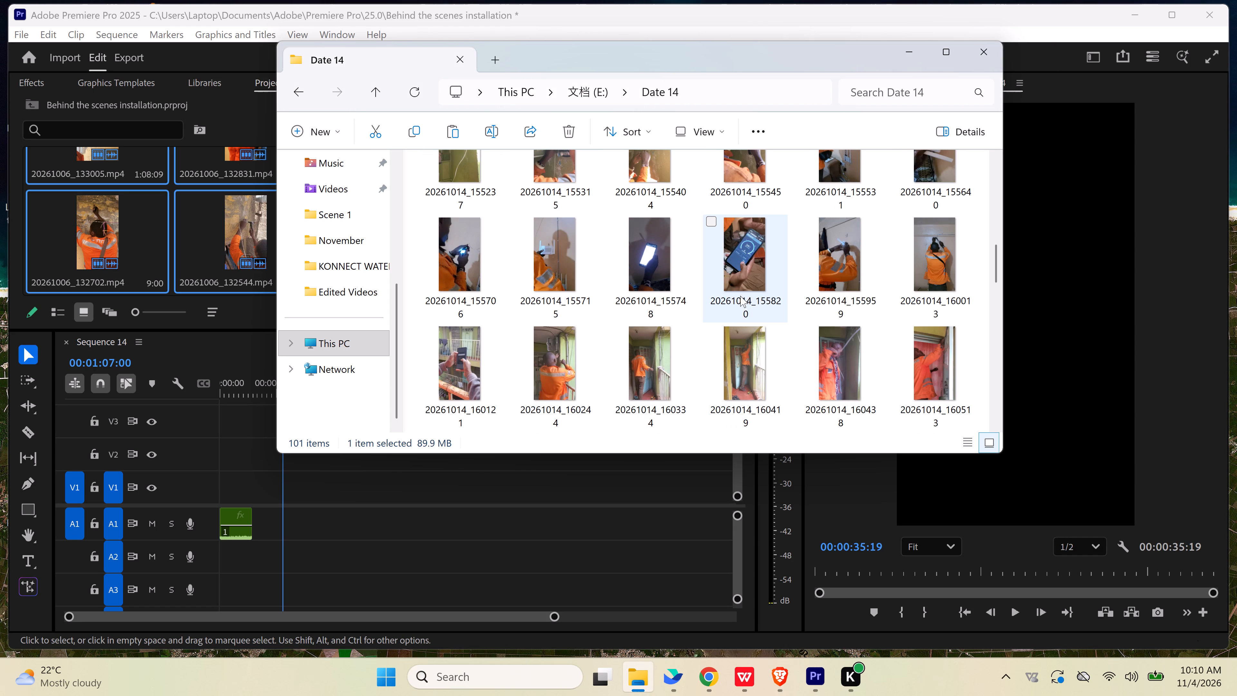
pyautogui.scroll(-1, 740, 296)
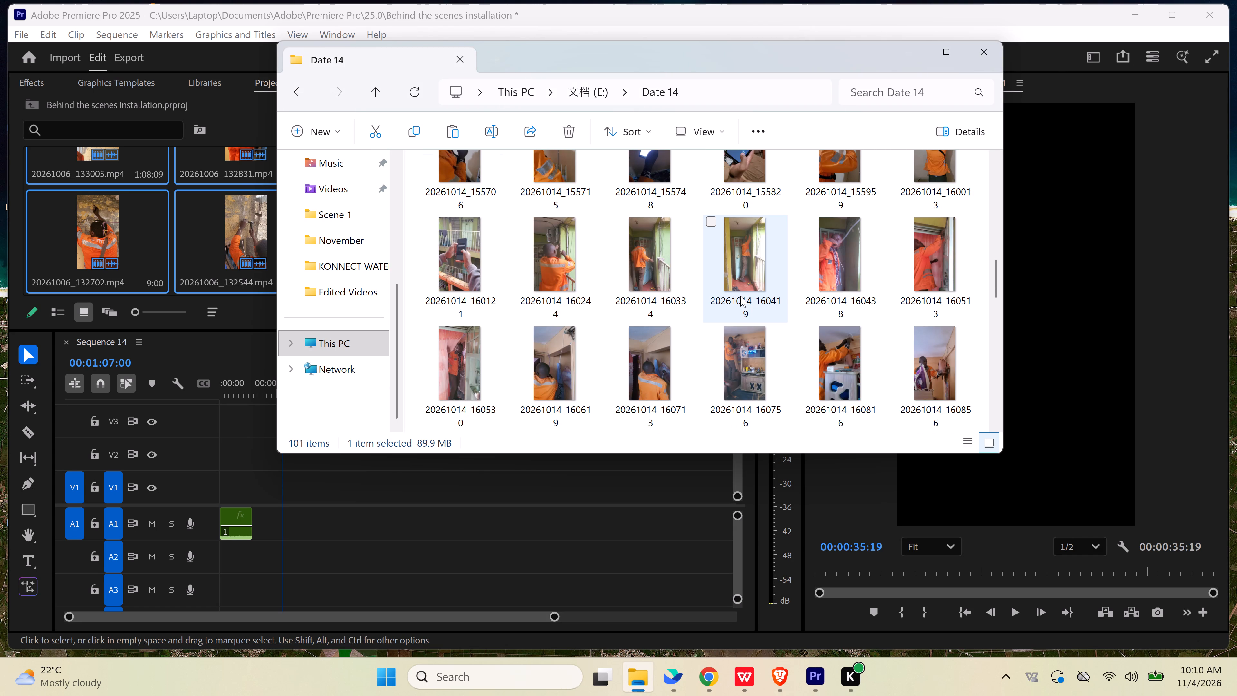
pyautogui.scroll(-3, 740, 296)
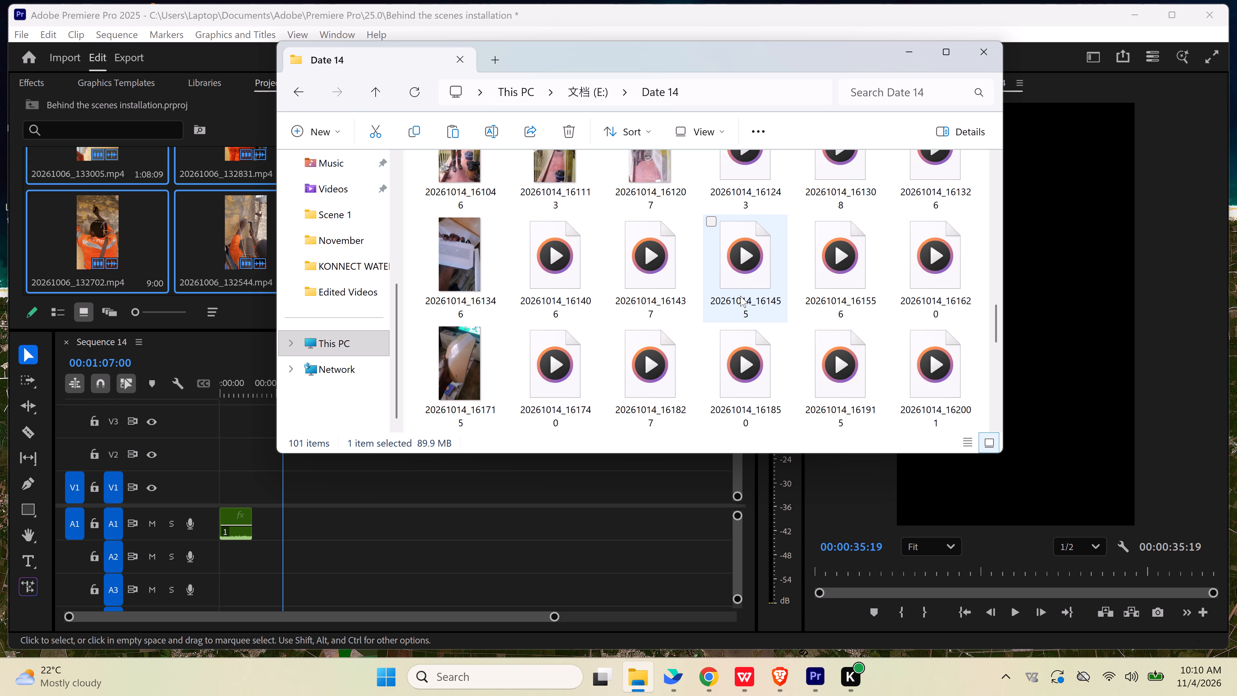
pyautogui.scroll(-4, 740, 296)
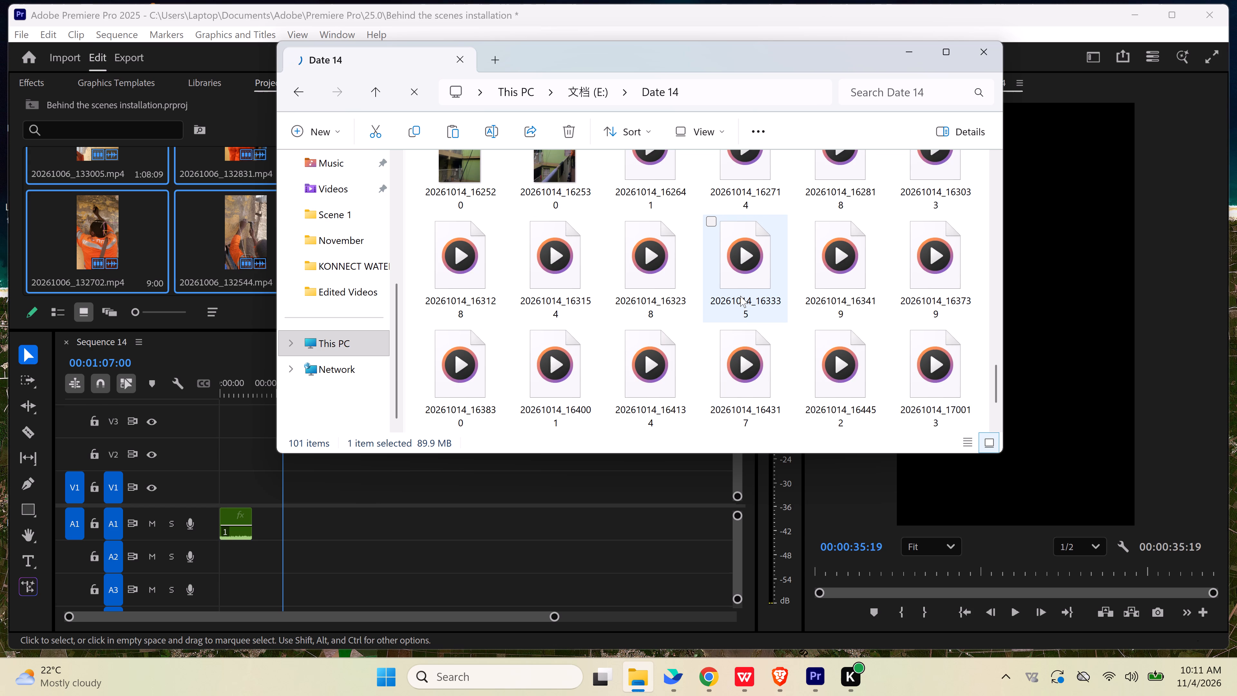
pyautogui.scroll(16, 629, 297)
pyautogui.scroll(13, 629, 297)
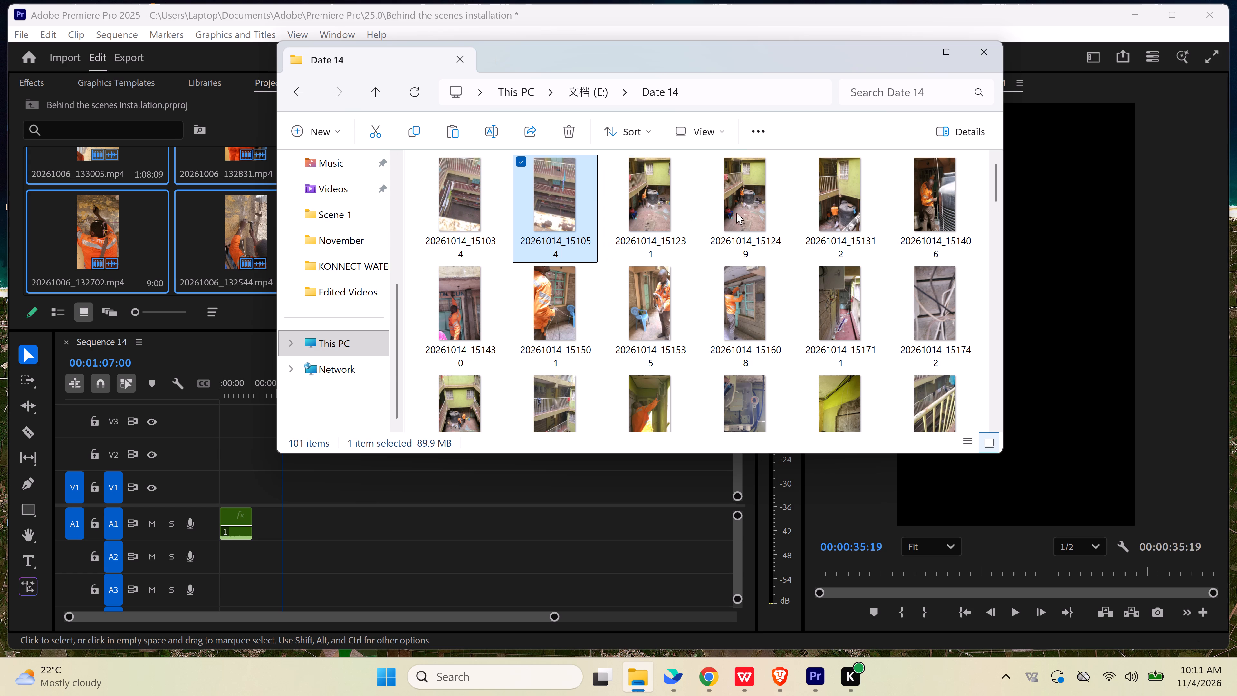
# Examine the Date 14 clips more closely from 20261014_151034 to about 20261014_162001 for suitable installation shots, and return to the E: drive's folder list.
pyautogui.click(639, 209)
pyautogui.click(465, 203)
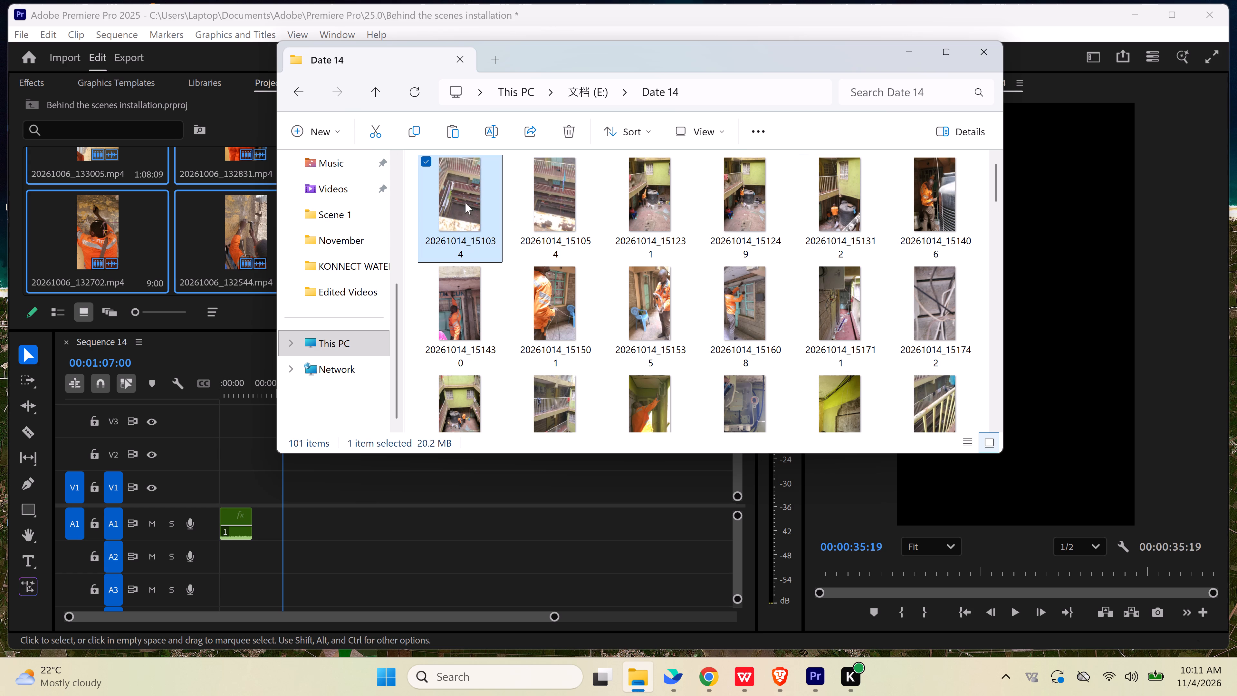
pyautogui.scroll(-1, 794, 306)
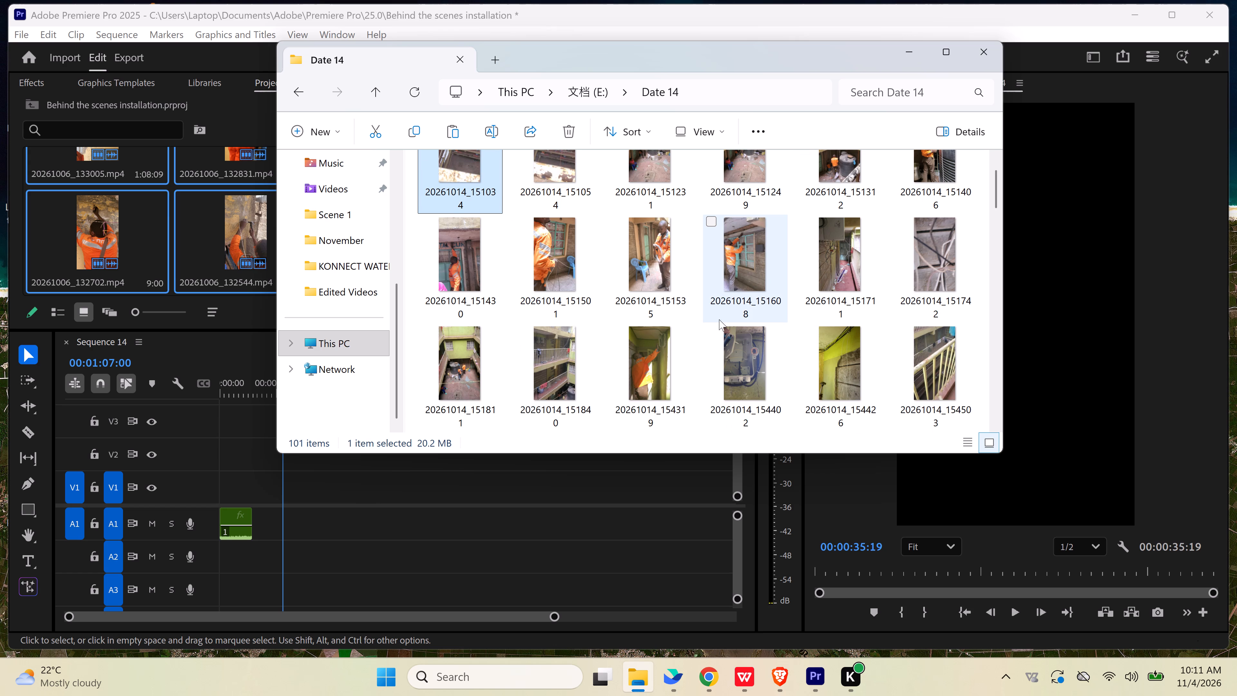
pyautogui.scroll(-1, 753, 355)
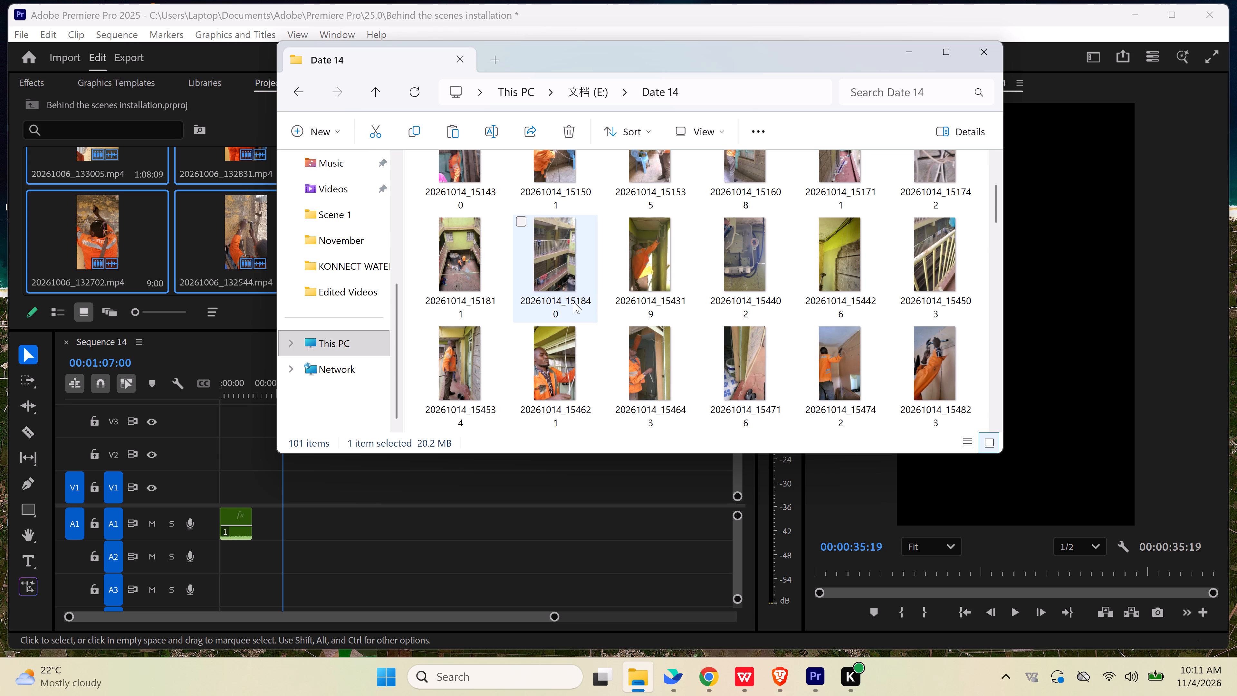
pyautogui.scroll(1, 598, 256)
pyautogui.scroll(-1, 745, 288)
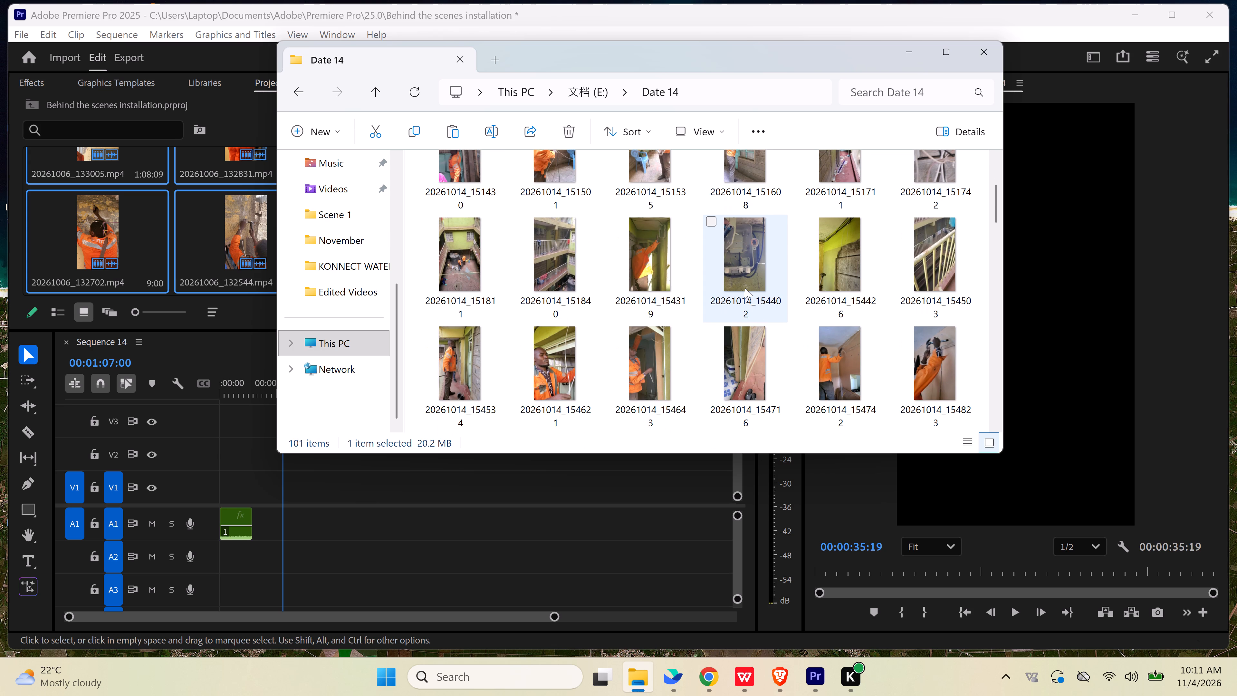
pyautogui.scroll(-1, 847, 294)
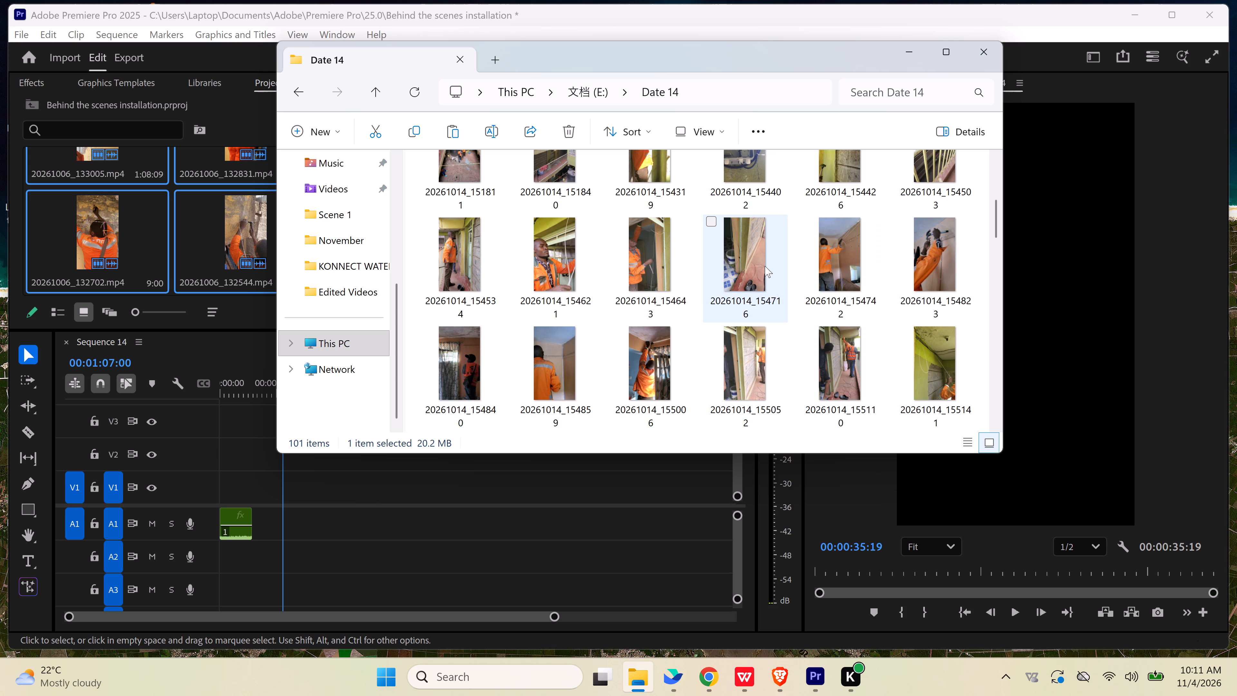
pyautogui.scroll(-1, 765, 266)
pyautogui.scroll(-1, 839, 256)
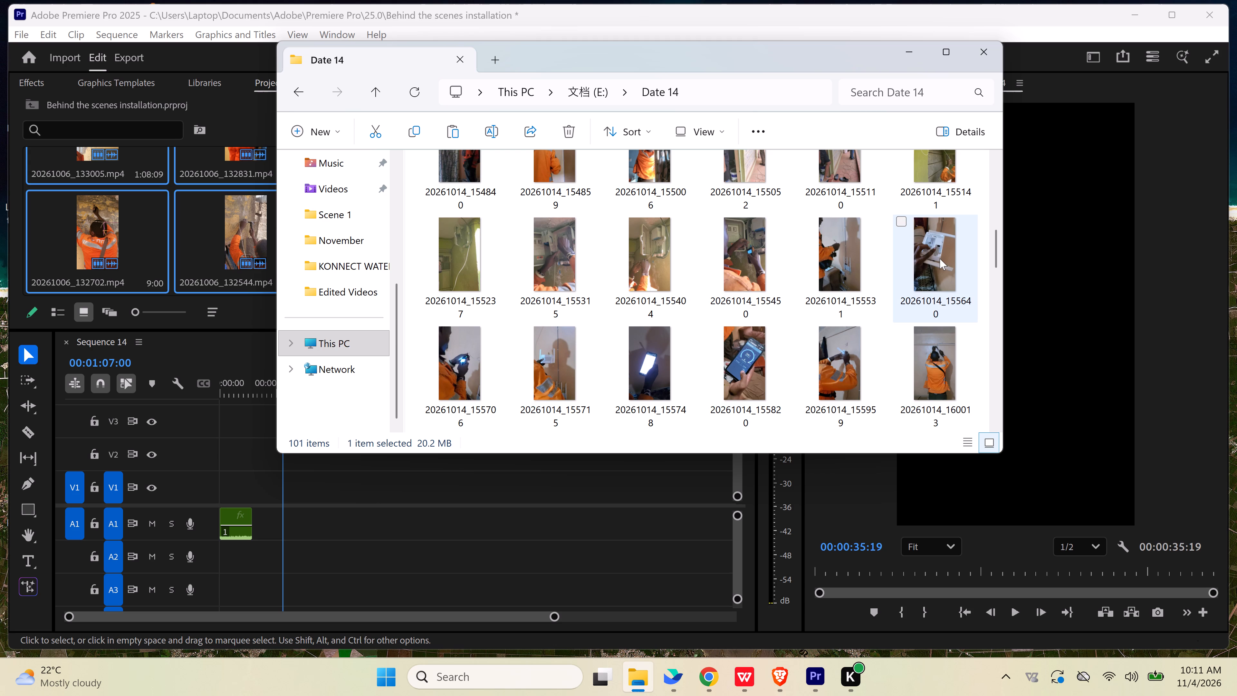
pyautogui.scroll(-1, 940, 258)
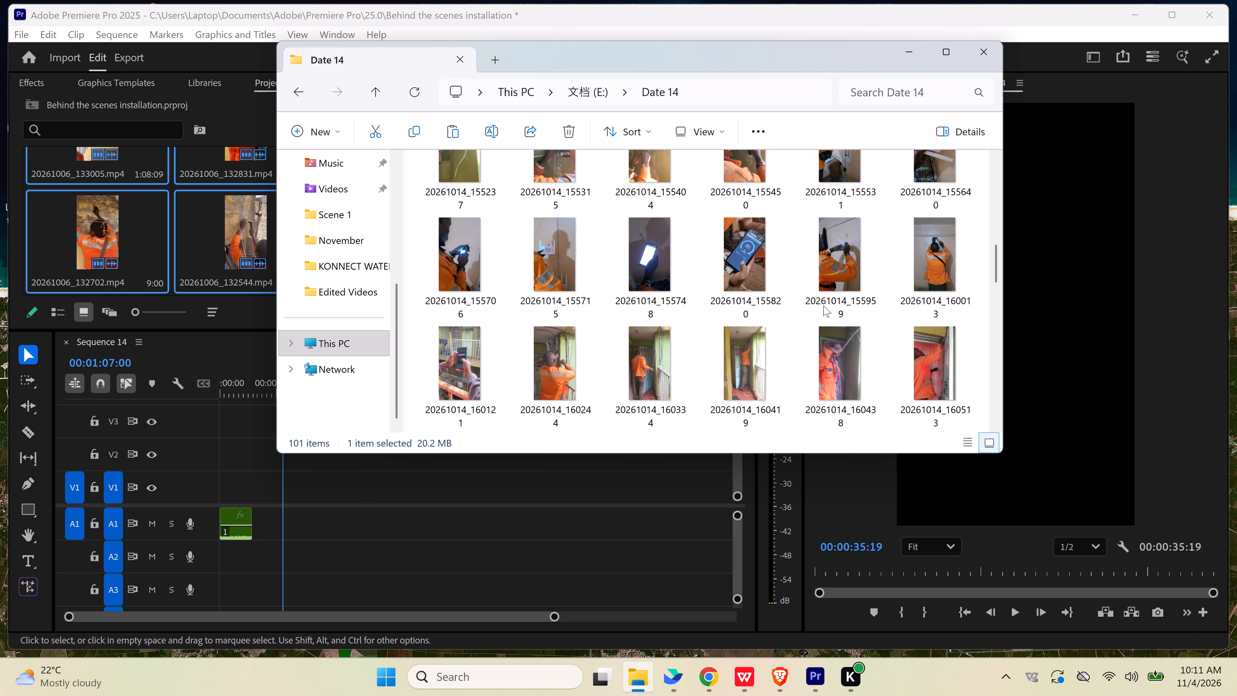
pyautogui.scroll(-1, 611, 322)
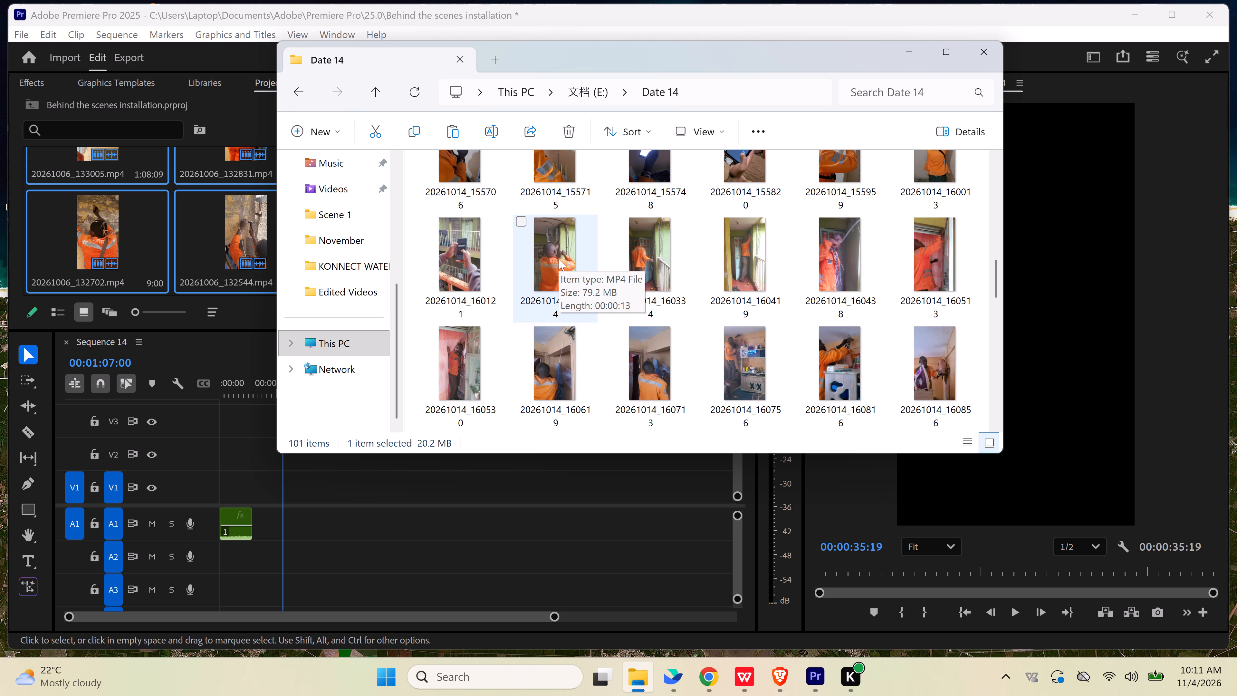
pyautogui.click(559, 259)
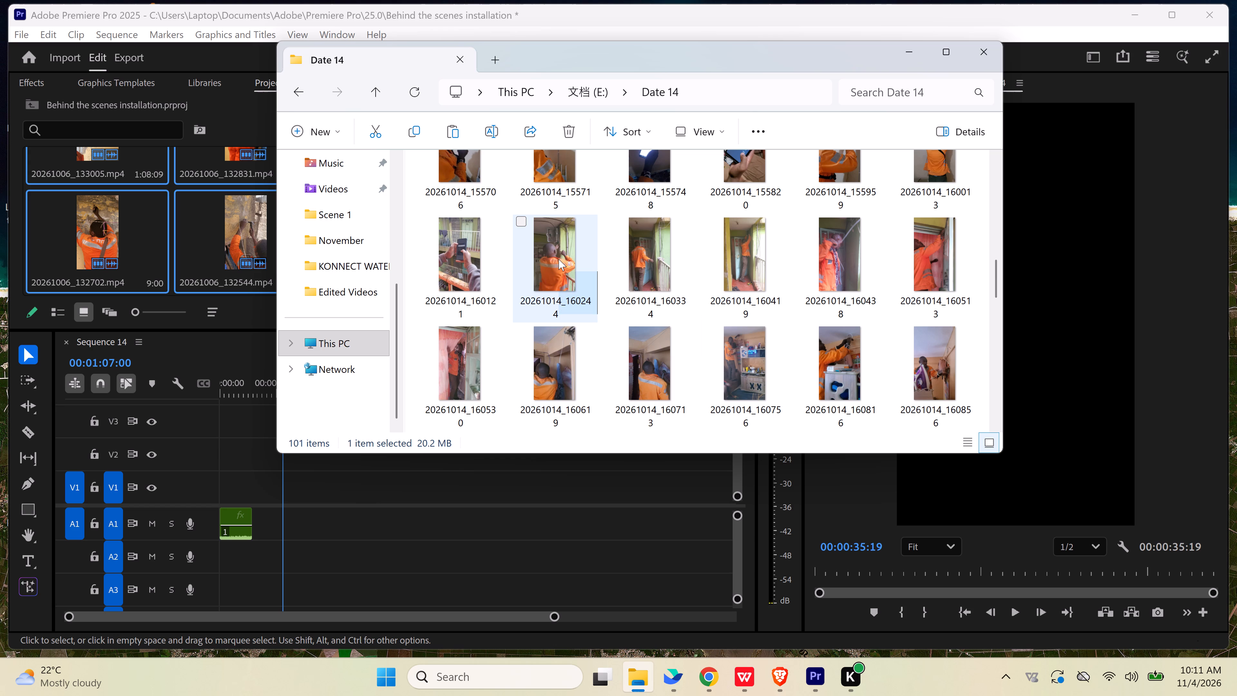
pyautogui.scroll(-1, 681, 278)
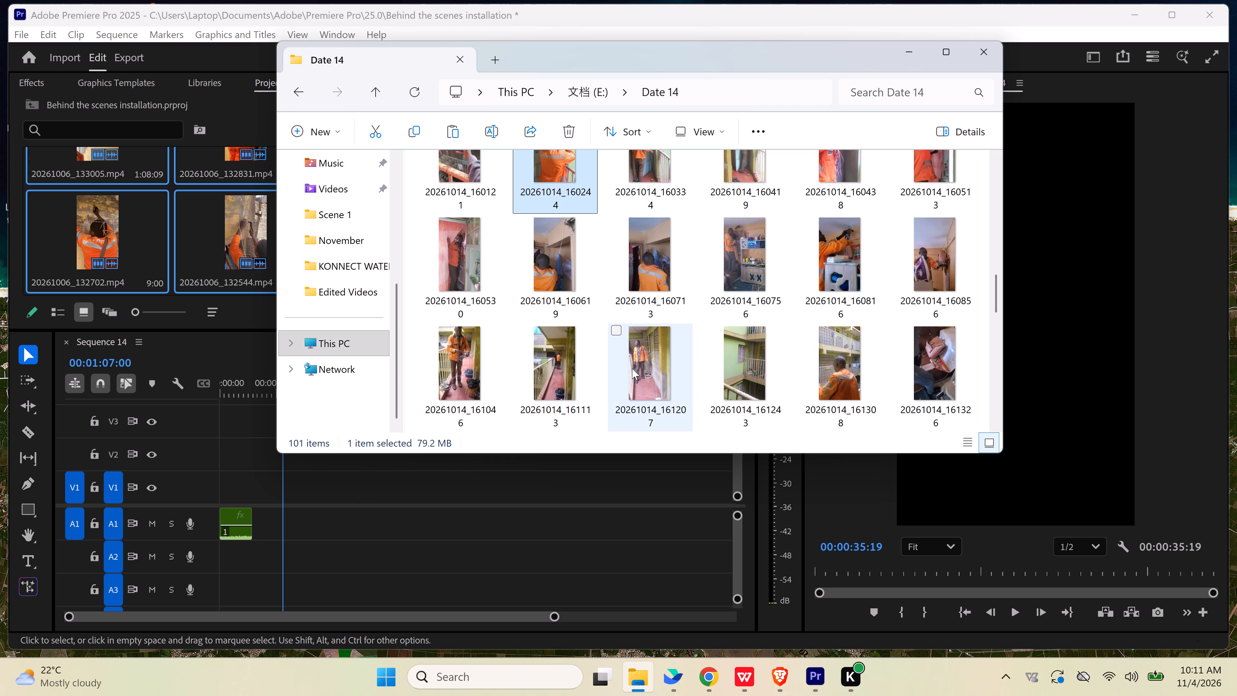
pyautogui.scroll(-1, 709, 358)
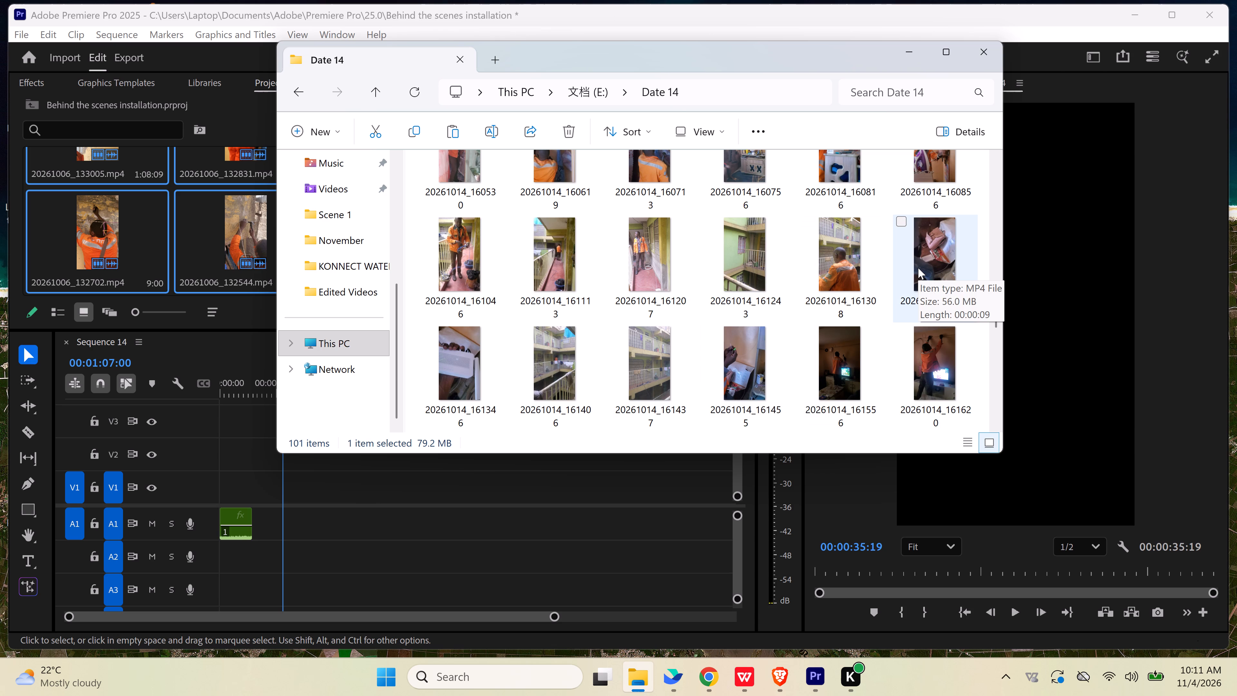
pyautogui.scroll(-1, 658, 310)
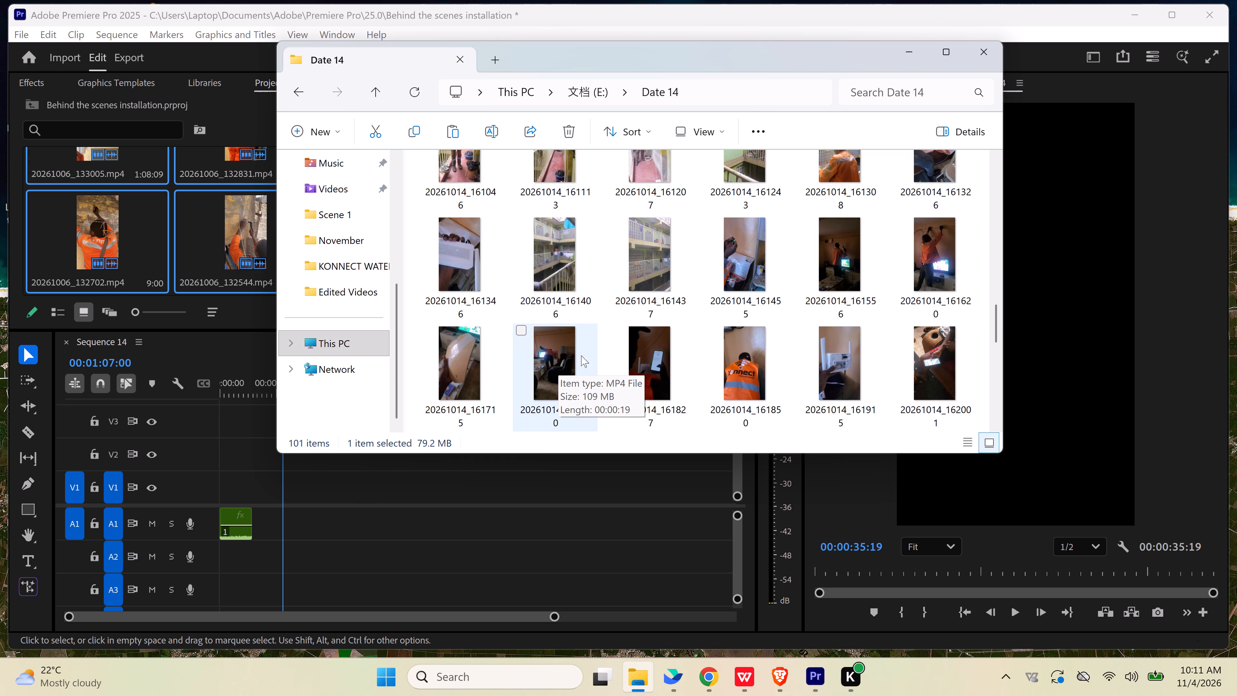
pyautogui.click(293, 93)
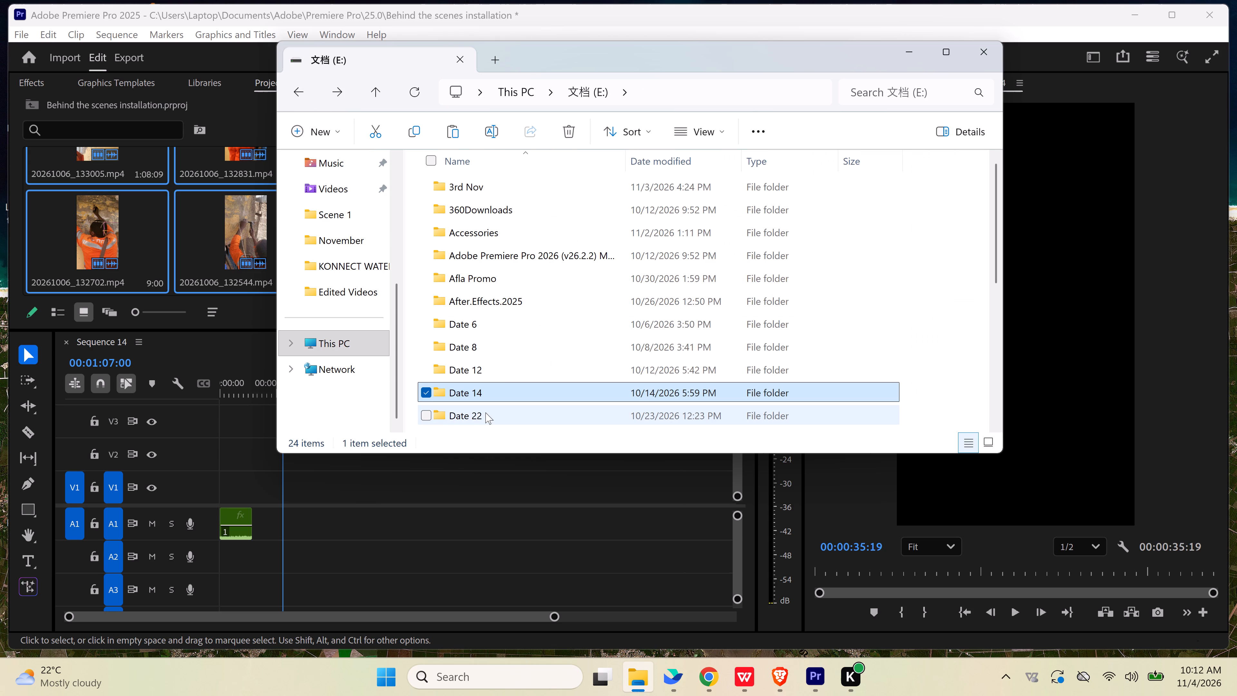
# Check the contents of the Date 22 folder and look further through the E: drive's folder list for footage.
pyautogui.doubleClick(485, 412)
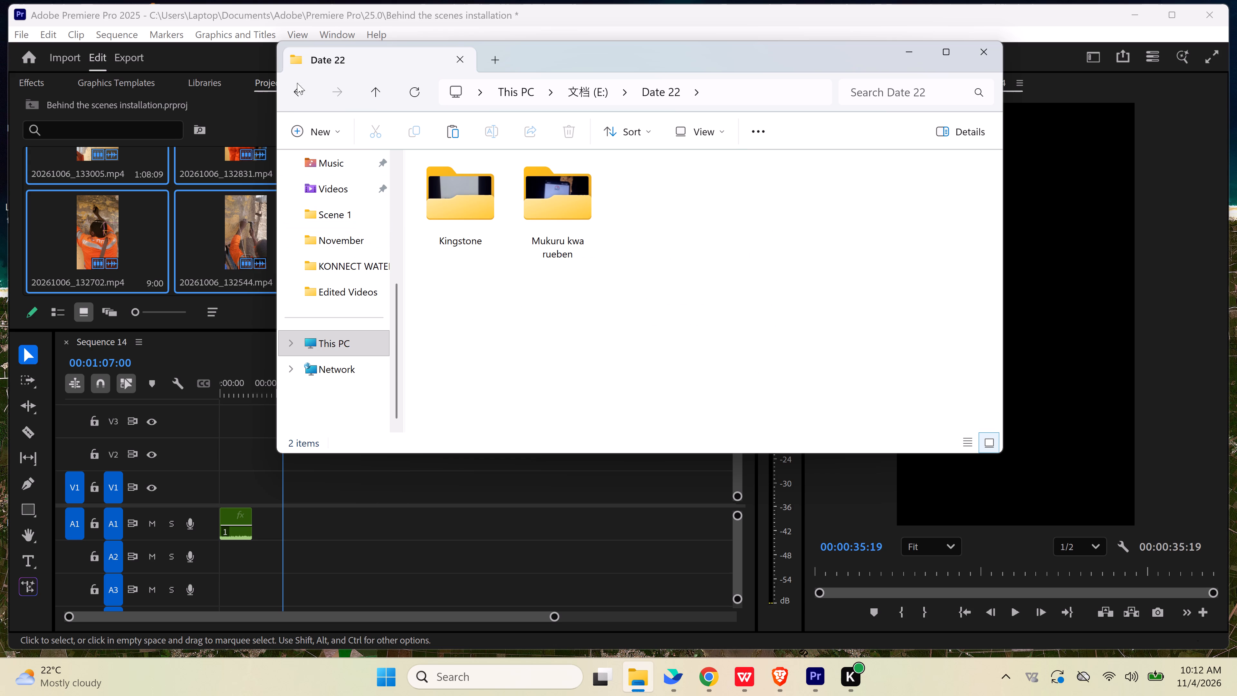
pyautogui.click(298, 92)
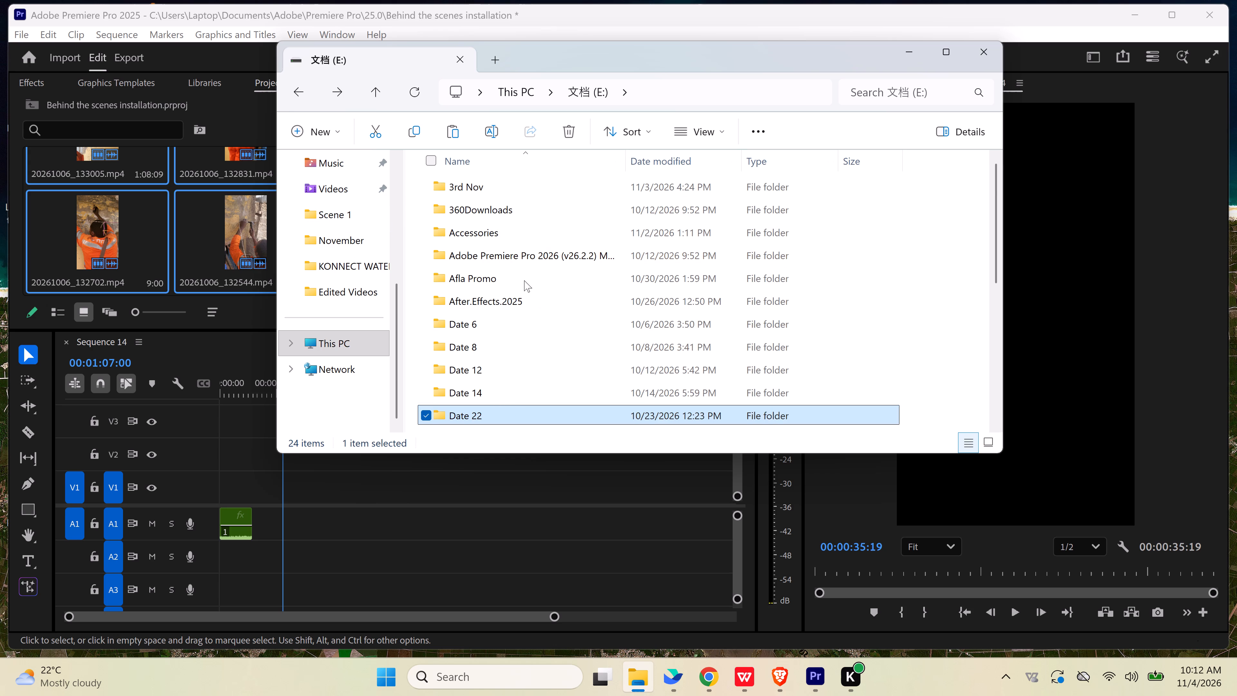
pyautogui.scroll(-1, 528, 306)
pyautogui.scroll(-1, 526, 350)
# Switch back to Premiere Pro and undo the deletion of the video clips on V1 in Sequence 14.
pyautogui.click(459, 515)
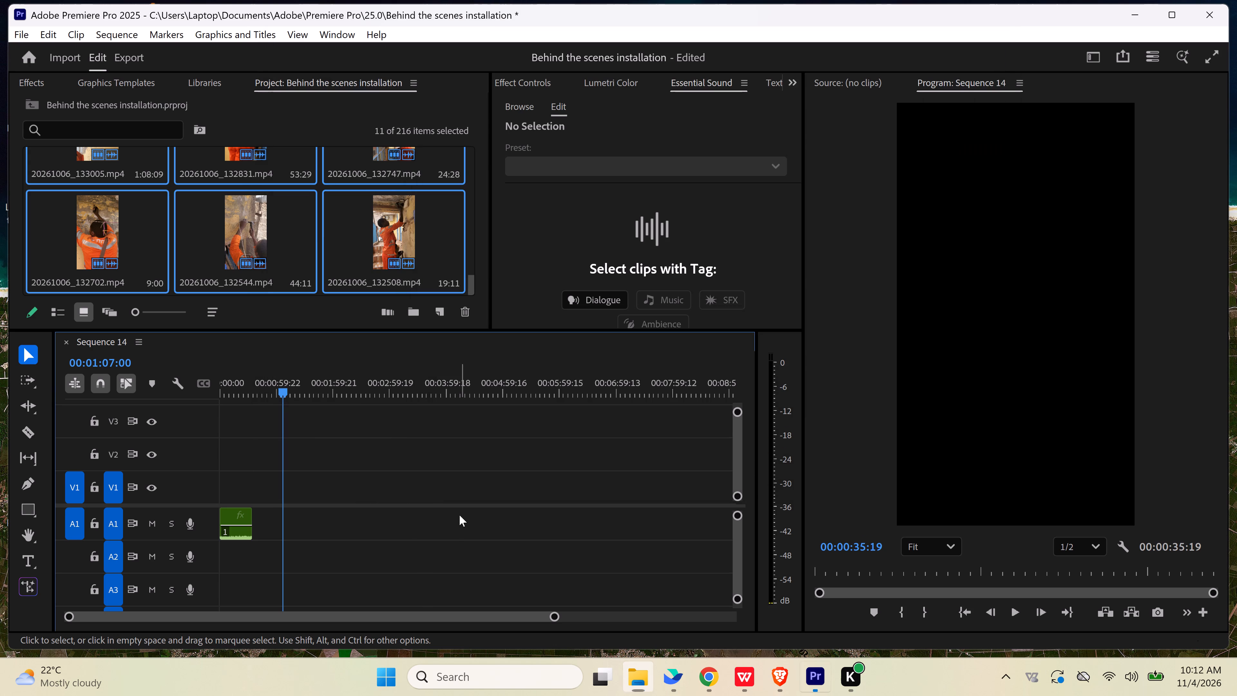
pyautogui.click(442, 483)
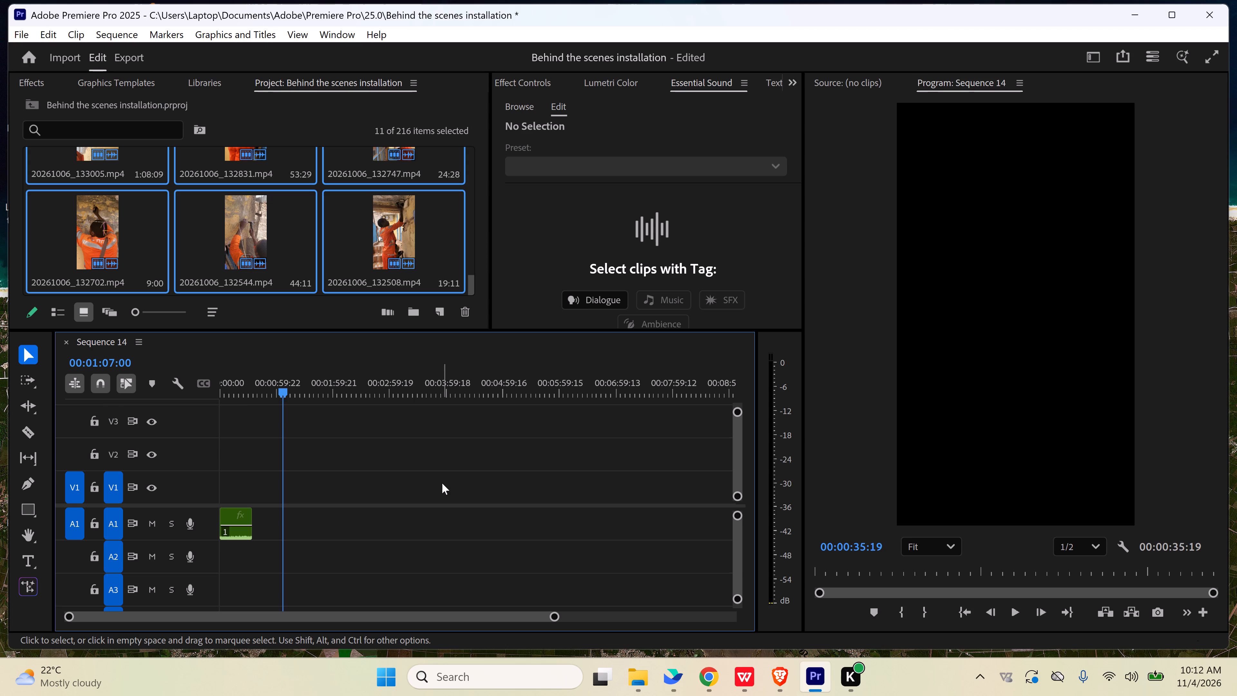
pyautogui.hotkey('ctrl', 'z')
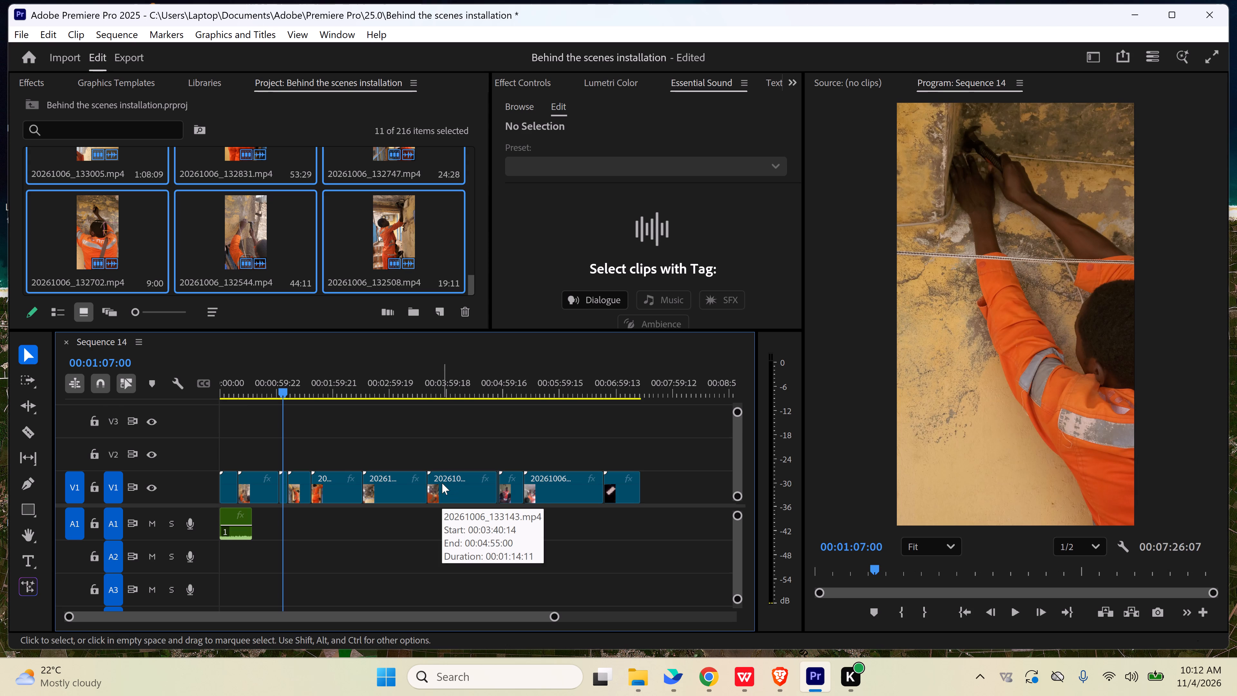
# Scrub through the V1 footage from the sequence start to about 00:03:31 to examine the order of the installation shots.
pyautogui.moveTo(240, 391); pyautogui.dragTo(210, 399)
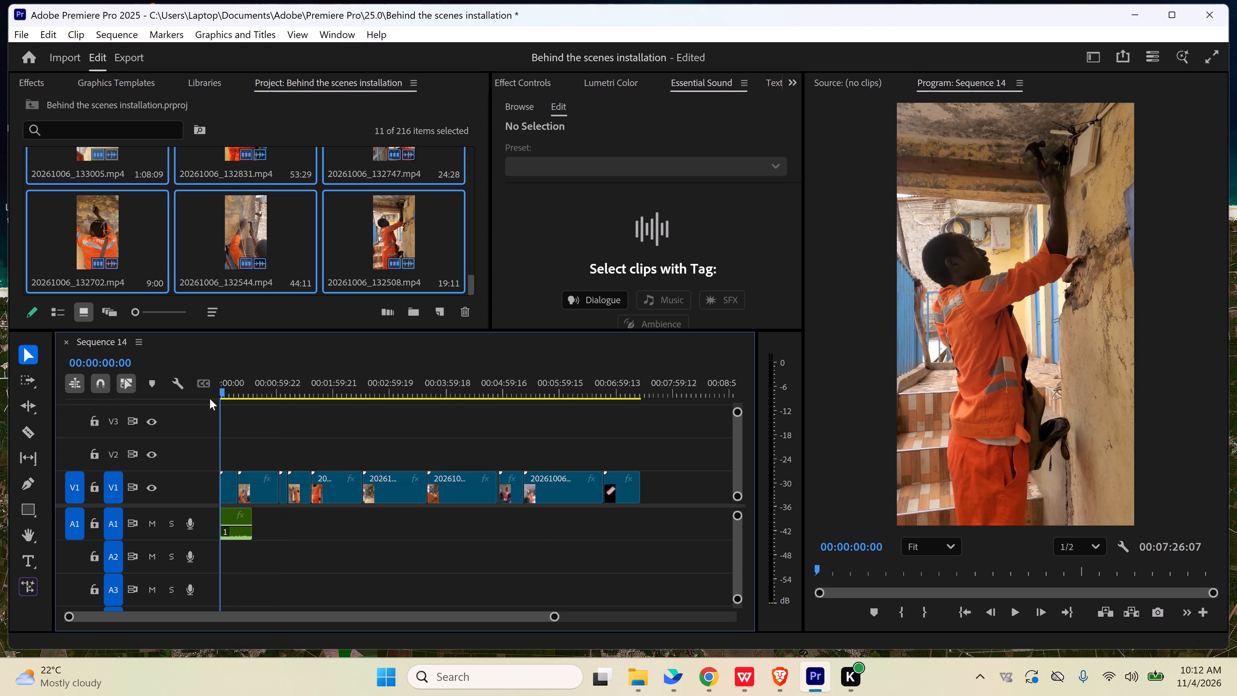
pyautogui.moveTo(262, 384); pyautogui.dragTo(307, 397)
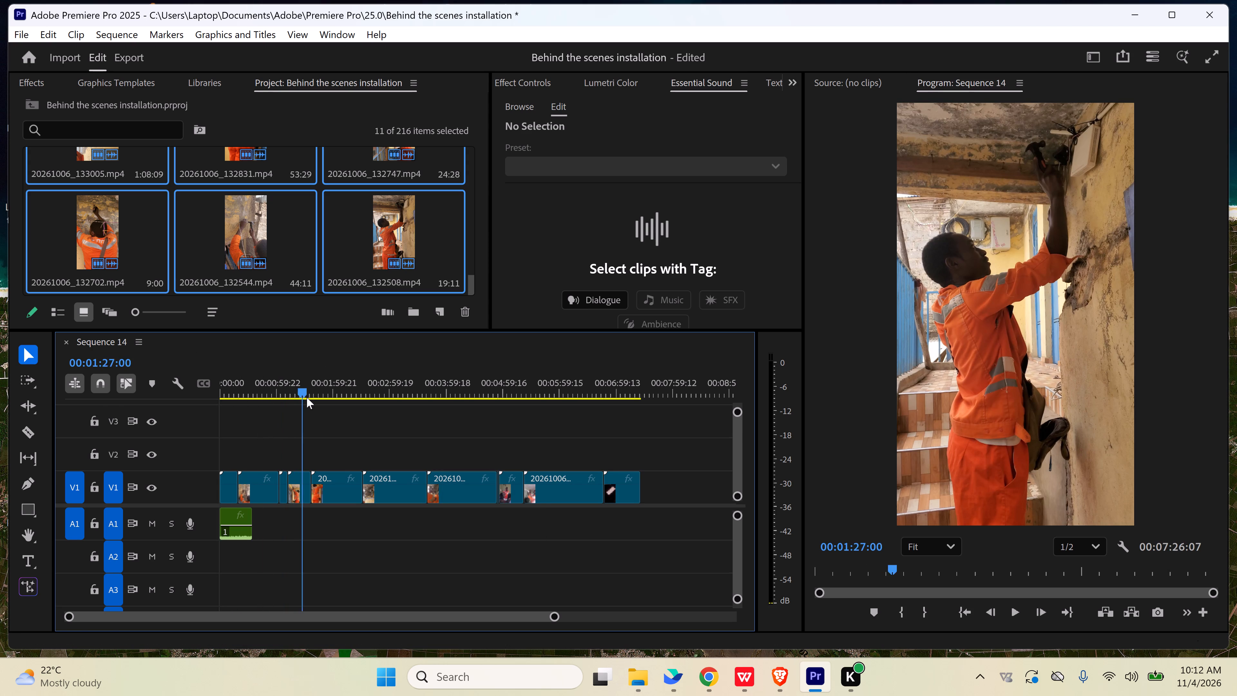
pyautogui.moveTo(307, 397); pyautogui.dragTo(380, 409)
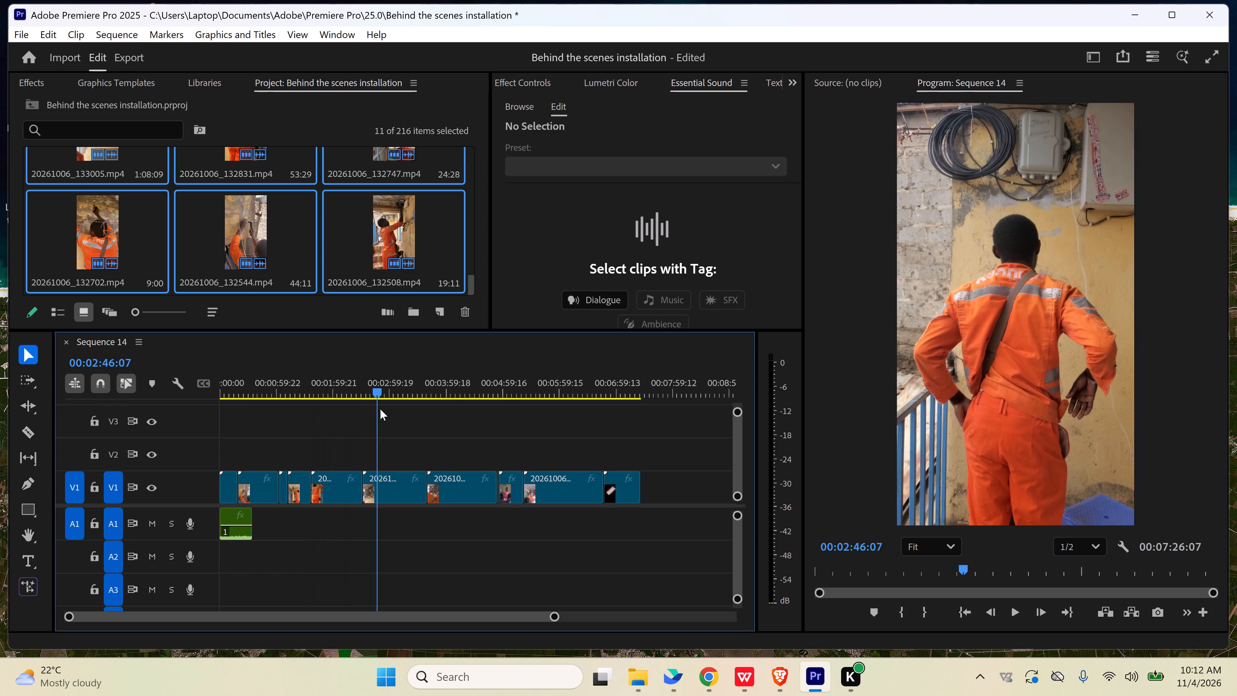
pyautogui.moveTo(380, 409); pyautogui.dragTo(351, 410)
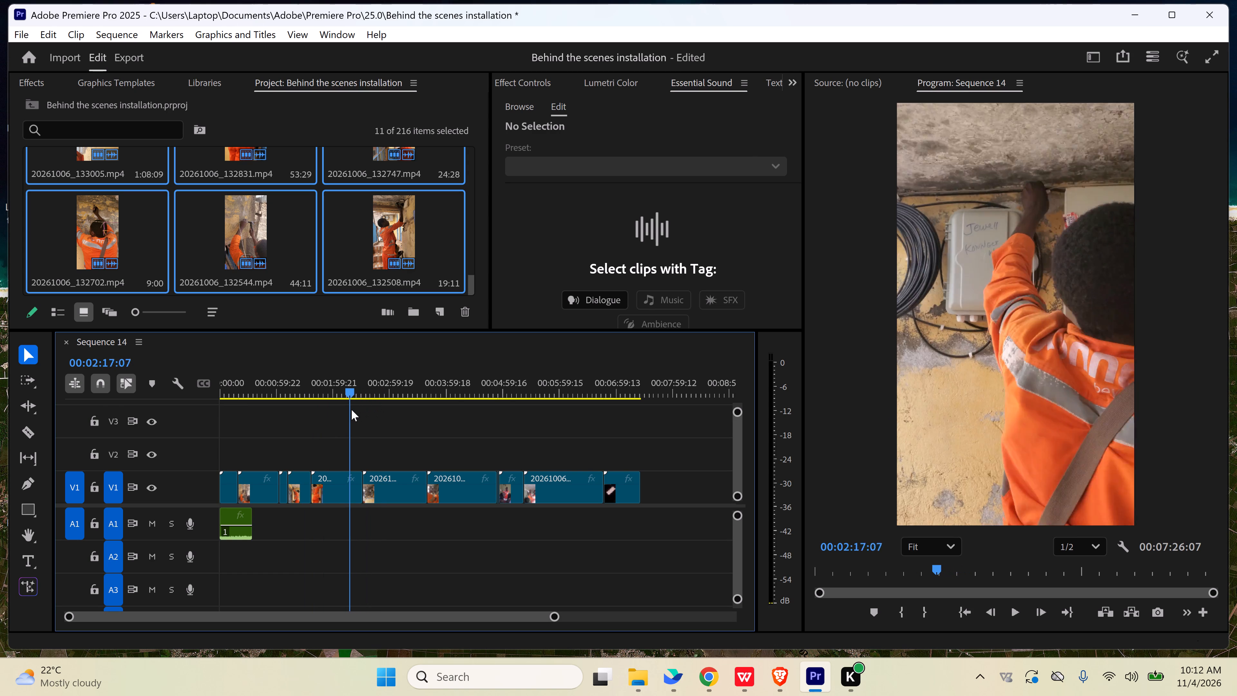
pyautogui.moveTo(351, 410); pyautogui.dragTo(321, 408)
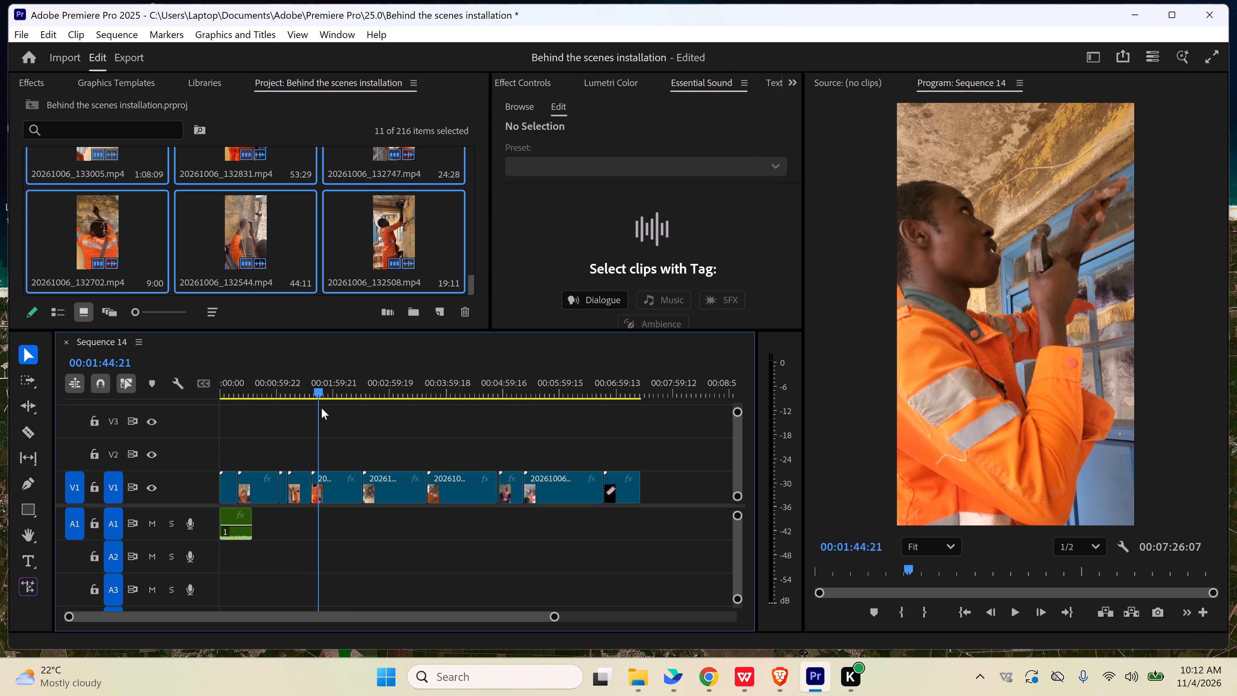
pyautogui.moveTo(321, 408); pyautogui.dragTo(335, 402)
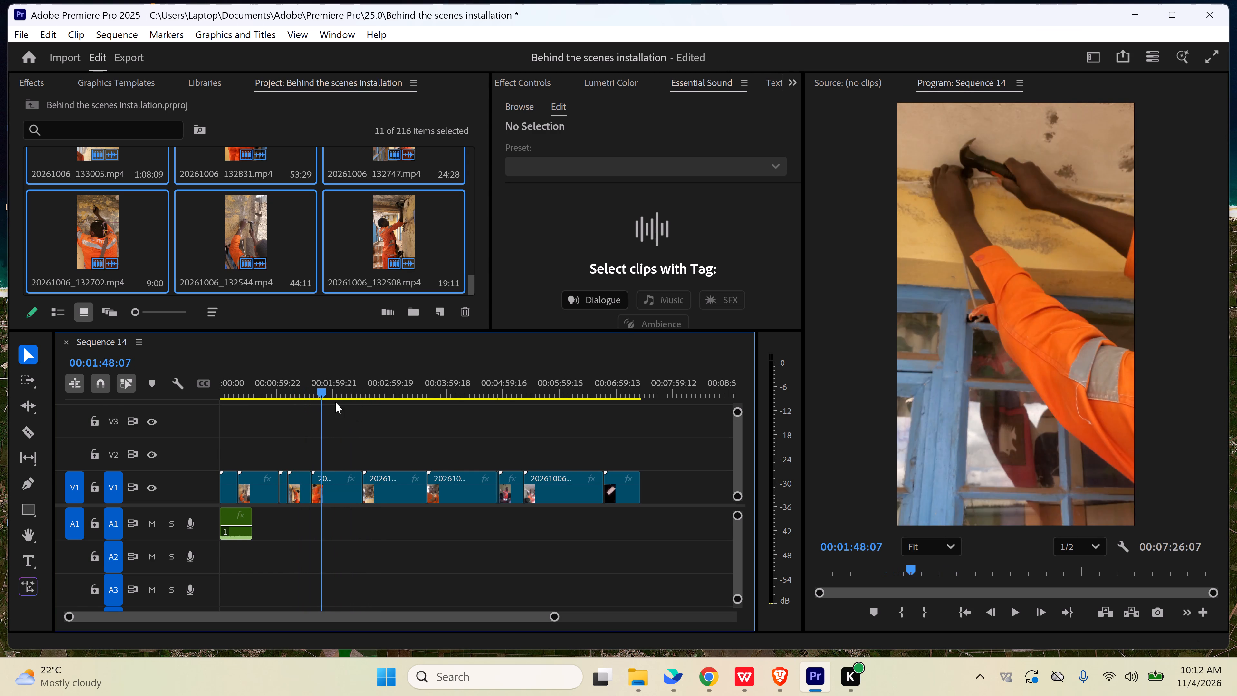
pyautogui.moveTo(335, 402); pyautogui.dragTo(378, 403)
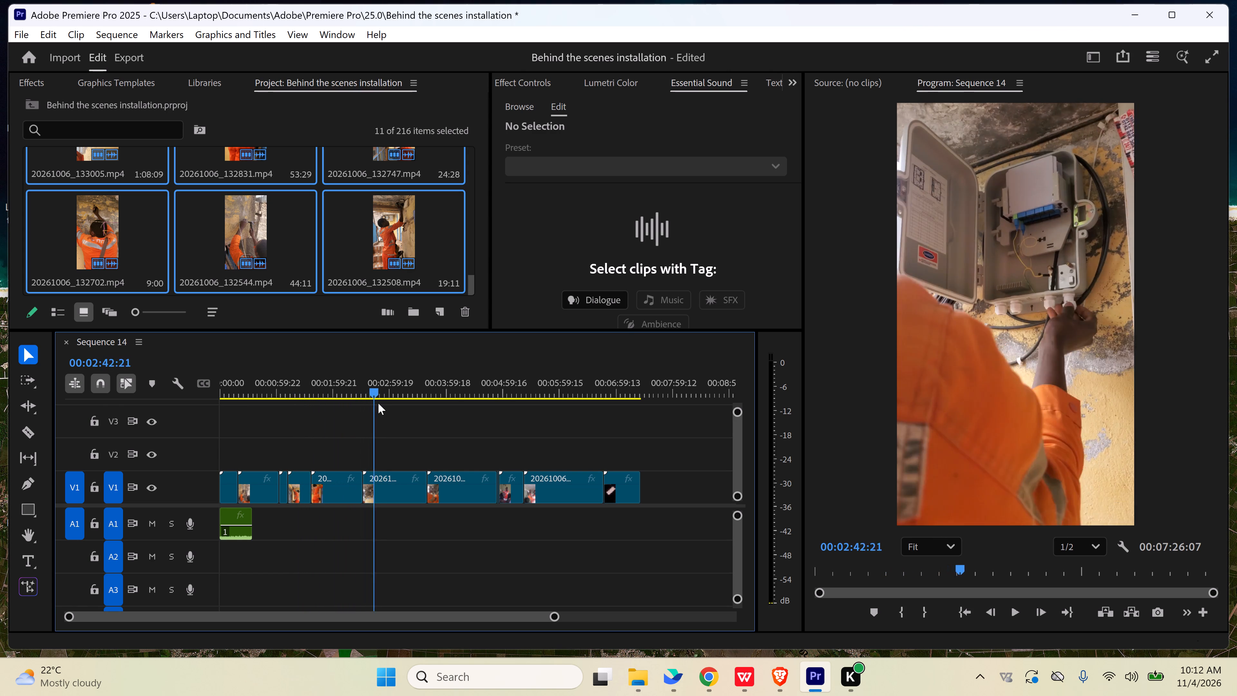
pyautogui.moveTo(378, 403); pyautogui.dragTo(398, 400)
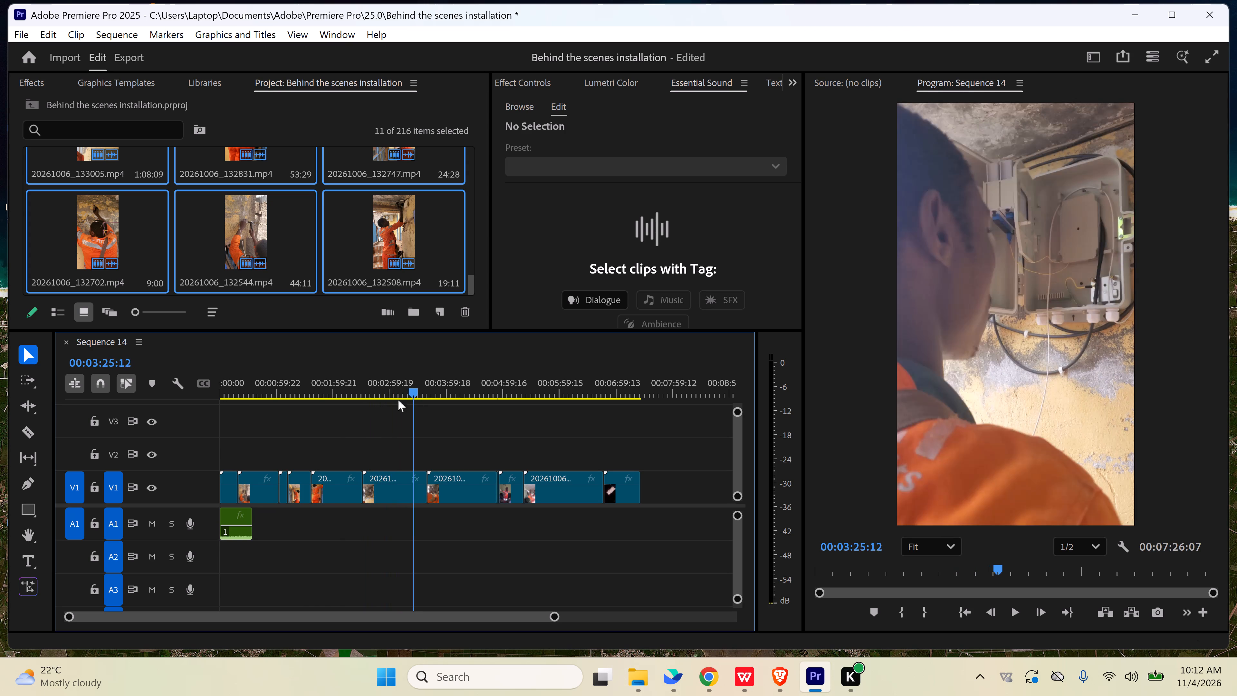
pyautogui.moveTo(398, 400); pyautogui.dragTo(277, 409)
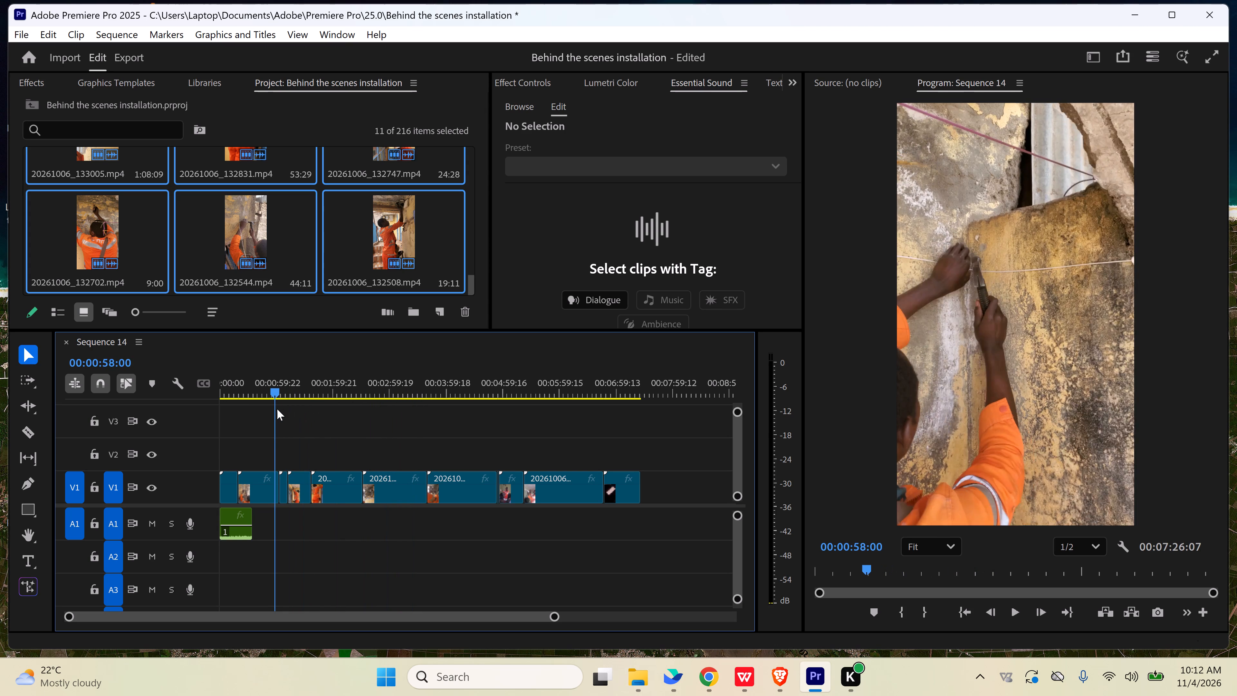
pyautogui.moveTo(277, 409); pyautogui.dragTo(300, 407)
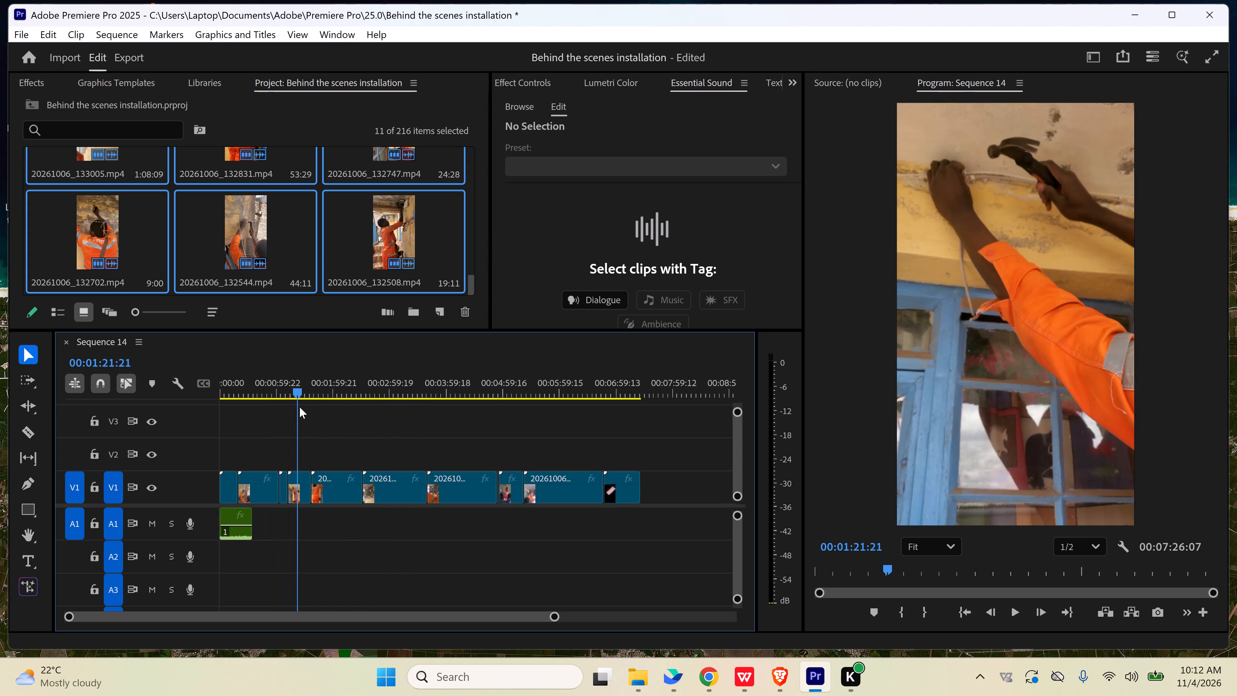
pyautogui.moveTo(300, 407); pyautogui.dragTo(333, 409)
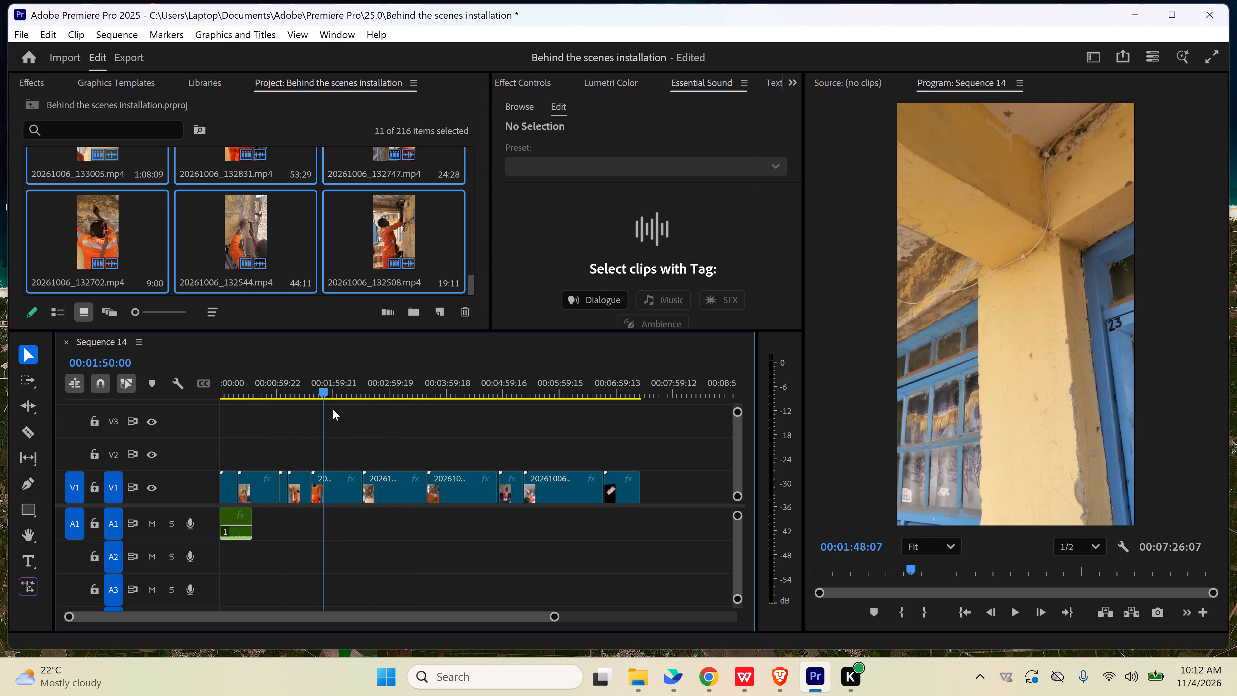
pyautogui.moveTo(333, 409); pyautogui.dragTo(392, 416)
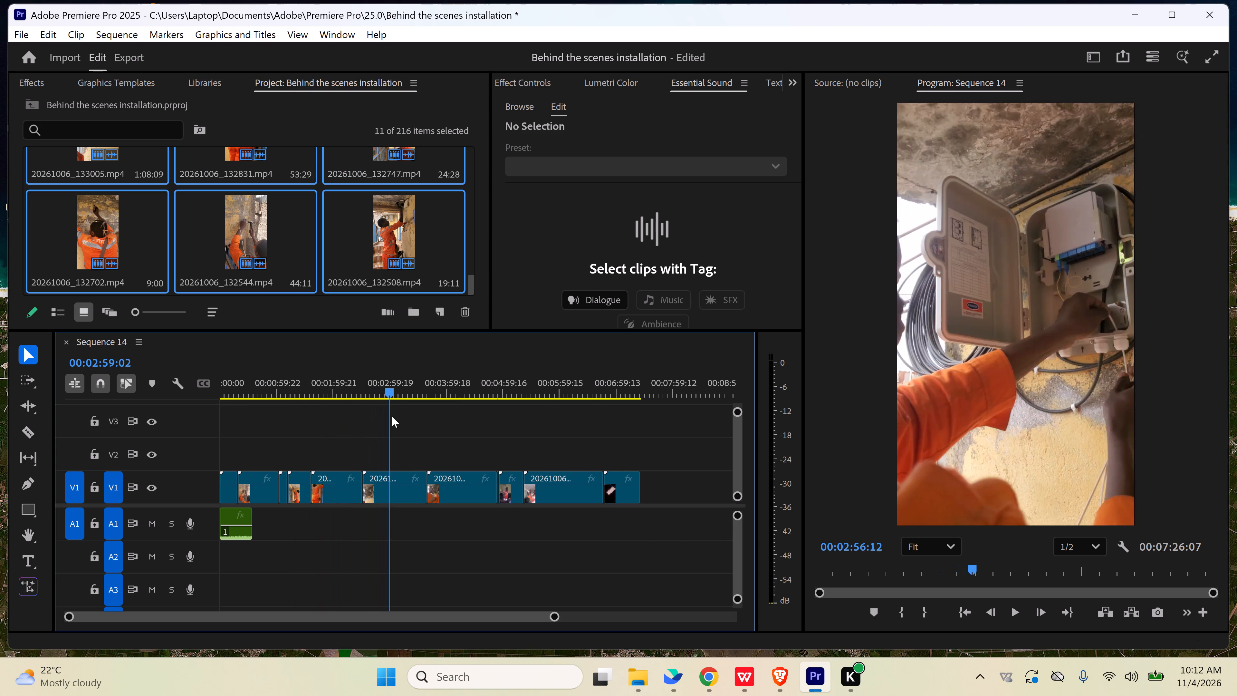
pyautogui.moveTo(392, 416); pyautogui.dragTo(422, 423)
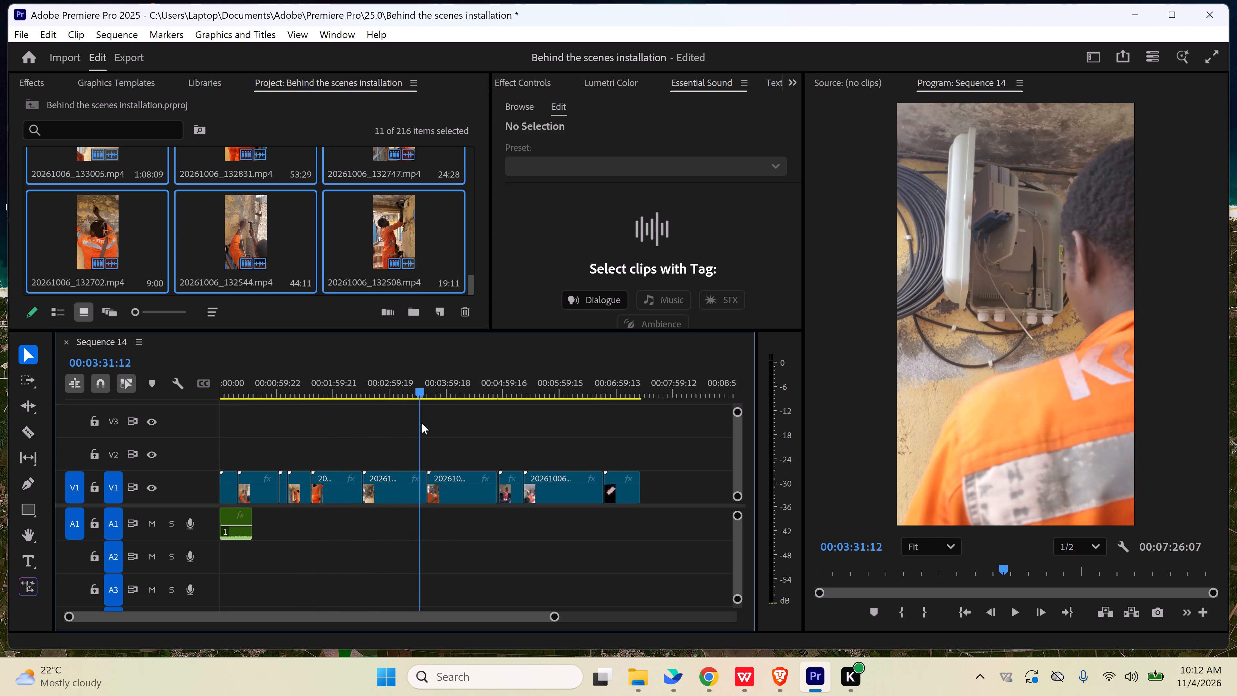
pyautogui.moveTo(422, 423); pyautogui.dragTo(409, 422)
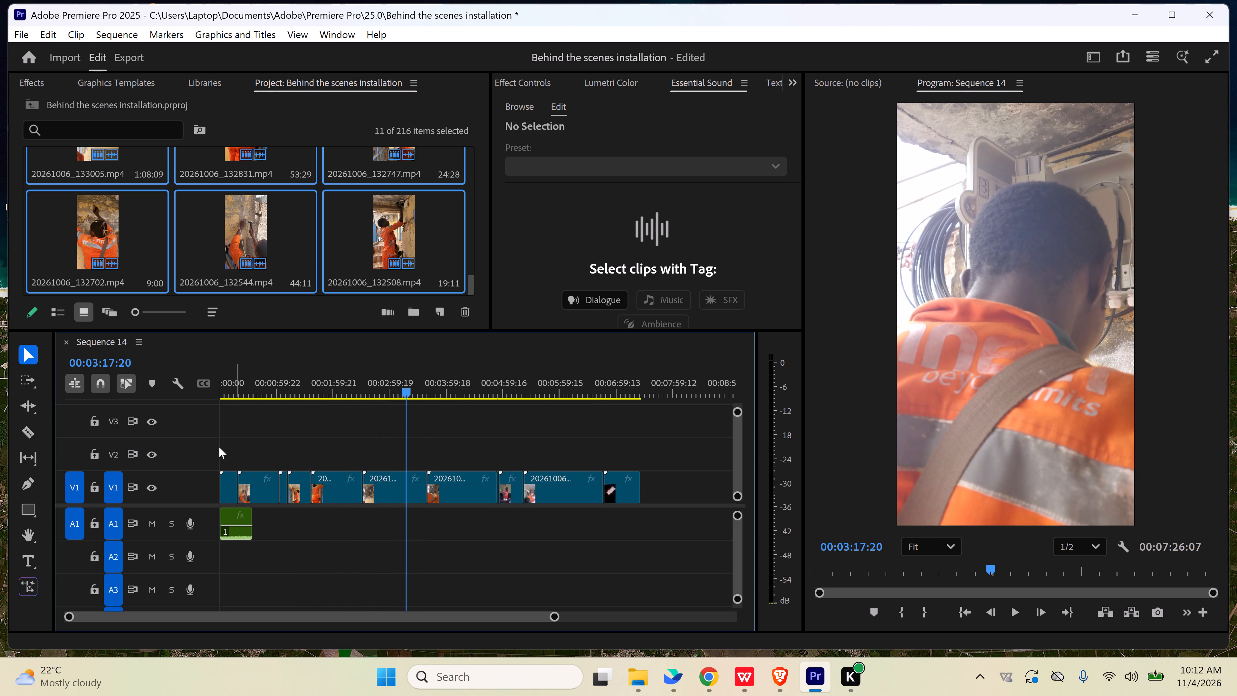
# Move the five V1 clips that precede 20261006_133005 onto V2, late in the sequence.
pyautogui.moveTo(231, 454); pyautogui.dragTo(379, 487)
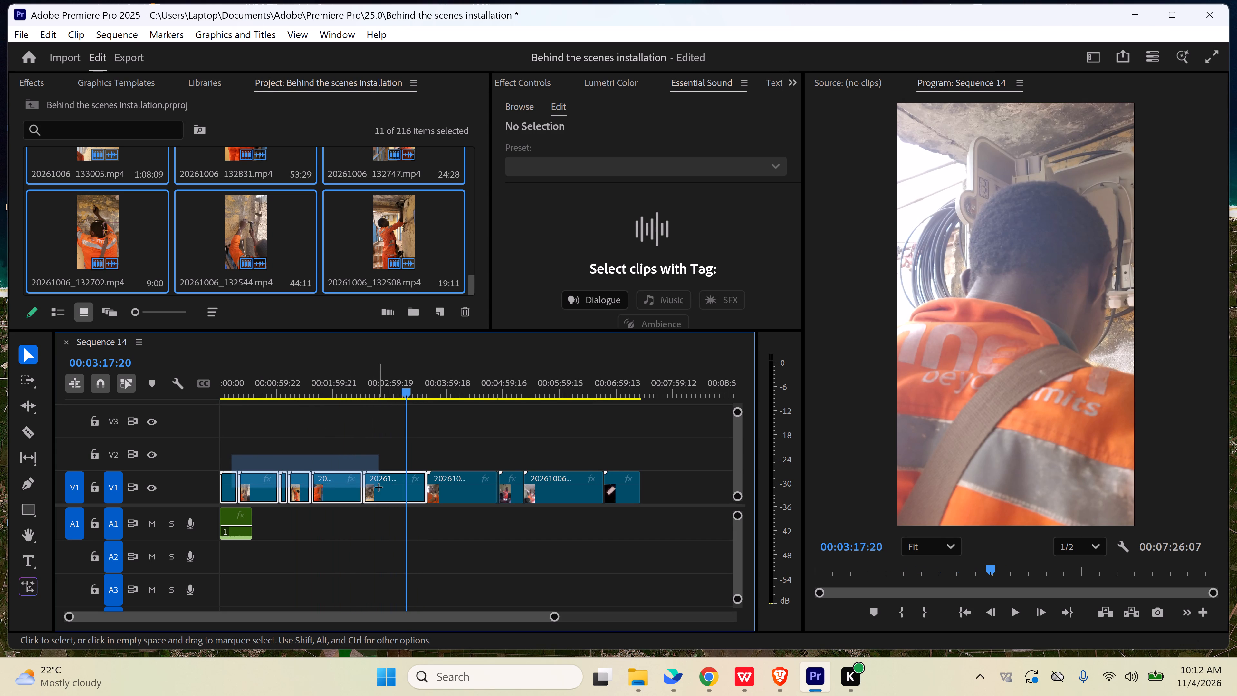
pyautogui.moveTo(379, 487); pyautogui.dragTo(336, 482)
pyautogui.moveTo(339, 491); pyautogui.dragTo(651, 497)
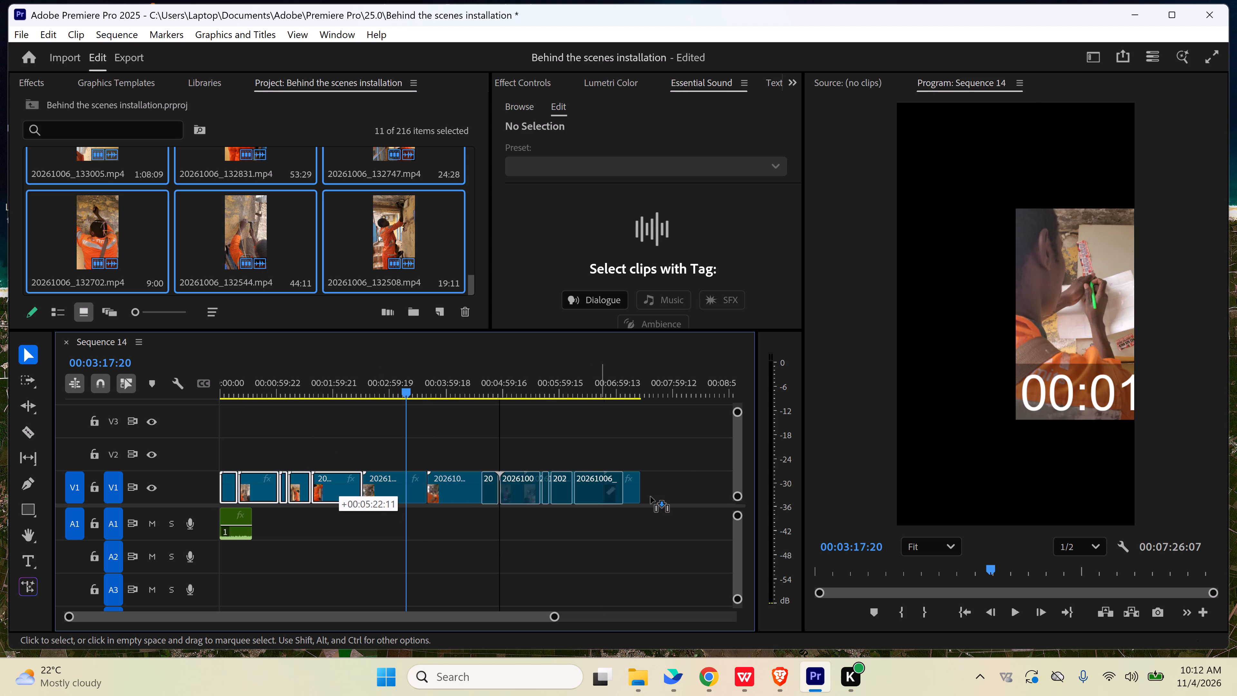
pyautogui.moveTo(651, 497); pyautogui.dragTo(689, 440)
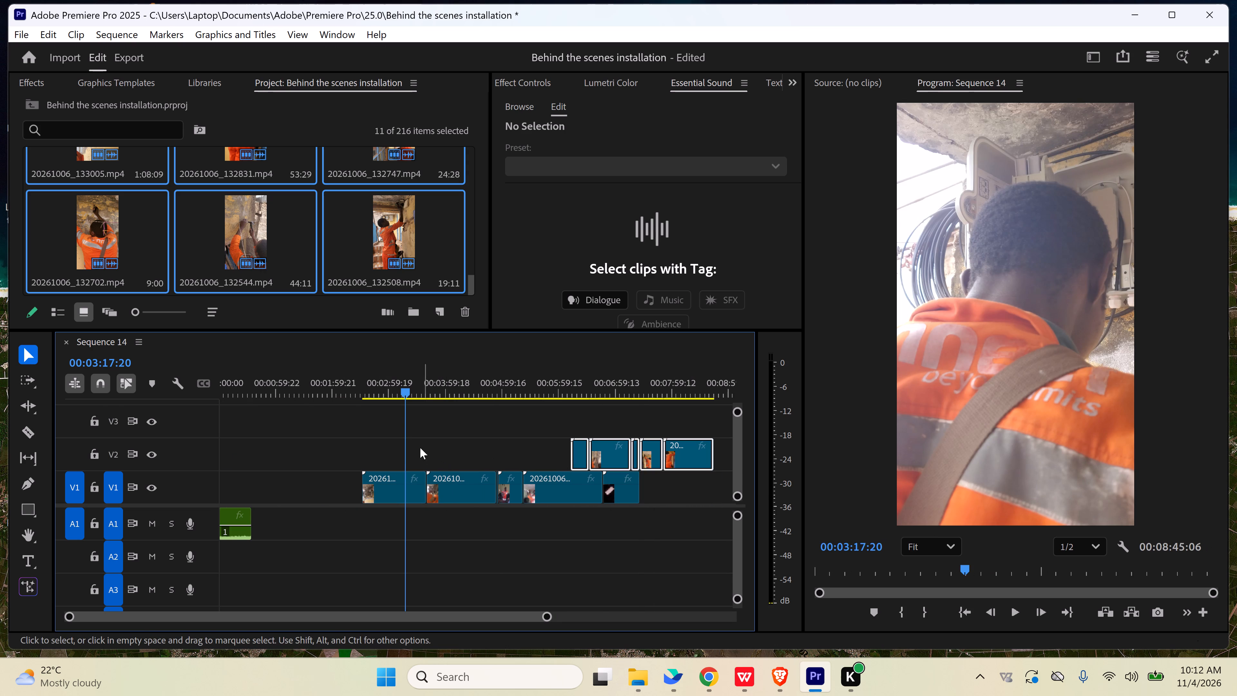
# Move the four clips from 20261006_133005 through 20261006_133447 to the start of V1, above the audio, and return the playhead to 00:00:00:00.
pyautogui.moveTo(415, 448); pyautogui.dragTo(543, 500)
pyautogui.moveTo(573, 496); pyautogui.dragTo(424, 500)
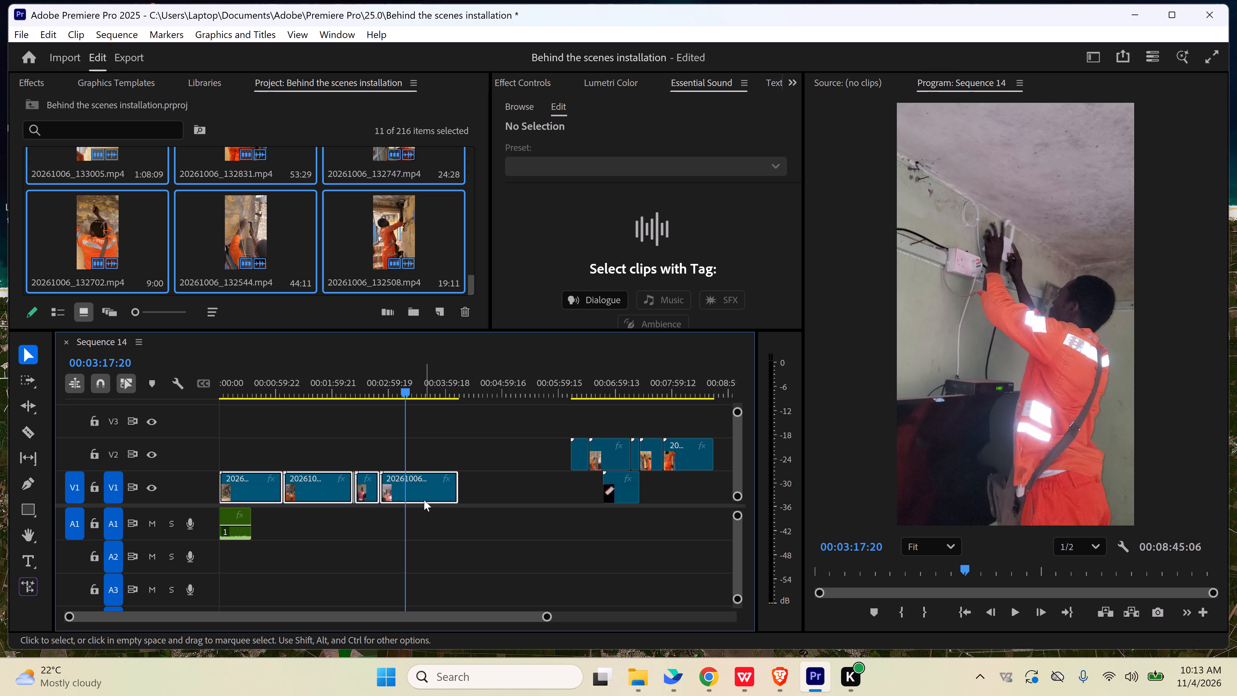
pyautogui.click(241, 388)
pyautogui.press('Home')
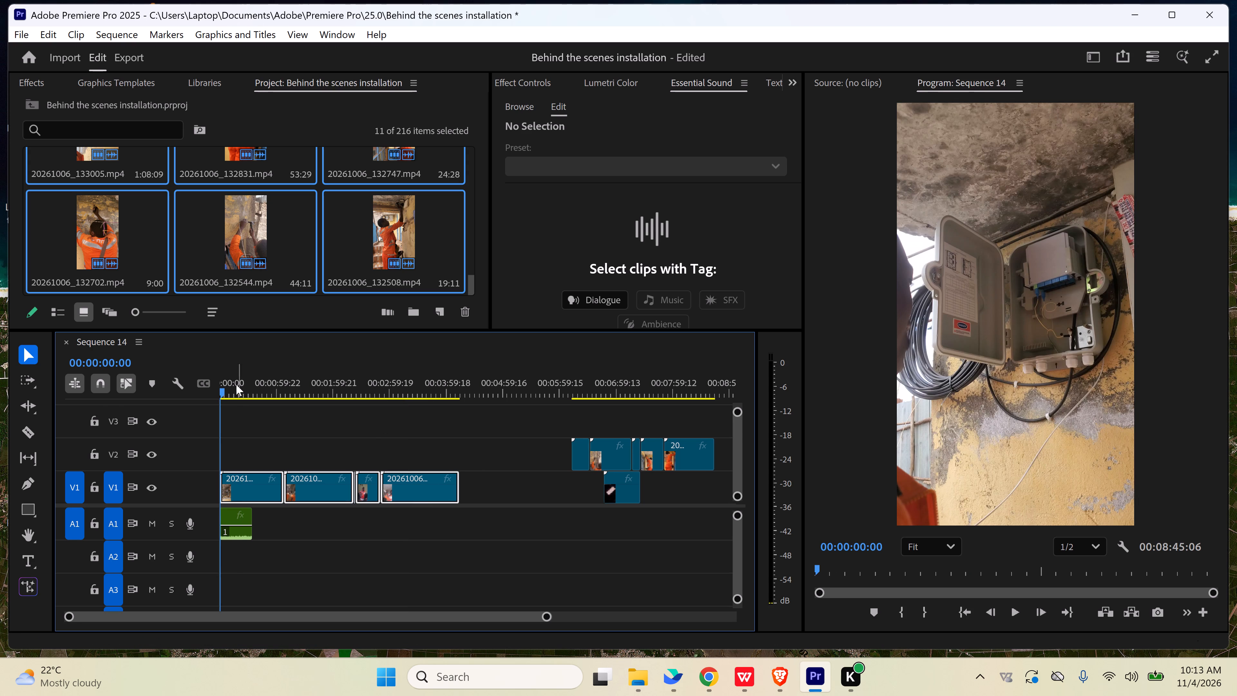
pyautogui.click(376, 436)
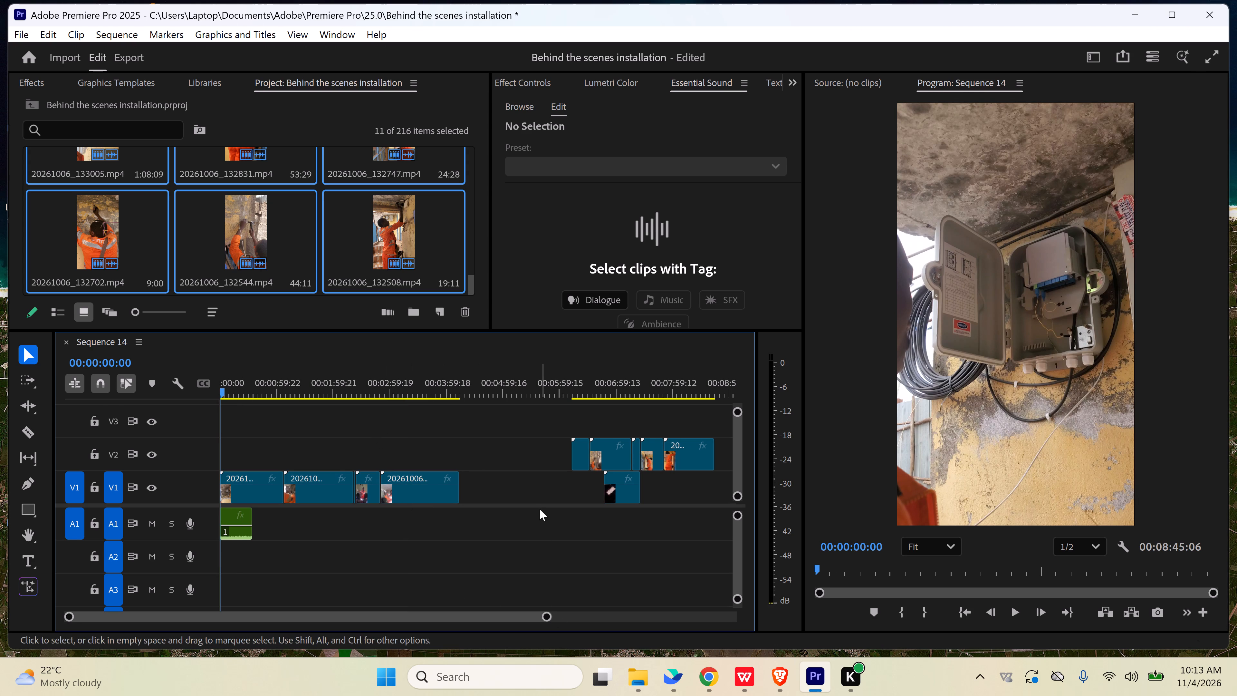
# Move the last V1 clip farther along the track and place the five V2 clips on V1 directly after 20261006_133447.
pyautogui.moveTo(631, 493); pyautogui.dragTo(606, 495)
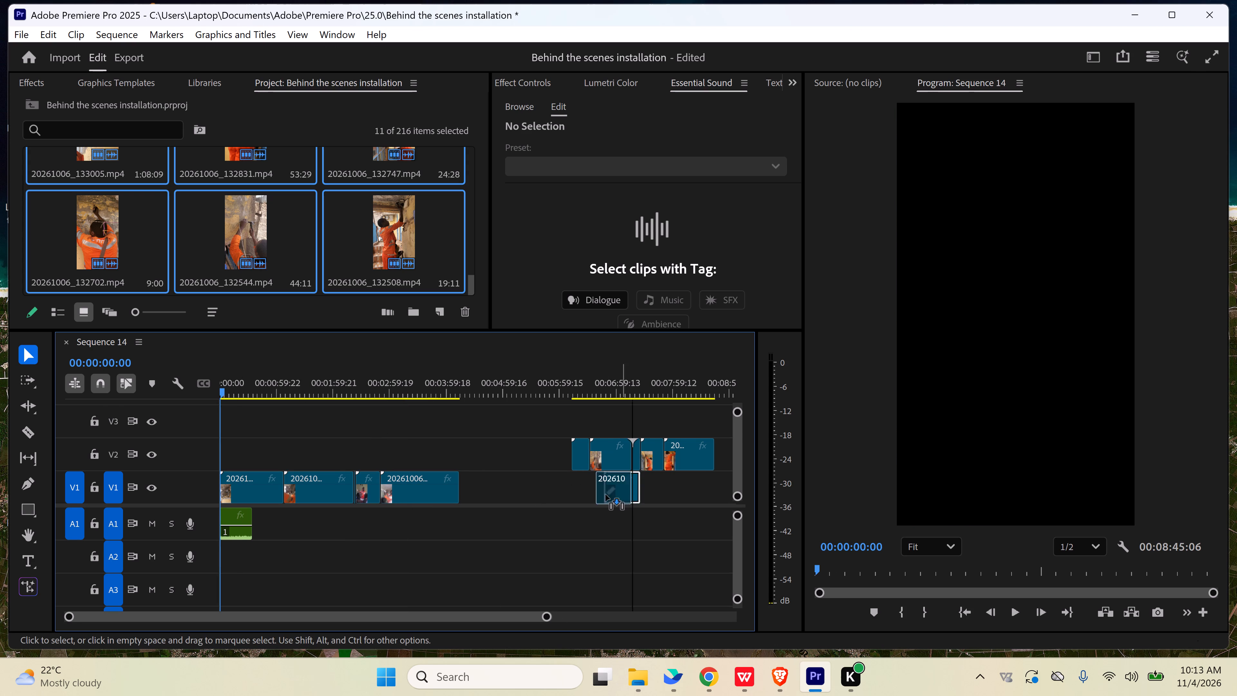
pyautogui.moveTo(606, 495); pyautogui.dragTo(729, 489)
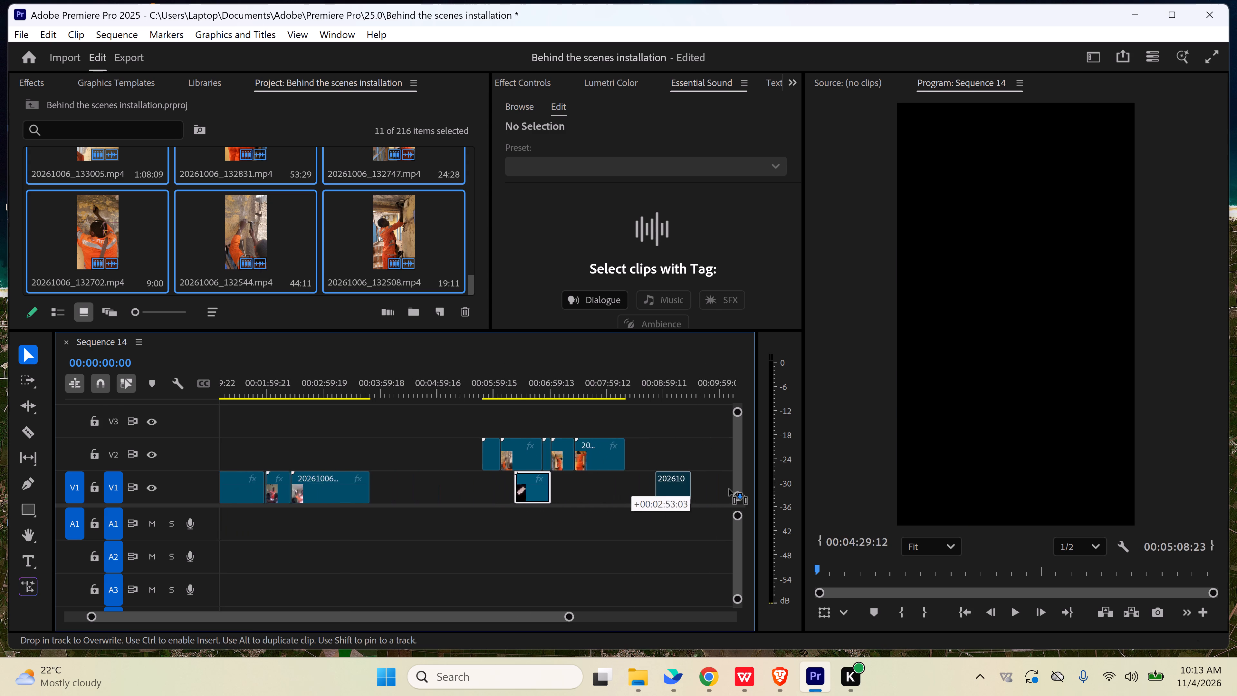
pyautogui.moveTo(729, 489); pyautogui.dragTo(730, 489)
pyautogui.moveTo(386, 419); pyautogui.dragTo(498, 453)
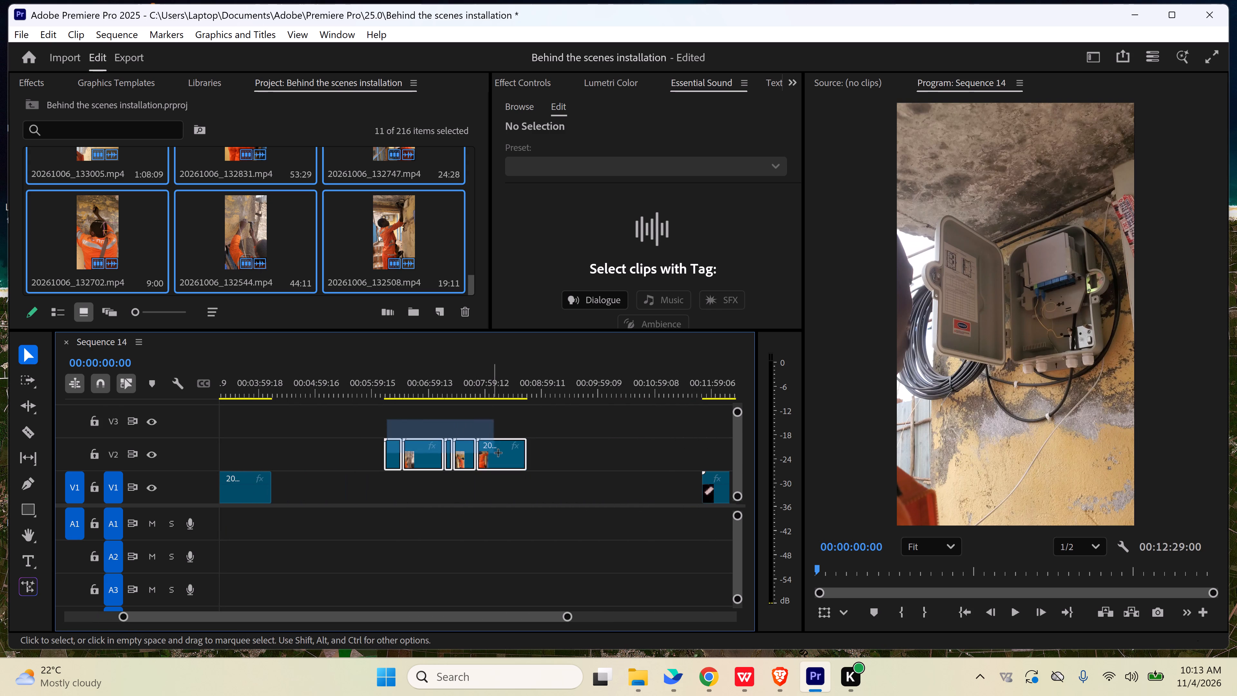
pyautogui.moveTo(498, 453); pyautogui.dragTo(499, 453)
pyautogui.moveTo(502, 460); pyautogui.dragTo(392, 490)
# Delete the gap on V1 before the final clip so that all video clips run back to back.
pyautogui.click(466, 494)
pyautogui.press('Delete')
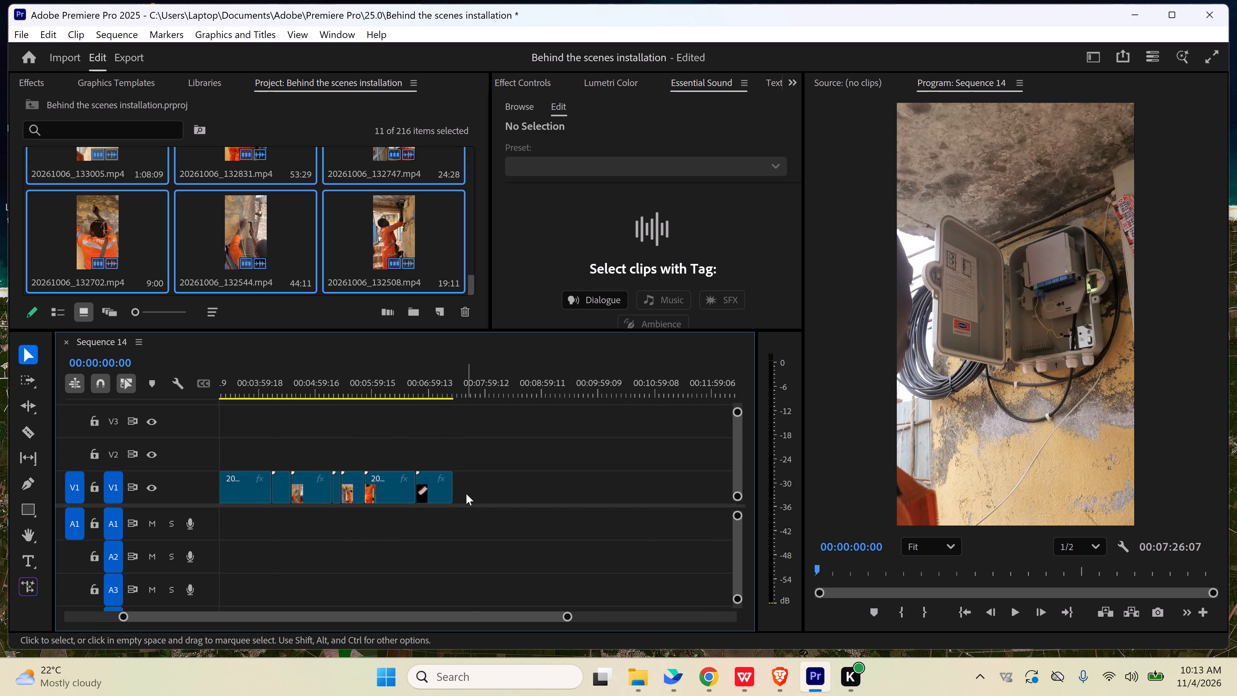
# Return the playhead to the start of the sequence and save the project.
pyautogui.press('Home')
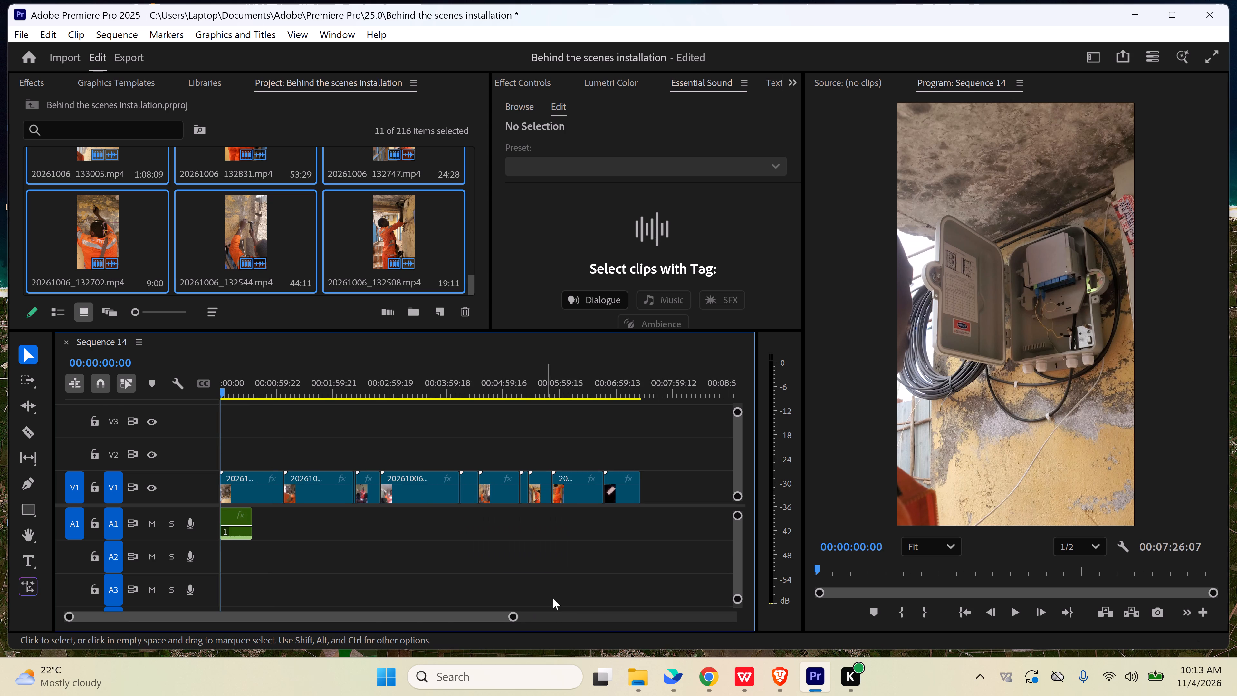
pyautogui.hotkey('ctrl', 's')
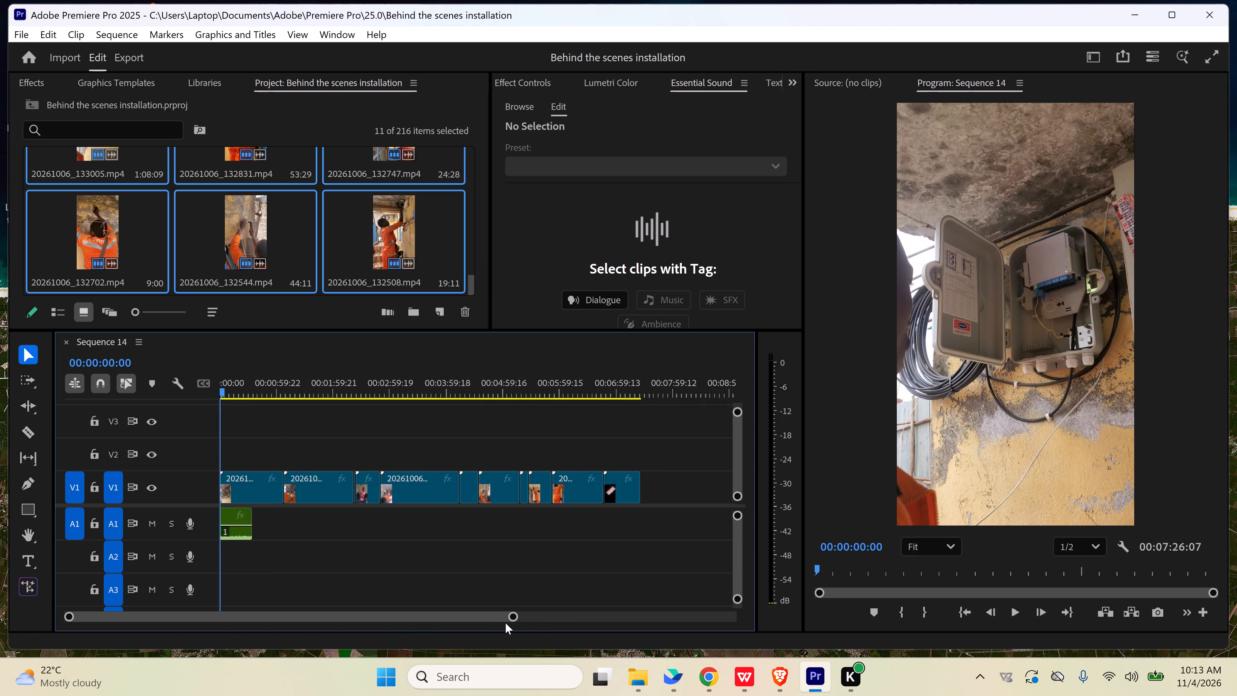
# Review the footage of 20261006_133005 on V1 from its start to its end for a usable moment.
pyautogui.moveTo(512, 615); pyautogui.dragTo(440, 617)
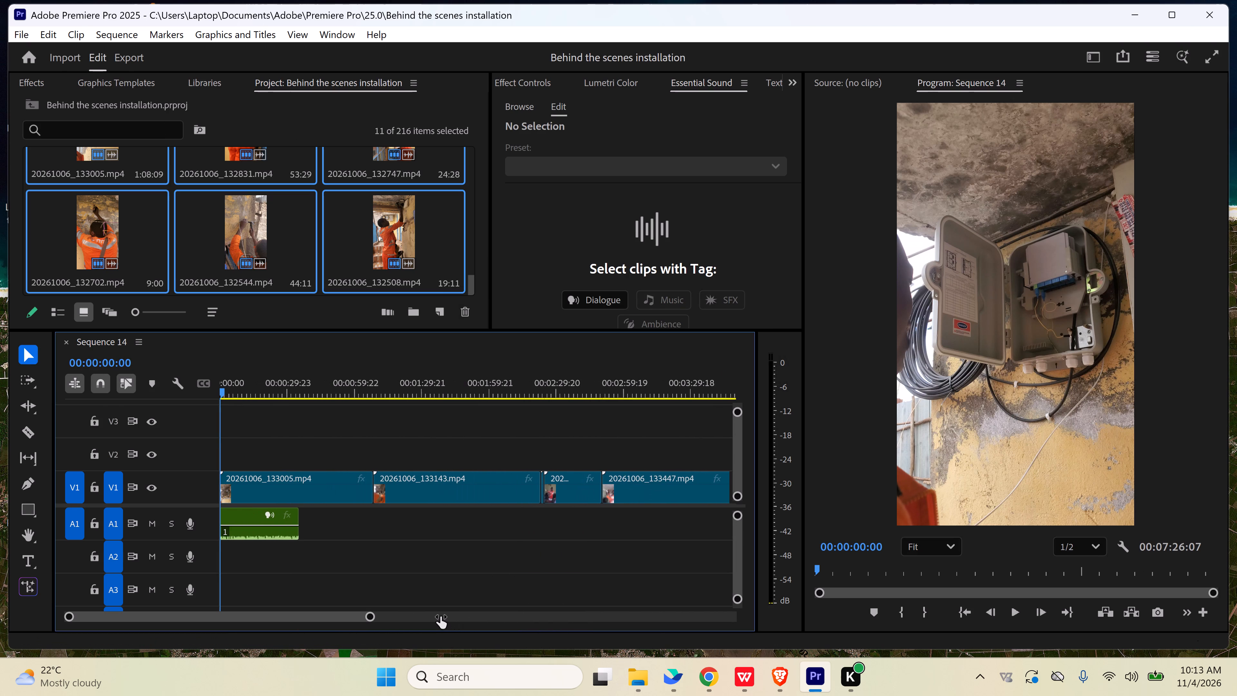
pyautogui.press('space')
pyautogui.press('space')
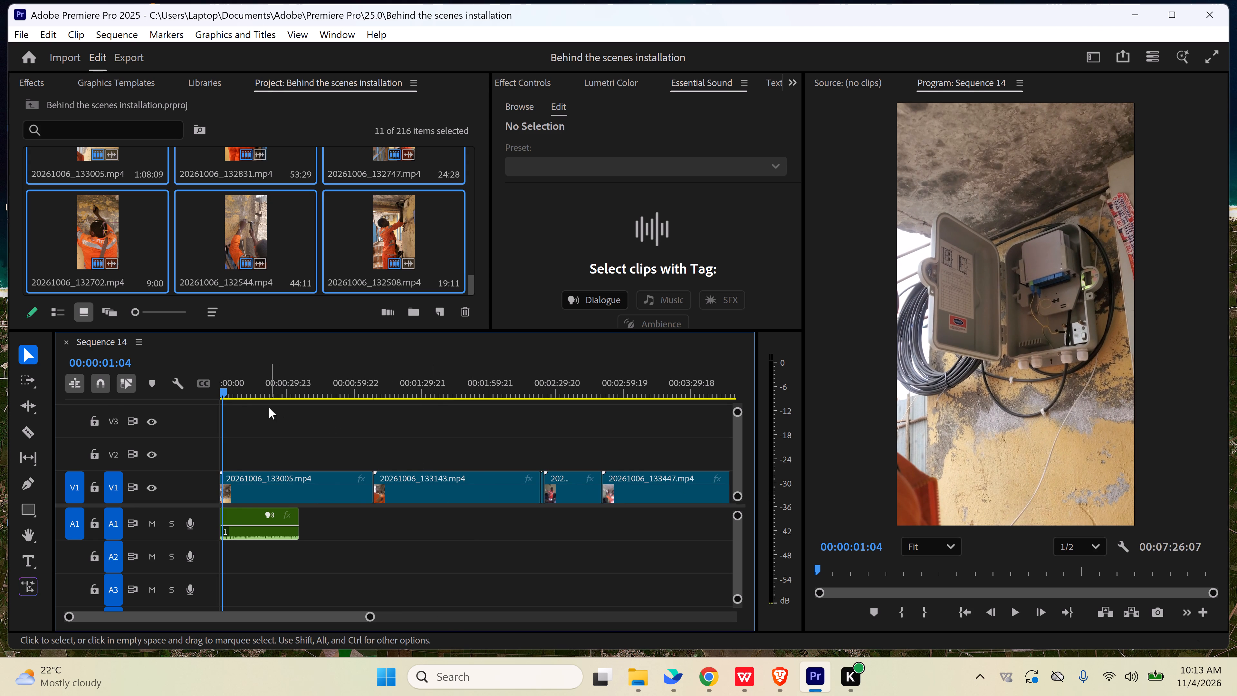
pyautogui.moveTo(239, 394); pyautogui.dragTo(308, 398)
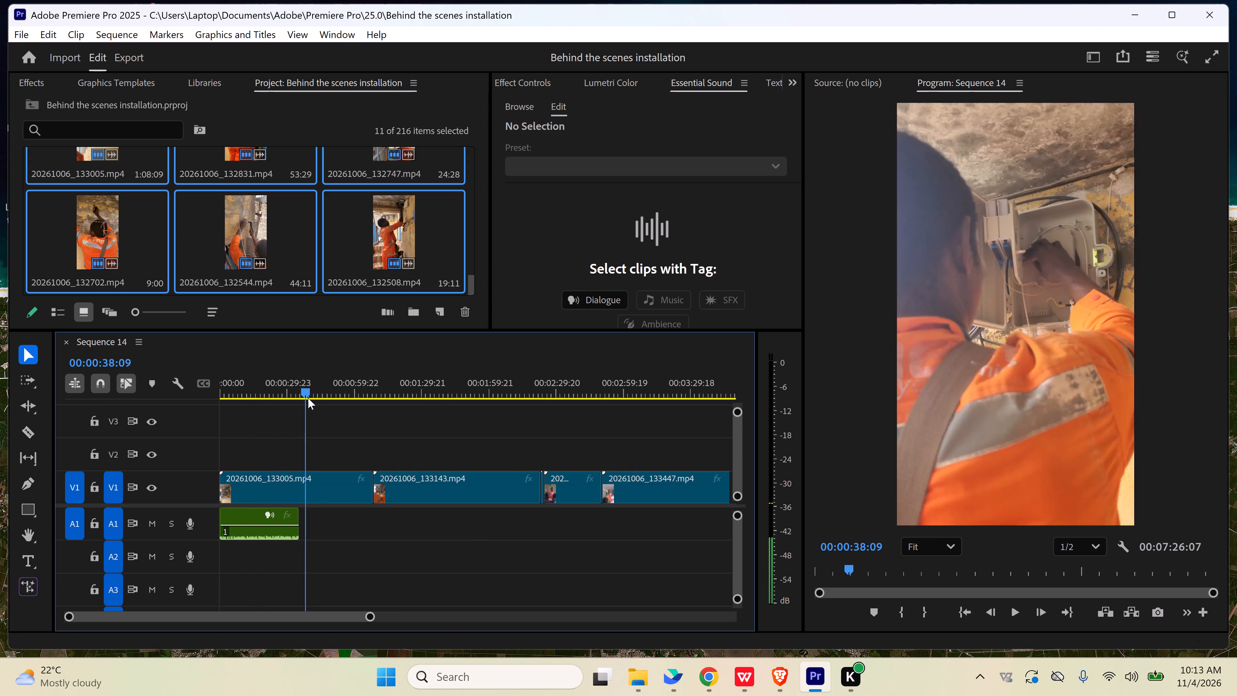
pyautogui.moveTo(308, 398); pyautogui.dragTo(339, 401)
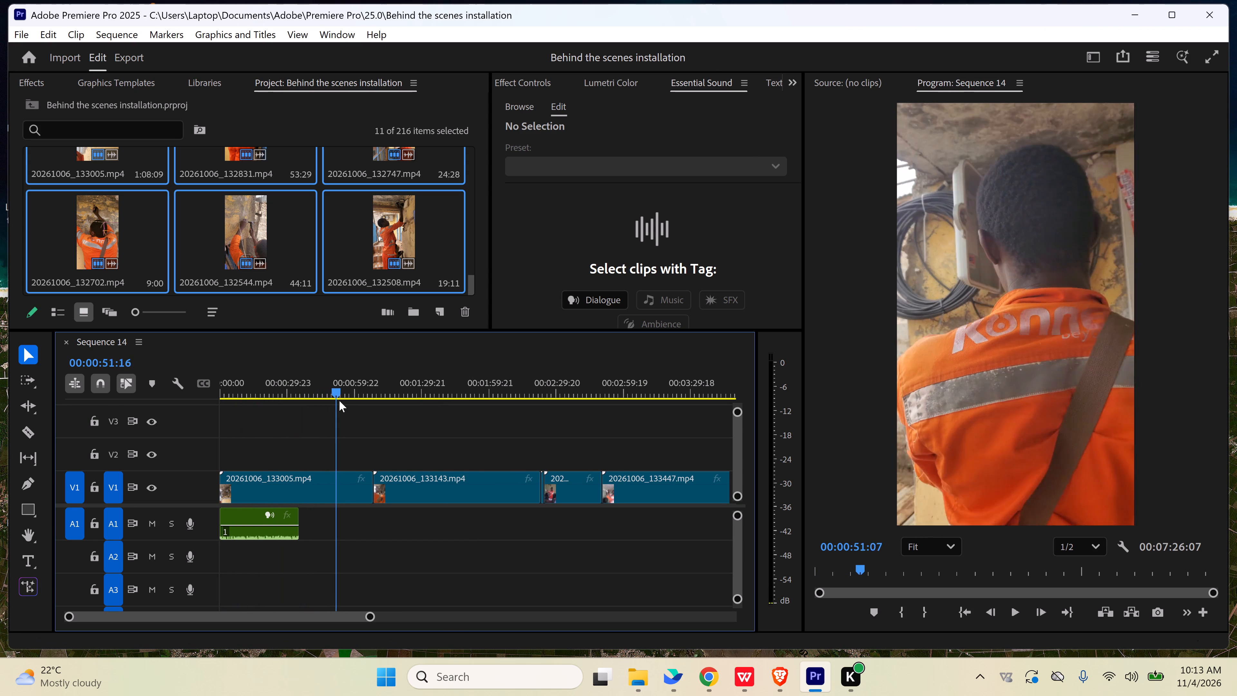
pyautogui.moveTo(339, 401); pyautogui.dragTo(374, 399)
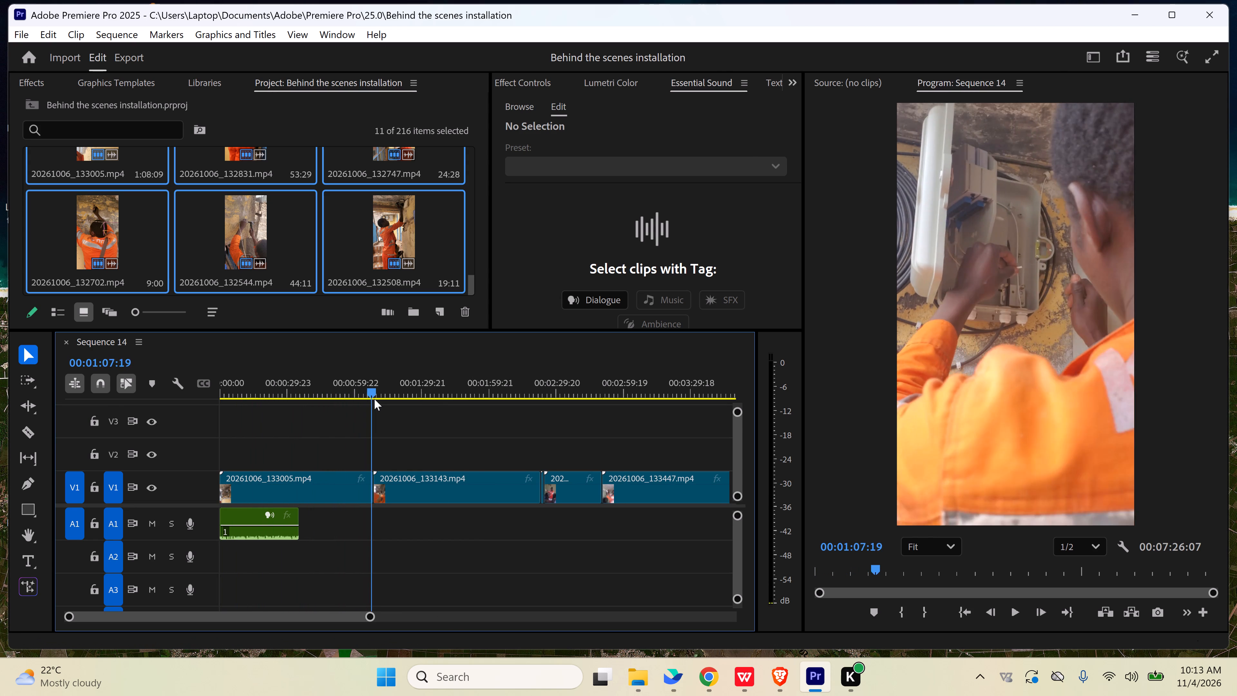
pyautogui.moveTo(374, 399); pyautogui.dragTo(291, 404)
pyautogui.press('space')
pyautogui.press('space')
# Split 20261006_133005 on V1 at 00:00:20:02, delete the part before the cut and close the gap.
pyautogui.moveTo(291, 390); pyautogui.dragTo(286, 390)
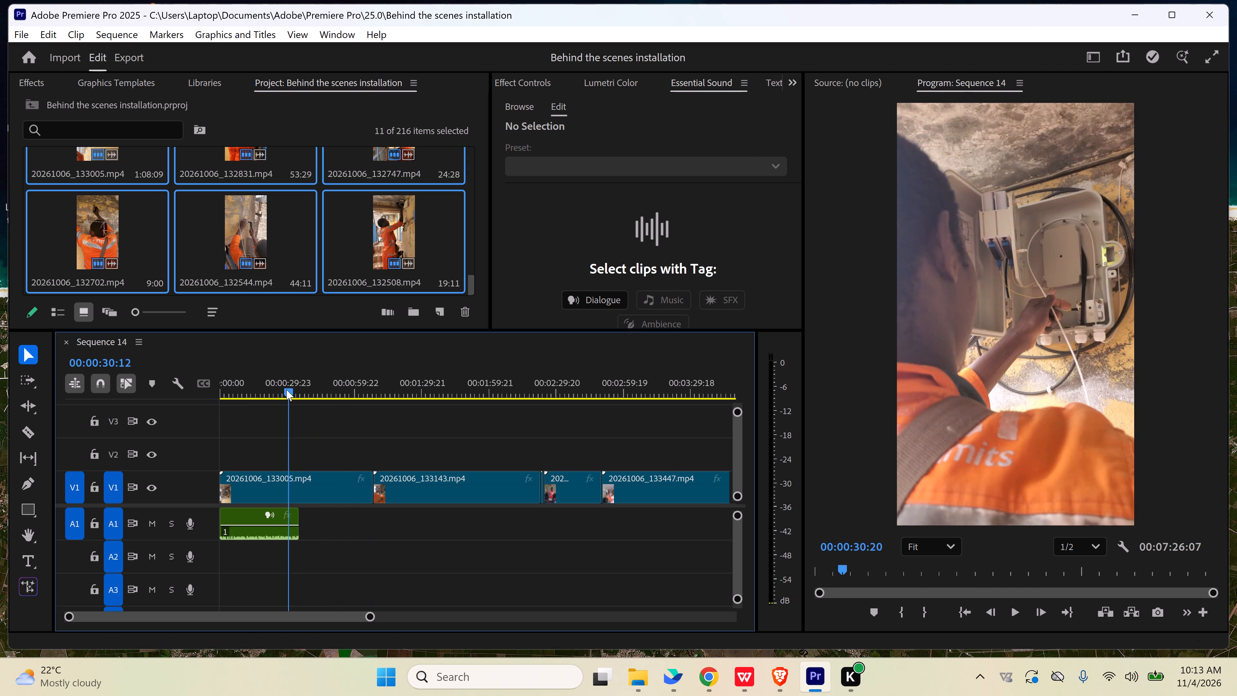
pyautogui.moveTo(286, 390); pyautogui.dragTo(272, 387)
pyautogui.moveTo(273, 390); pyautogui.dragTo(265, 391)
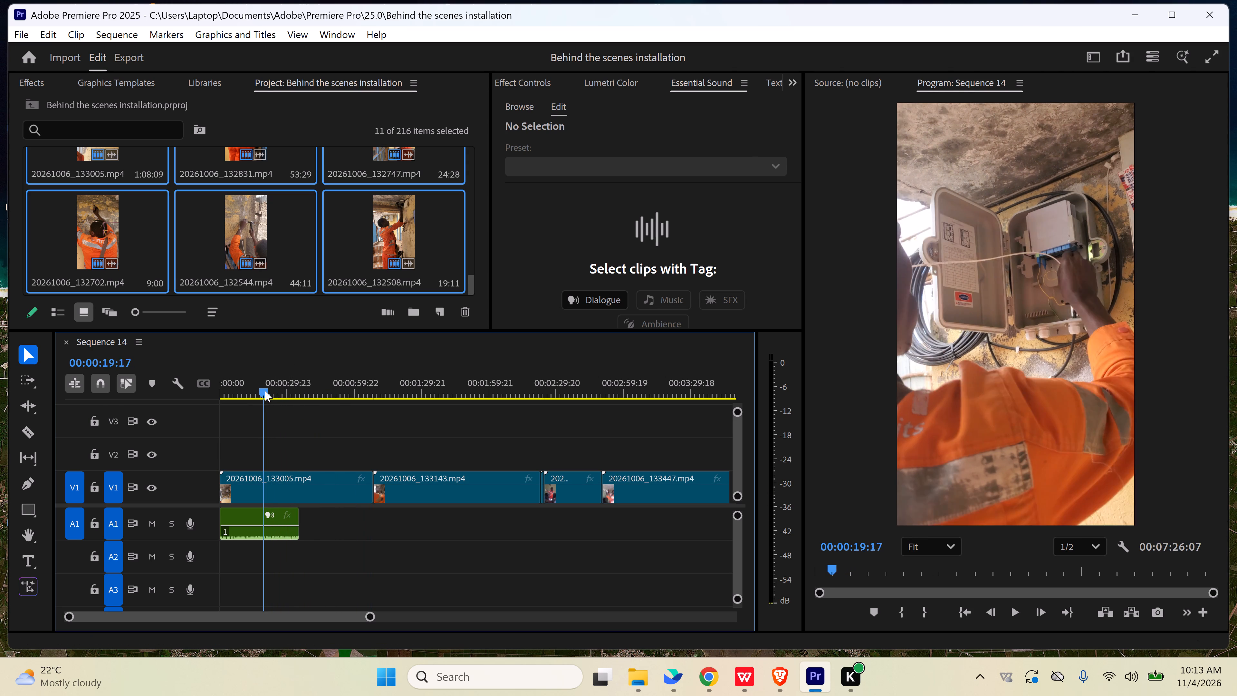
pyautogui.moveTo(265, 391); pyautogui.dragTo(269, 390)
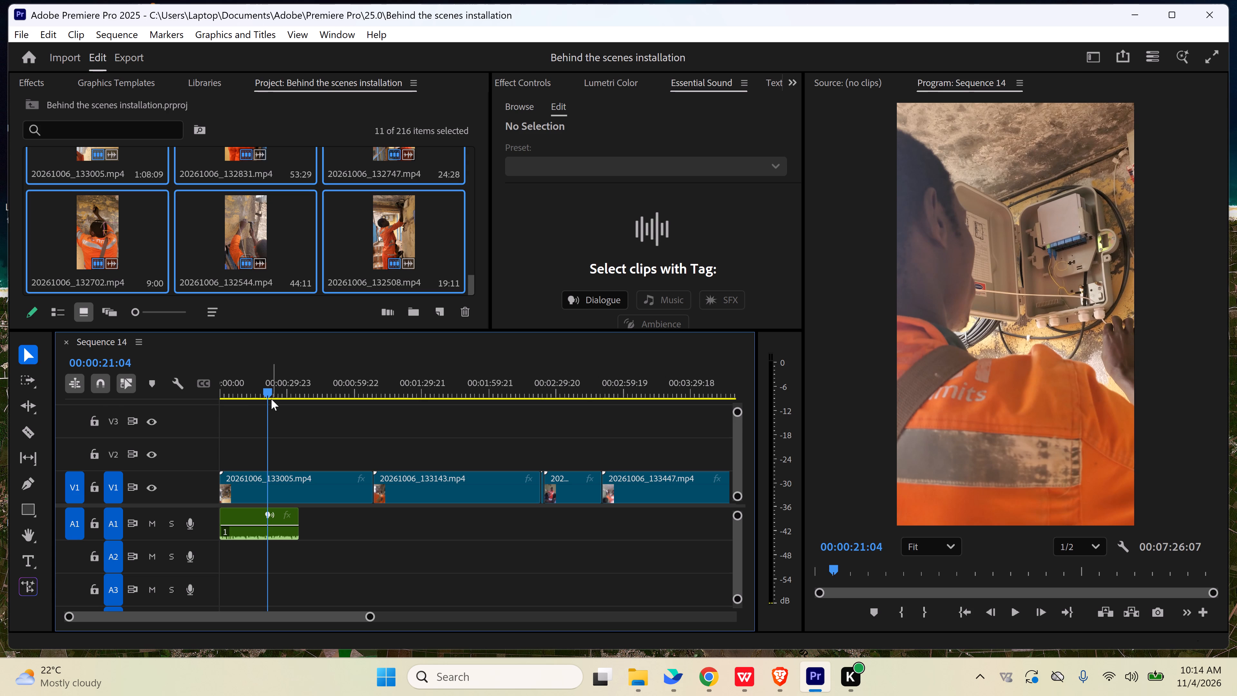
pyautogui.click(269, 395)
pyautogui.press('c')
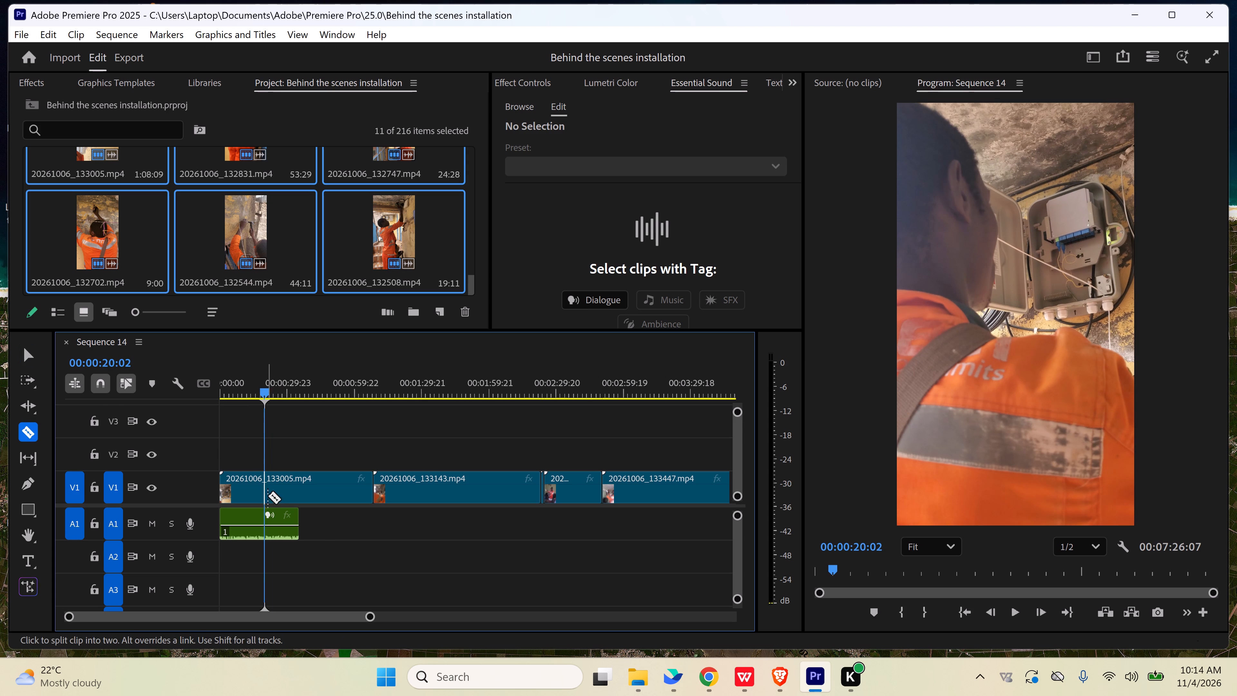
pyautogui.click(269, 492)
pyautogui.press('v')
pyautogui.click(246, 488)
pyautogui.press('Delete')
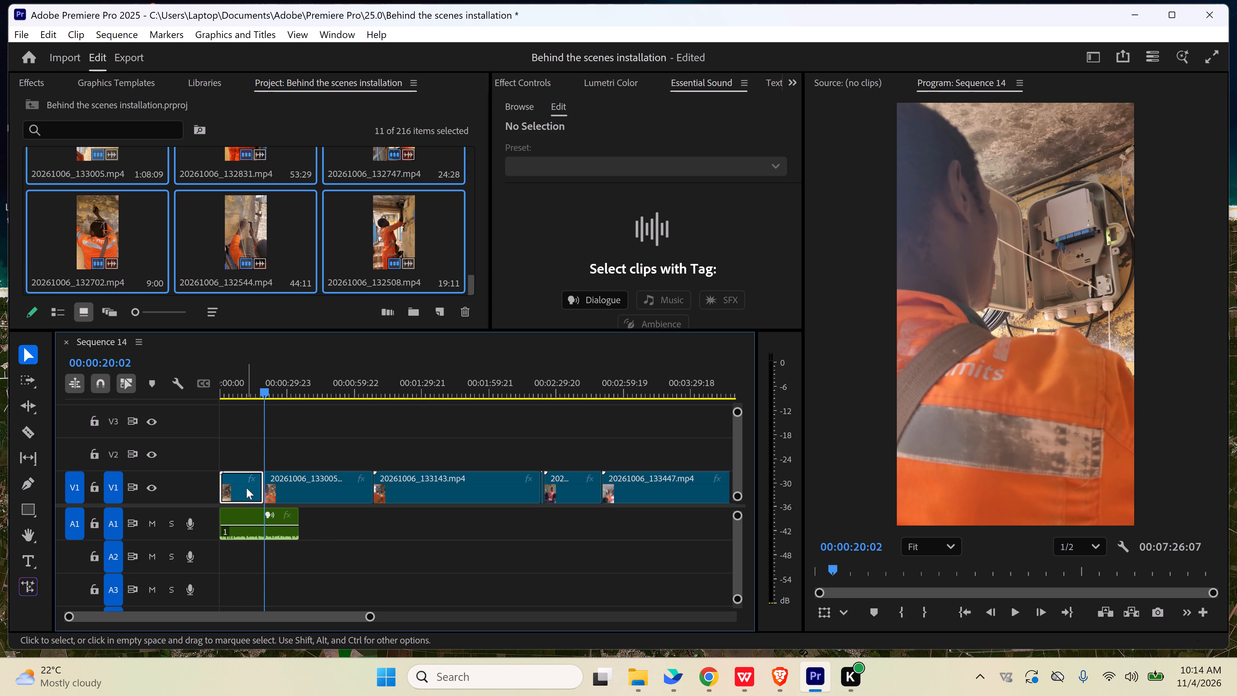
pyautogui.click(241, 490)
pyautogui.press('Delete')
# Play the sequence from the start and split 20261006_133005 on V1 at 00:00:01:10.
pyautogui.moveTo(236, 390); pyautogui.dragTo(228, 390)
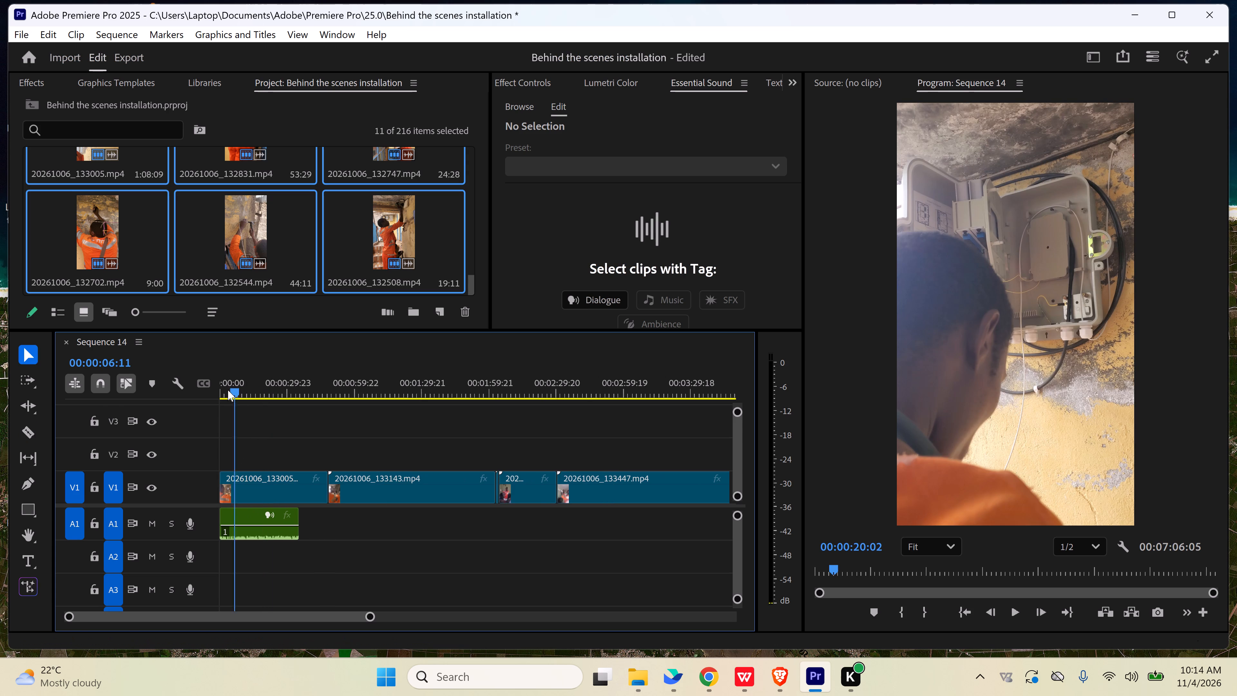
pyautogui.moveTo(228, 390); pyautogui.dragTo(186, 391)
pyautogui.press('space')
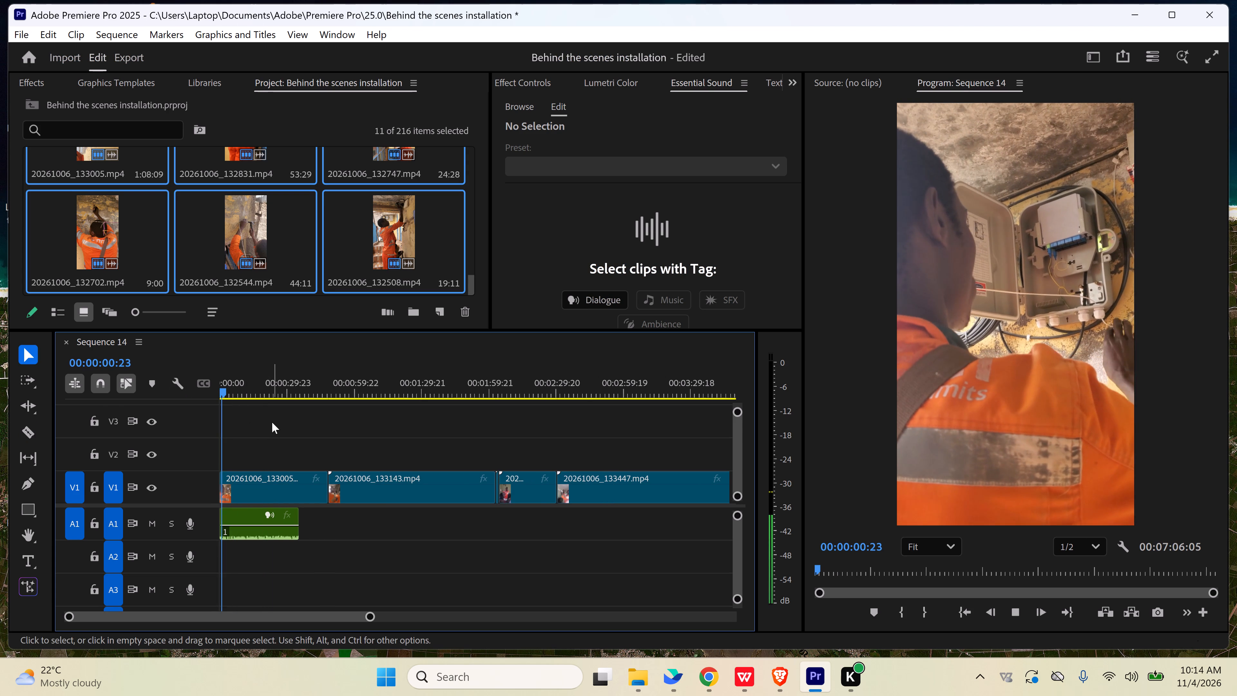
pyautogui.press('space')
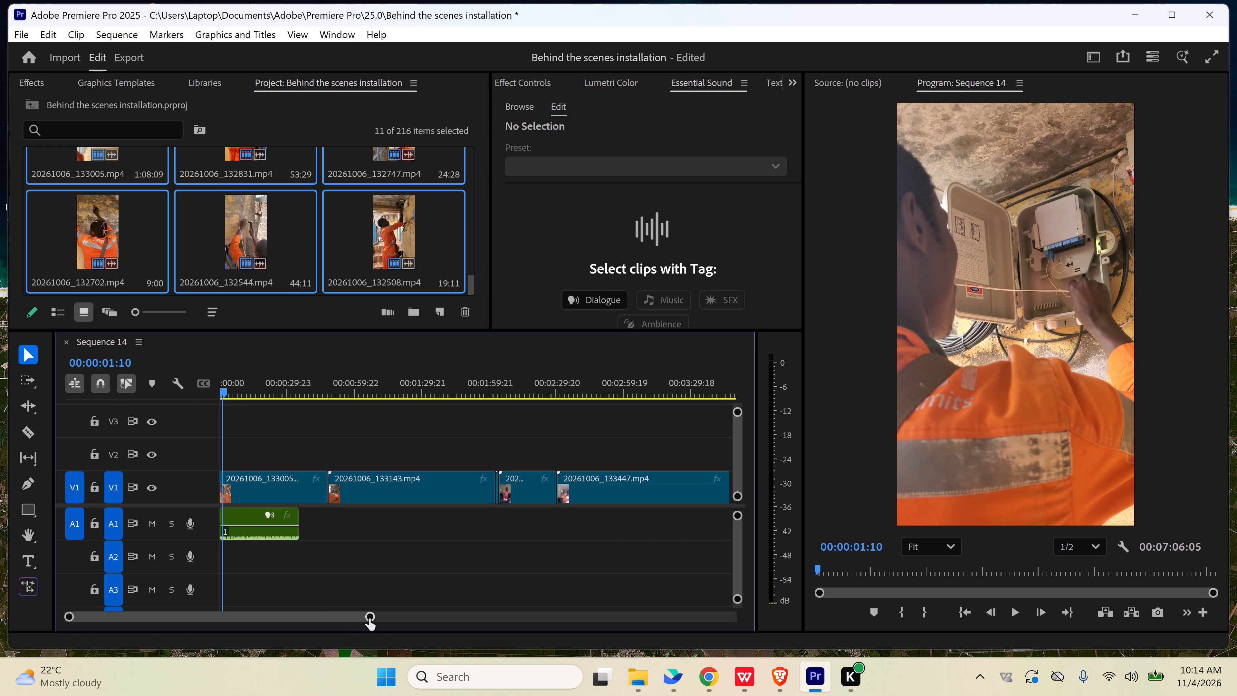
pyautogui.moveTo(369, 619); pyautogui.dragTo(264, 605)
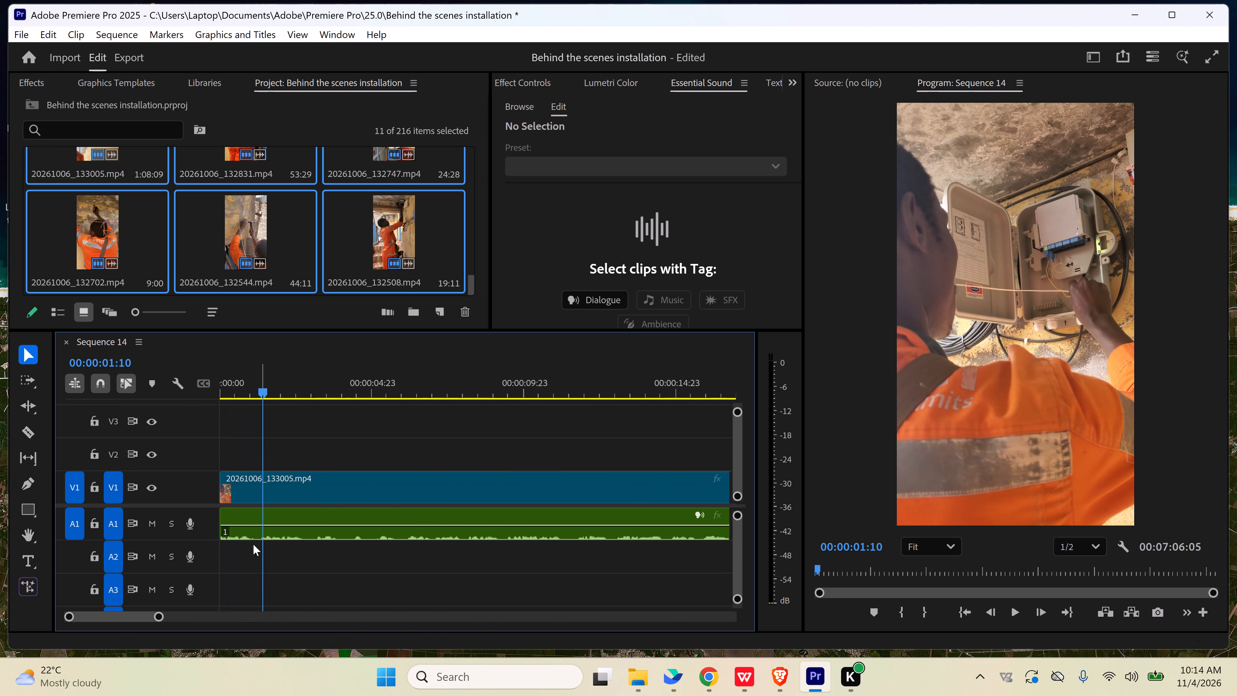
pyautogui.press('c')
pyautogui.click(266, 481)
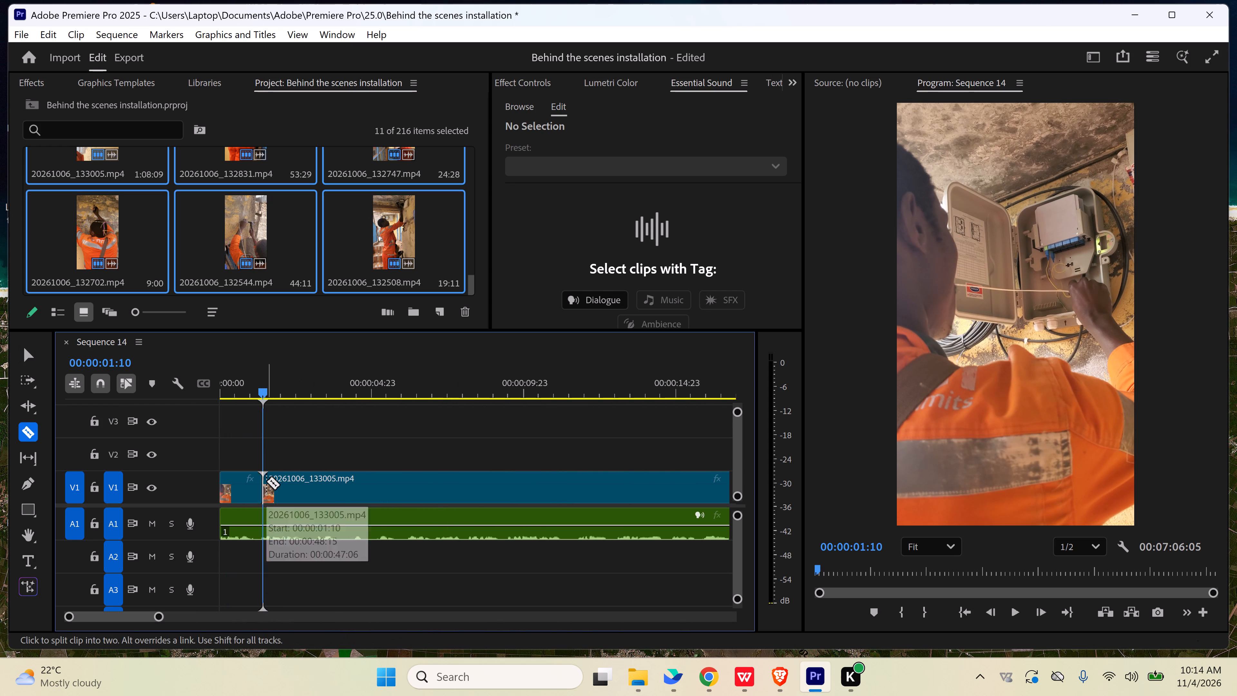
pyautogui.press('v')
# Review the rest of 20261006_133005 after the 00:00:01:10 cut, delete that remainder and close the gap before 20261006_133143.
pyautogui.moveTo(161, 616); pyautogui.dragTo(245, 616)
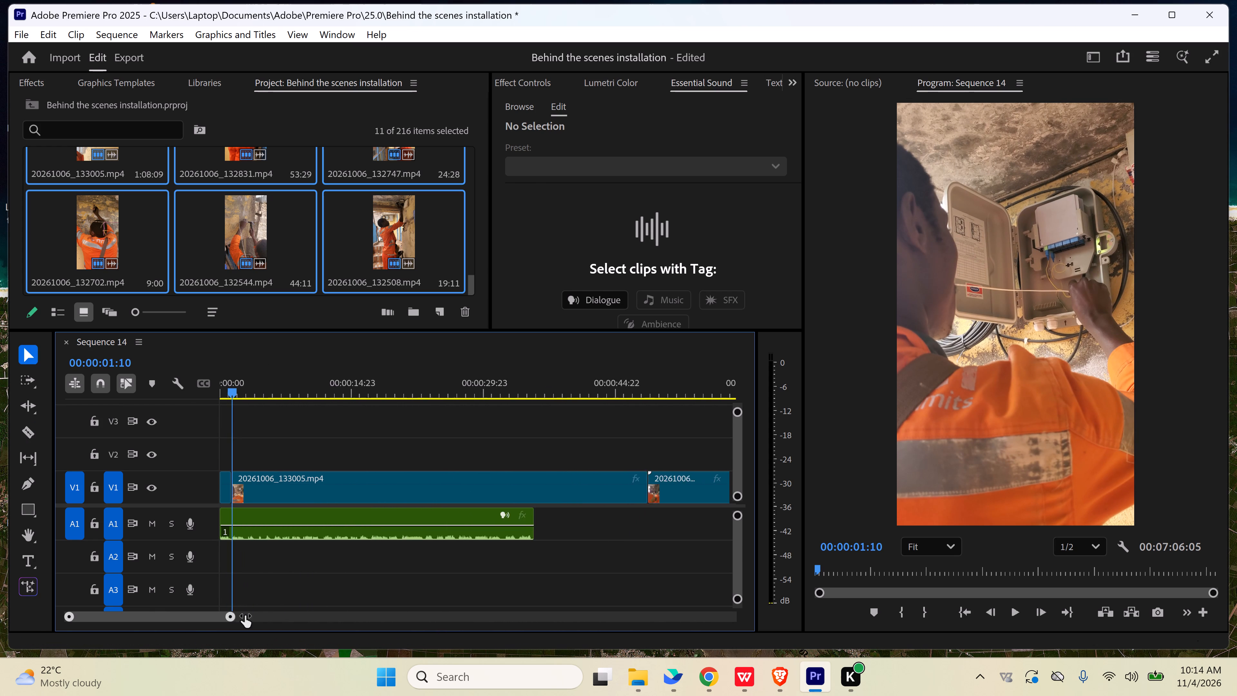
pyautogui.moveTo(245, 616); pyautogui.dragTo(254, 614)
pyautogui.moveTo(233, 394); pyautogui.dragTo(314, 397)
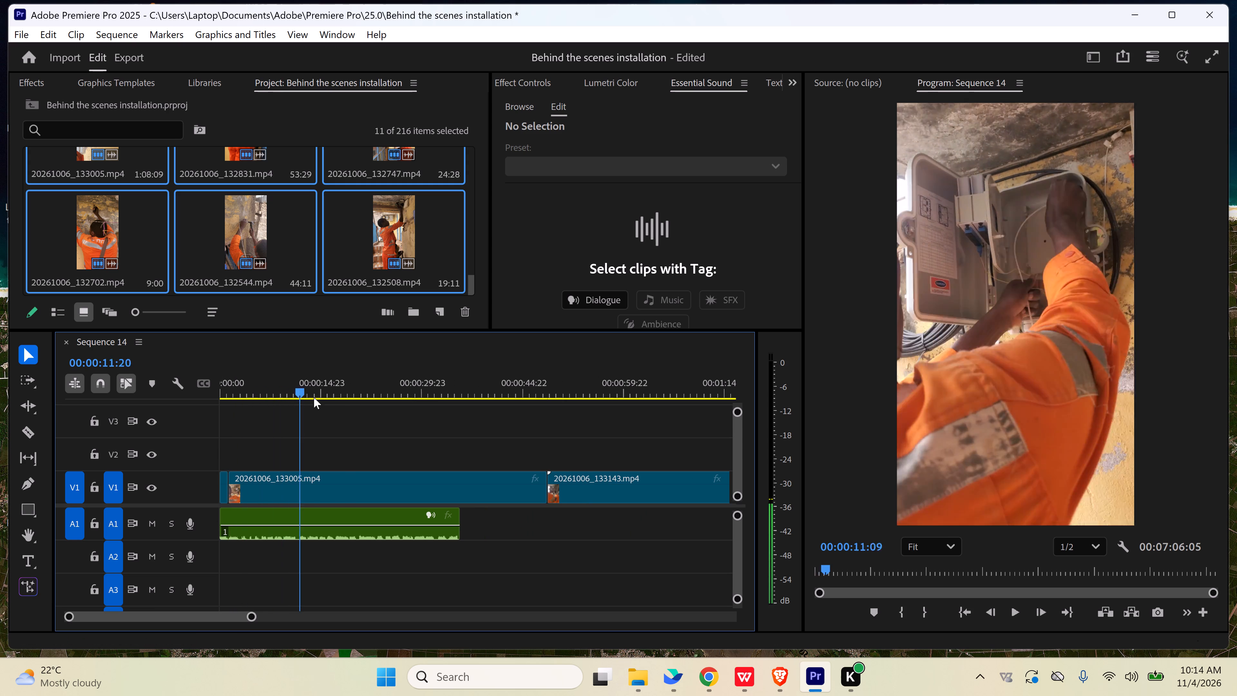
pyautogui.moveTo(314, 397); pyautogui.dragTo(430, 401)
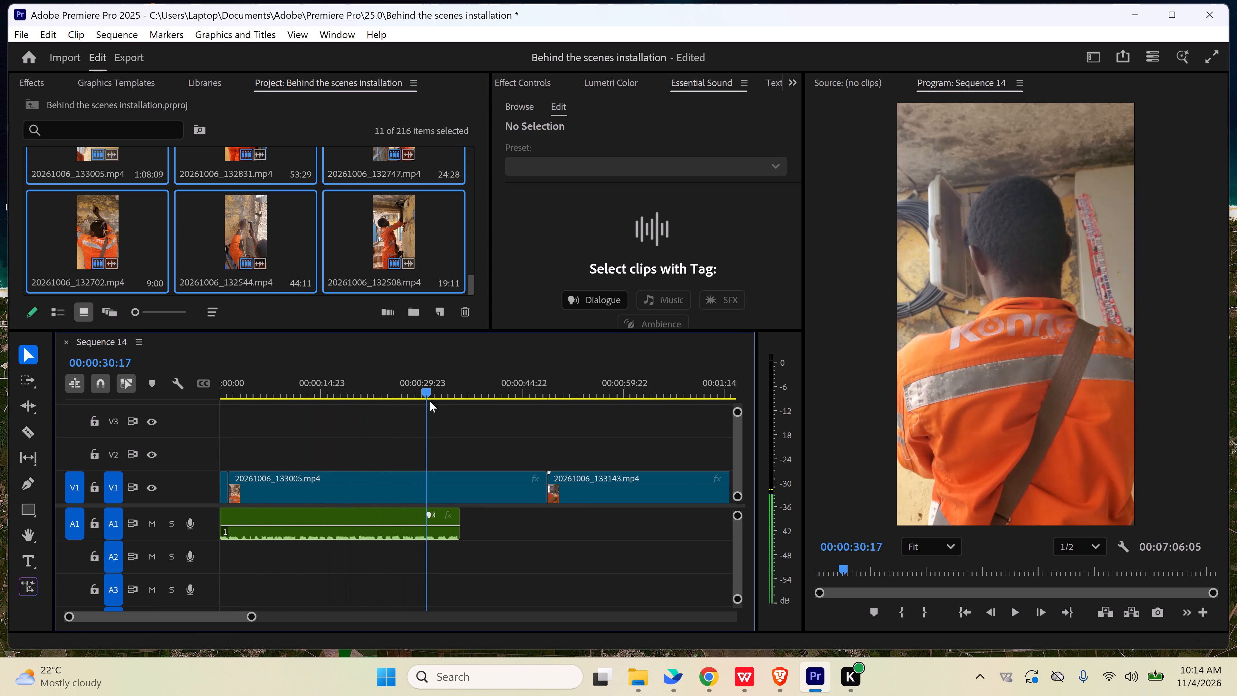
pyautogui.moveTo(430, 401); pyautogui.dragTo(447, 406)
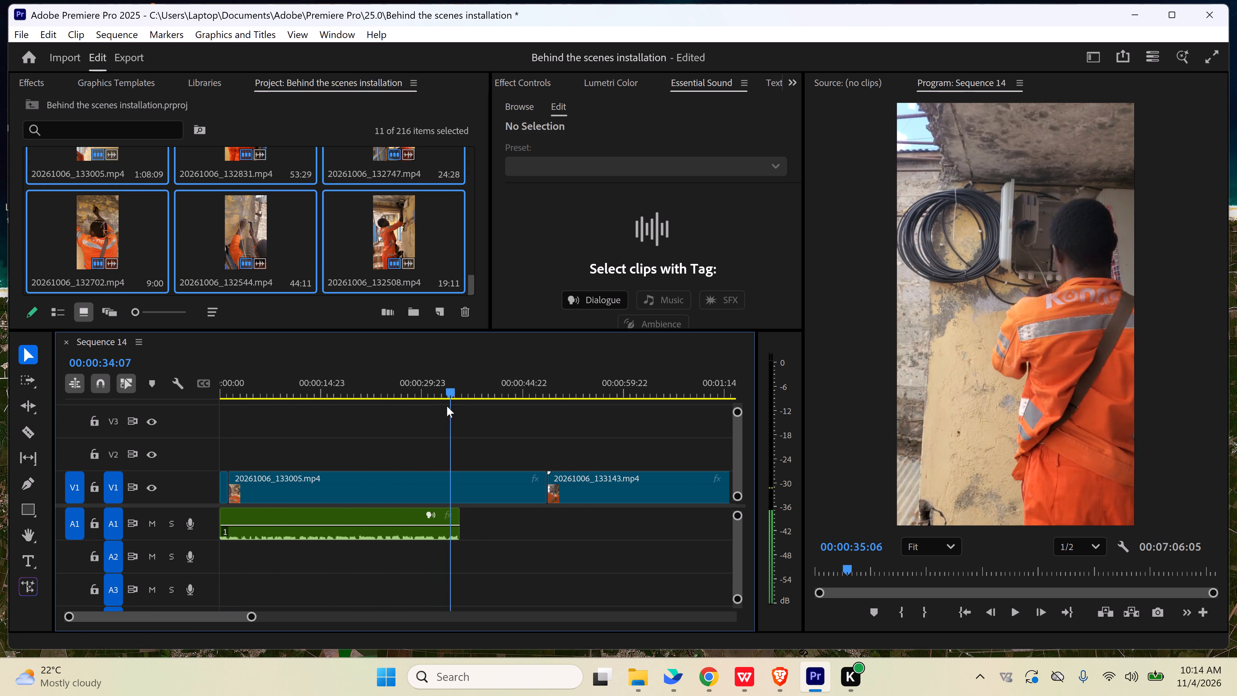
pyautogui.moveTo(447, 406); pyautogui.dragTo(440, 405)
pyautogui.press('space')
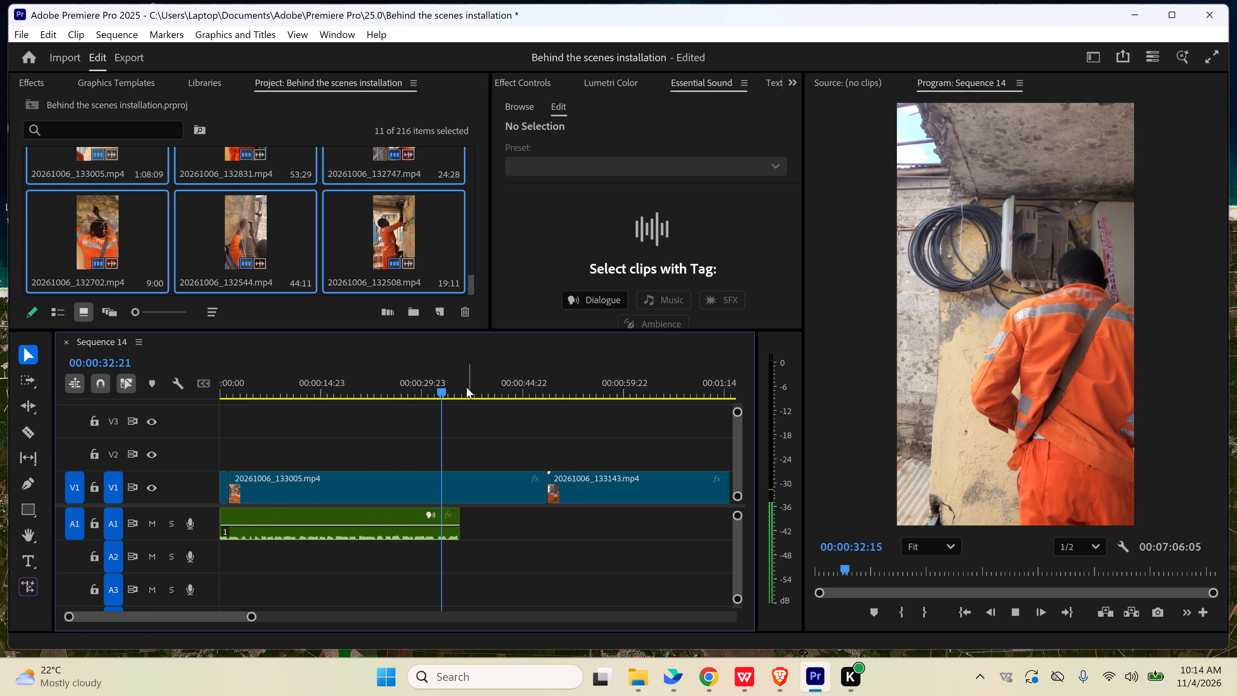
pyautogui.moveTo(448, 393); pyautogui.dragTo(498, 397)
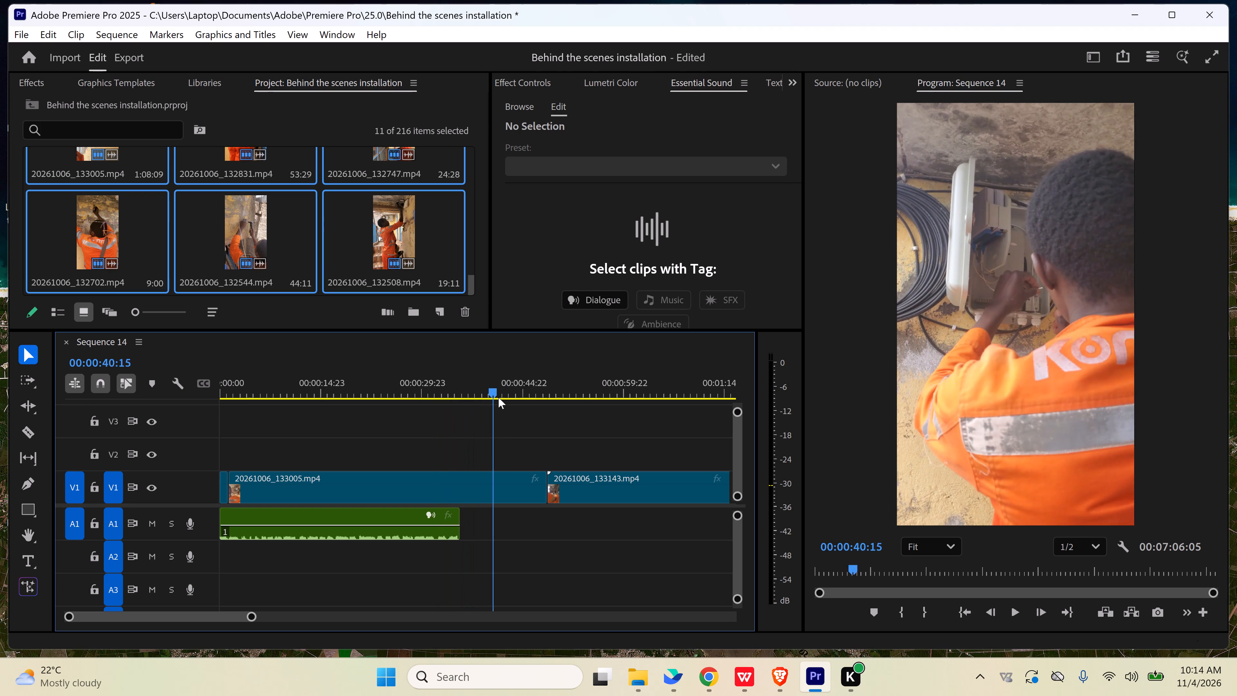
pyautogui.moveTo(498, 397); pyautogui.dragTo(546, 399)
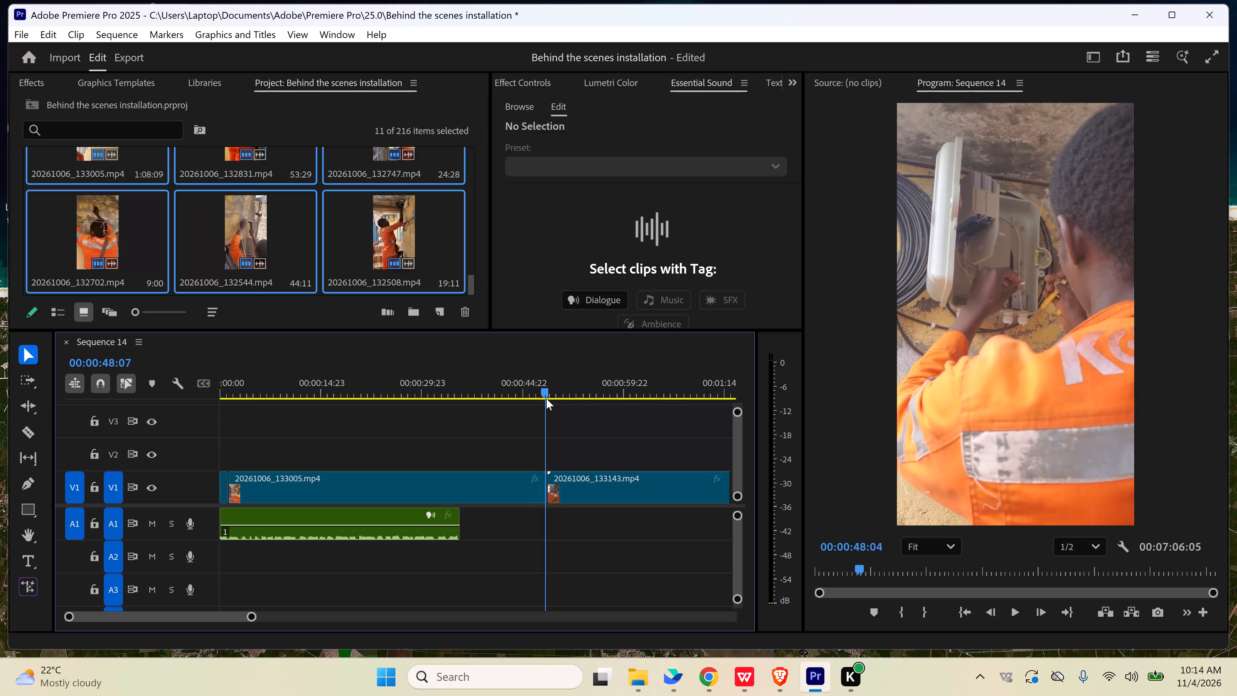
pyautogui.moveTo(546, 399); pyautogui.dragTo(566, 399)
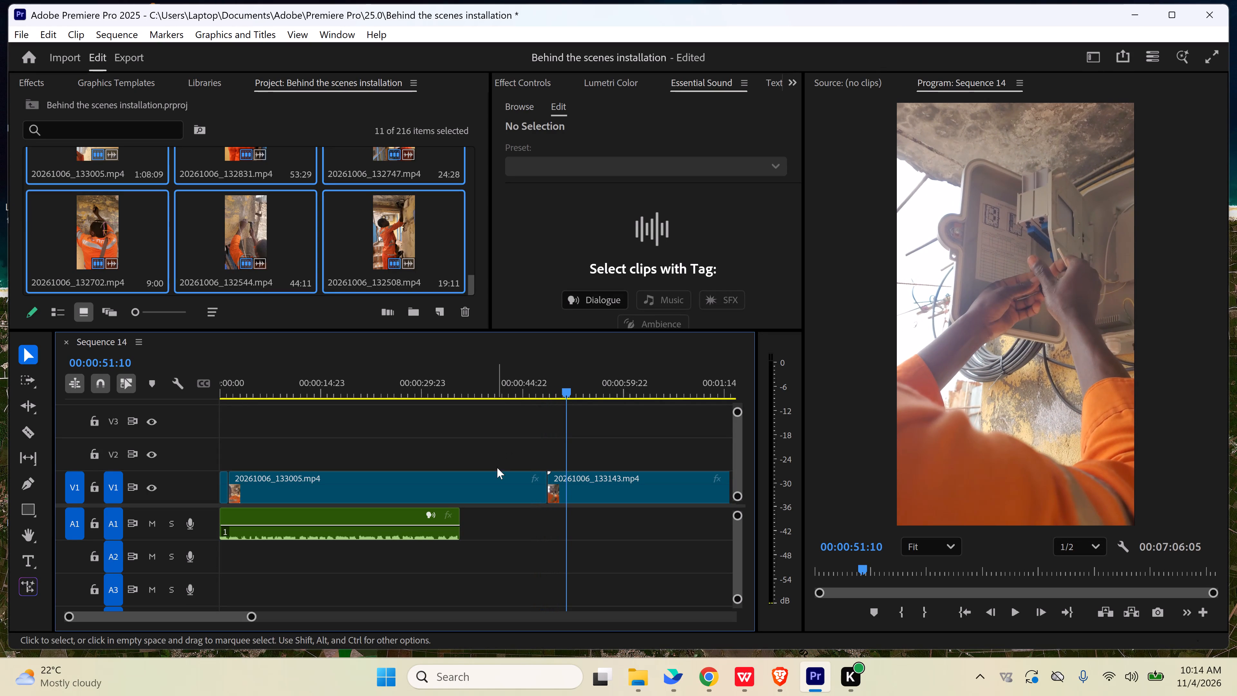
pyautogui.click(510, 385)
pyautogui.click(482, 479)
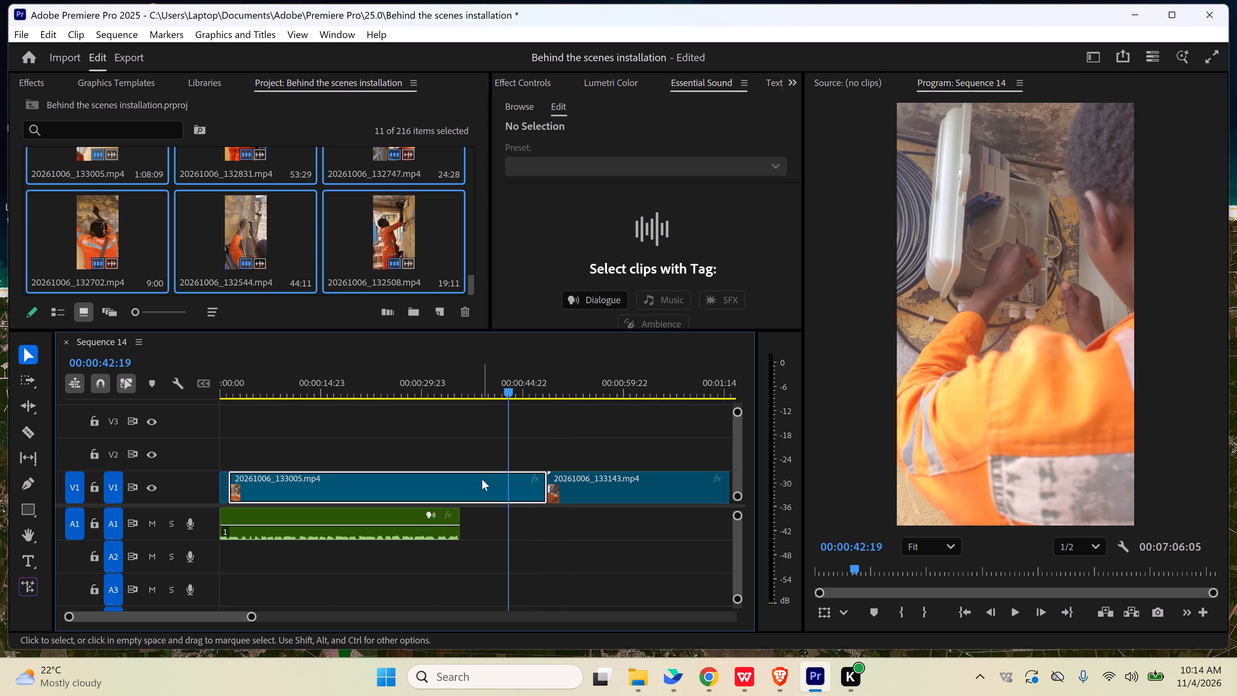
pyautogui.press('Delete')
pyautogui.click(477, 488)
pyautogui.press('Delete')
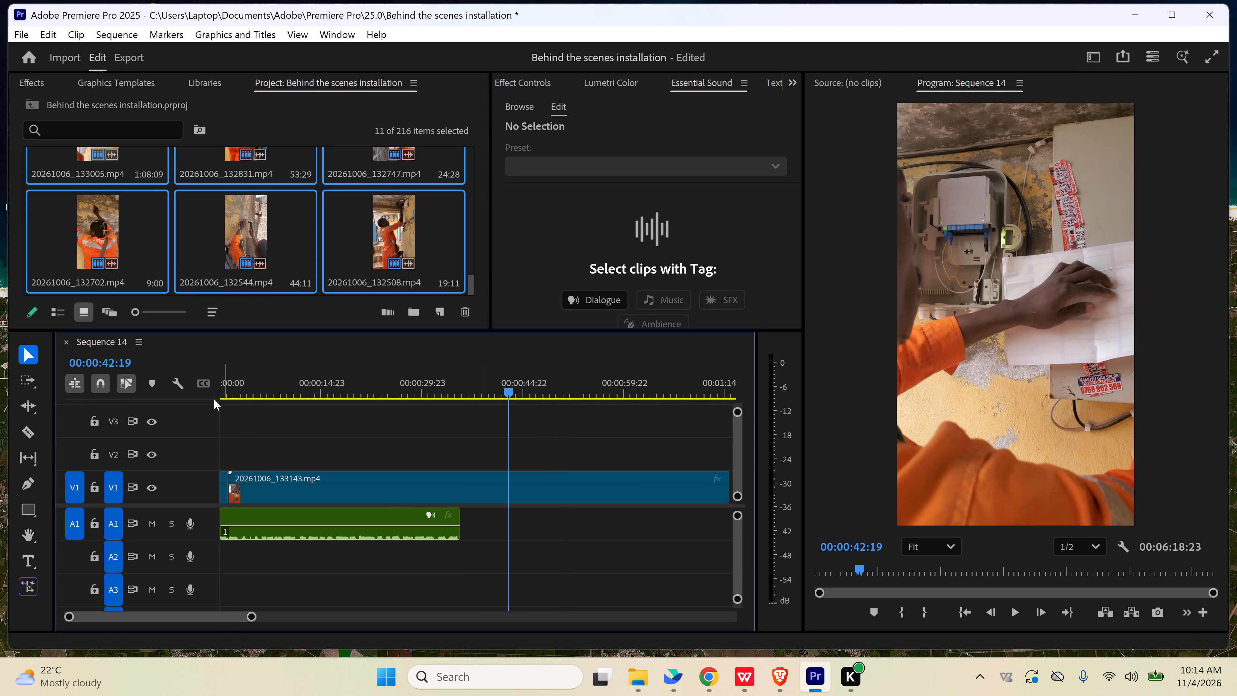
# Play the sequence from the start and split 20261006_133143 on V1 at 00:00:02:23.
pyautogui.click(223, 389)
pyautogui.moveTo(225, 388); pyautogui.dragTo(198, 391)
pyautogui.press('space')
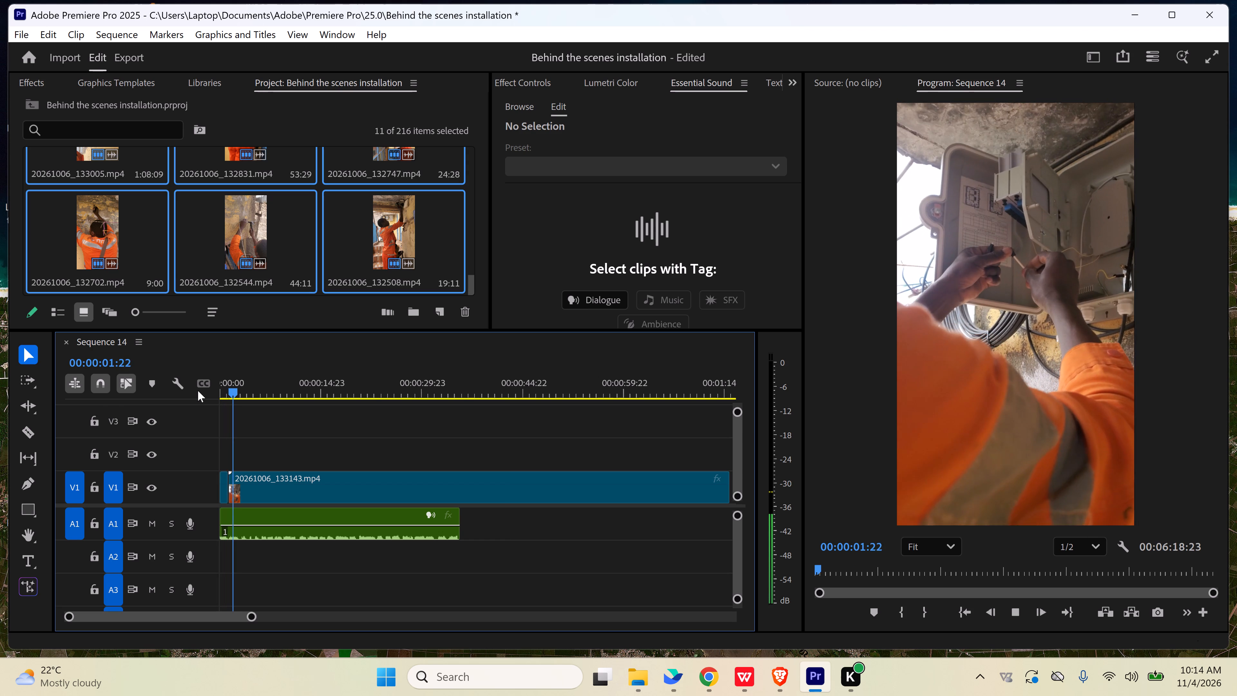
pyautogui.press('space')
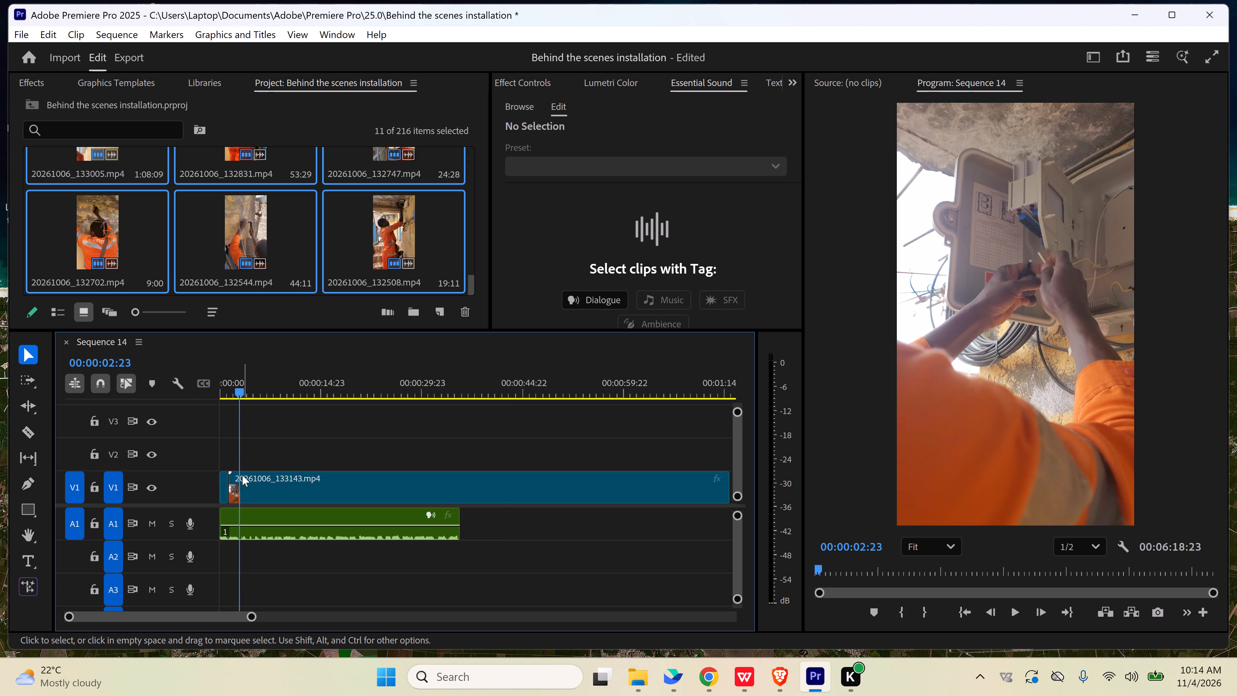
pyautogui.press('c')
pyautogui.click(241, 487)
pyautogui.press('v')
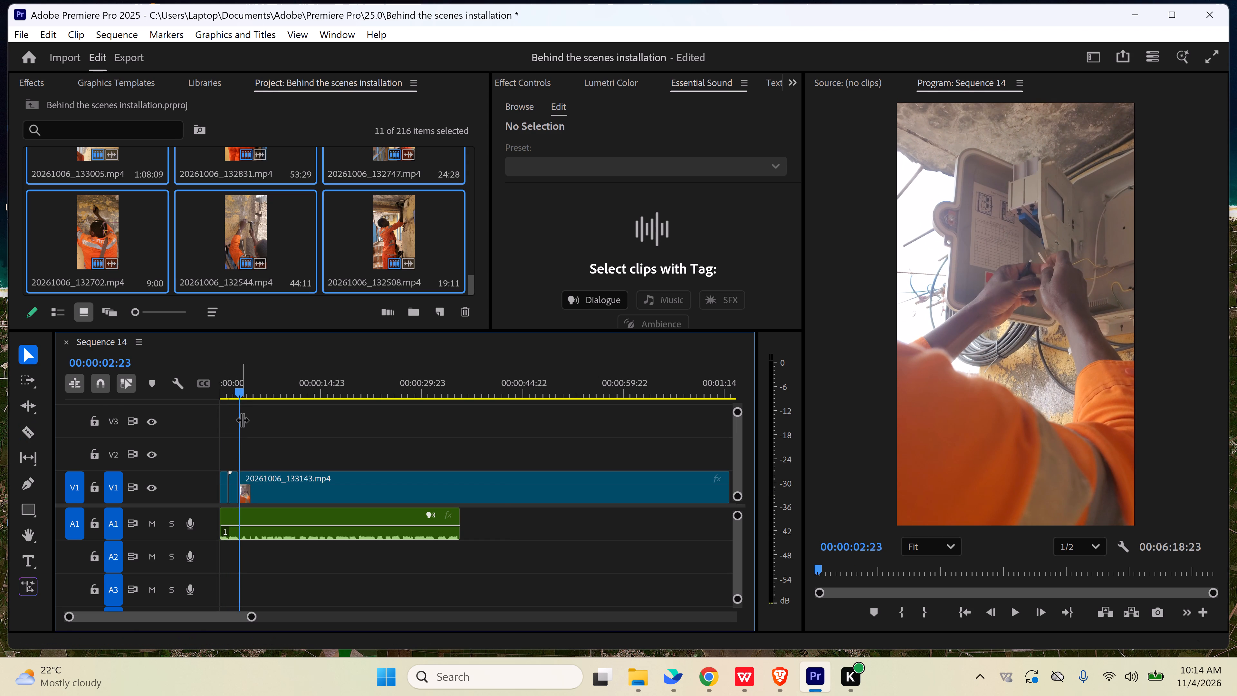
# Review the rest of 20261006_133143 on V1 for a usable moment and split it at 00:00:50:06.
pyautogui.moveTo(240, 391); pyautogui.dragTo(442, 409)
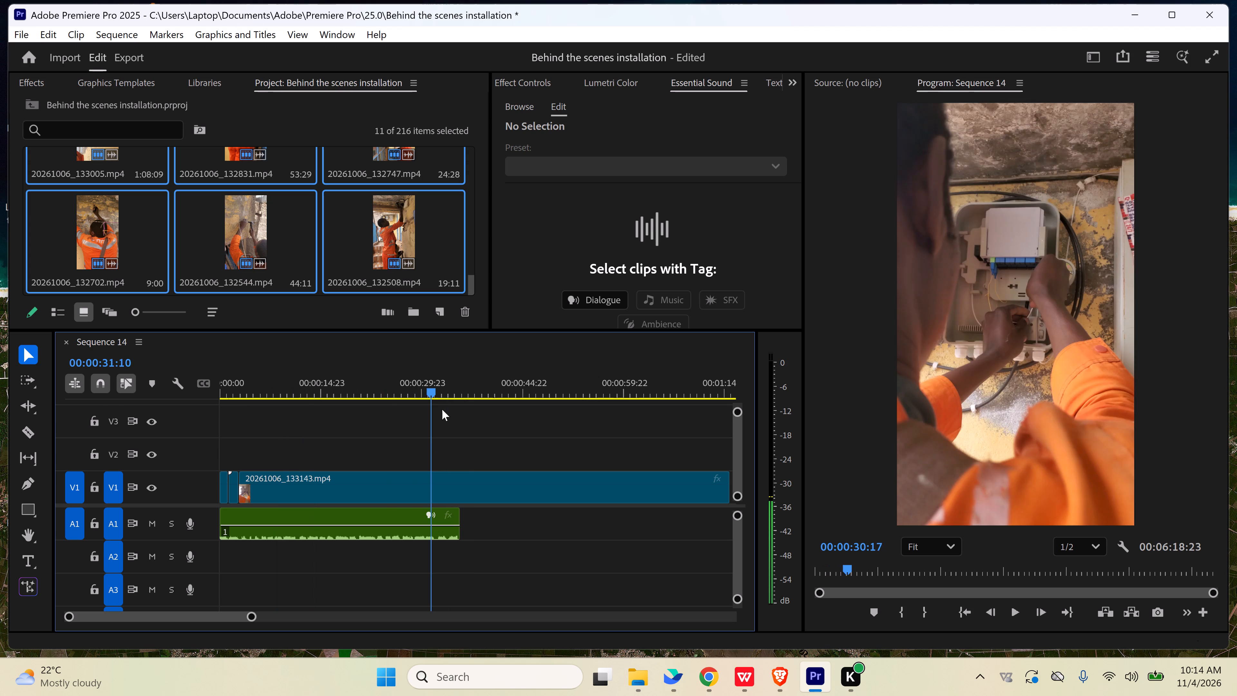
pyautogui.moveTo(442, 409); pyautogui.dragTo(442, 420)
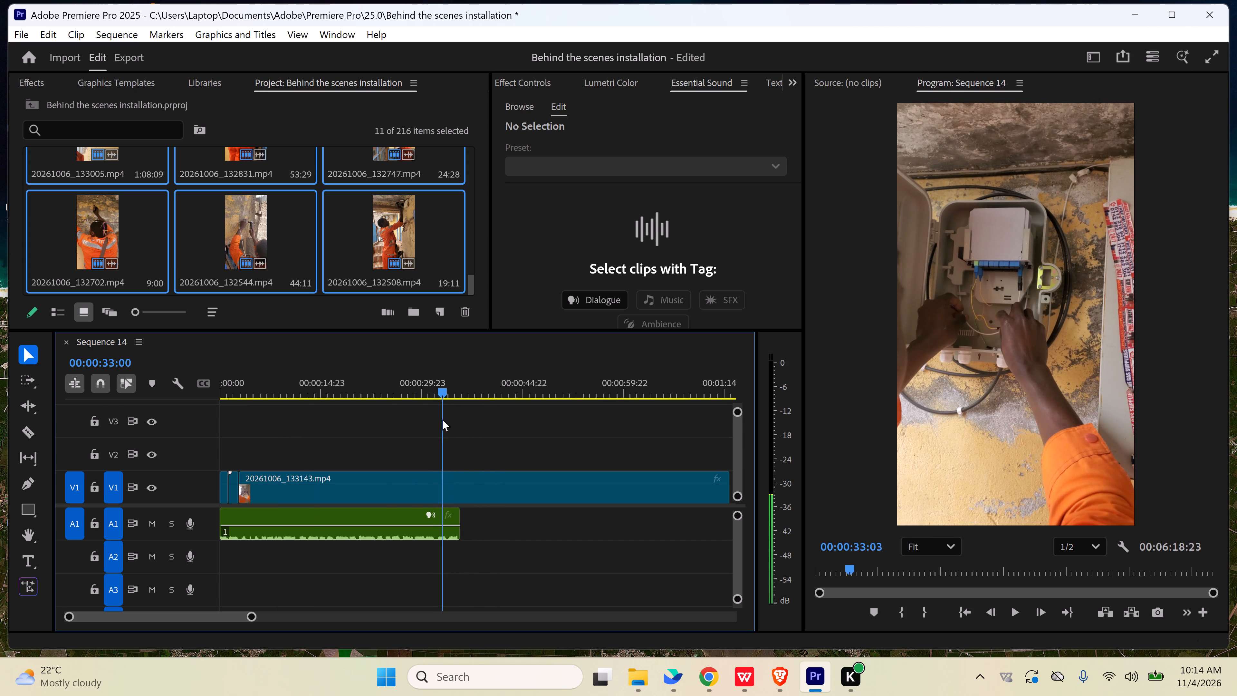
pyautogui.moveTo(442, 420); pyautogui.dragTo(540, 424)
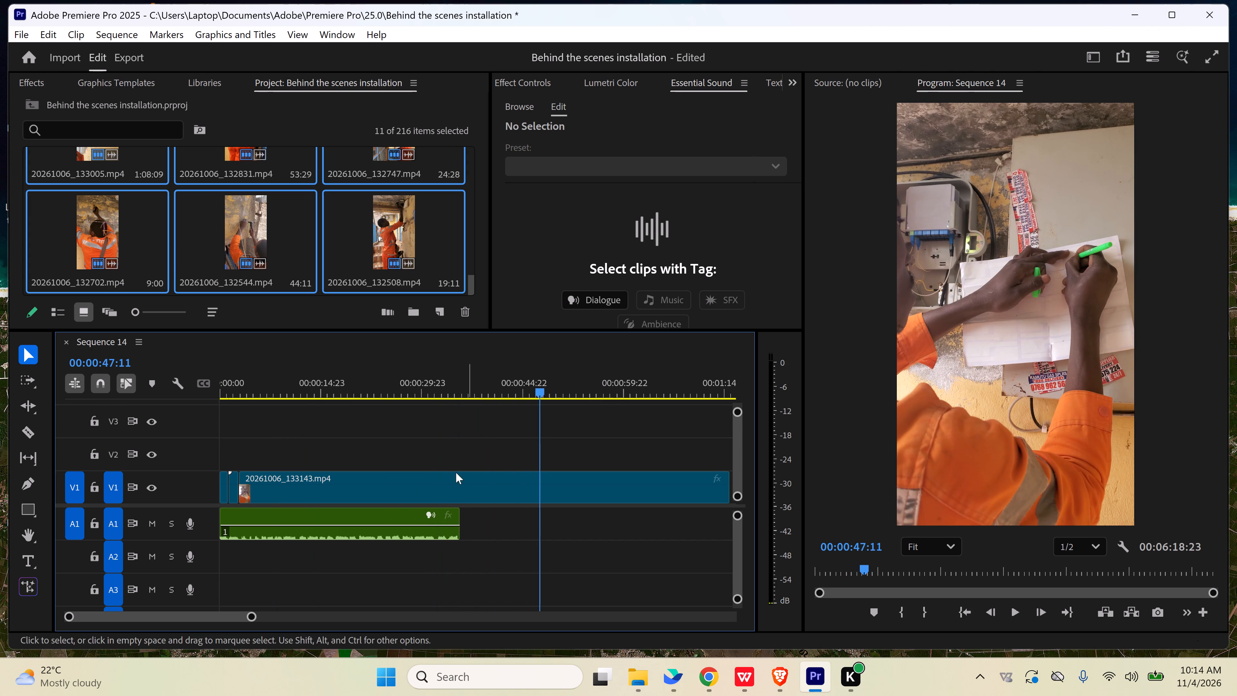
pyautogui.moveTo(251, 618); pyautogui.dragTo(280, 619)
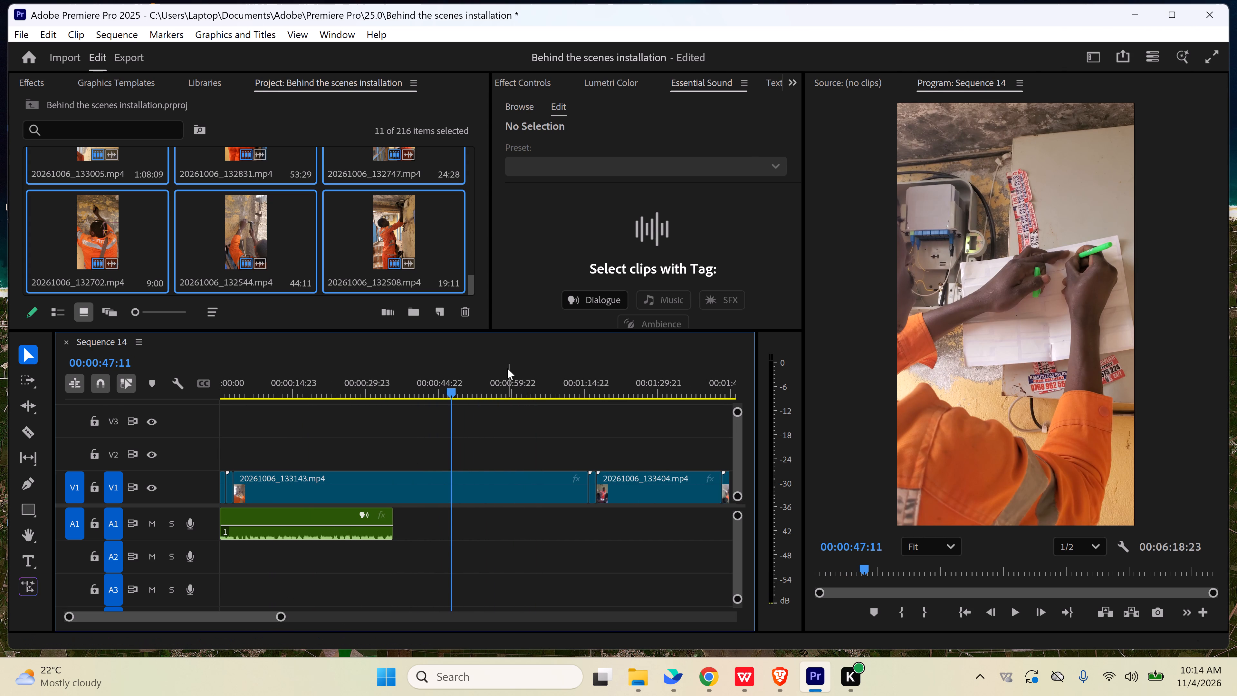
pyautogui.moveTo(452, 390); pyautogui.dragTo(507, 391)
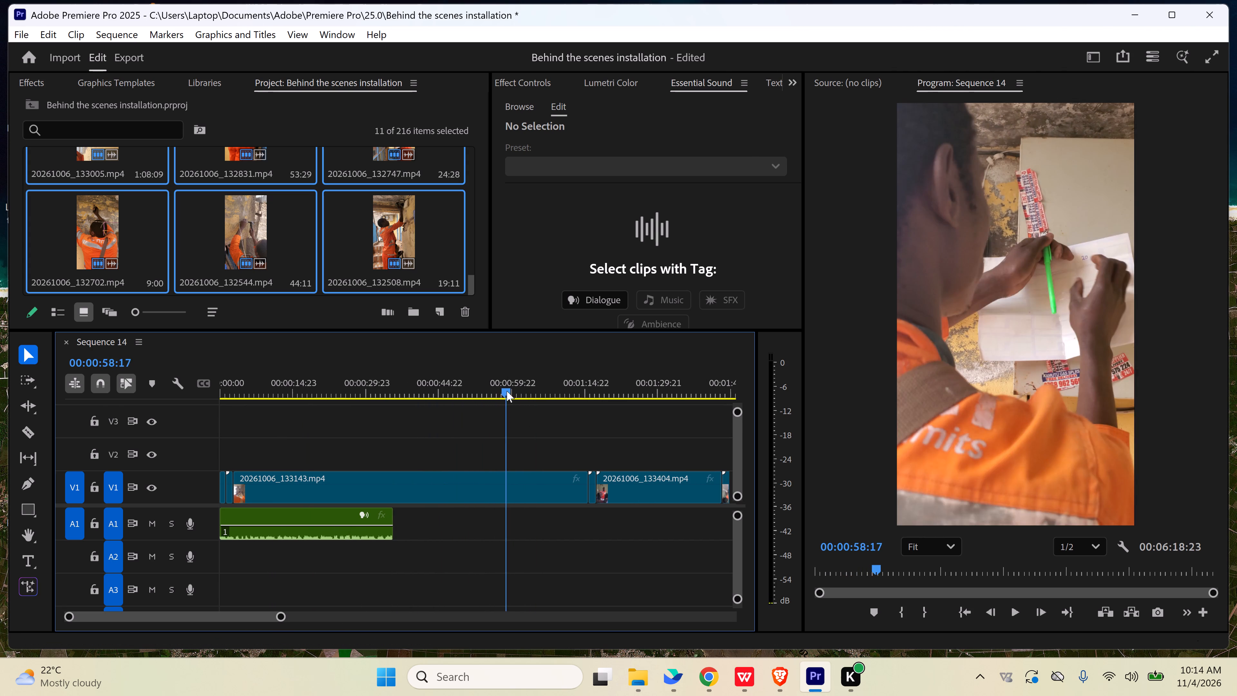
pyautogui.moveTo(507, 391); pyautogui.dragTo(513, 390)
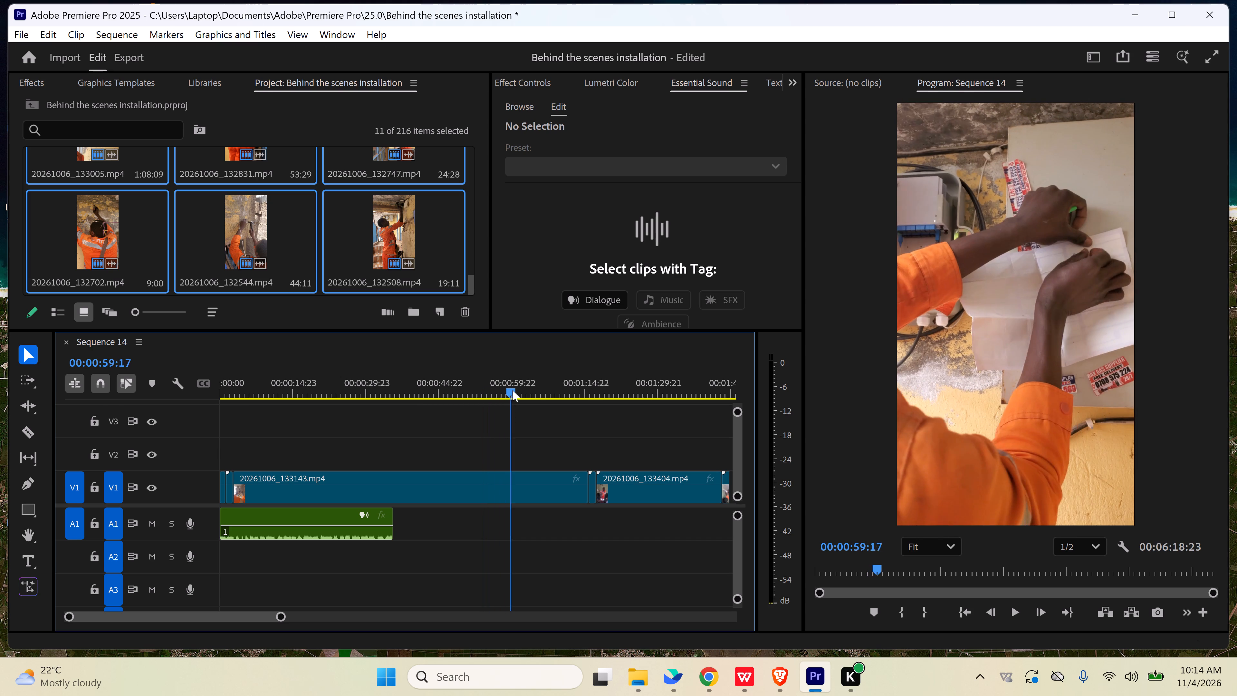
pyautogui.moveTo(513, 390); pyautogui.dragTo(496, 393)
pyautogui.moveTo(490, 391); pyautogui.dragTo(469, 392)
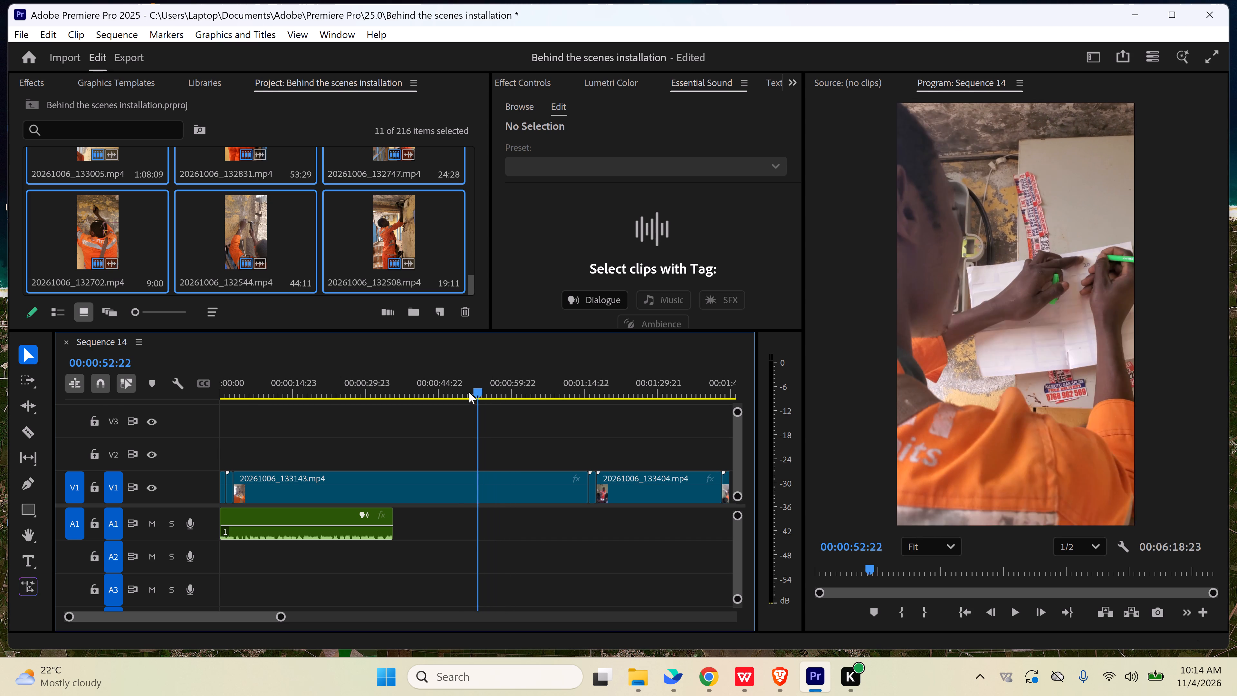
pyautogui.moveTo(469, 392); pyautogui.dragTo(461, 392)
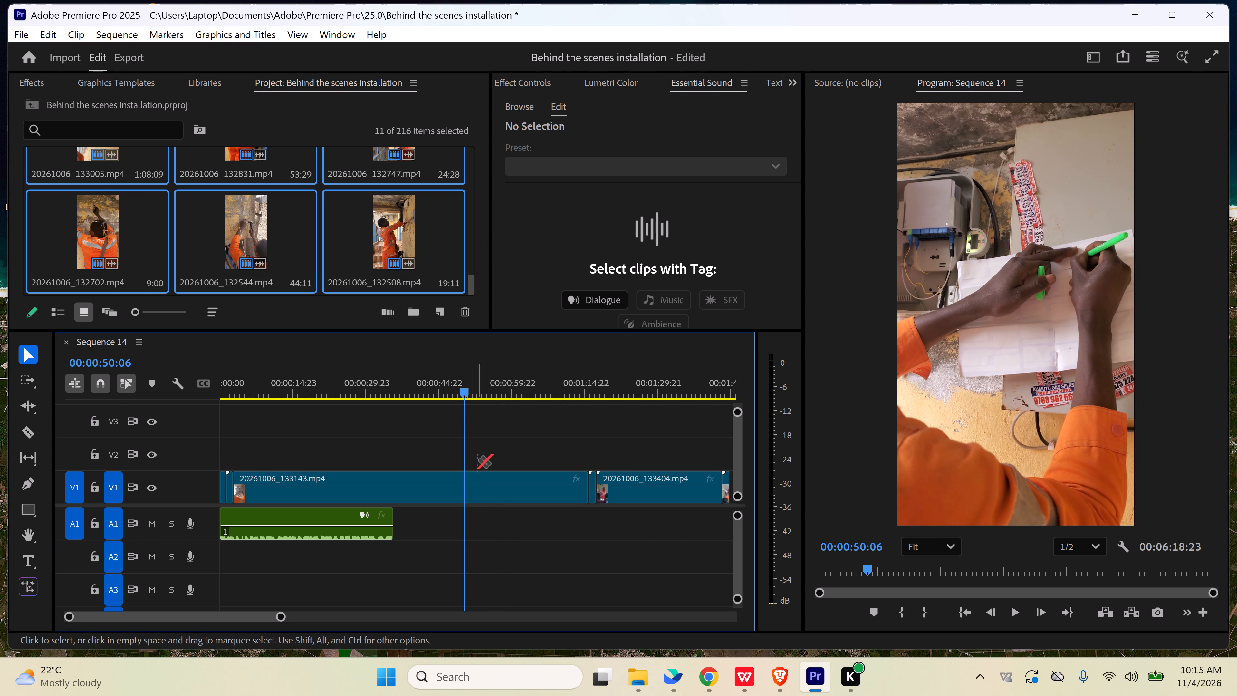
pyautogui.press('c')
pyautogui.click(458, 485)
# Delete the 20261006_133143 segment before the 00:00:50:06 cut and close the gap on V1.
pyautogui.press('v')
pyautogui.click(416, 481)
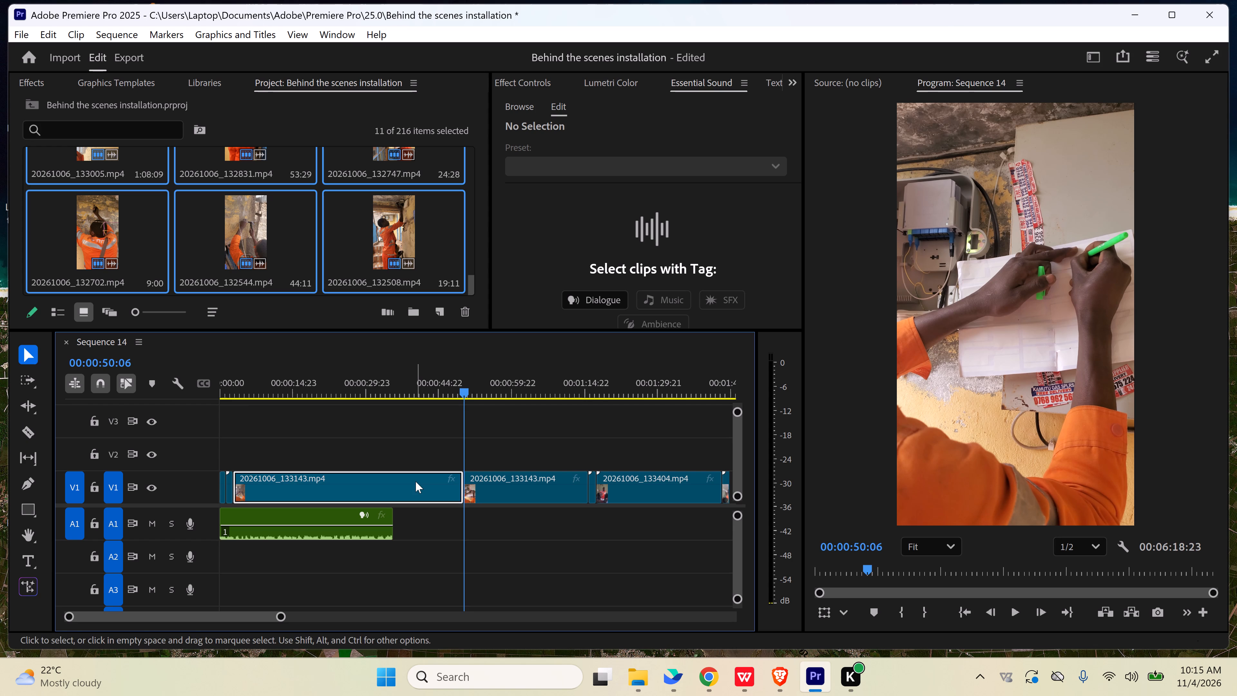
pyautogui.press('Delete')
pyautogui.click(415, 483)
pyautogui.press('Delete')
# Play the sequence from the start and split 20261006_133143 on V1 at 00:00:04:13.
pyautogui.moveTo(243, 390); pyautogui.dragTo(225, 392)
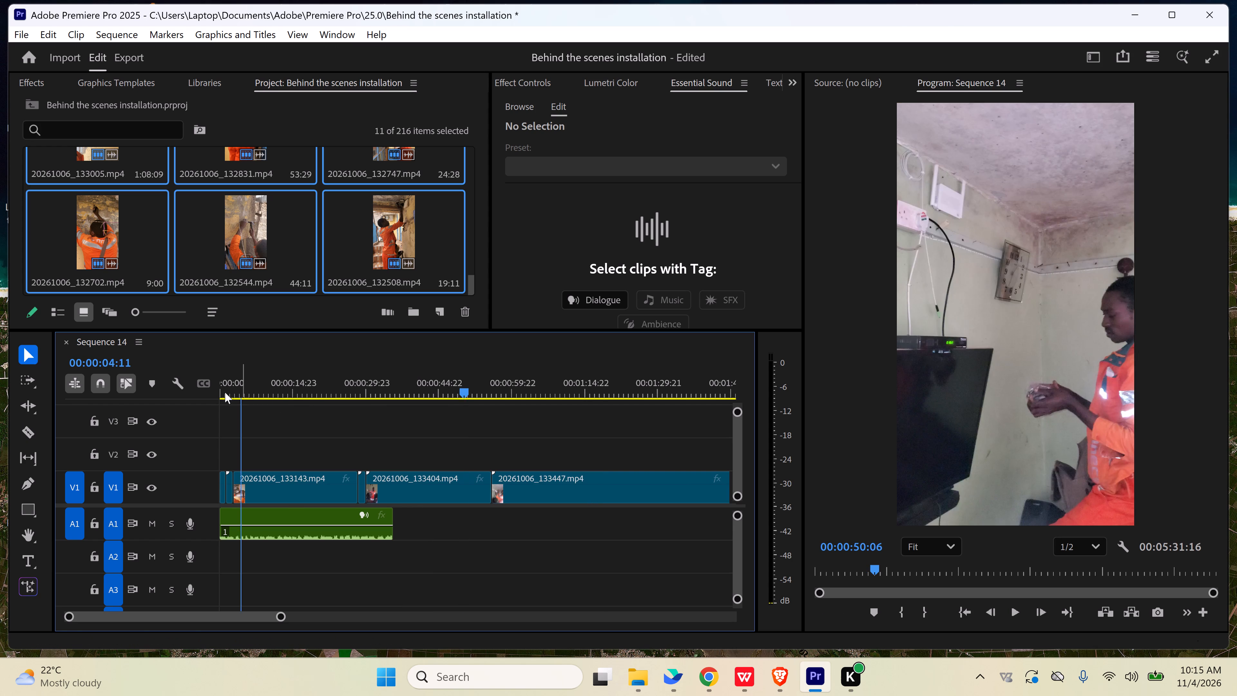
pyautogui.moveTo(225, 392); pyautogui.dragTo(168, 399)
pyautogui.press('space')
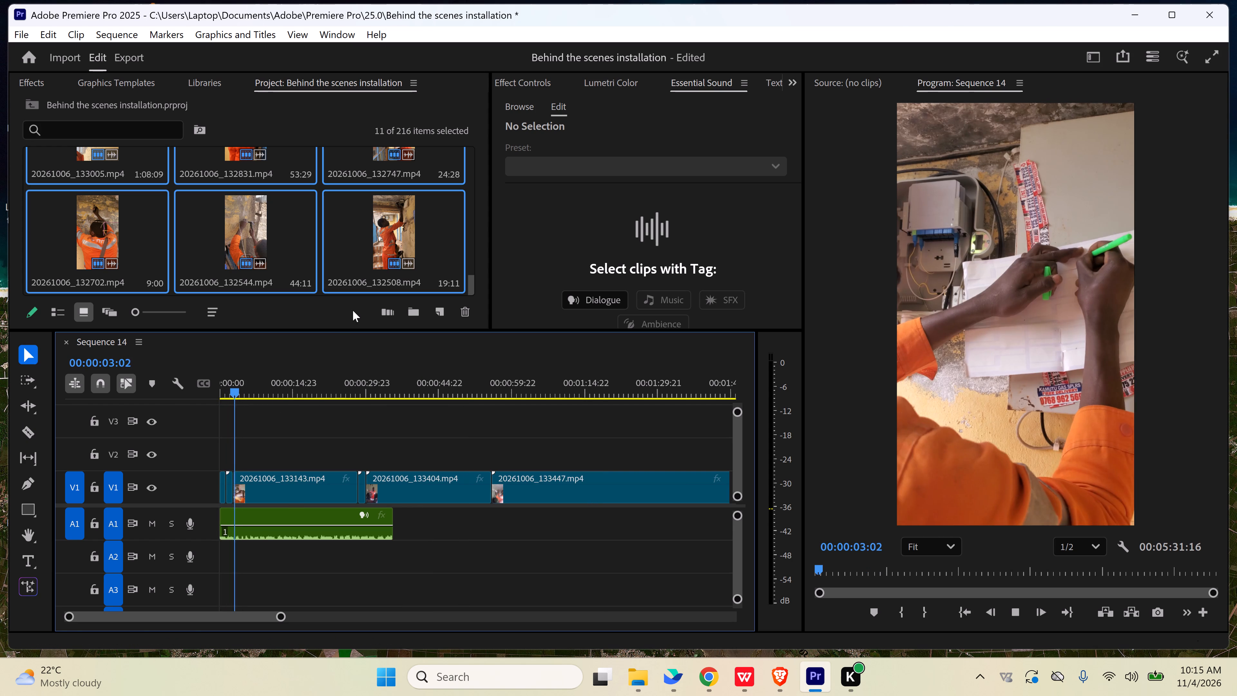
pyautogui.press('space')
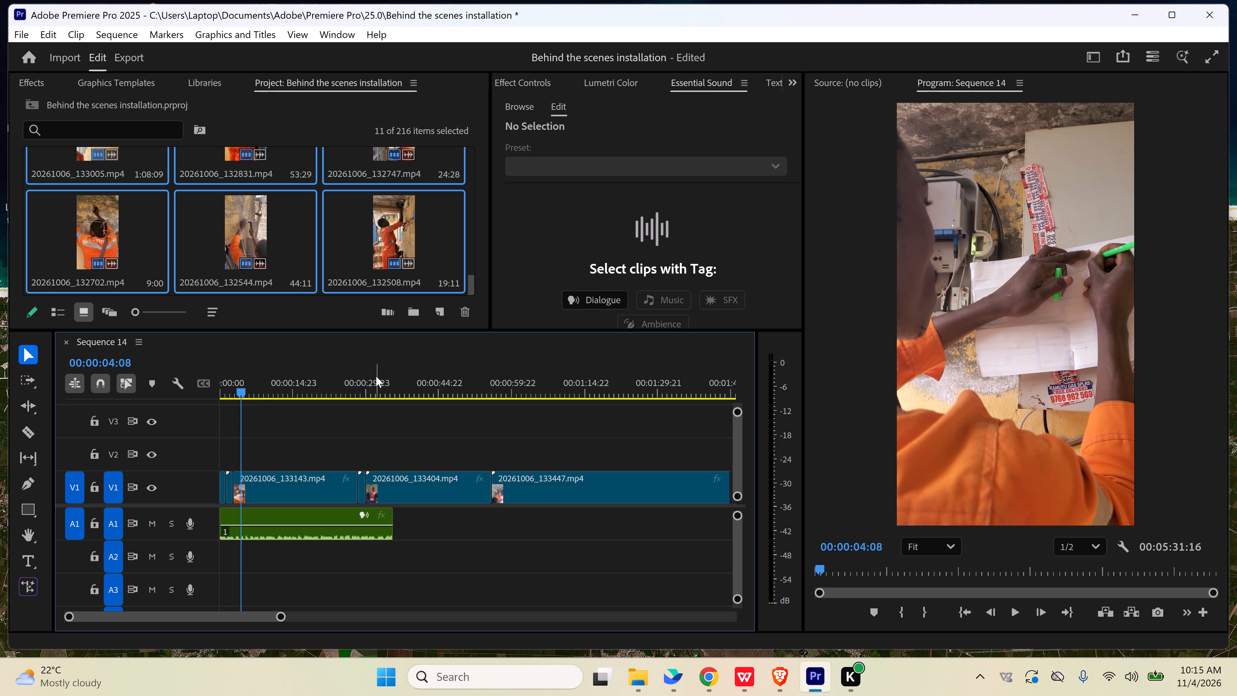
pyautogui.press('space')
pyautogui.press('space')
pyautogui.press('c')
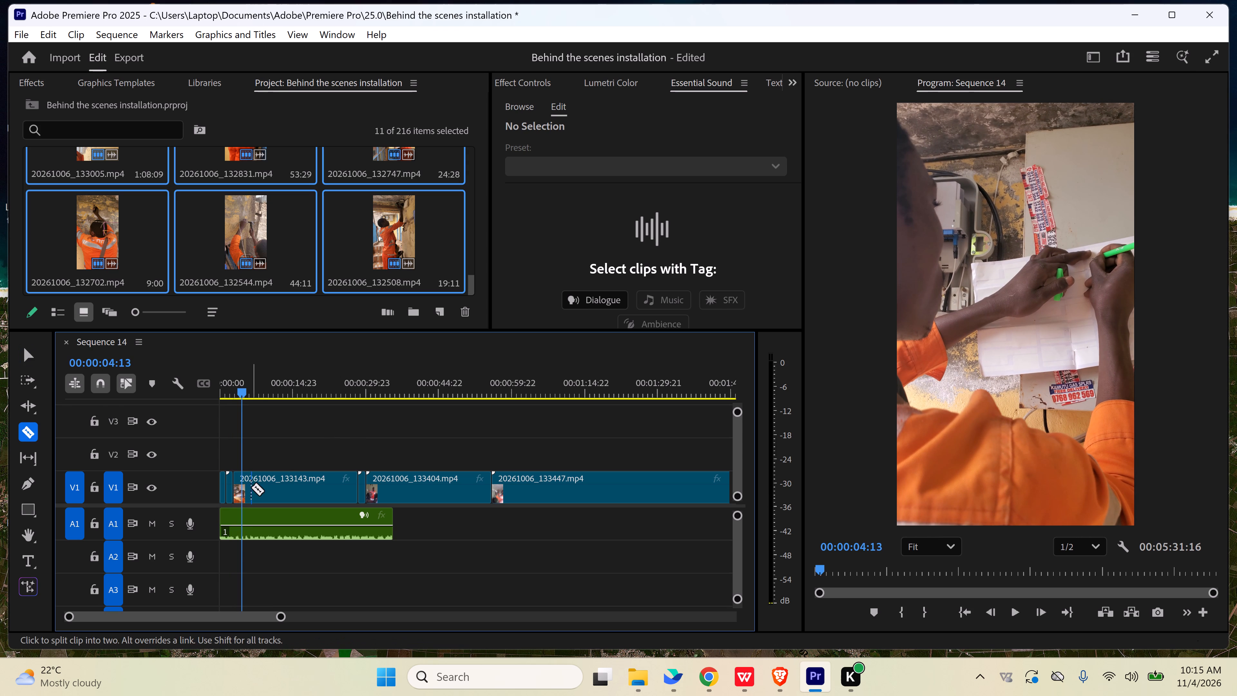
pyautogui.click(243, 489)
pyautogui.press('v')
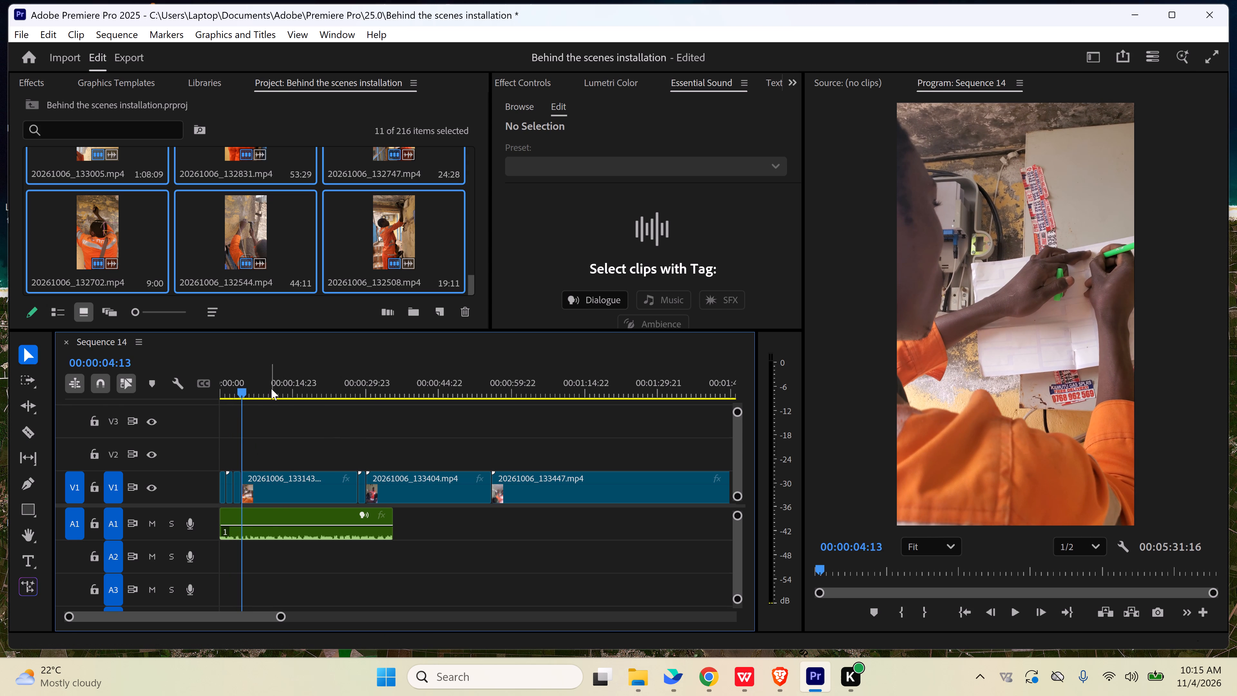
# Review the rest of 20261006_133143 after the 00:00:04:13 cut and delete that remainder, leaving its gap open.
pyautogui.moveTo(271, 389); pyautogui.dragTo(363, 400)
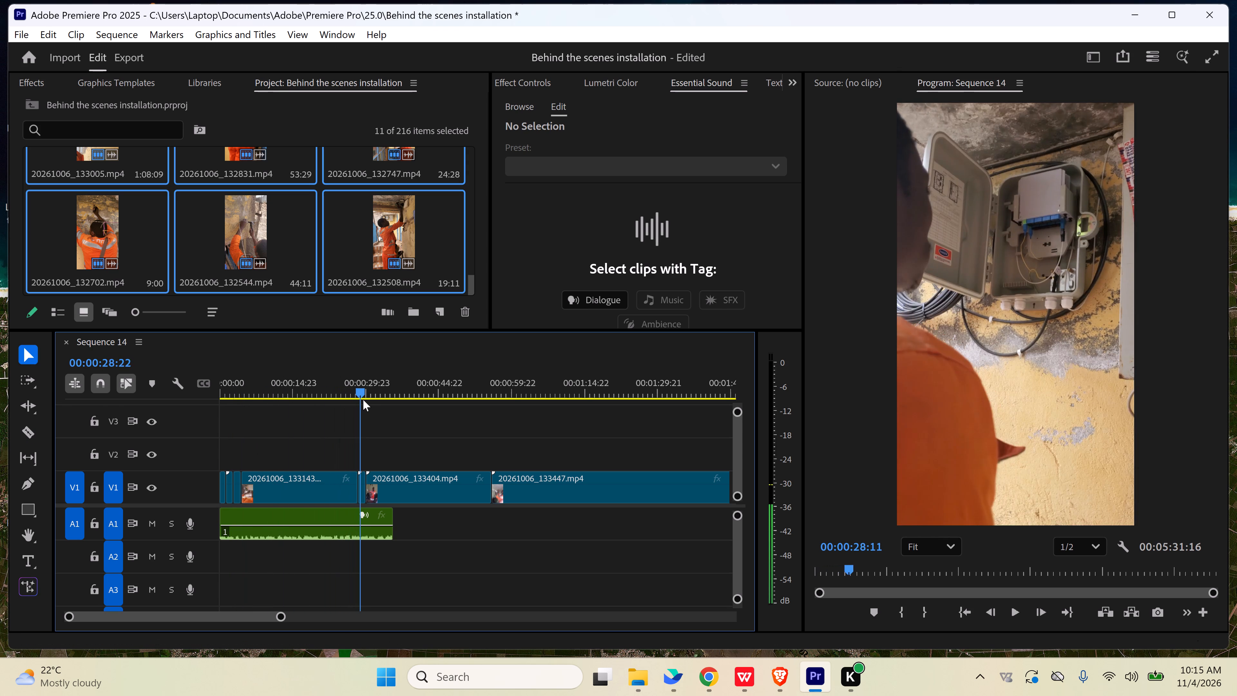
pyautogui.moveTo(363, 400); pyautogui.dragTo(310, 411)
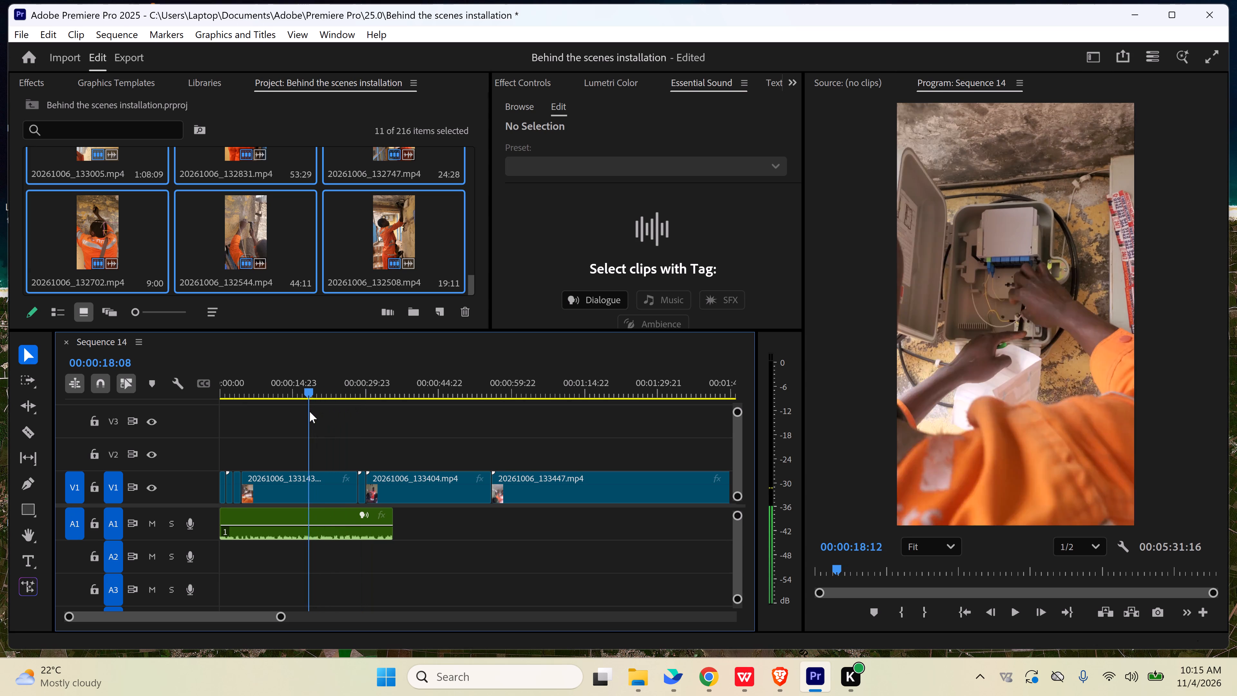
pyautogui.moveTo(310, 411); pyautogui.dragTo(306, 411)
pyautogui.press('space')
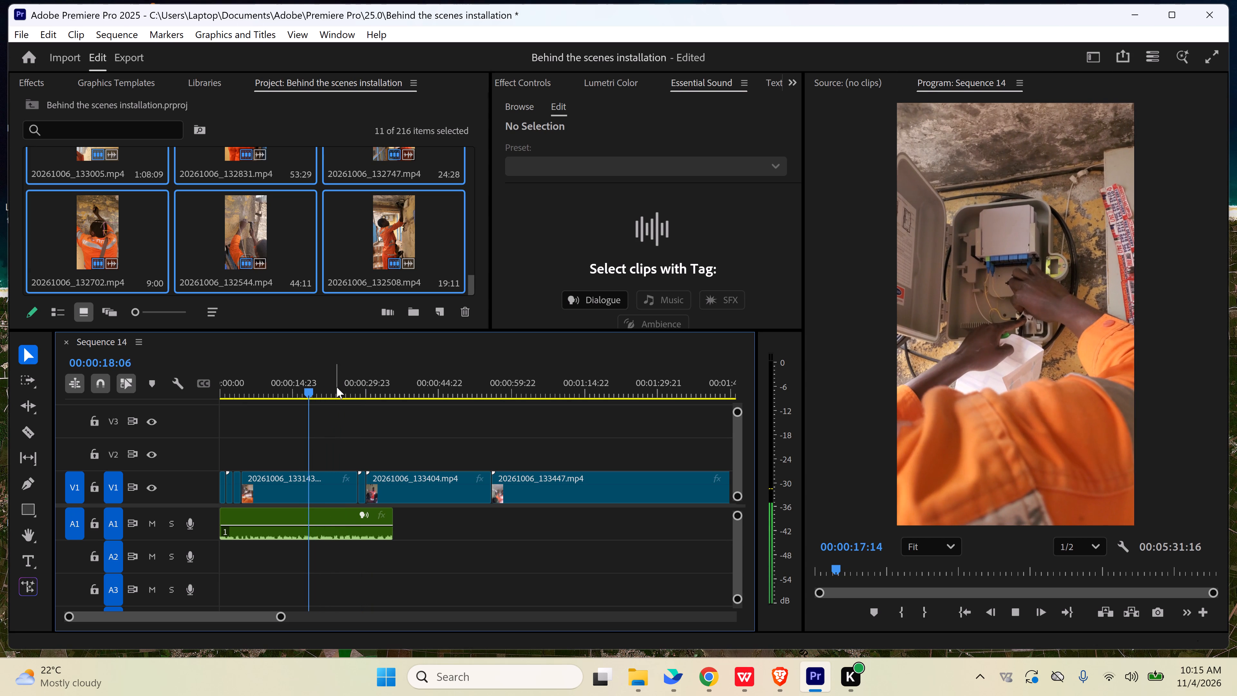
pyautogui.press('space')
pyautogui.click(323, 490)
pyautogui.press('Delete')
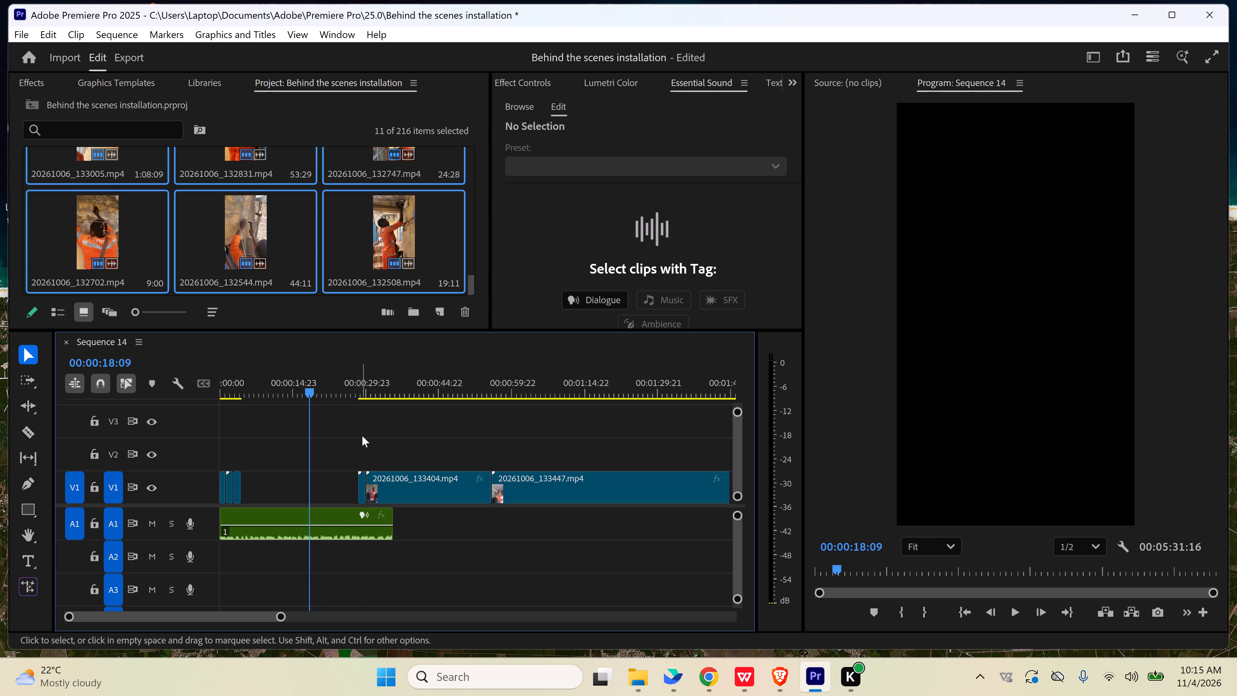
# Shift the three opening V1 excerpts later, move the short clip preceding 20261006_133404 to the sequence start, and close the gap after it.
pyautogui.click(364, 390)
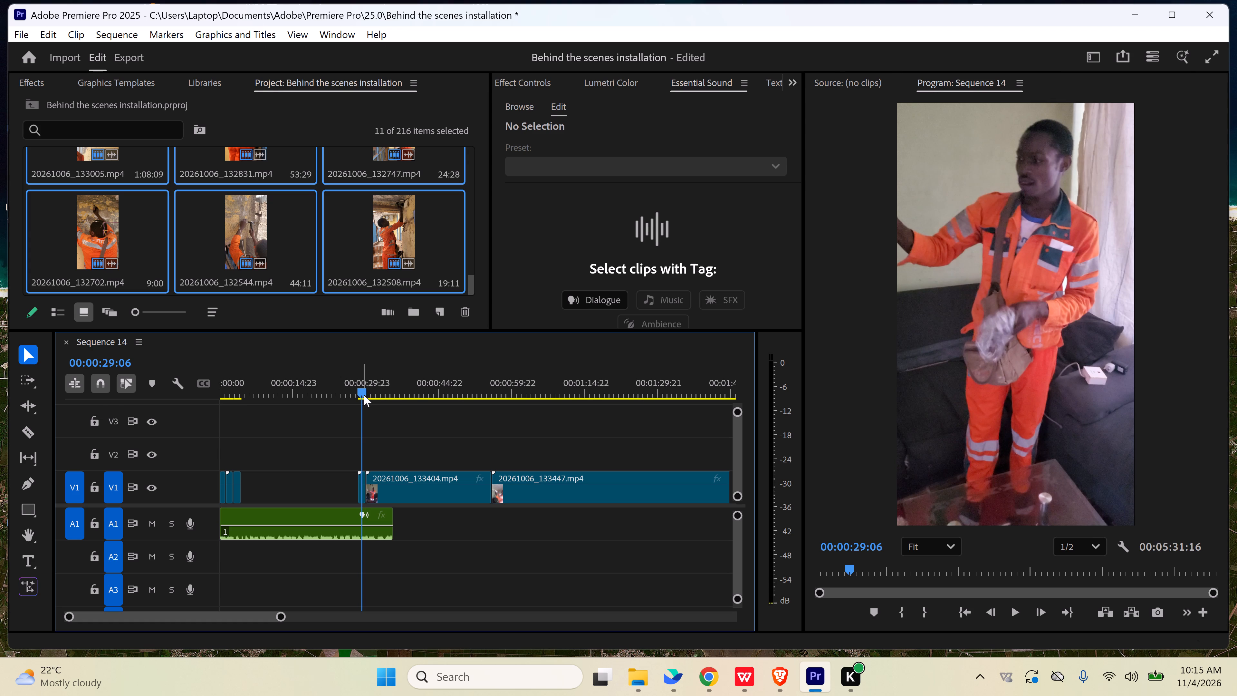
pyautogui.press('space')
pyautogui.press('space')
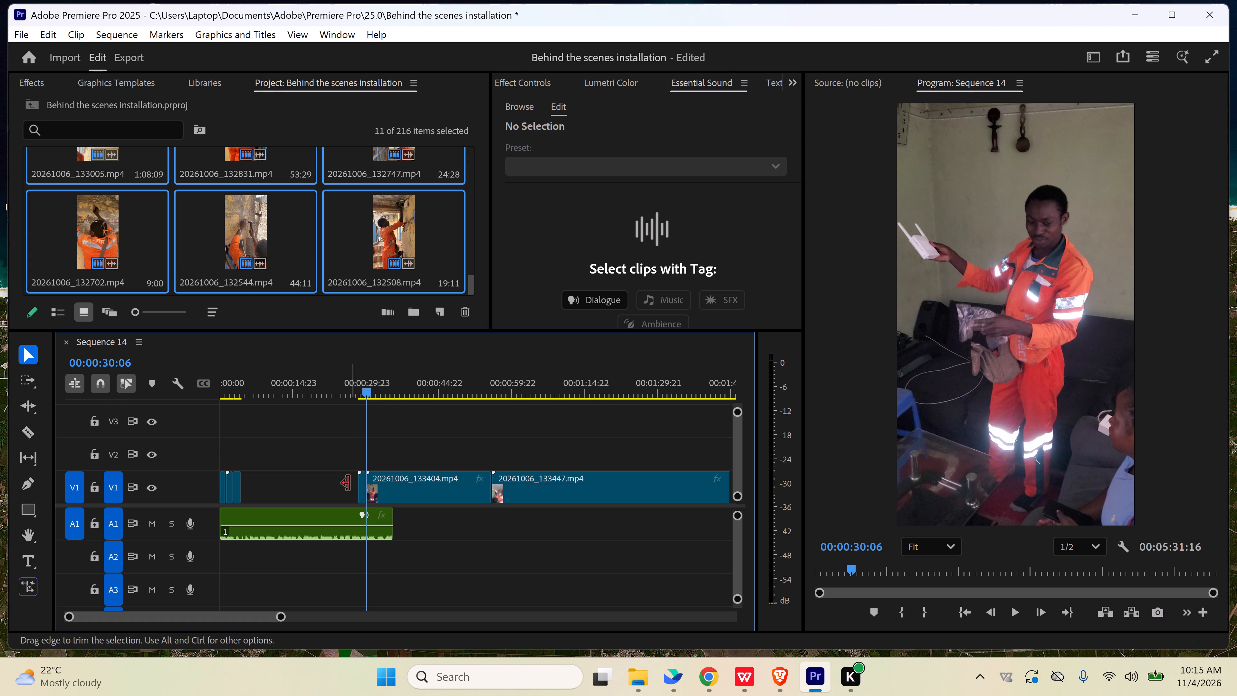
pyautogui.moveTo(263, 483); pyautogui.dragTo(221, 488)
pyautogui.moveTo(236, 490); pyautogui.dragTo(243, 490)
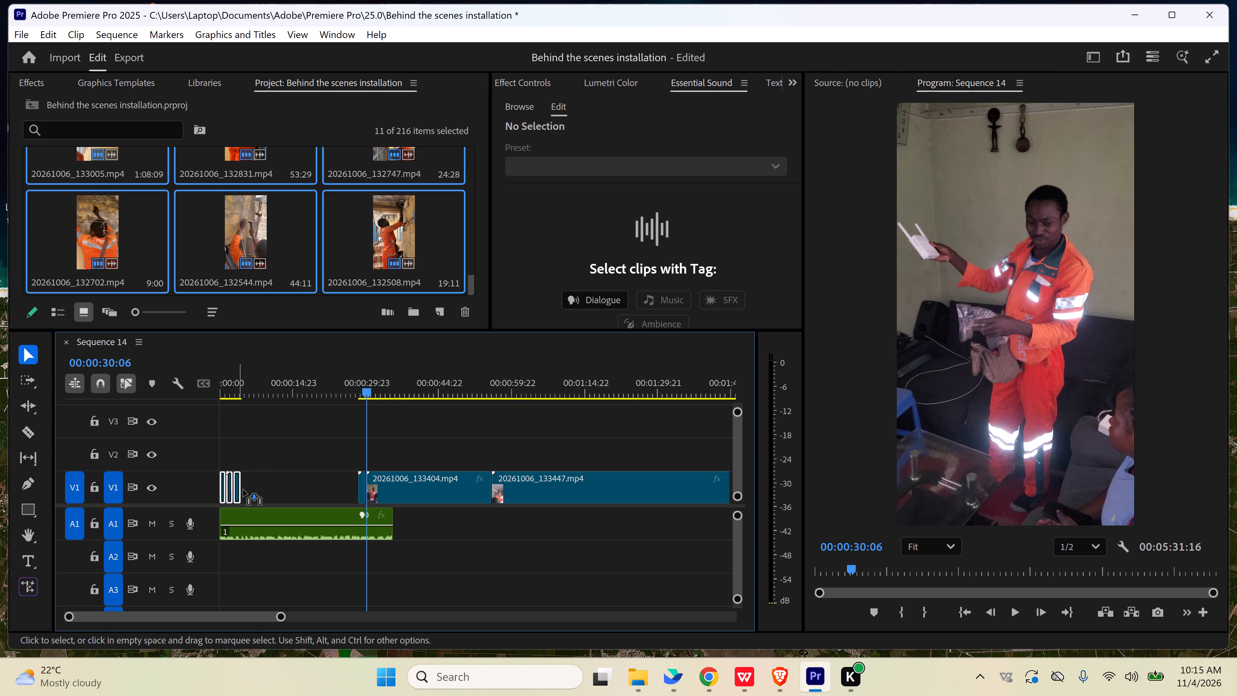
pyautogui.moveTo(243, 490); pyautogui.dragTo(255, 490)
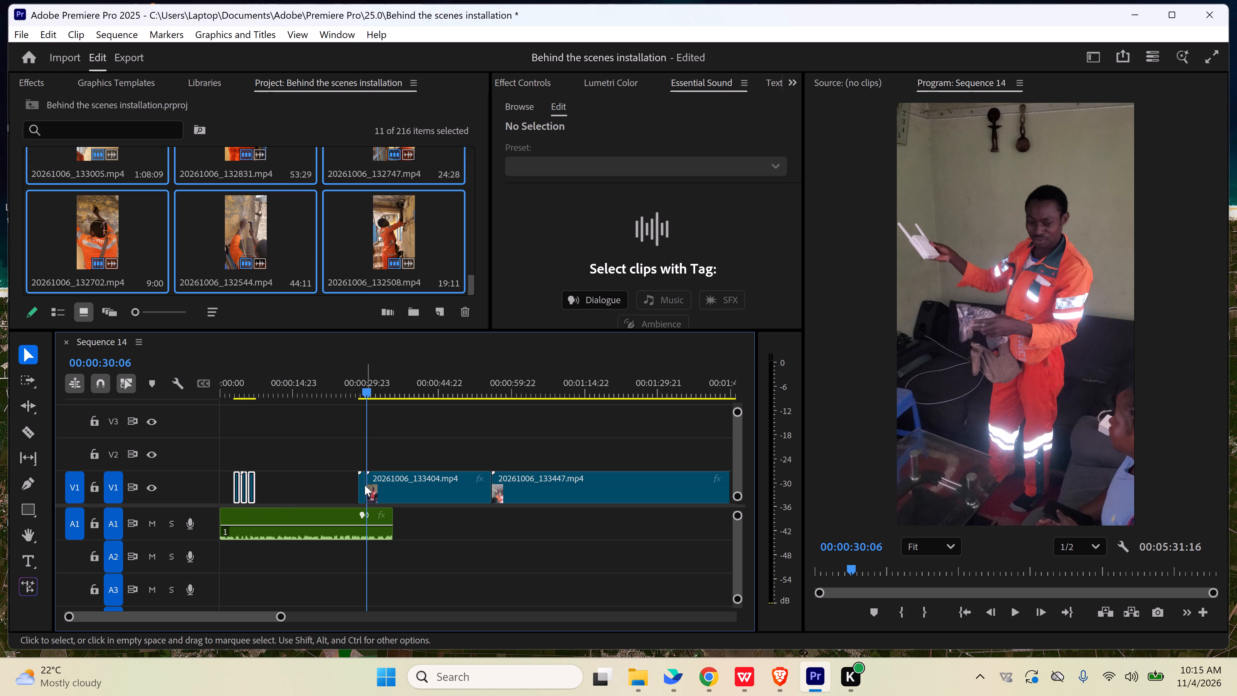
pyautogui.moveTo(362, 485); pyautogui.dragTo(219, 476)
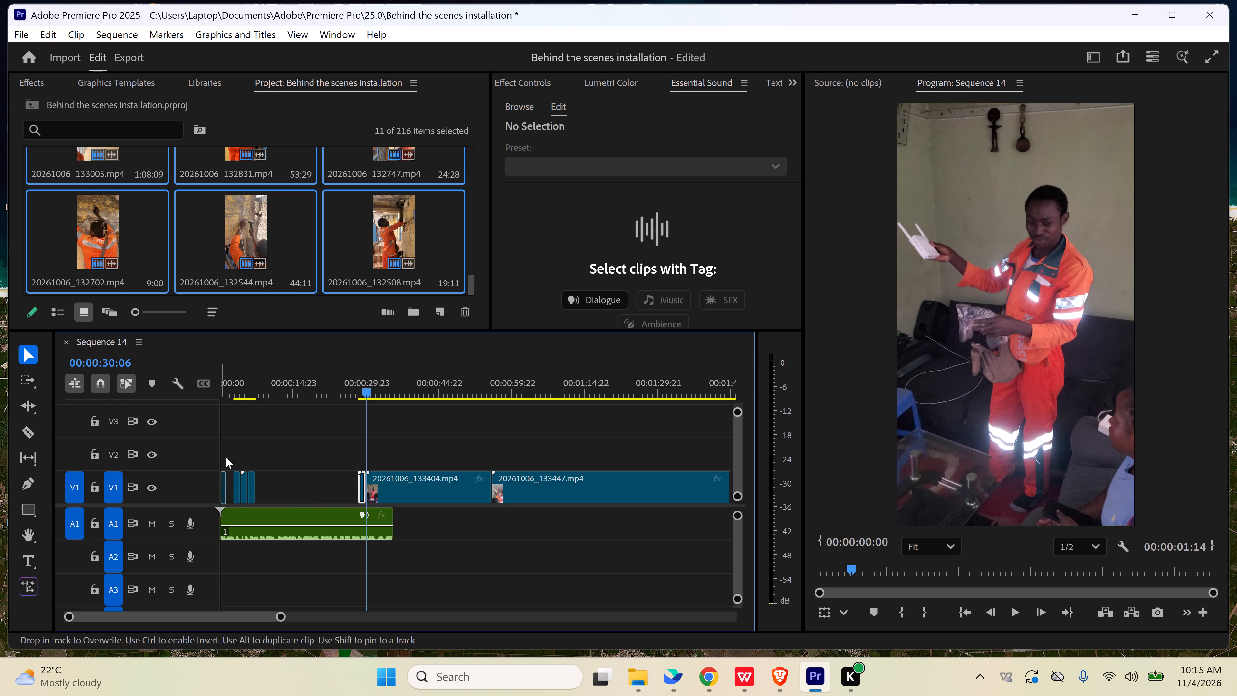
pyautogui.click(229, 478)
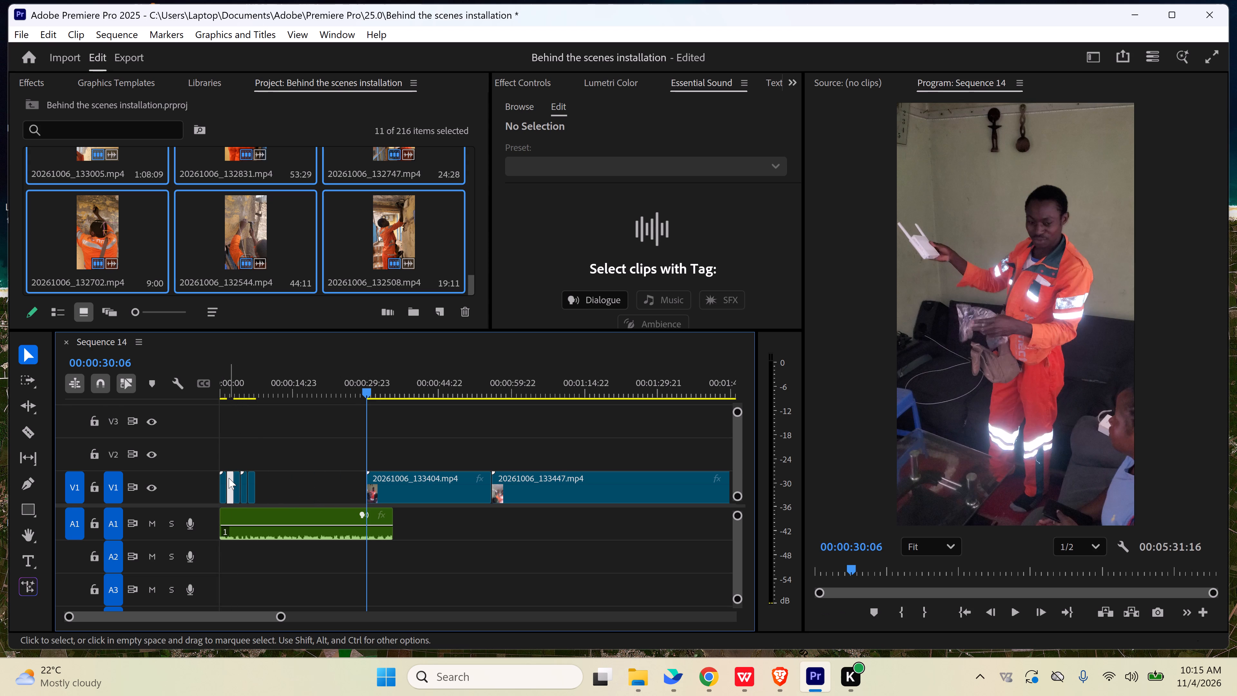
pyautogui.press('Delete')
# Play the sequence from the start to check the reordered opening excerpts against the audio.
pyautogui.press('Home')
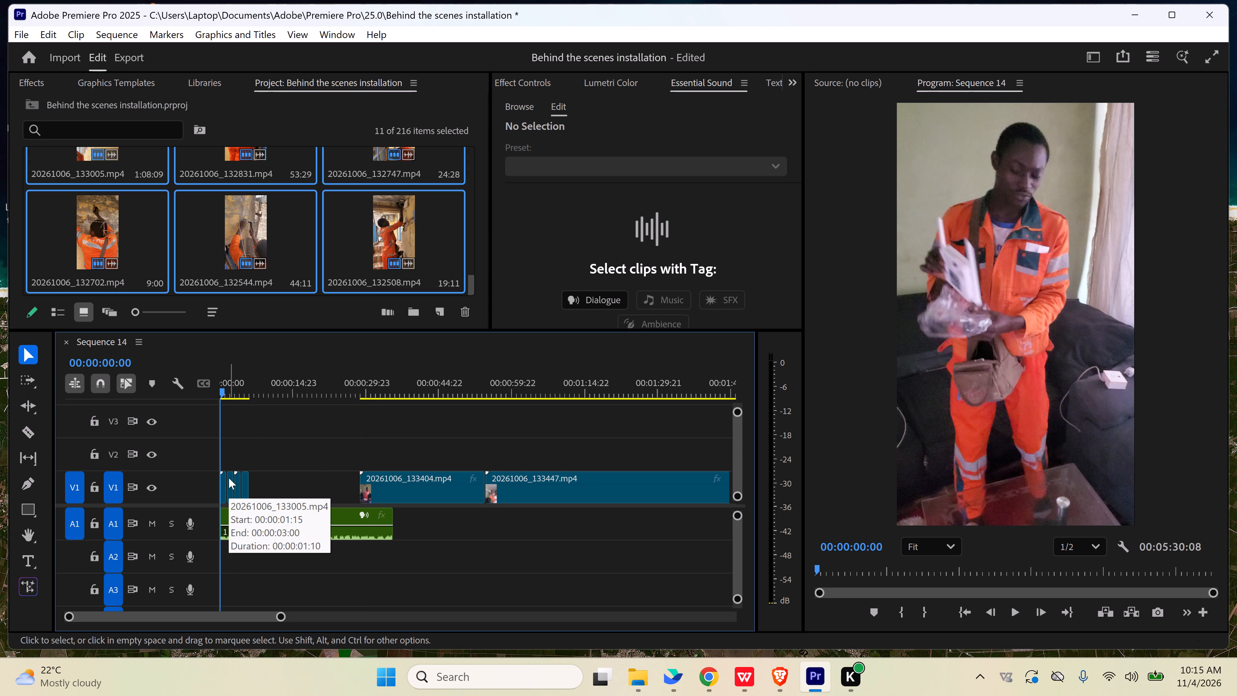
pyautogui.press('space')
pyautogui.press('space')
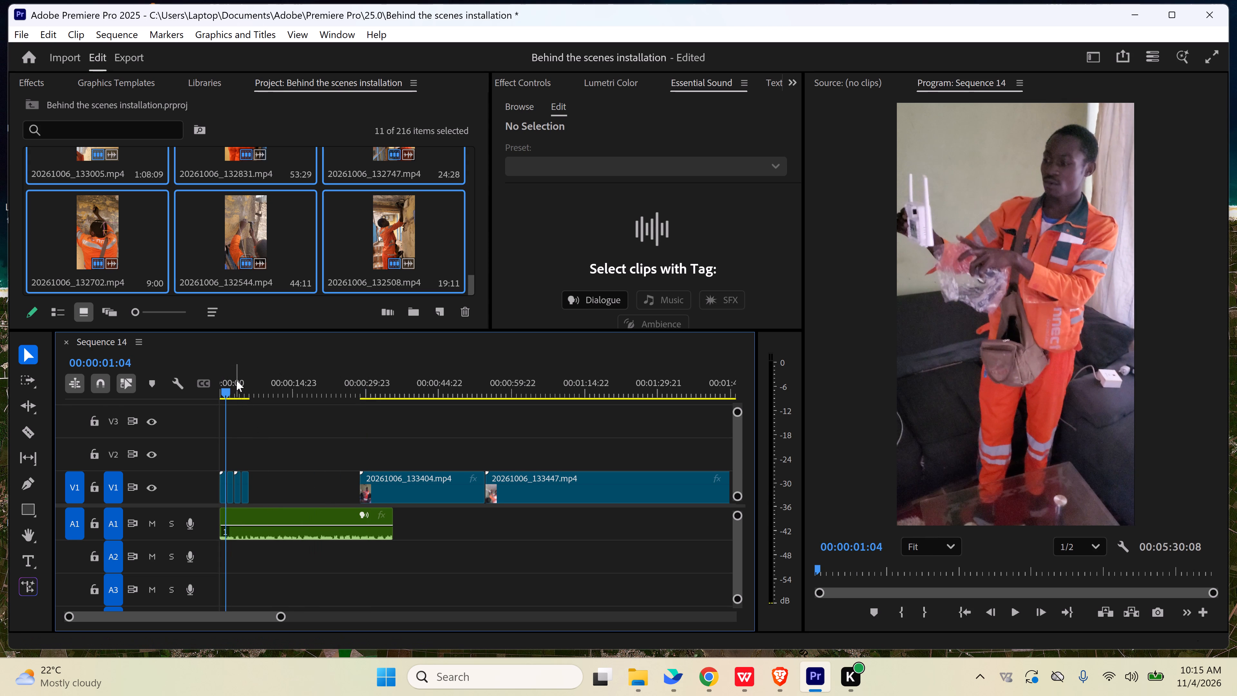
pyautogui.press('Home')
pyautogui.press('space')
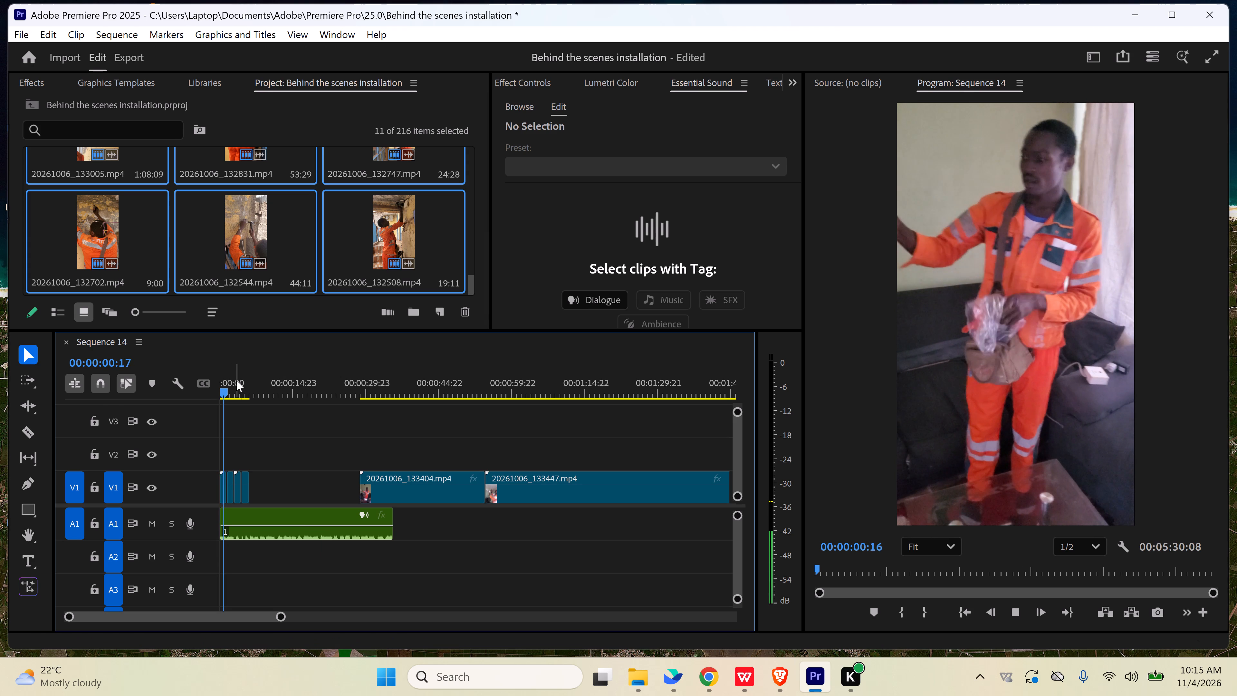
pyautogui.press('space')
pyautogui.press('space')
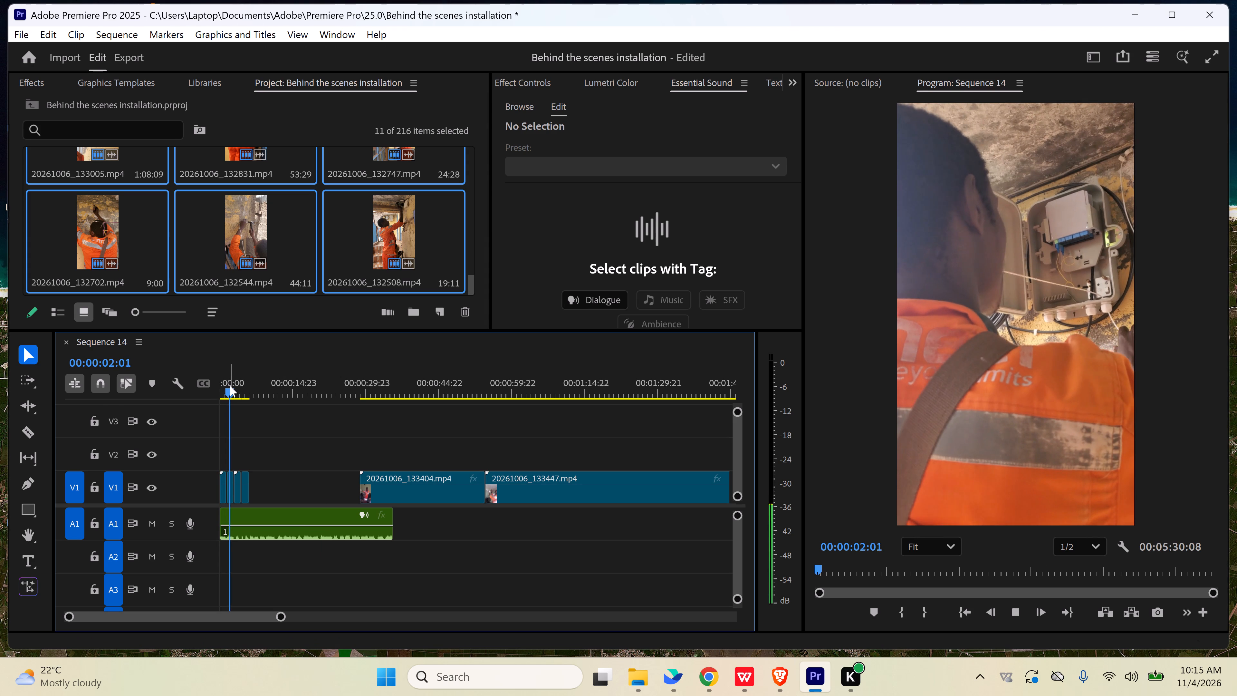
pyautogui.press('space')
pyautogui.press('Home')
pyautogui.press('space')
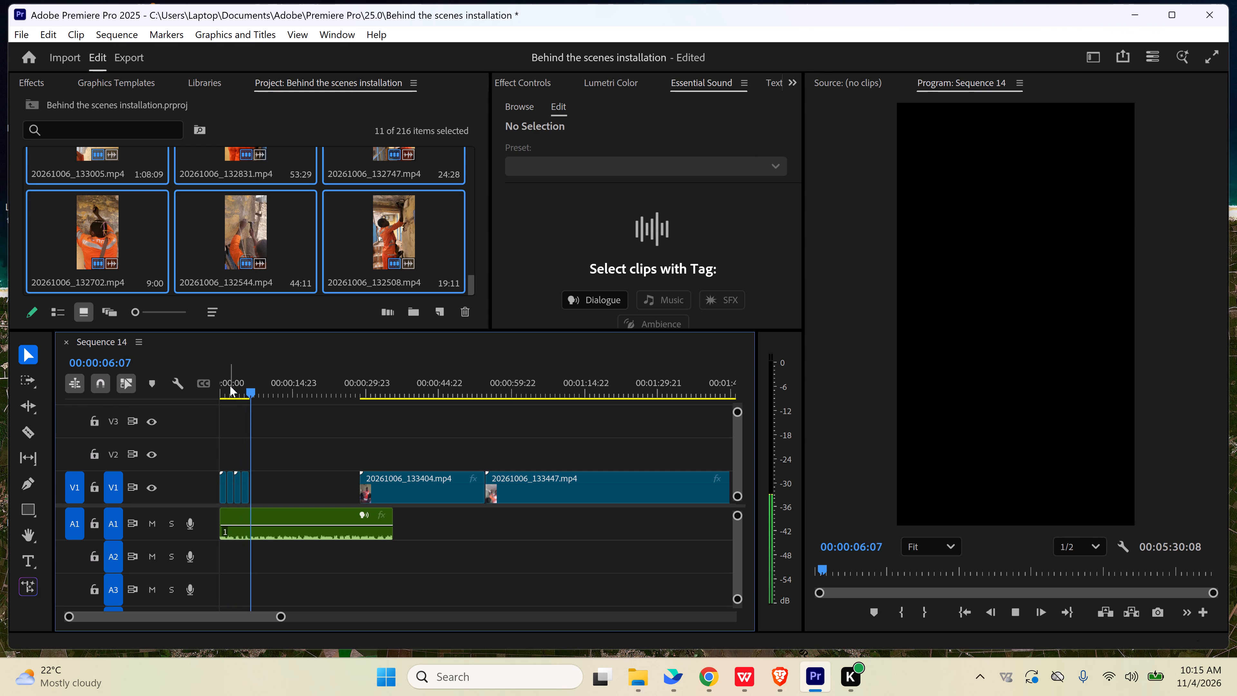
pyautogui.press('space')
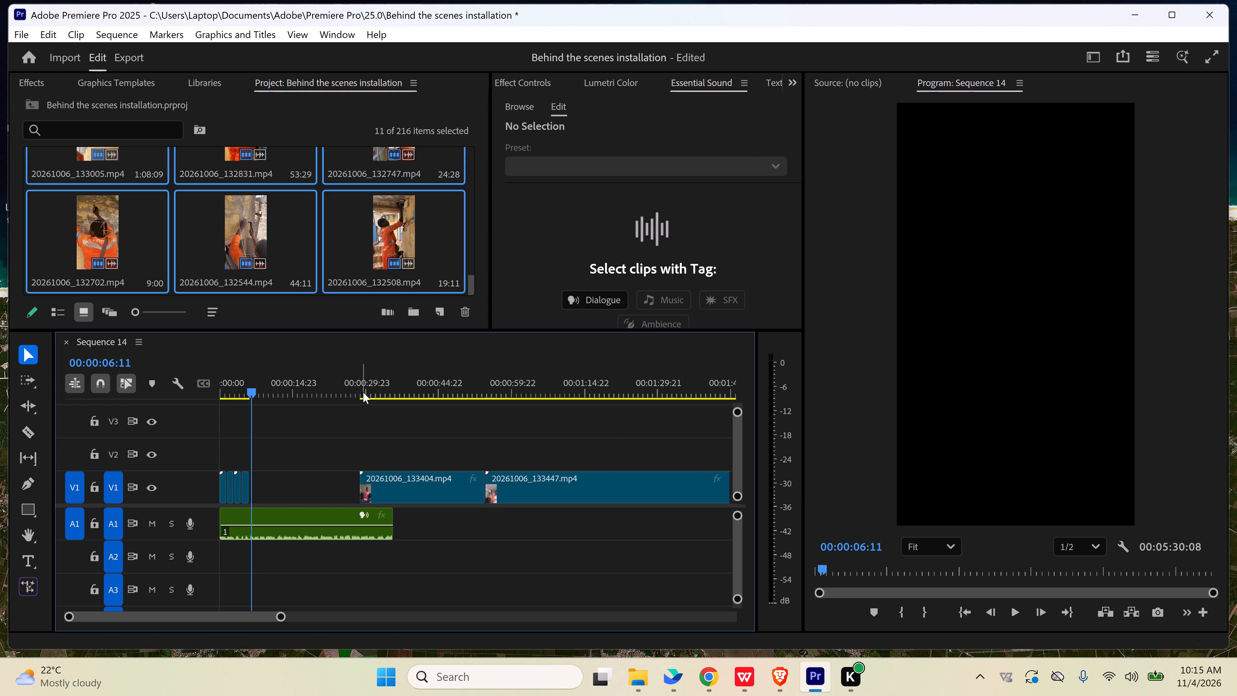
# Examine the V1 footage from 20261006_133404 onward to choose the clip that should follow the opening excerpts.
pyautogui.moveTo(363, 392); pyautogui.dragTo(422, 402)
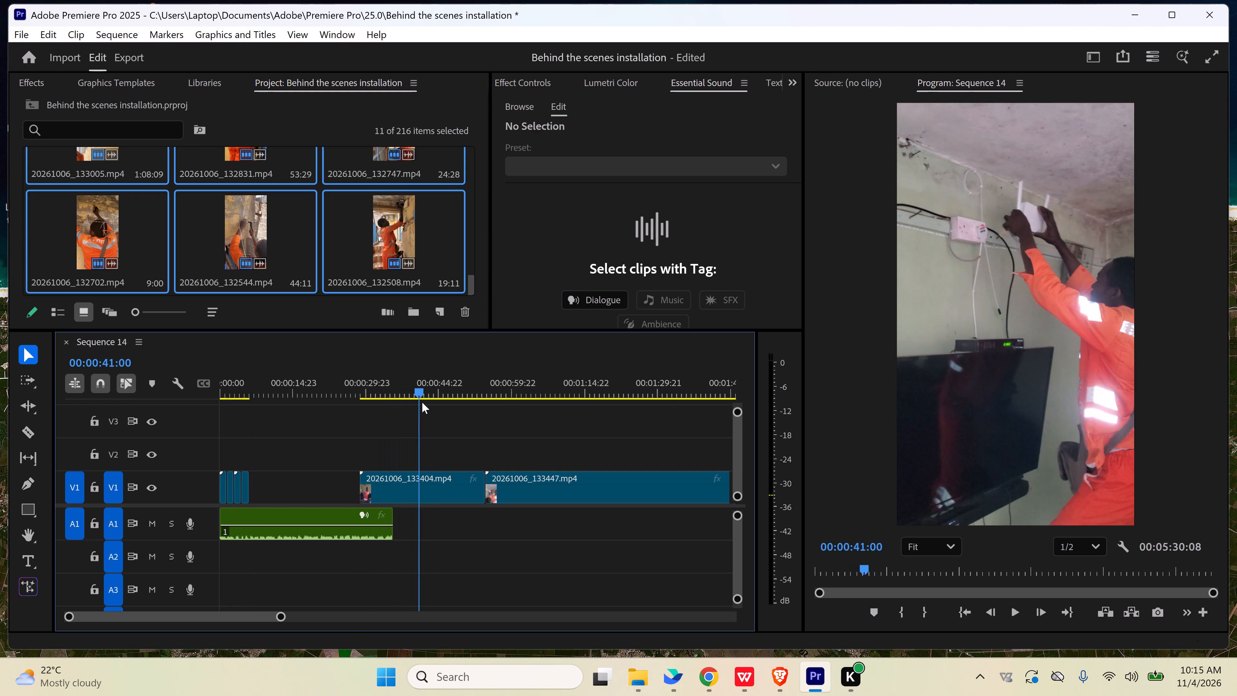
pyautogui.moveTo(422, 402); pyautogui.dragTo(393, 401)
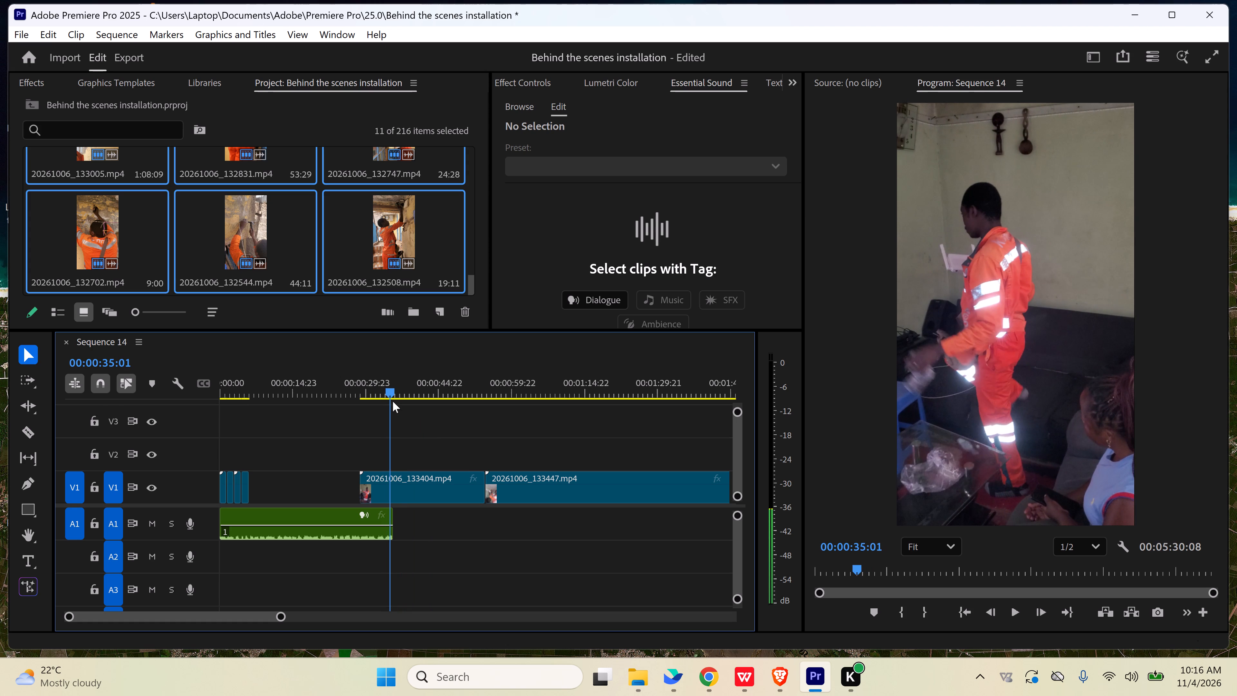
pyautogui.moveTo(393, 401); pyautogui.dragTo(412, 401)
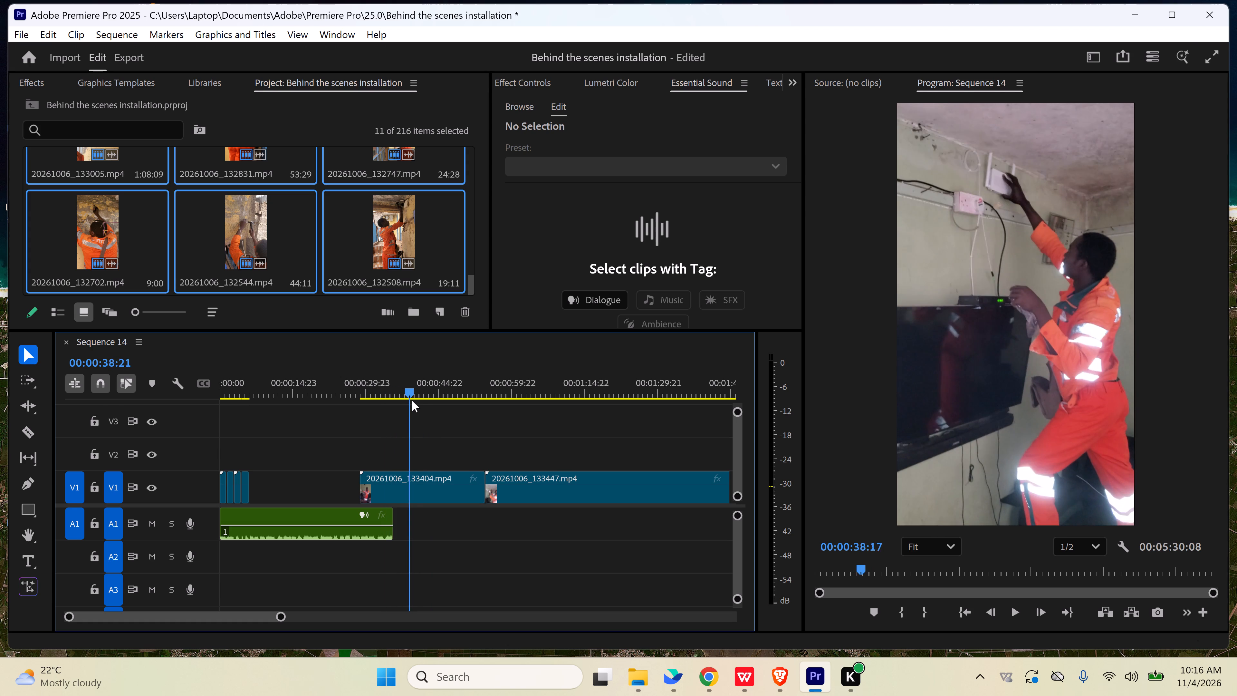
pyautogui.moveTo(412, 401); pyautogui.dragTo(484, 406)
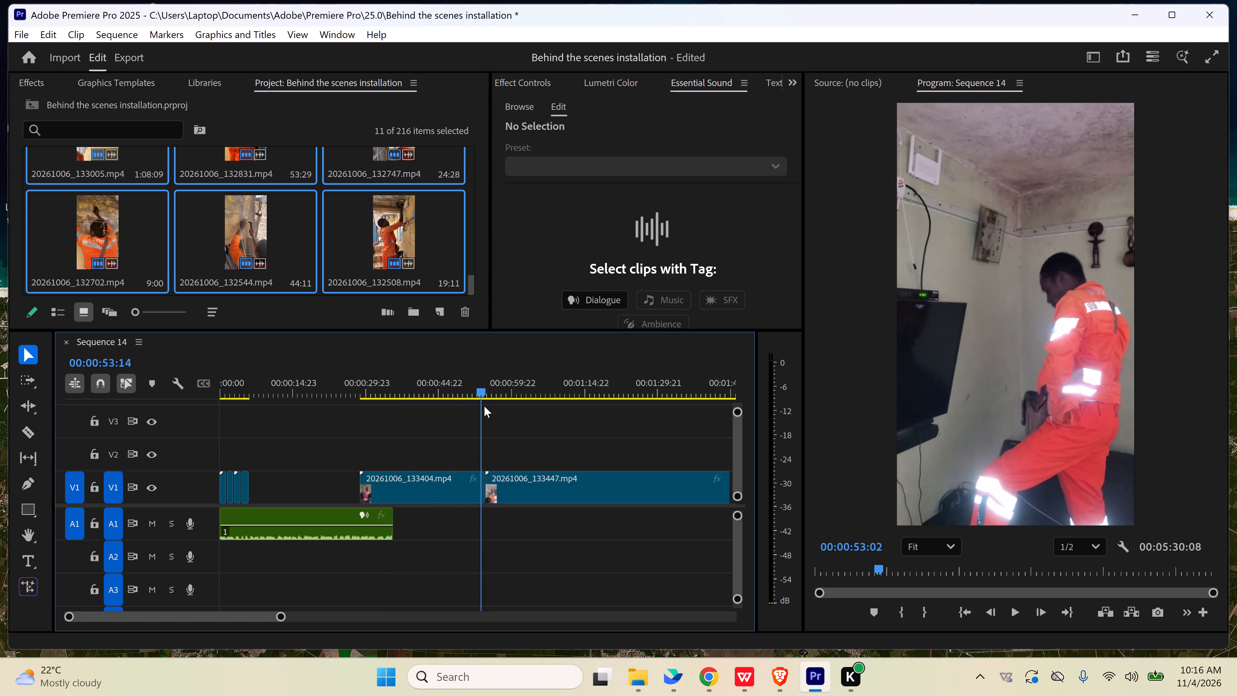
pyautogui.moveTo(484, 406); pyautogui.dragTo(510, 409)
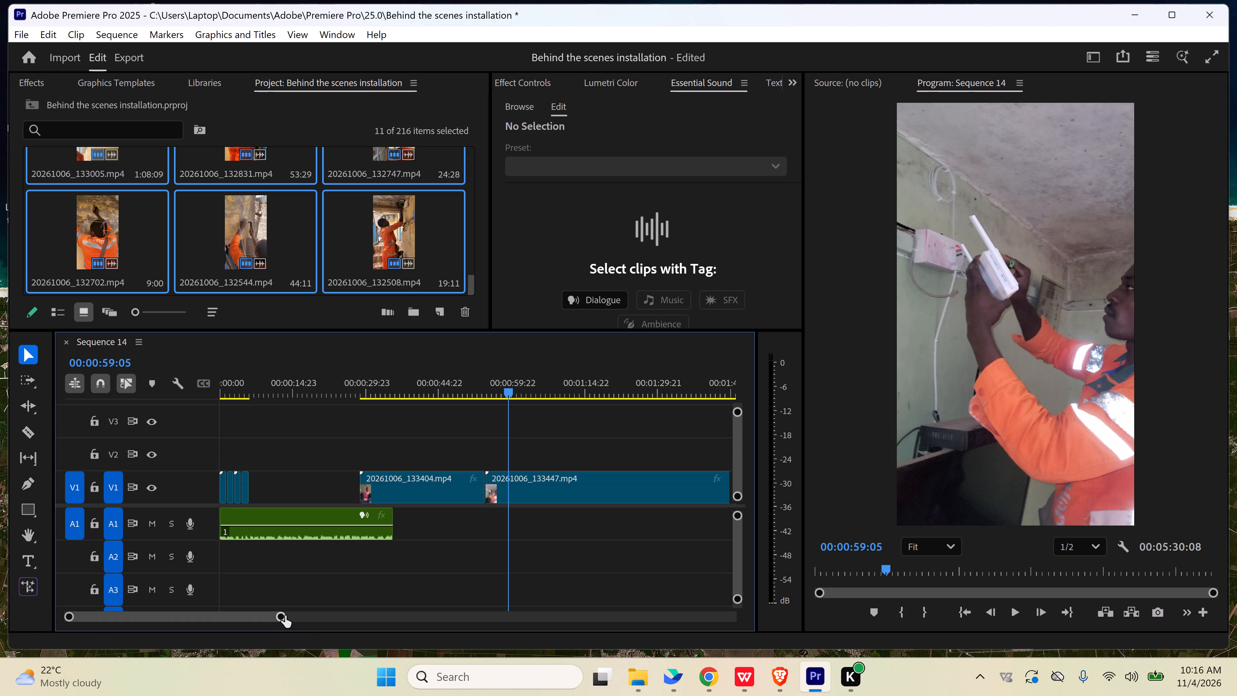
pyautogui.moveTo(284, 616); pyautogui.dragTo(427, 605)
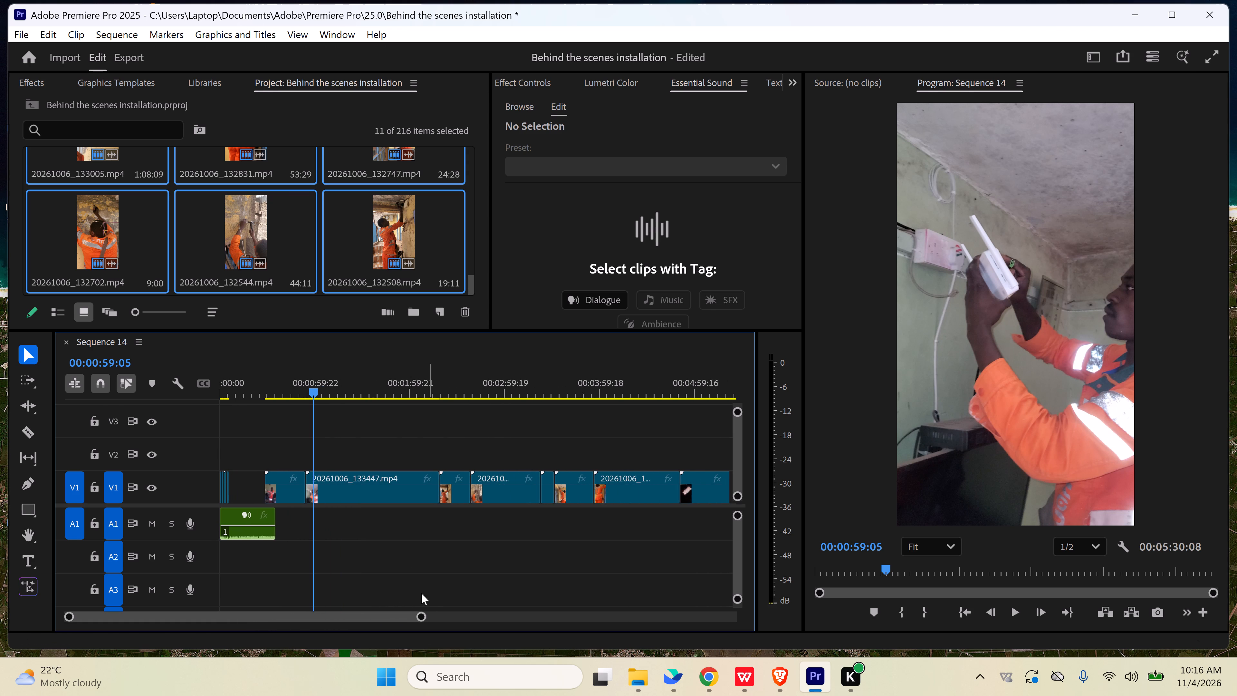
pyautogui.moveTo(331, 394); pyautogui.dragTo(446, 407)
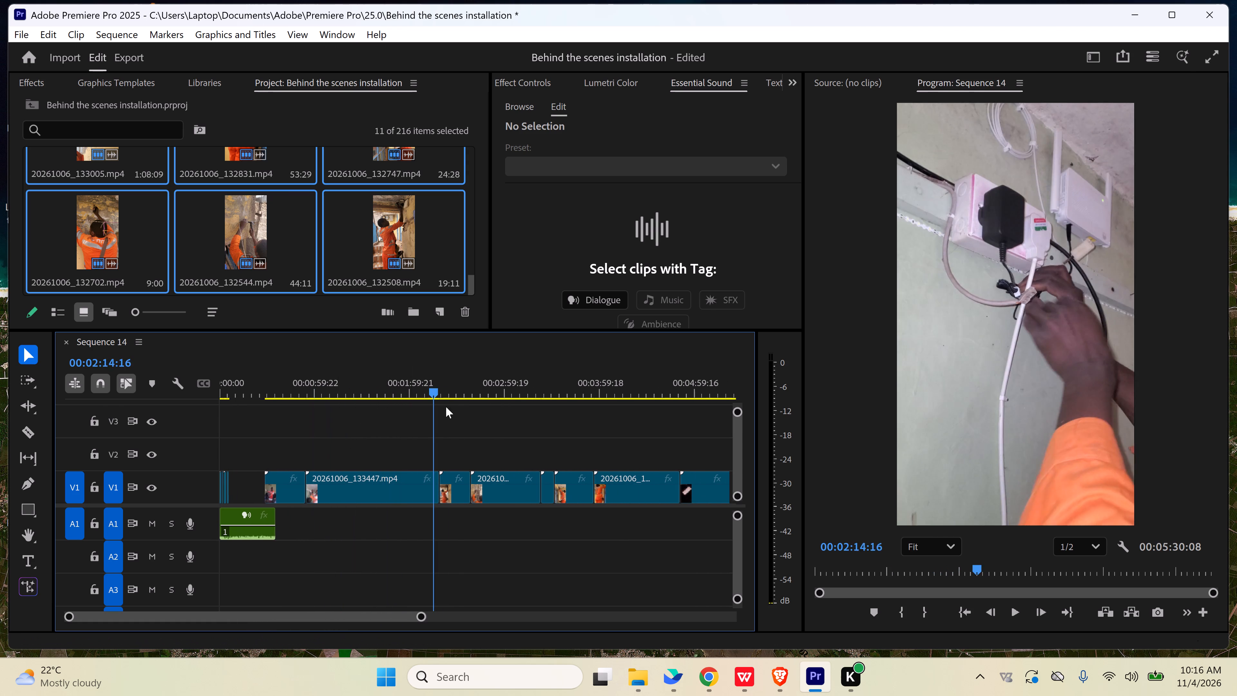
pyautogui.moveTo(446, 407); pyautogui.dragTo(491, 408)
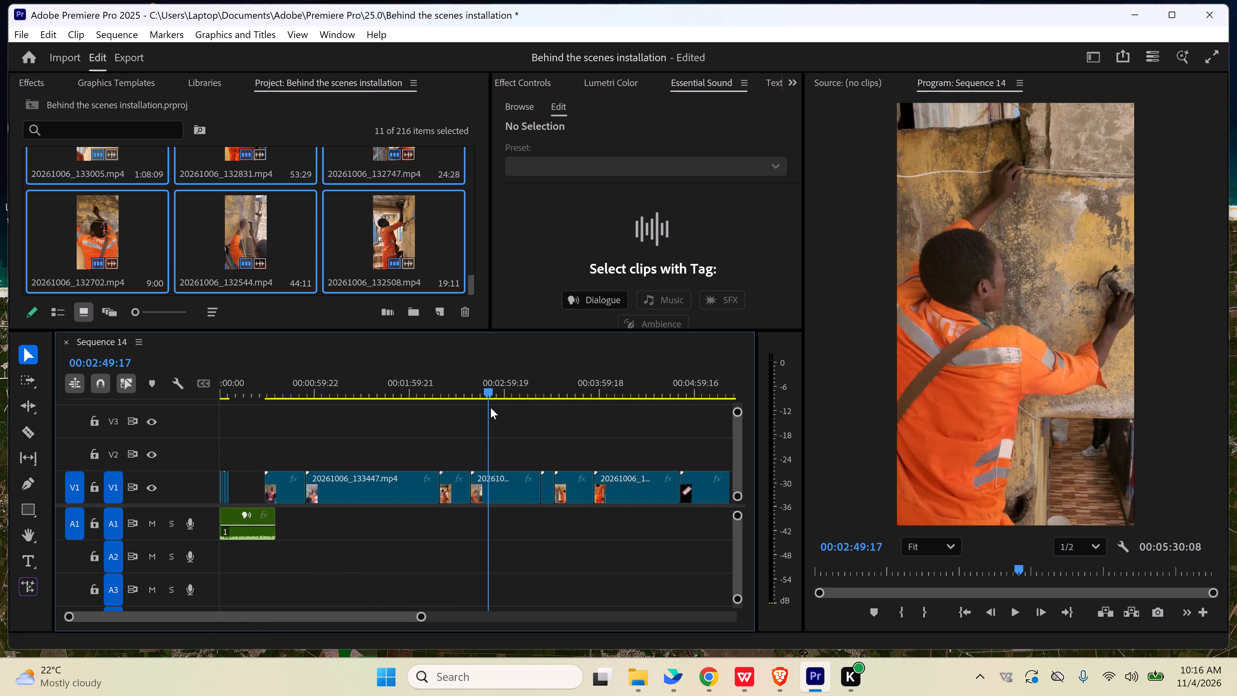
pyautogui.moveTo(491, 408); pyautogui.dragTo(482, 410)
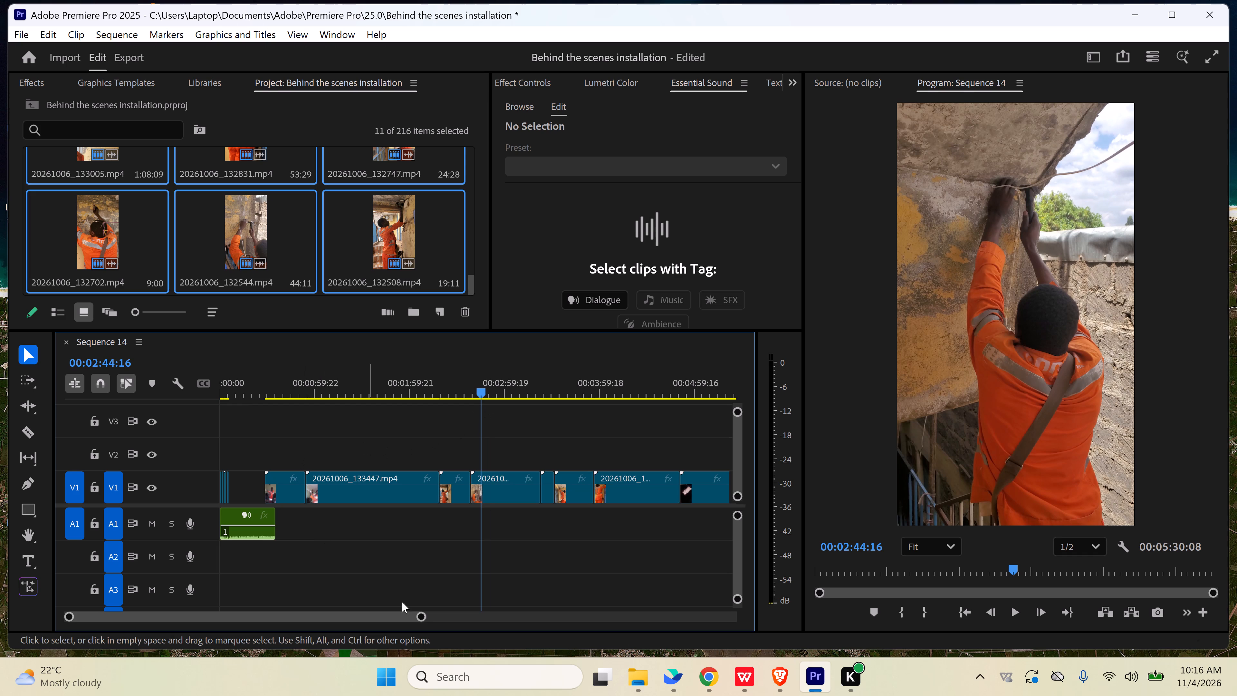
pyautogui.moveTo(424, 617); pyautogui.dragTo(495, 608)
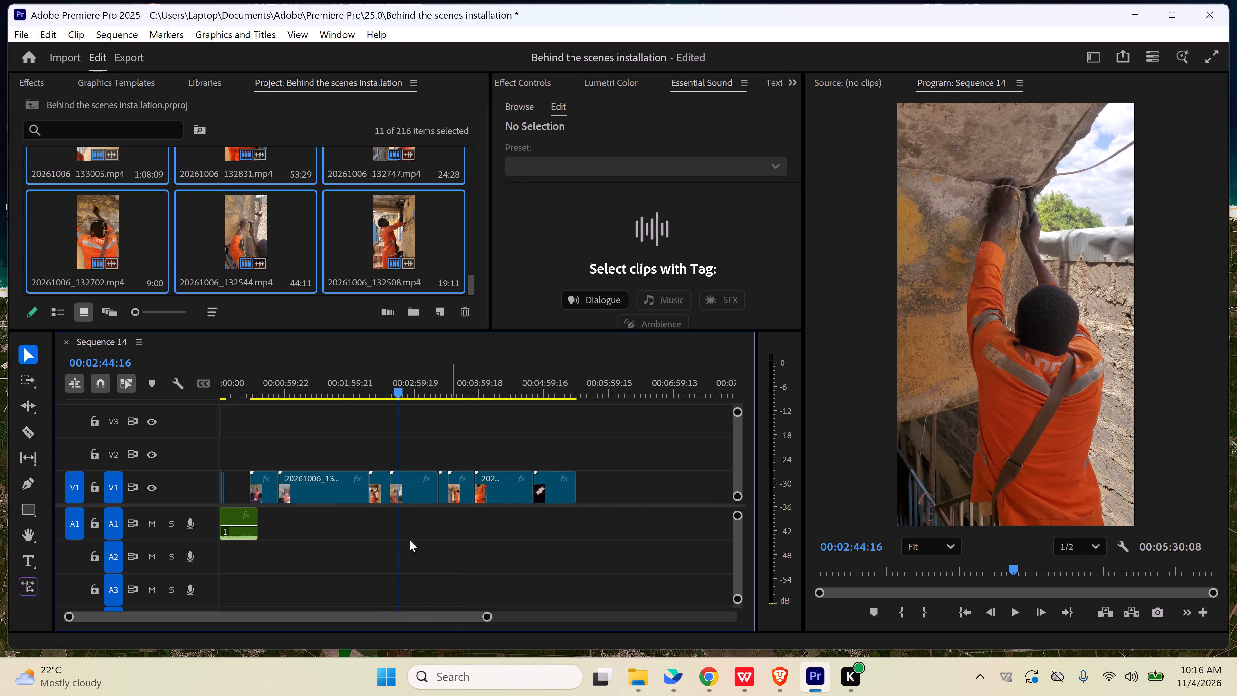
# Move 20261006_133404, 20261006_133447 and the short clip after them past the last V1 clip, and place 20261006_132544 directly after the opening excerpts.
pyautogui.moveTo(265, 447); pyautogui.dragTo(372, 493)
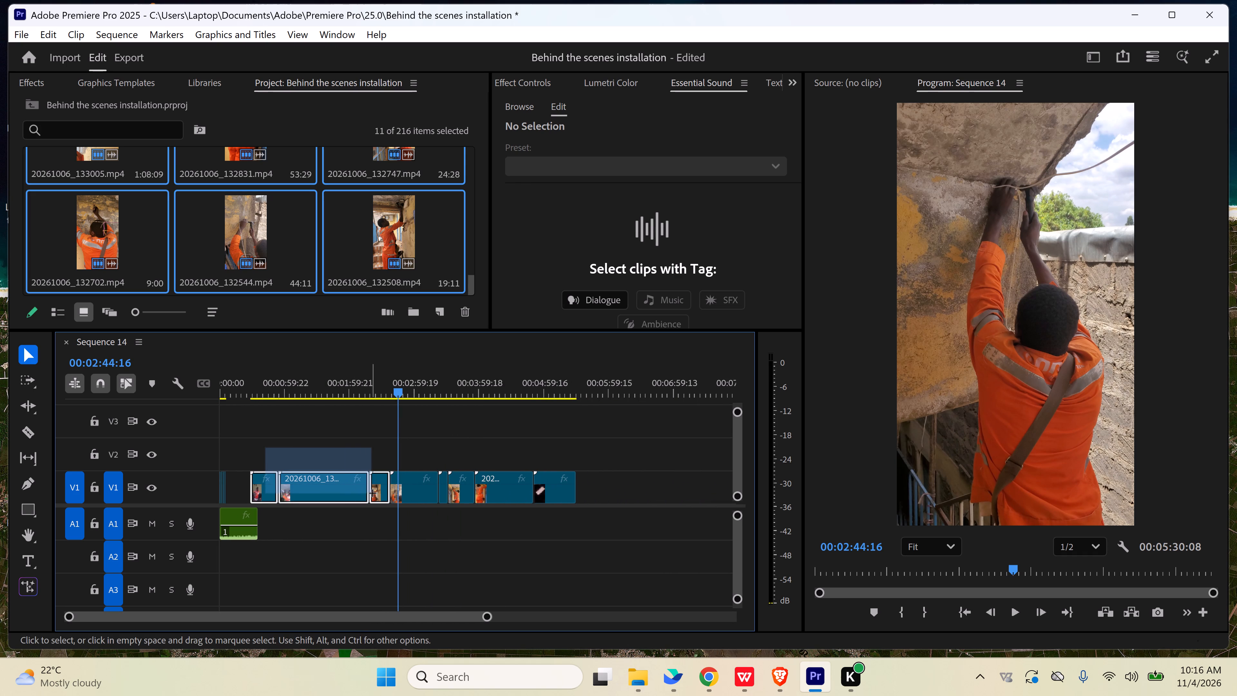
pyautogui.moveTo(372, 493); pyautogui.dragTo(373, 494)
pyautogui.moveTo(329, 489); pyautogui.dragTo(678, 490)
pyautogui.moveTo(414, 494); pyautogui.dragTo(279, 483)
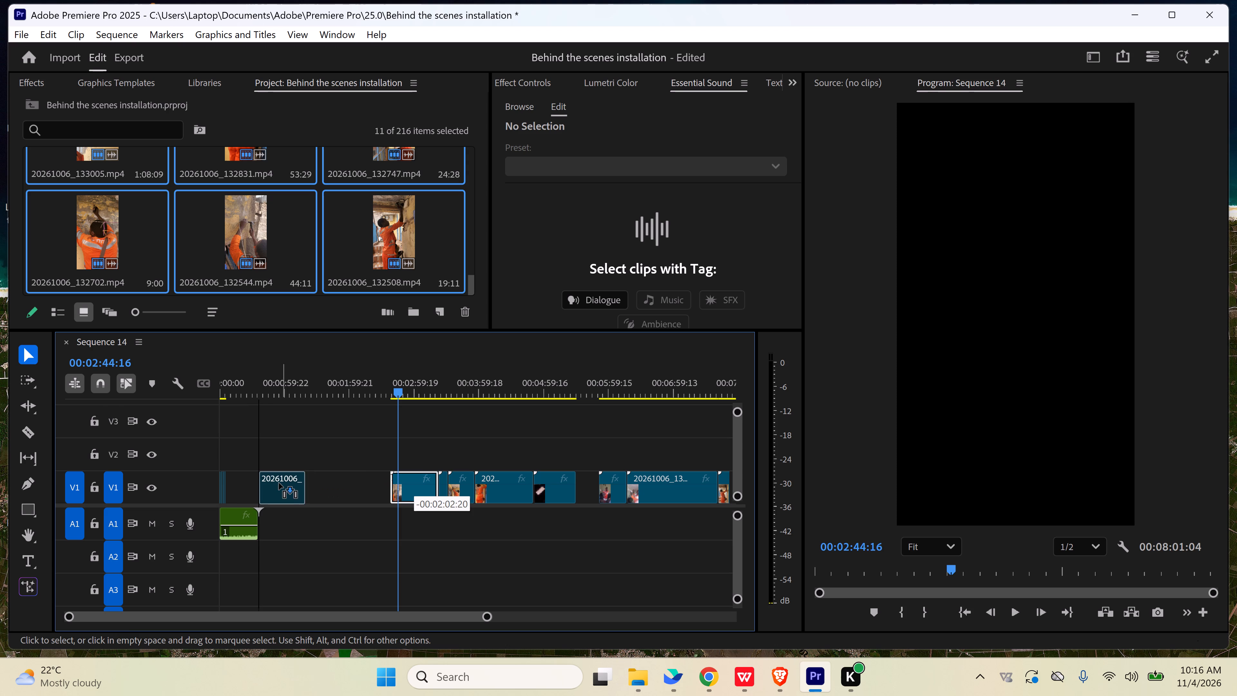
pyautogui.moveTo(279, 483); pyautogui.dragTo(255, 484)
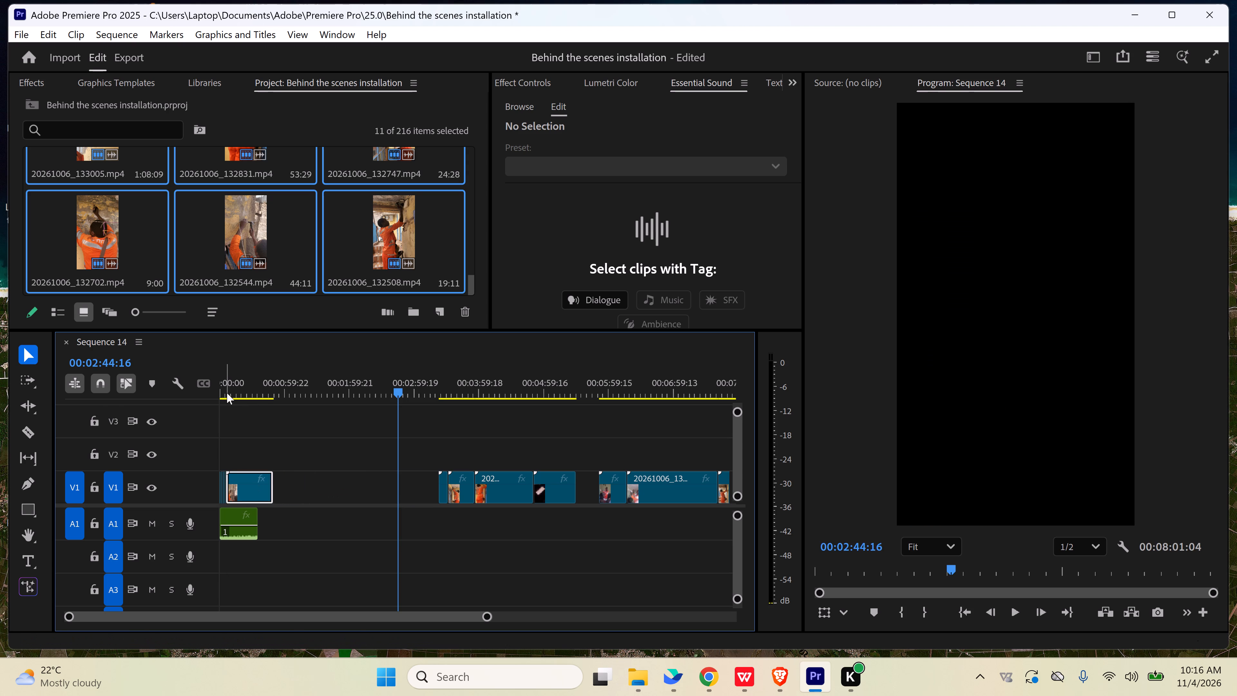
# Play the sequence from 00:00:03:00 and split 20261006_132544 on V1 at 00:00:07:05.
pyautogui.click(224, 388)
pyautogui.click(261, 432)
pyautogui.moveTo(487, 617); pyautogui.dragTo(468, 618)
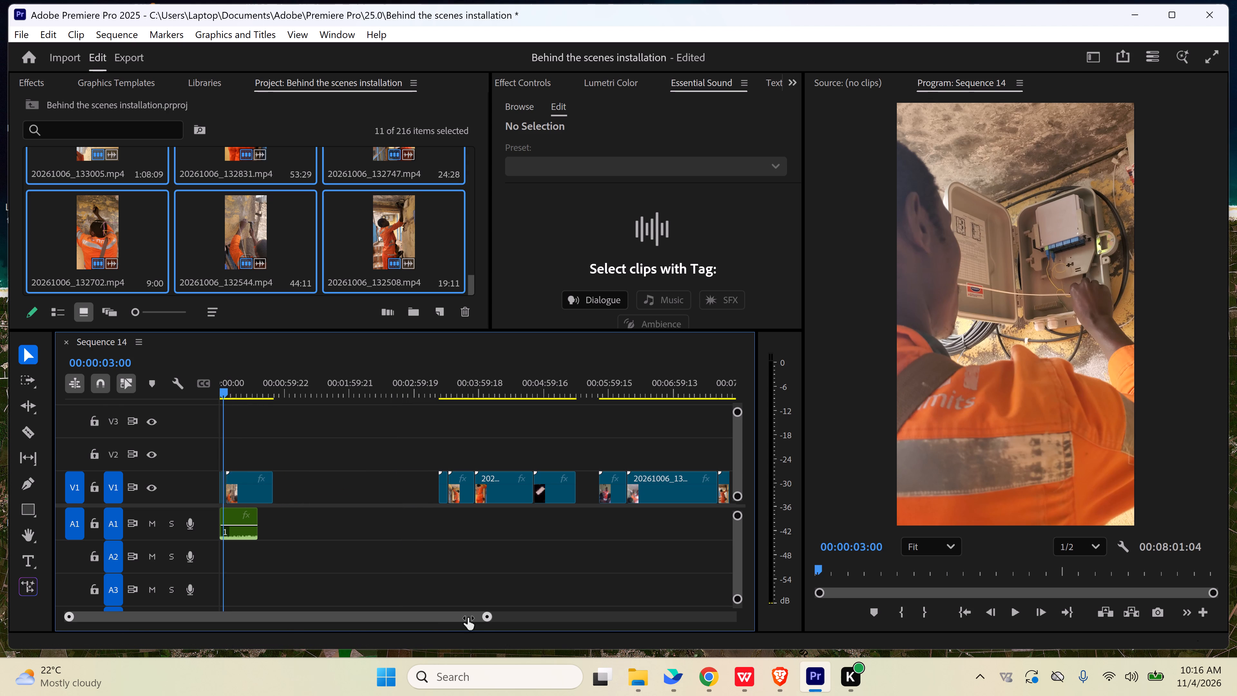
pyautogui.moveTo(468, 618); pyautogui.dragTo(360, 611)
pyautogui.press('space')
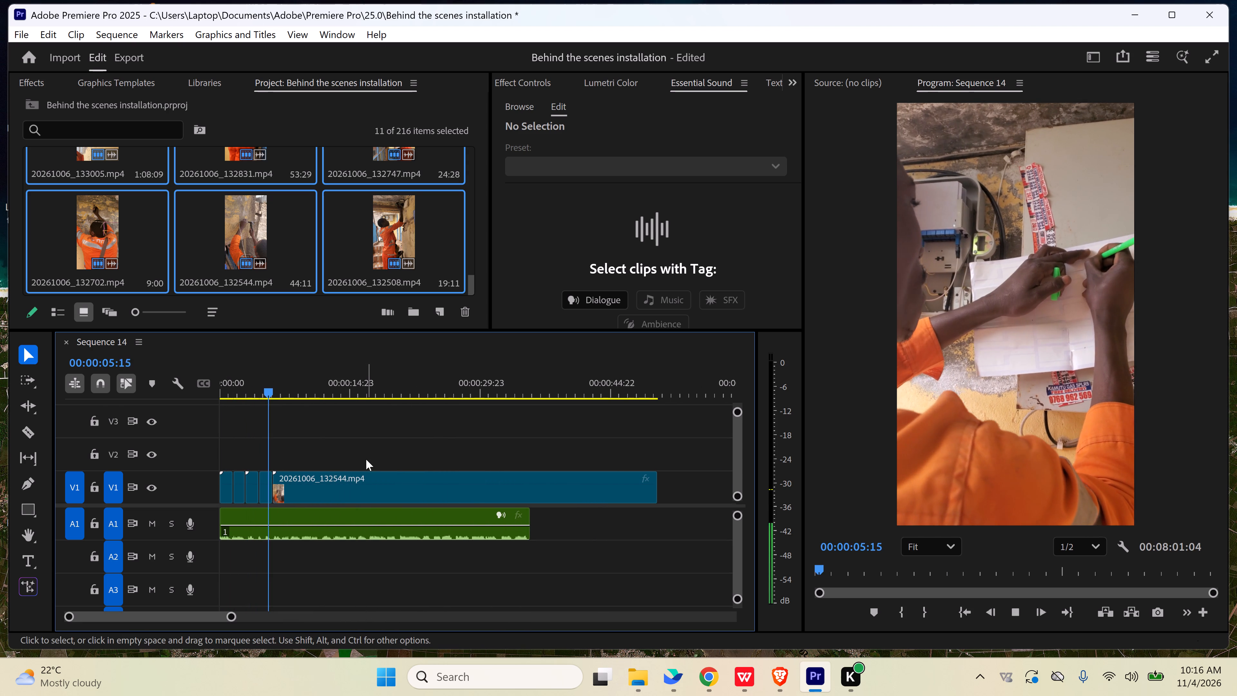
pyautogui.press('space')
pyautogui.press('space')
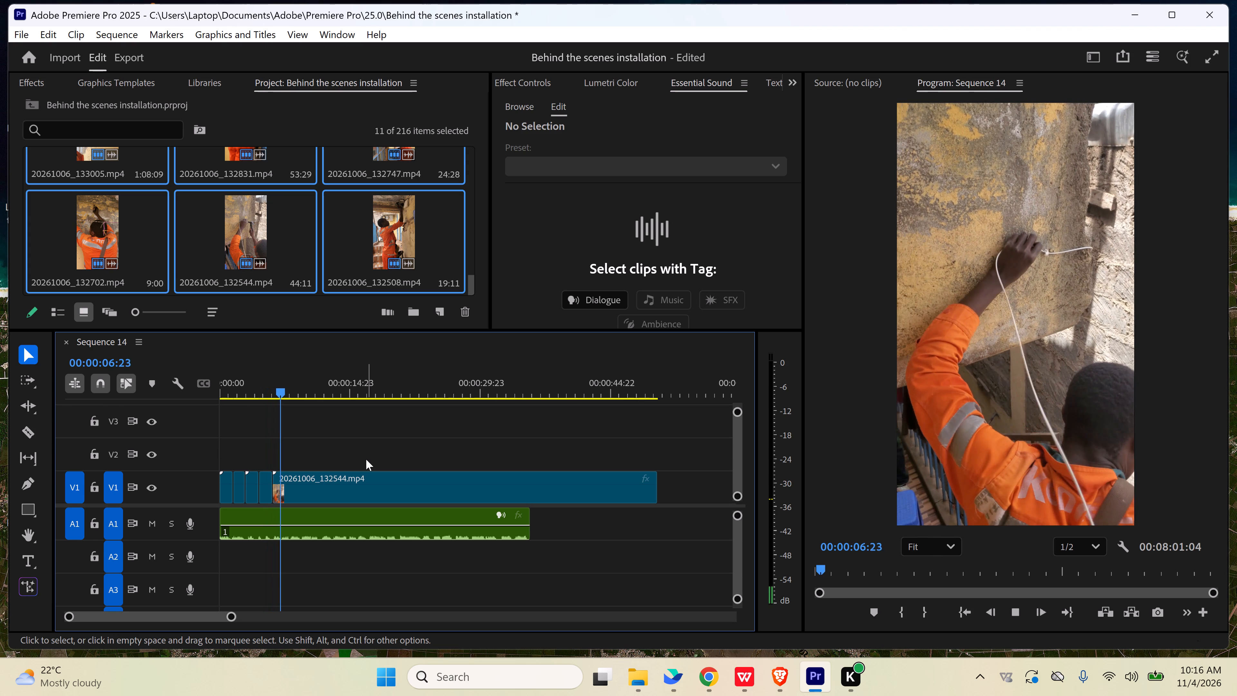
pyautogui.press('space')
pyautogui.press('c')
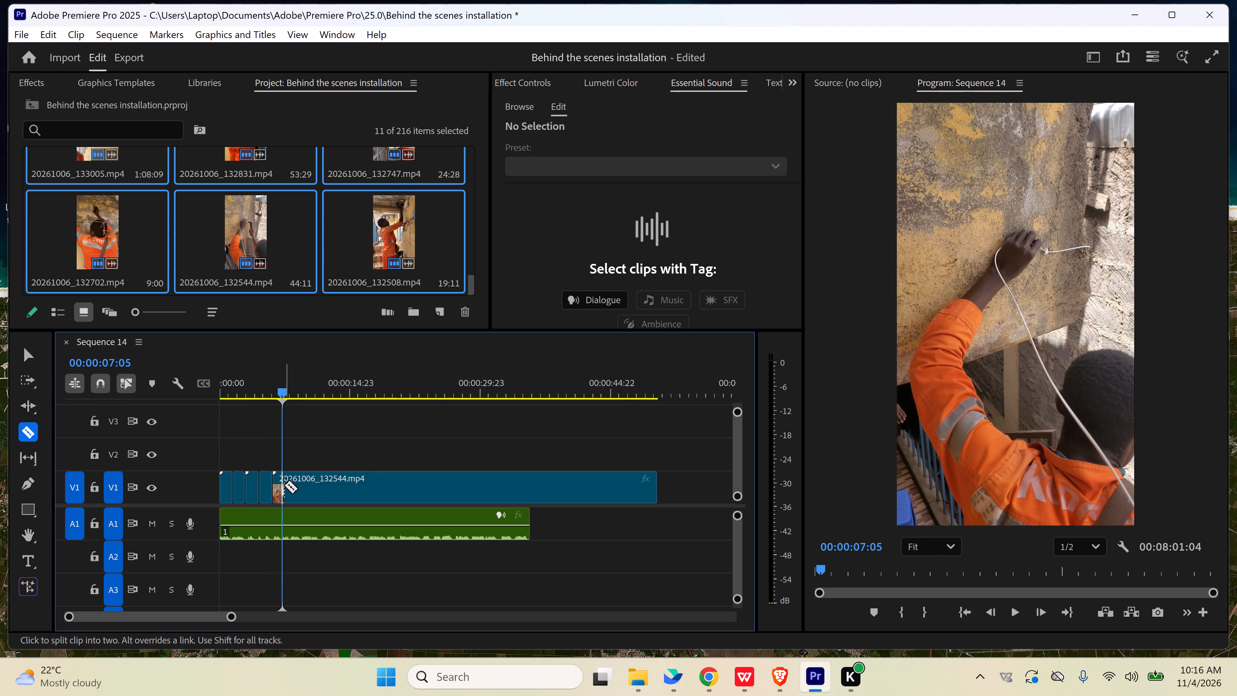
pyautogui.click(284, 485)
pyautogui.press('v')
# Review 20261006_132544, split it again at 00:00:20:20, delete the part between 00:00:07:05 and that cut, and close the gap.
pyautogui.moveTo(283, 391); pyautogui.dragTo(322, 391)
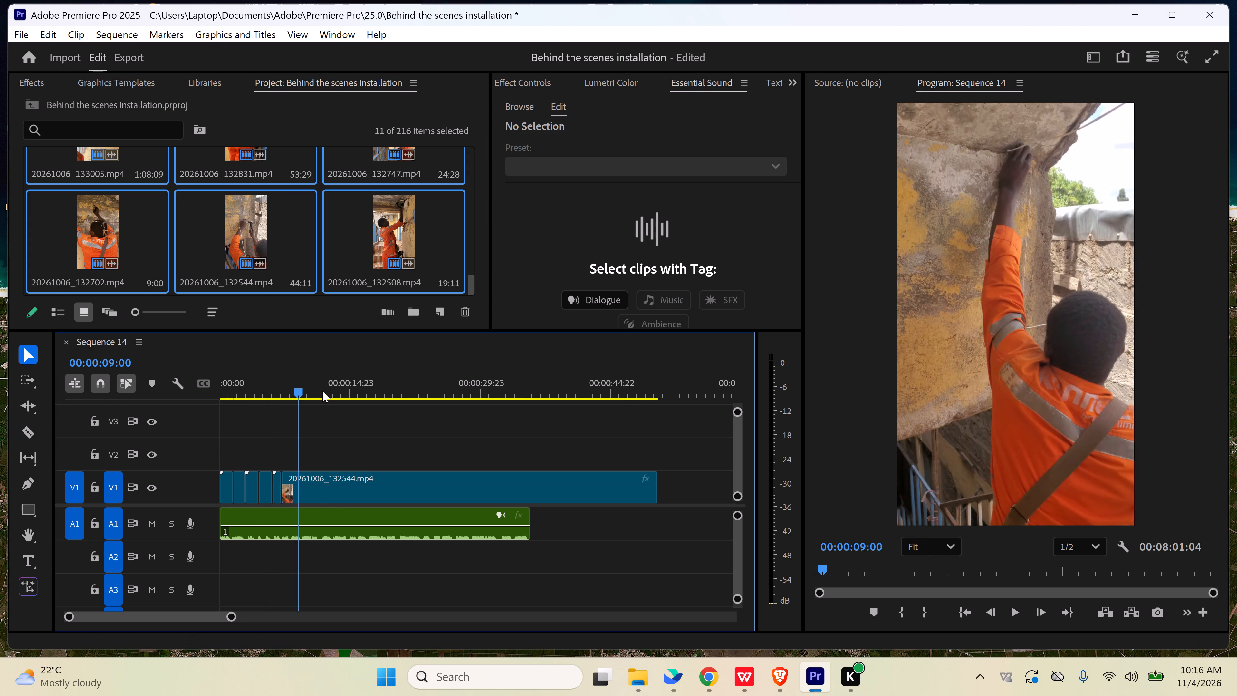
pyautogui.moveTo(322, 391); pyautogui.dragTo(386, 401)
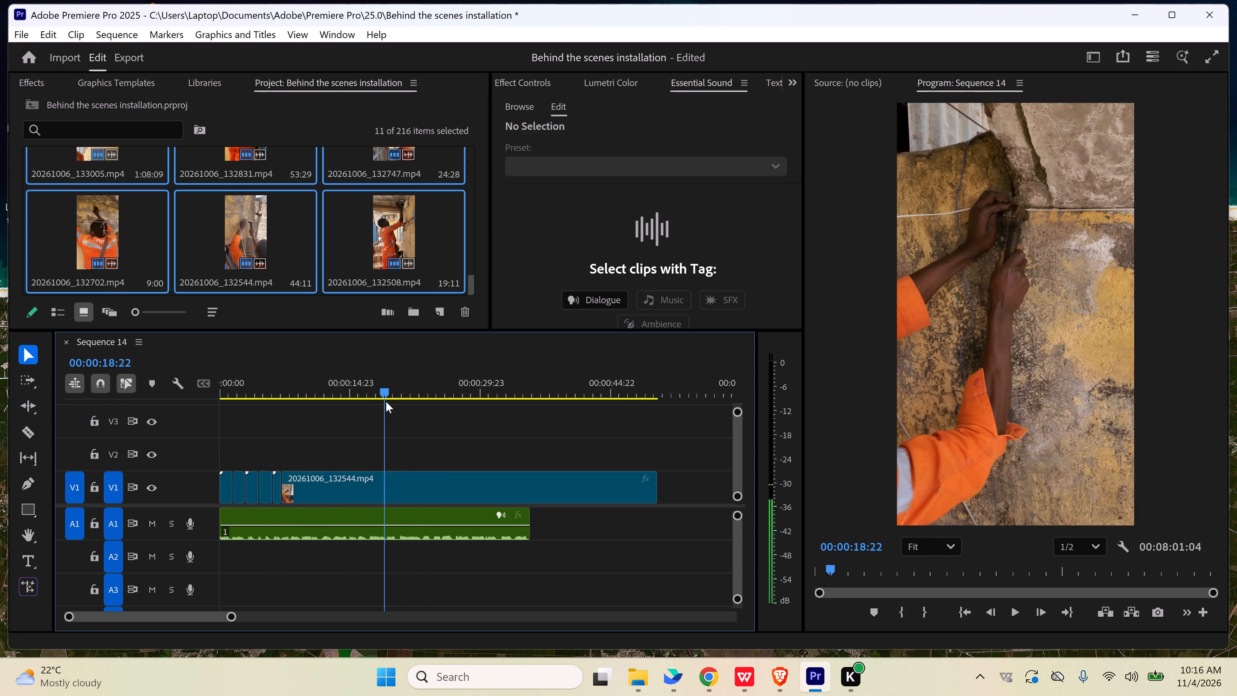
pyautogui.moveTo(386, 401); pyautogui.dragTo(346, 398)
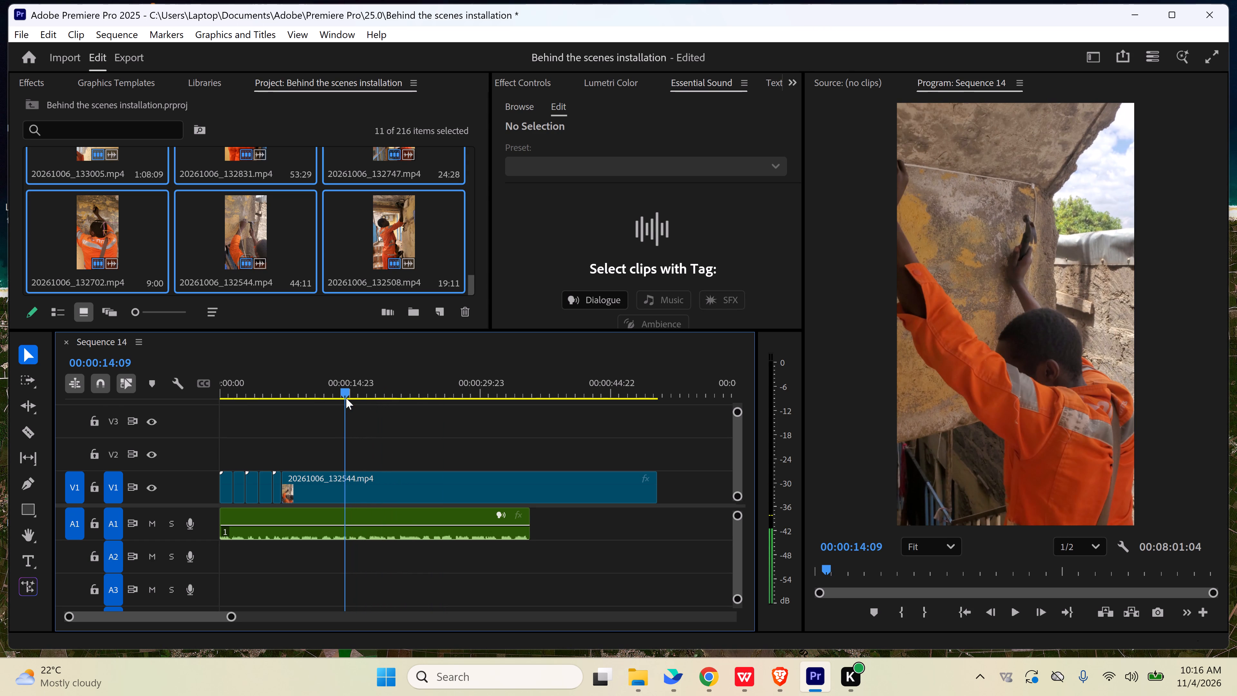
pyautogui.moveTo(346, 398); pyautogui.dragTo(374, 397)
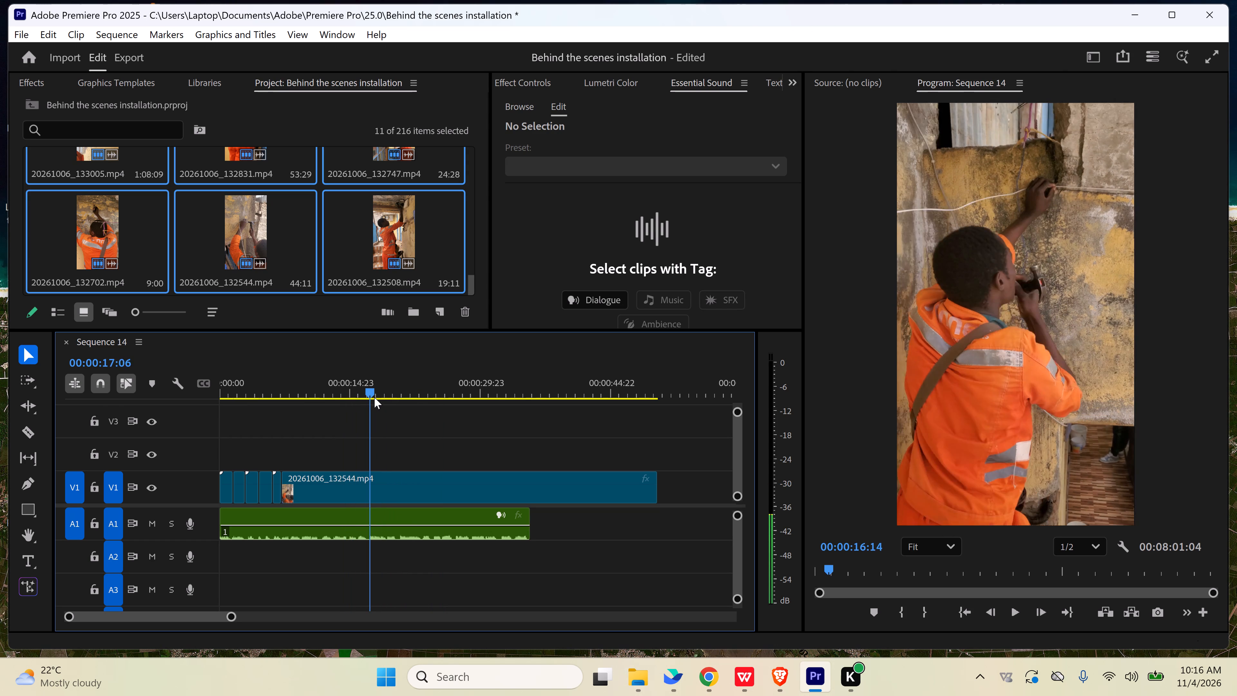
pyautogui.moveTo(374, 397); pyautogui.dragTo(407, 400)
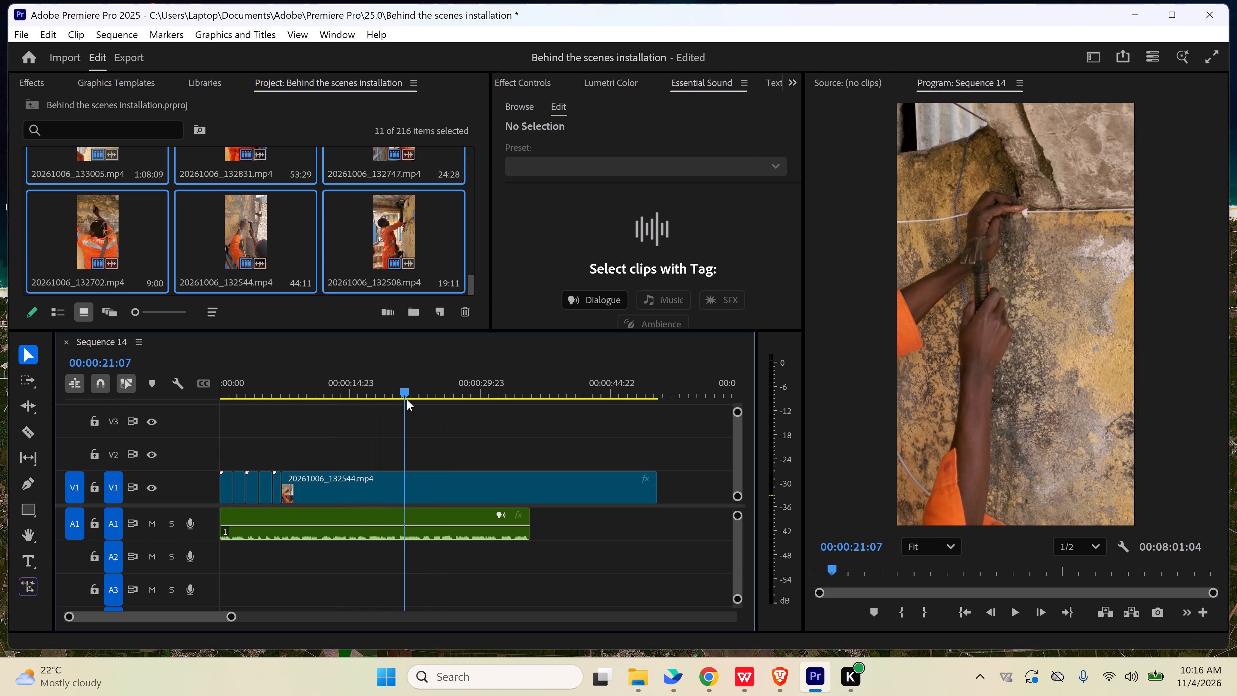
pyautogui.moveTo(407, 400); pyautogui.dragTo(403, 400)
pyautogui.press('c')
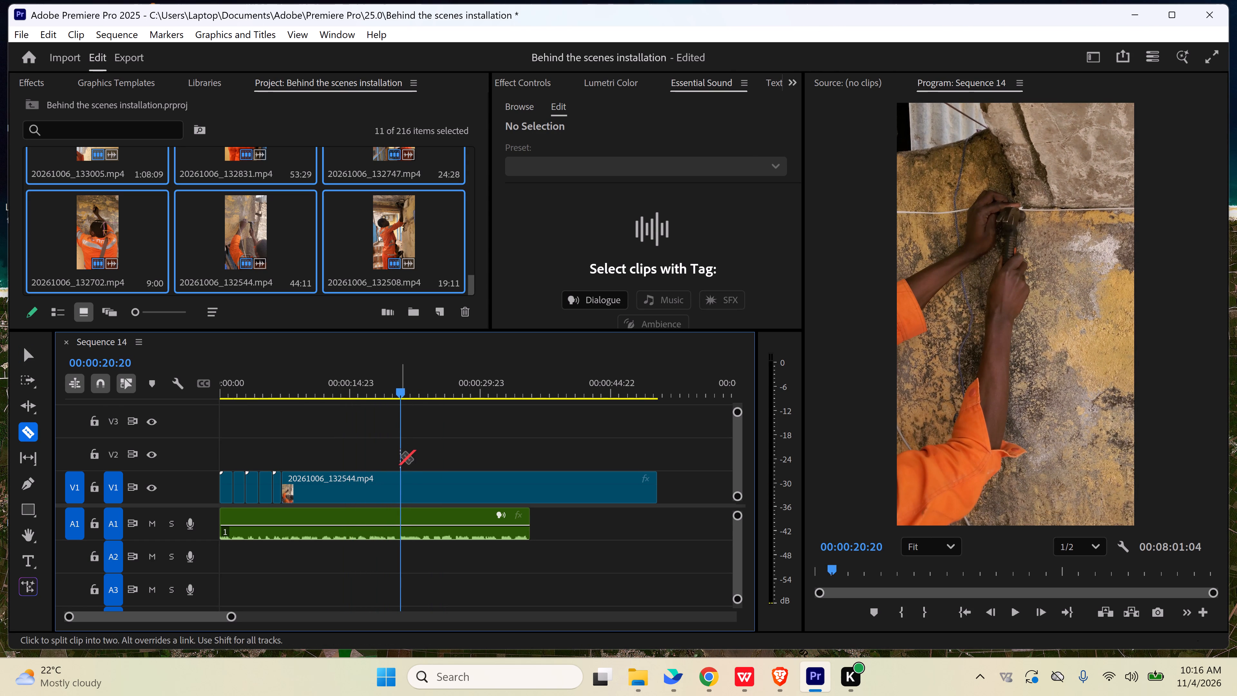
pyautogui.click(404, 481)
pyautogui.press('v')
pyautogui.click(376, 488)
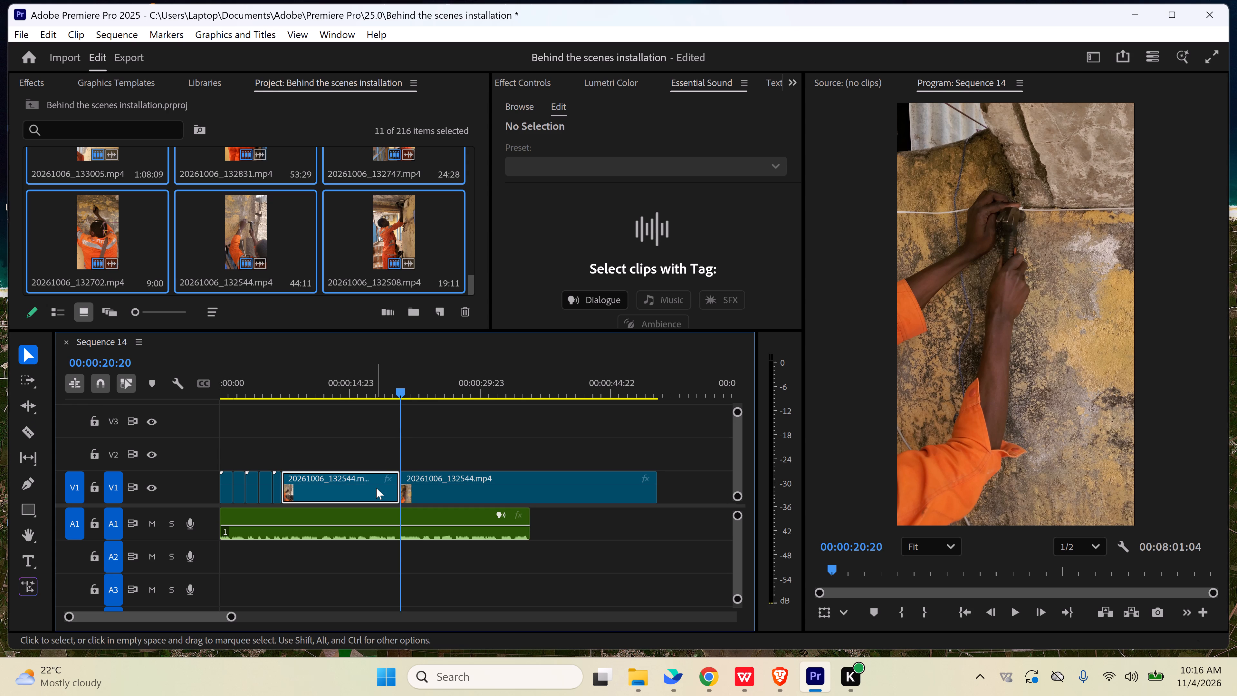
pyautogui.press('Delete')
pyautogui.click(376, 488)
pyautogui.press('Delete')
# Play across the 00:00:07:05 join and split the second part of 20261006_132544 on V1 at 00:00:08:08.
pyautogui.click(279, 391)
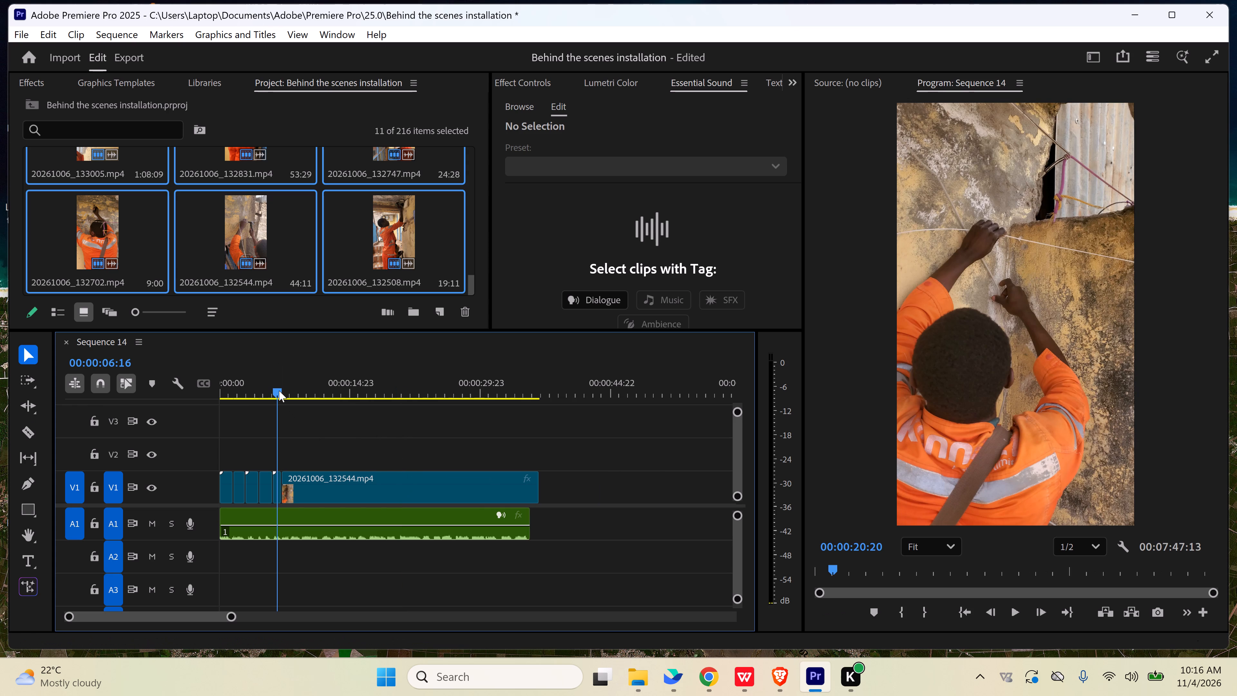
pyautogui.click(310, 424)
pyautogui.press('space')
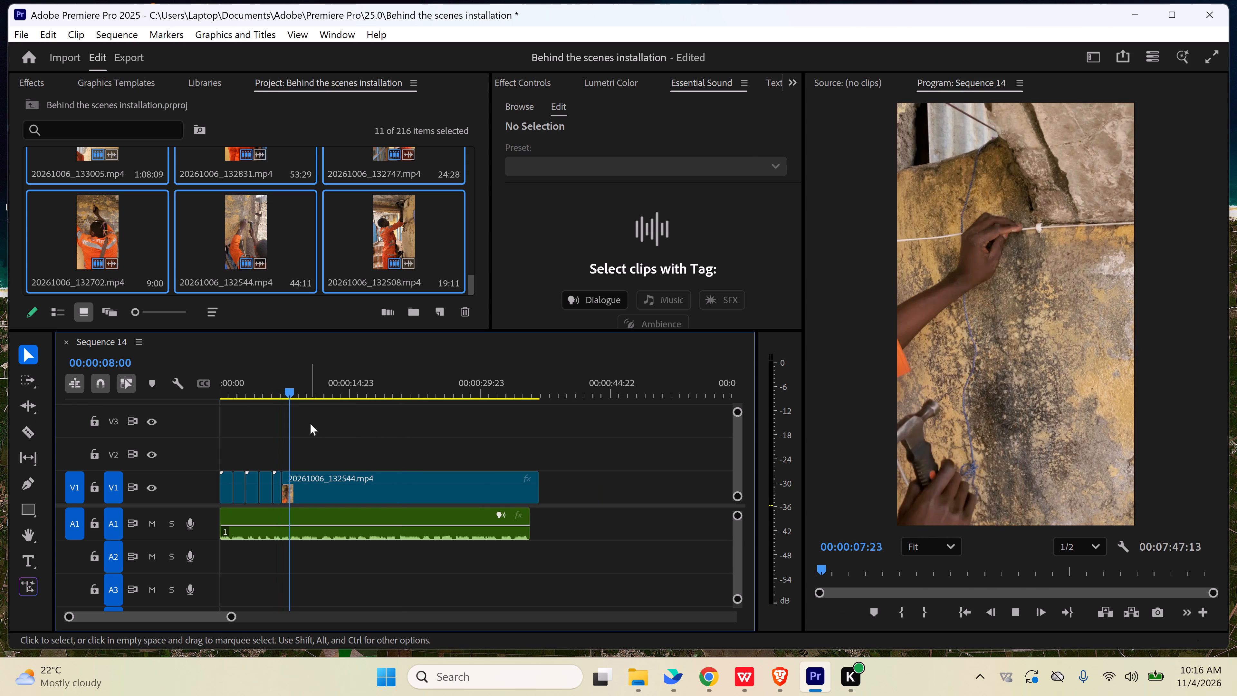
pyautogui.press('space')
pyautogui.click(279, 391)
pyautogui.press('space')
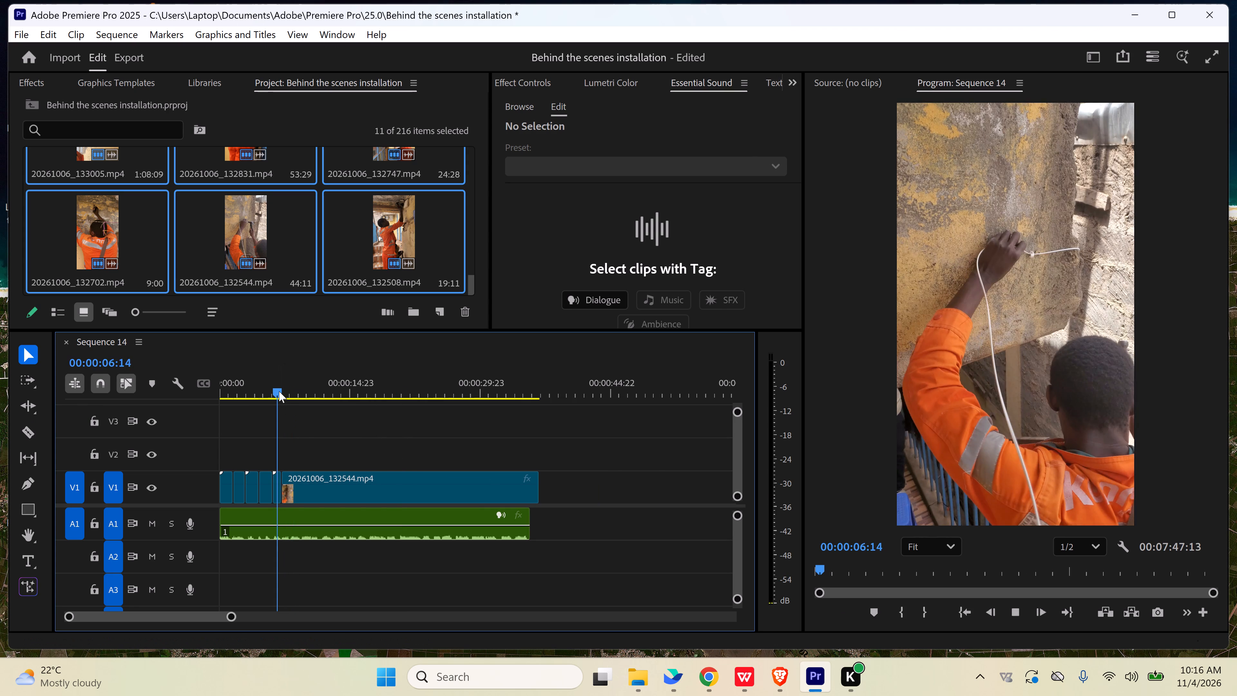
pyautogui.press('space')
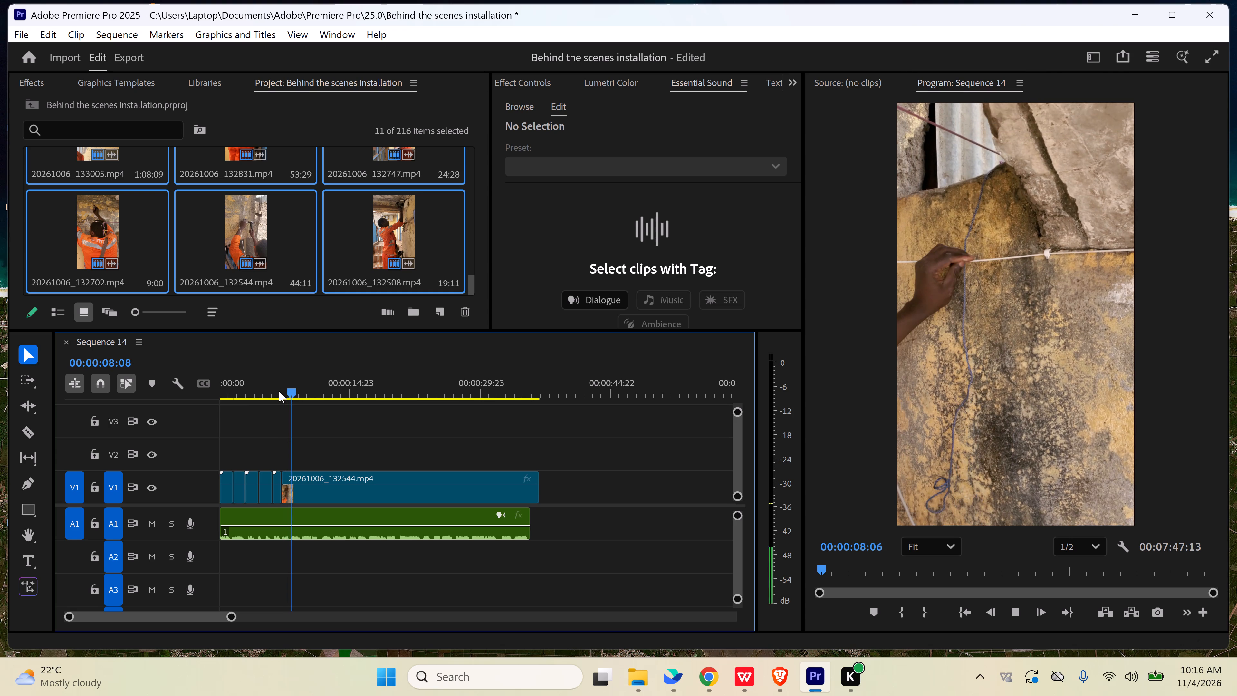
pyautogui.write('c')
pyautogui.click(295, 484)
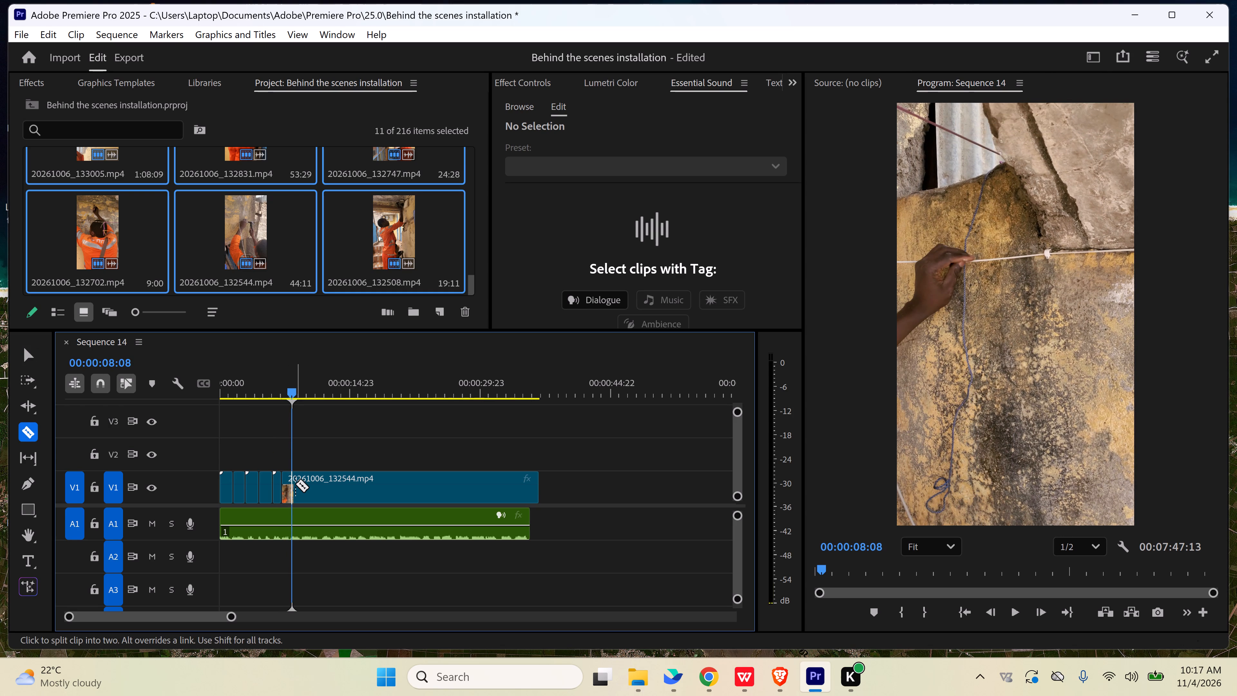
pyautogui.press('v')
# Review the rest of 20261006_132544 after the 00:00:08:08 cut, delete that remainder, and close the gap to the following V1 clips.
pyautogui.moveTo(292, 391); pyautogui.dragTo(391, 391)
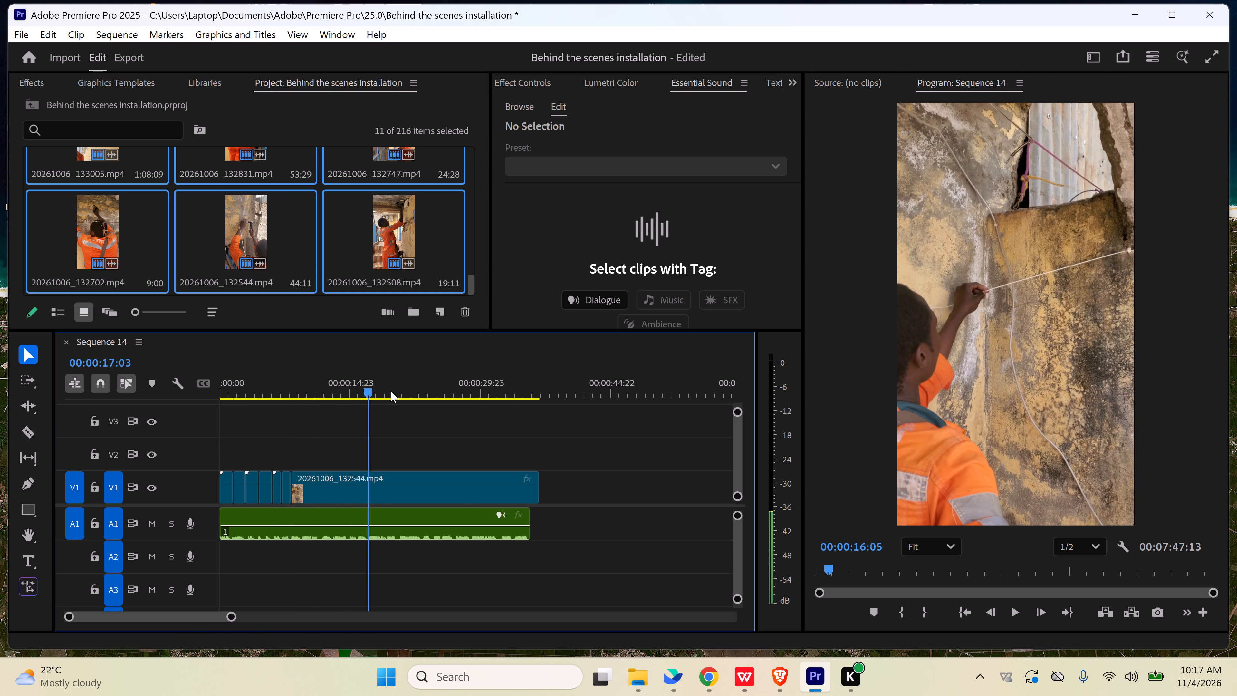
pyautogui.moveTo(391, 391); pyautogui.dragTo(517, 402)
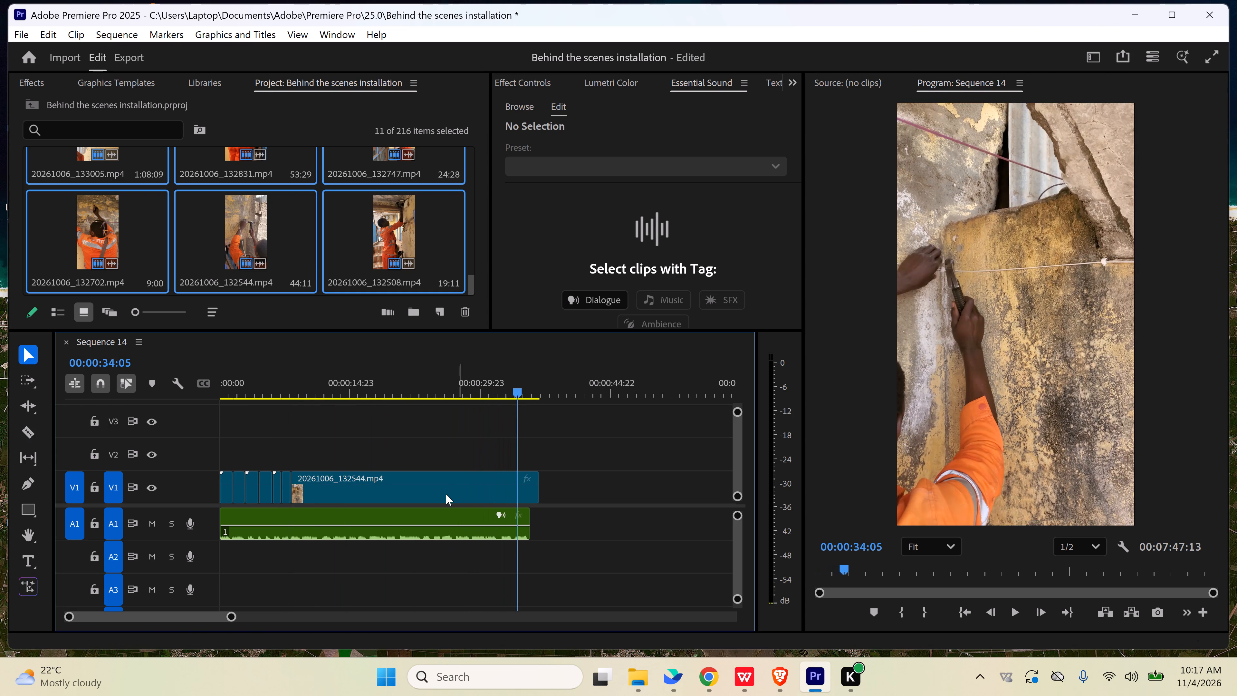
pyautogui.click(446, 494)
pyautogui.press('Delete')
pyautogui.click(442, 495)
pyautogui.press('Delete')
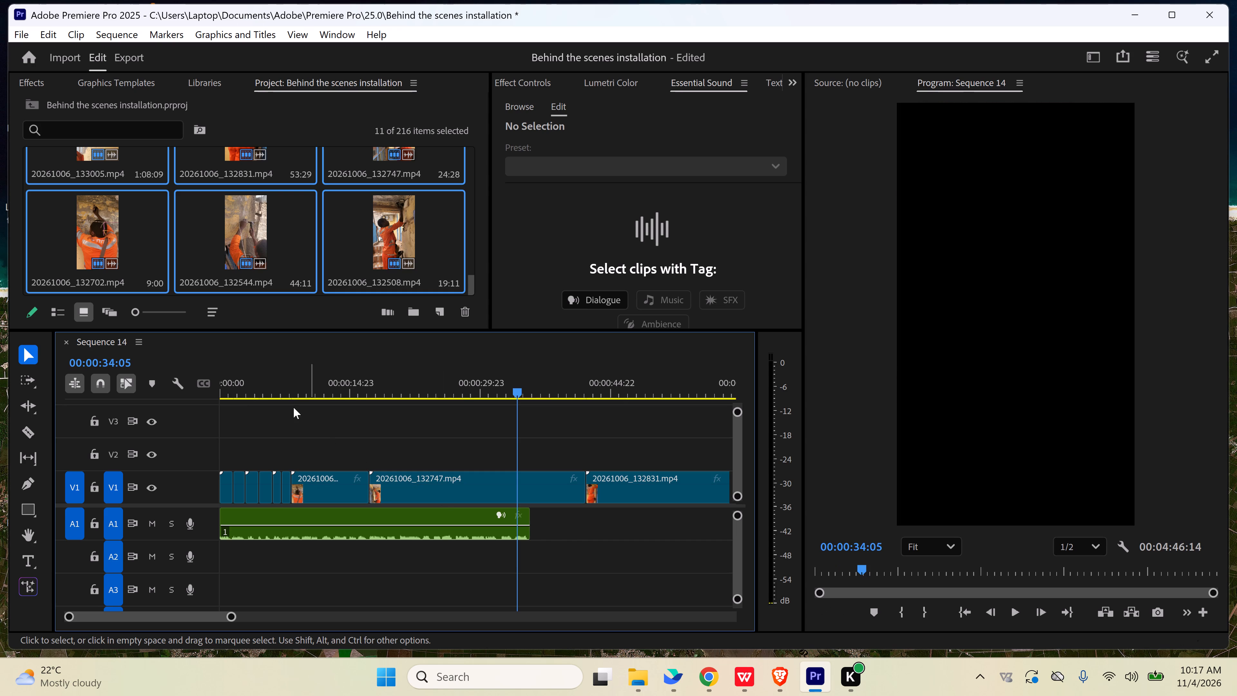
# Review the V1 clip just before 20261006_132747, delete it, and close the gap at 00:00:08:08.
pyautogui.moveTo(289, 387); pyautogui.dragTo(332, 390)
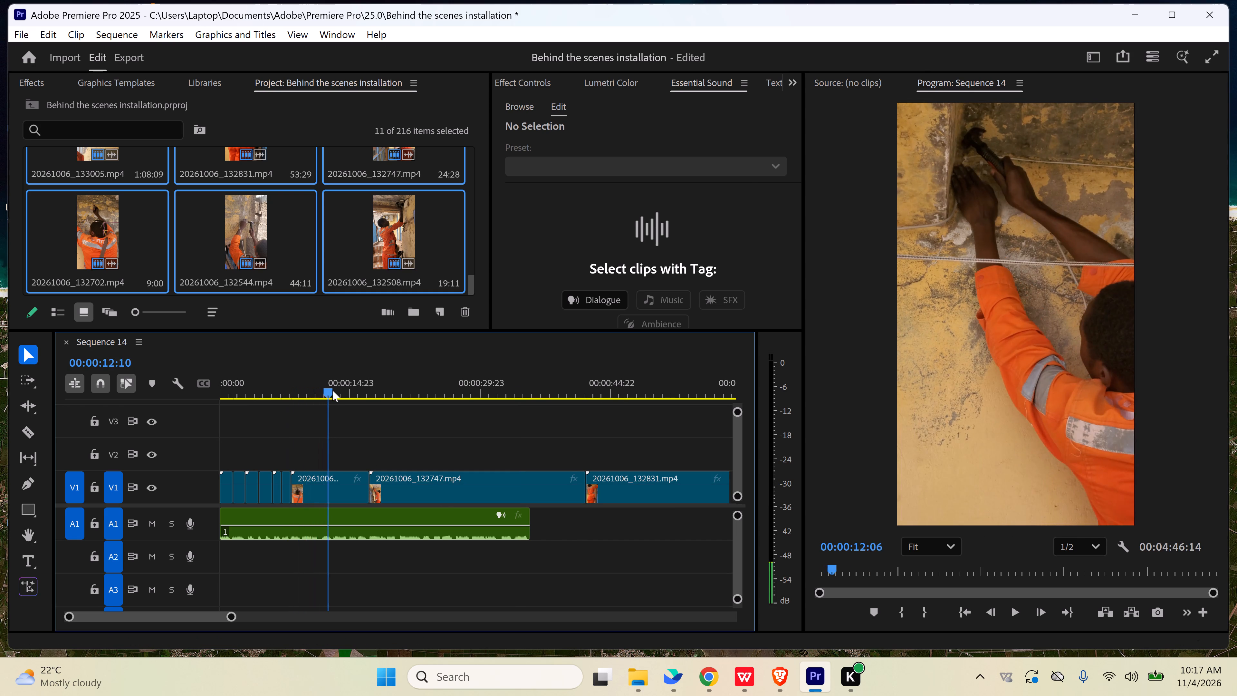
pyautogui.moveTo(332, 390); pyautogui.dragTo(450, 404)
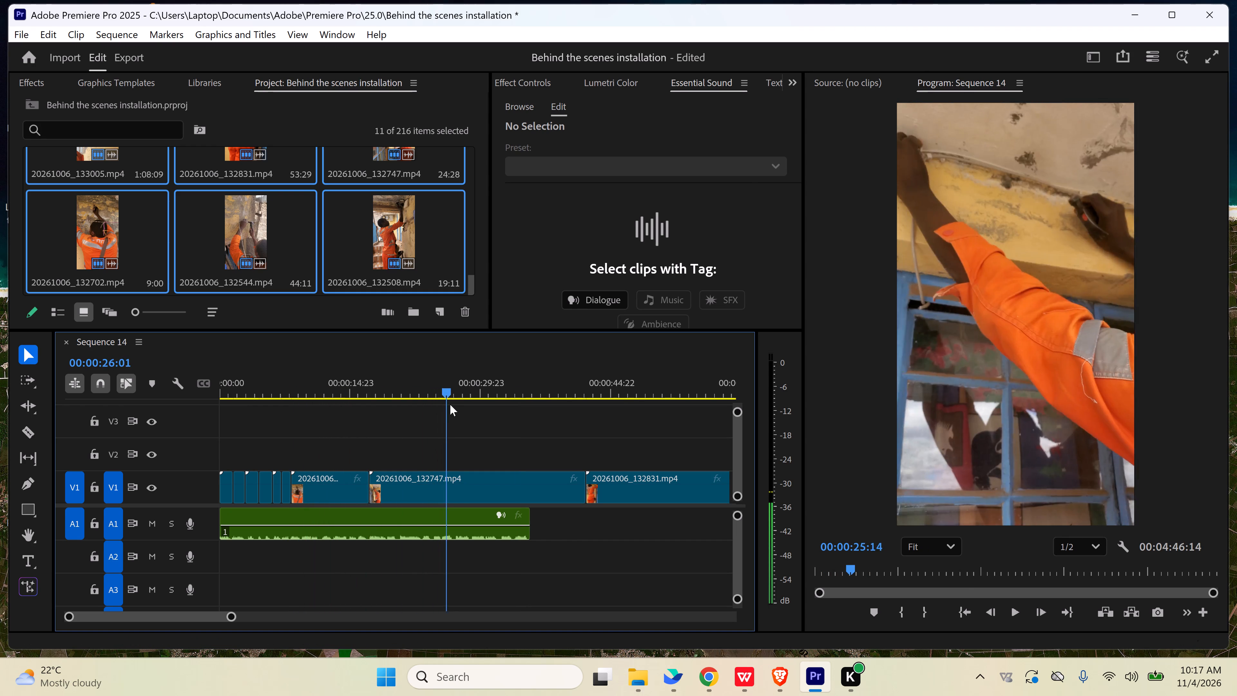
pyautogui.moveTo(450, 404); pyautogui.dragTo(360, 406)
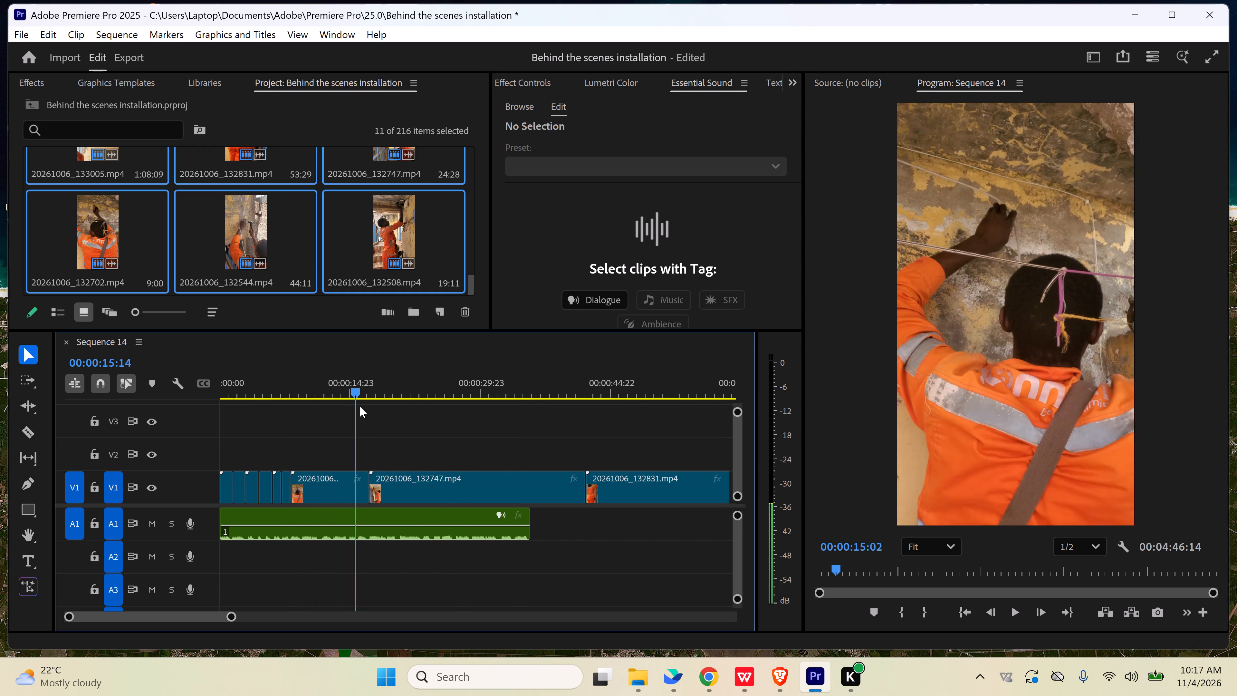
pyautogui.moveTo(360, 406); pyautogui.dragTo(312, 406)
pyautogui.press('space')
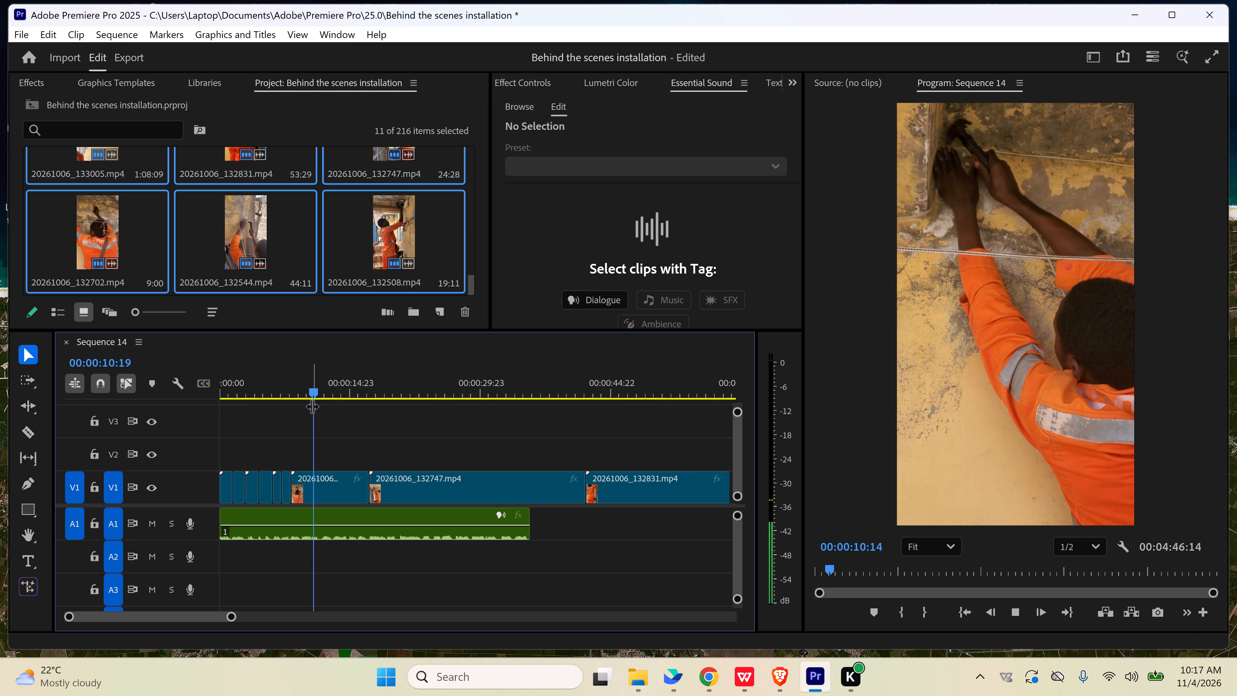
pyautogui.press('space')
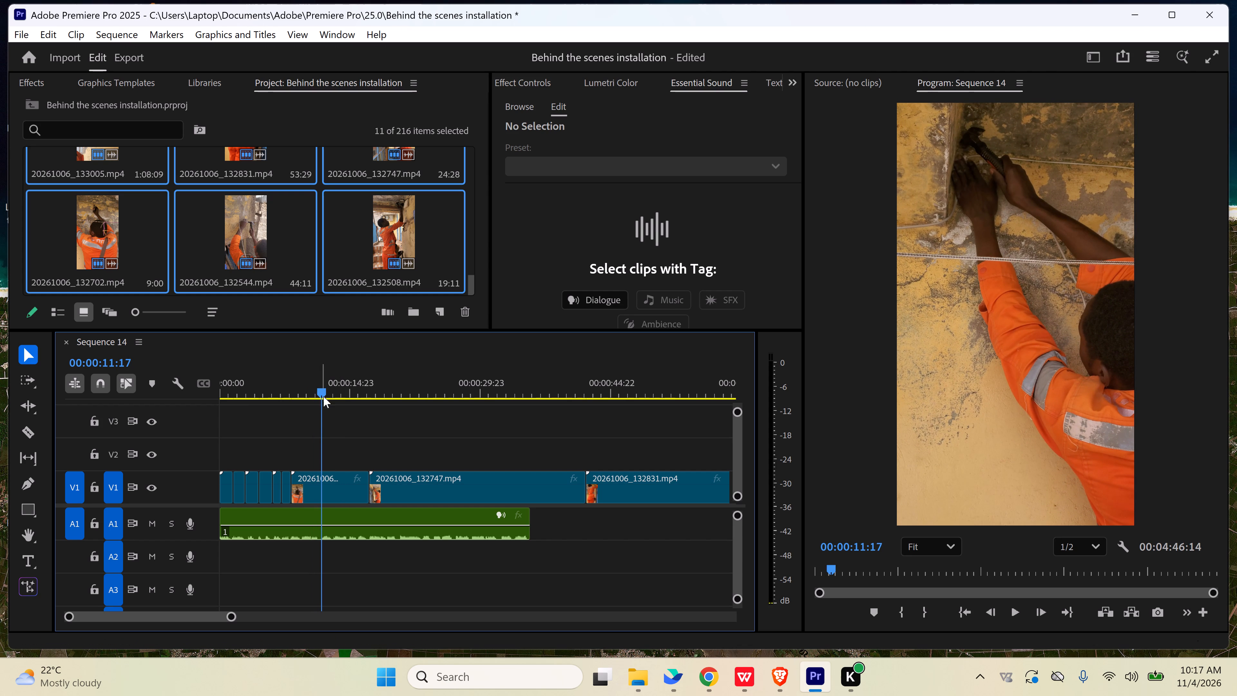
pyautogui.click(339, 493)
pyautogui.press('Delete')
pyautogui.click(339, 493)
pyautogui.press('Delete')
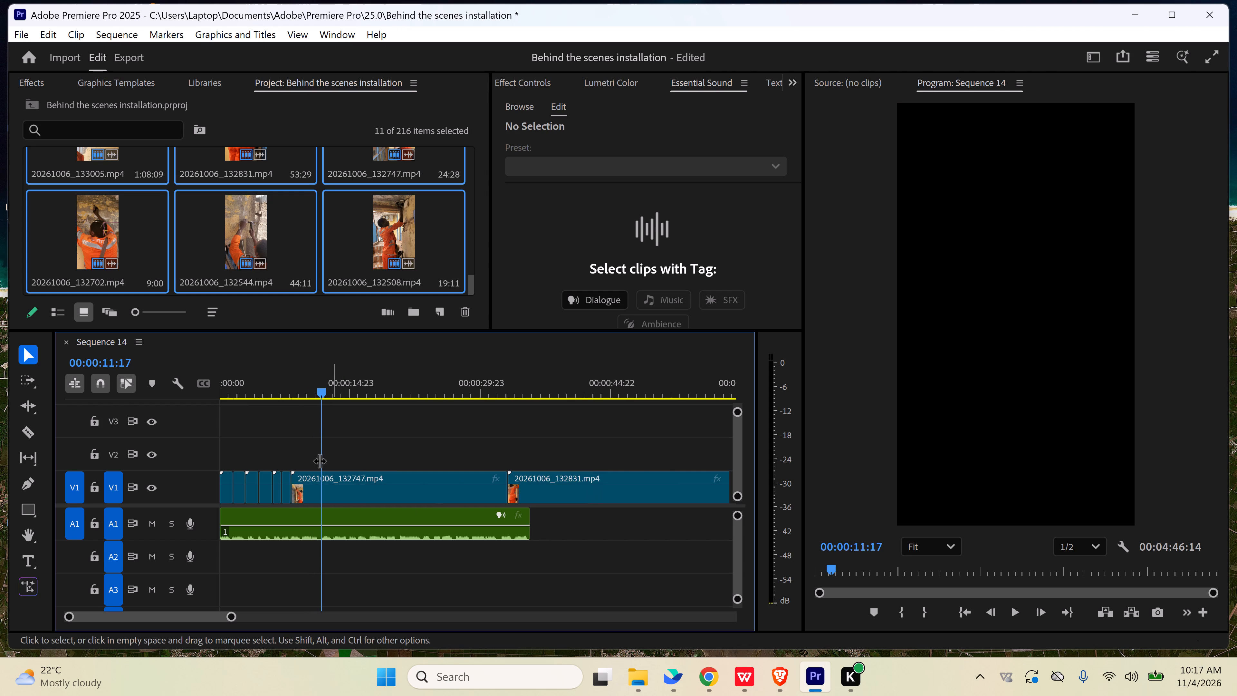
# Review 20261006_132747, split it on V1 at 00:00:14:00, delete the part before the cut, and close the gap.
pyautogui.moveTo(288, 391); pyautogui.dragTo(347, 403)
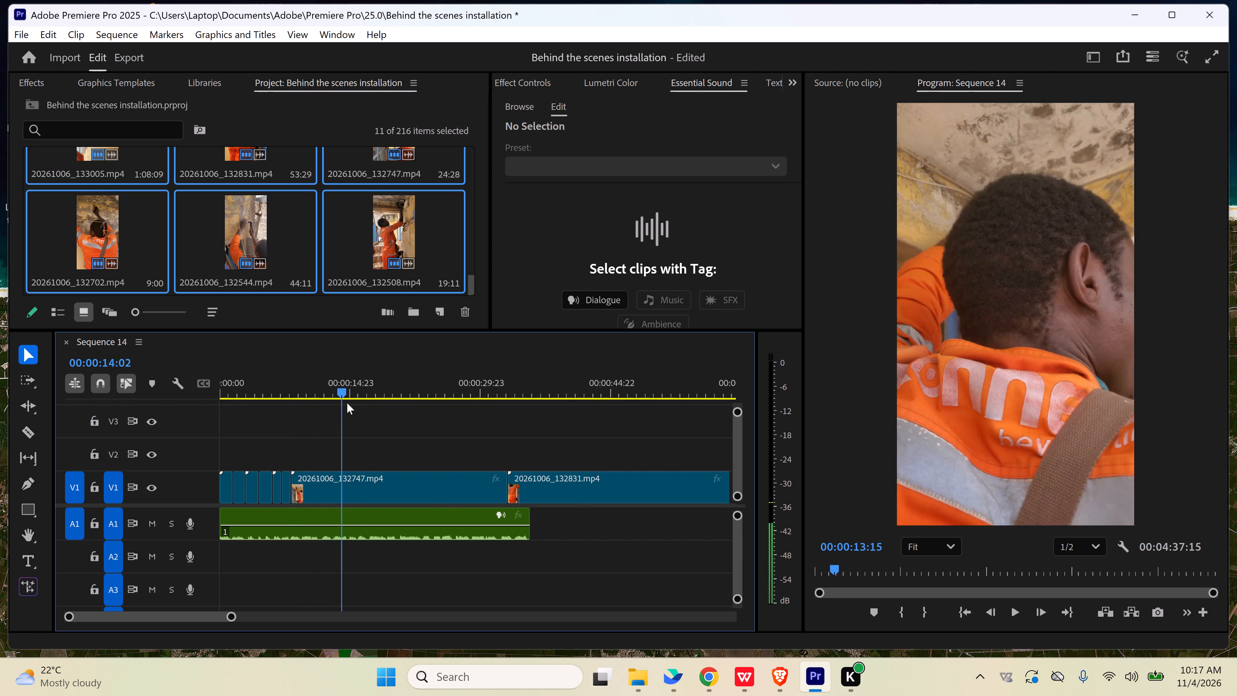
pyautogui.moveTo(347, 403); pyautogui.dragTo(386, 411)
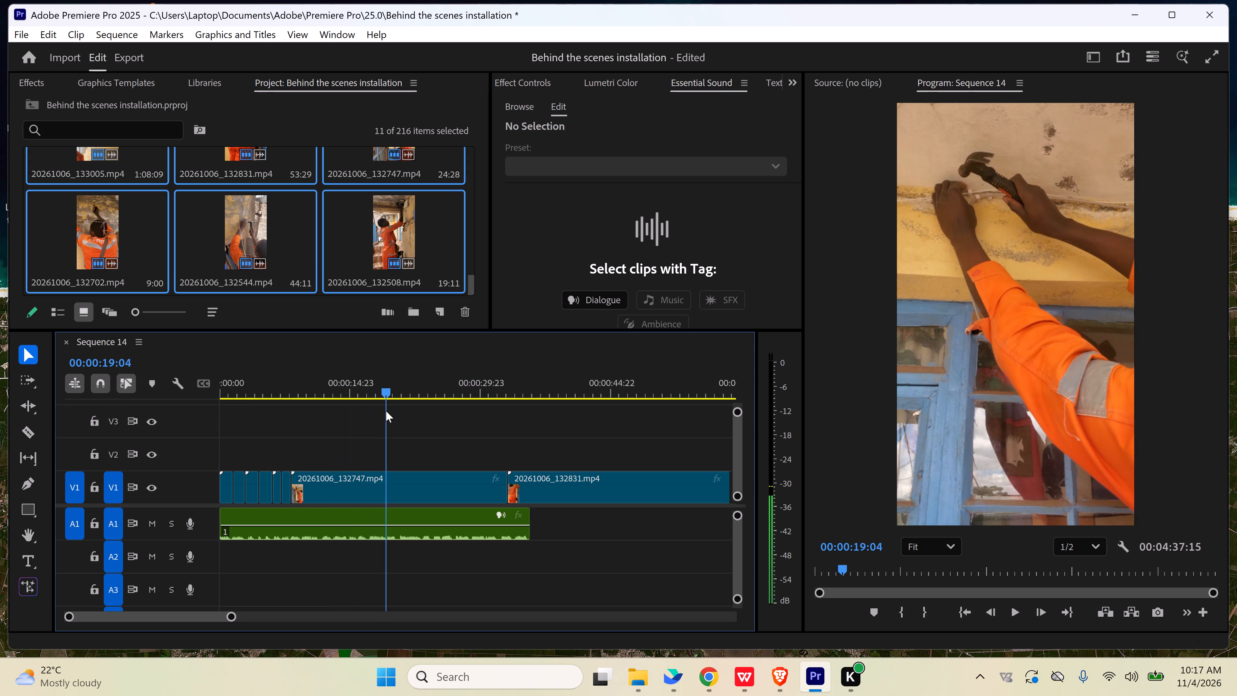
pyautogui.moveTo(386, 411); pyautogui.dragTo(342, 410)
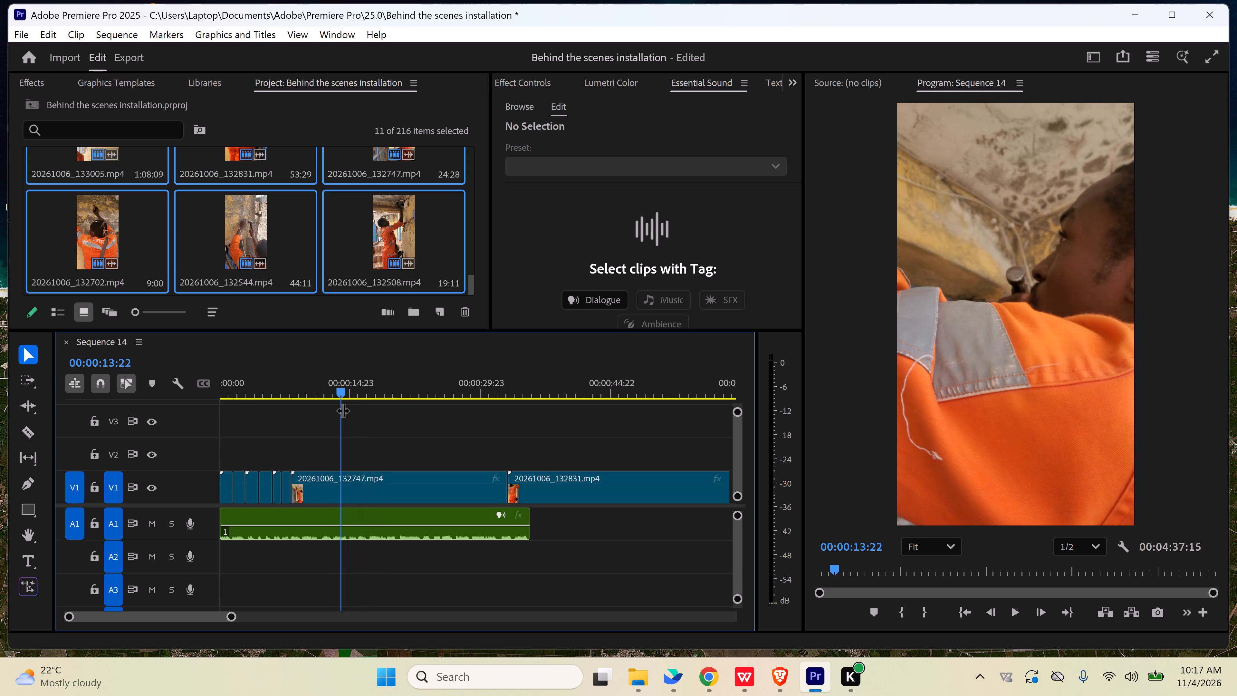
pyautogui.press('space')
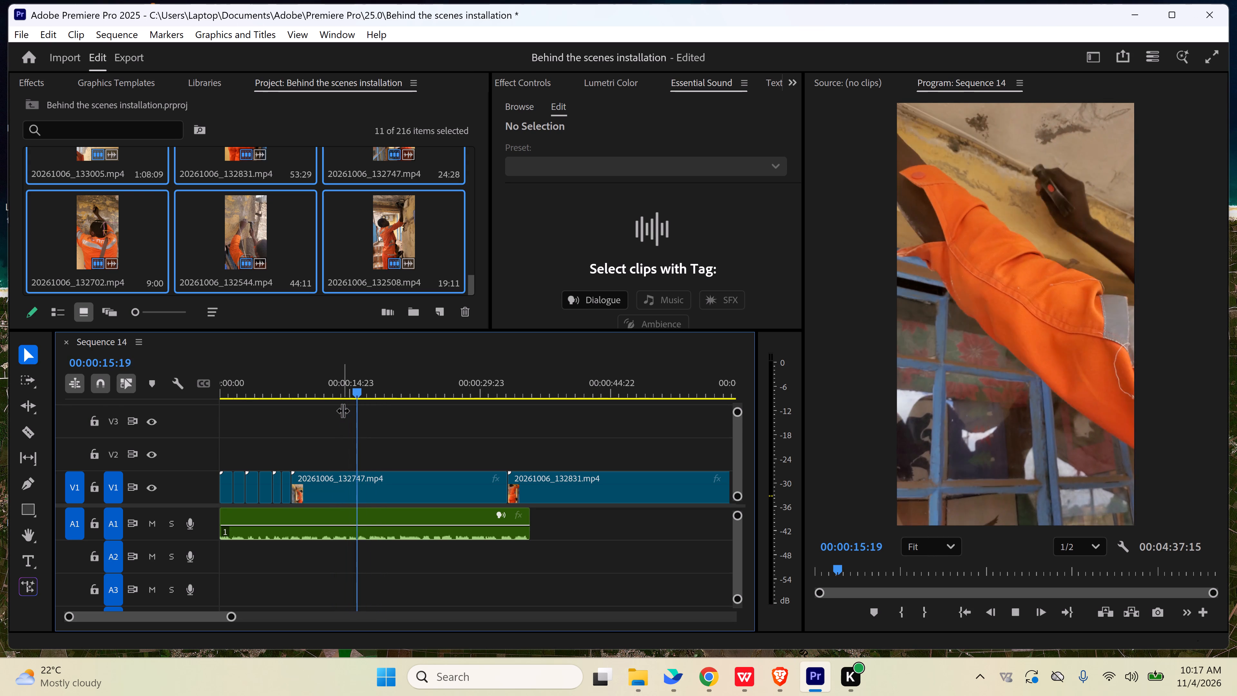
pyautogui.press('space')
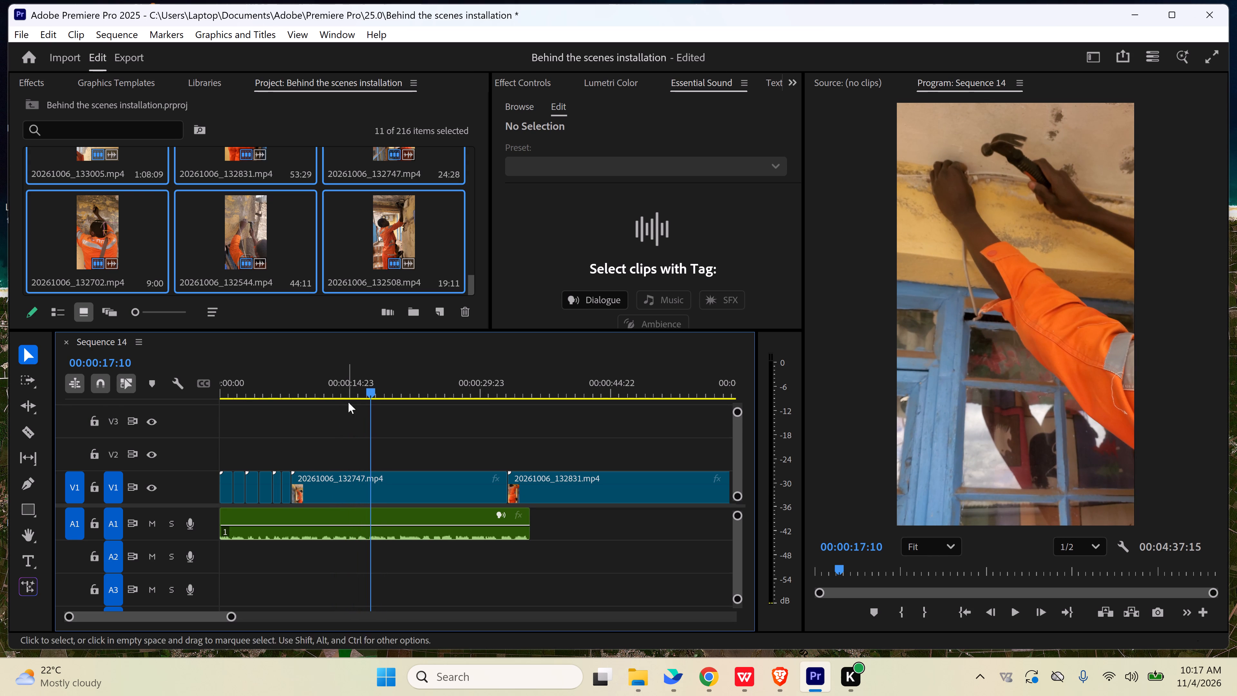
pyautogui.moveTo(372, 391); pyautogui.dragTo(347, 392)
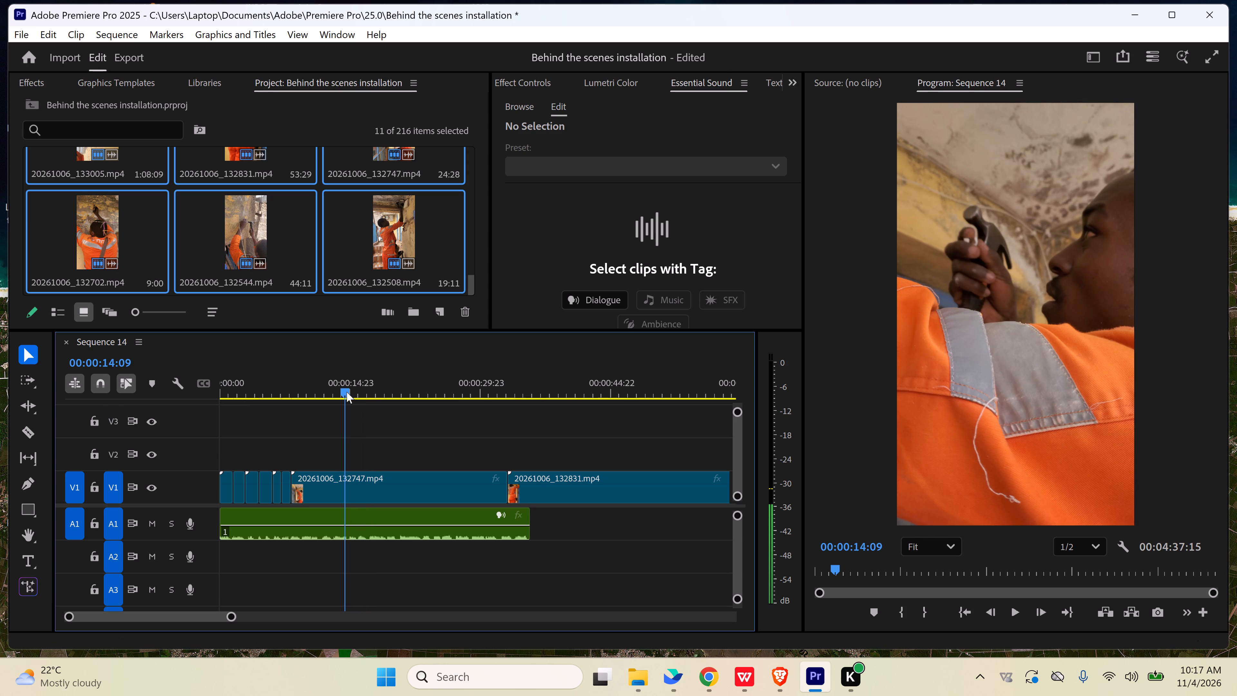
pyautogui.moveTo(347, 392); pyautogui.dragTo(344, 392)
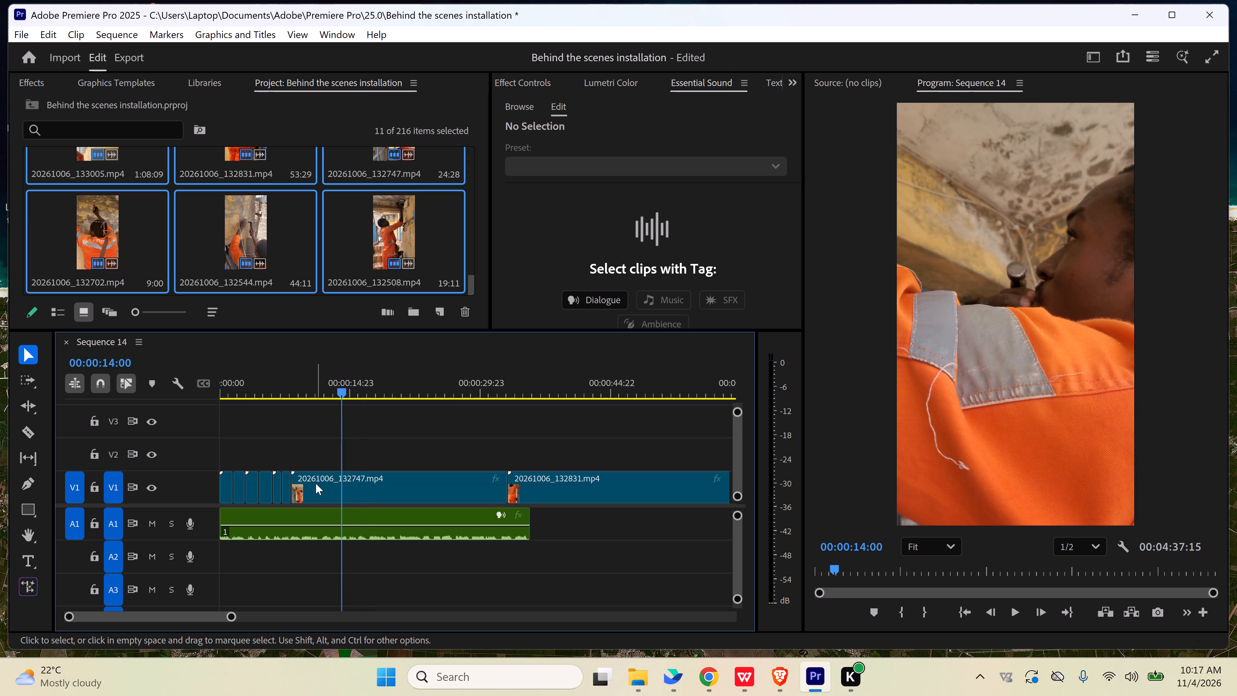
pyautogui.press('c')
pyautogui.click(342, 490)
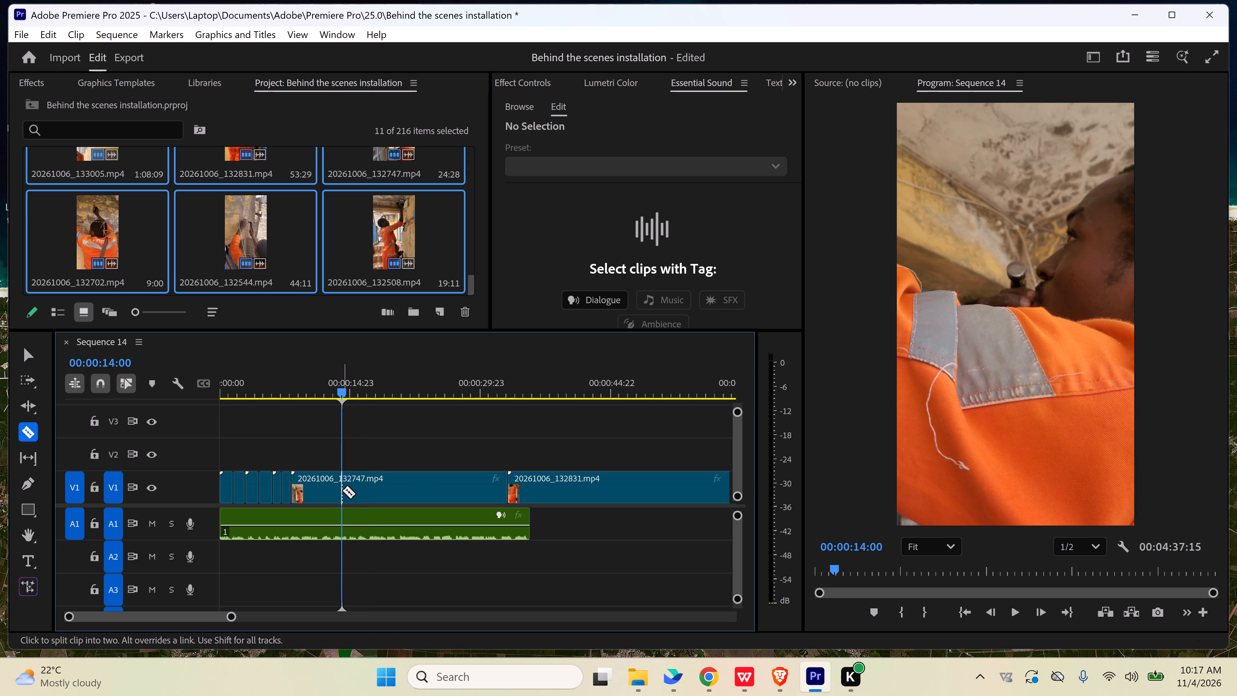
pyautogui.press('v')
pyautogui.click(319, 491)
pyautogui.press('Delete')
pyautogui.click(317, 492)
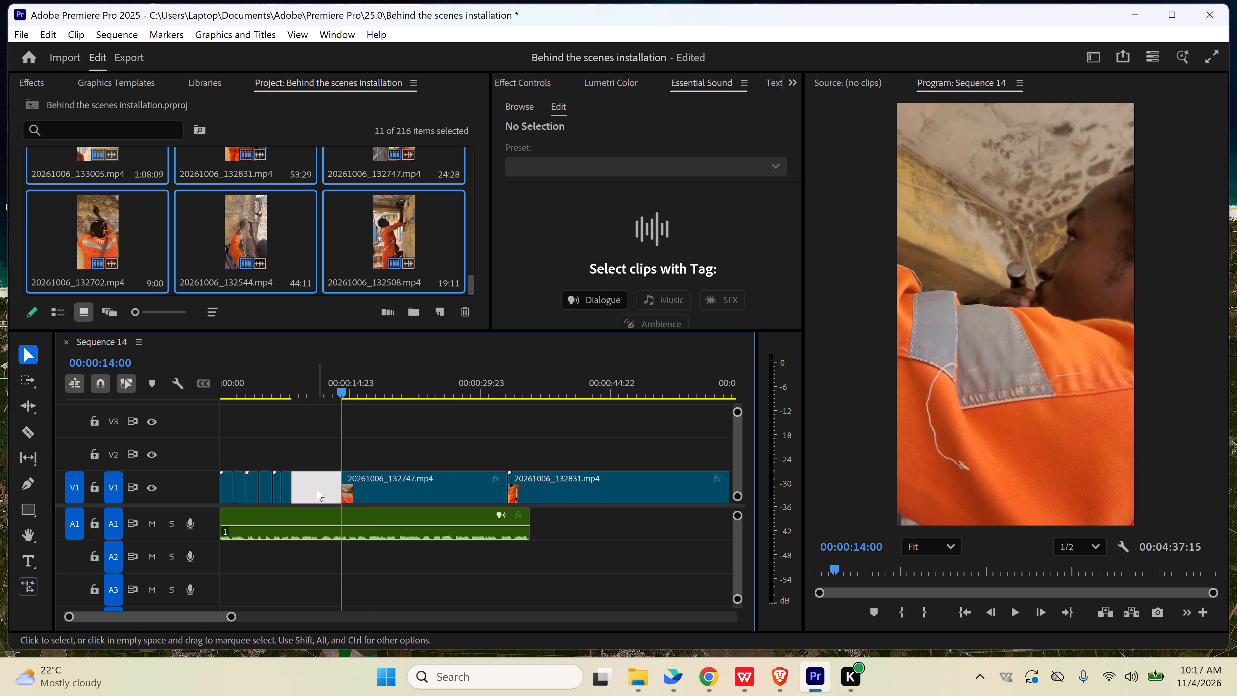
pyautogui.press('Delete')
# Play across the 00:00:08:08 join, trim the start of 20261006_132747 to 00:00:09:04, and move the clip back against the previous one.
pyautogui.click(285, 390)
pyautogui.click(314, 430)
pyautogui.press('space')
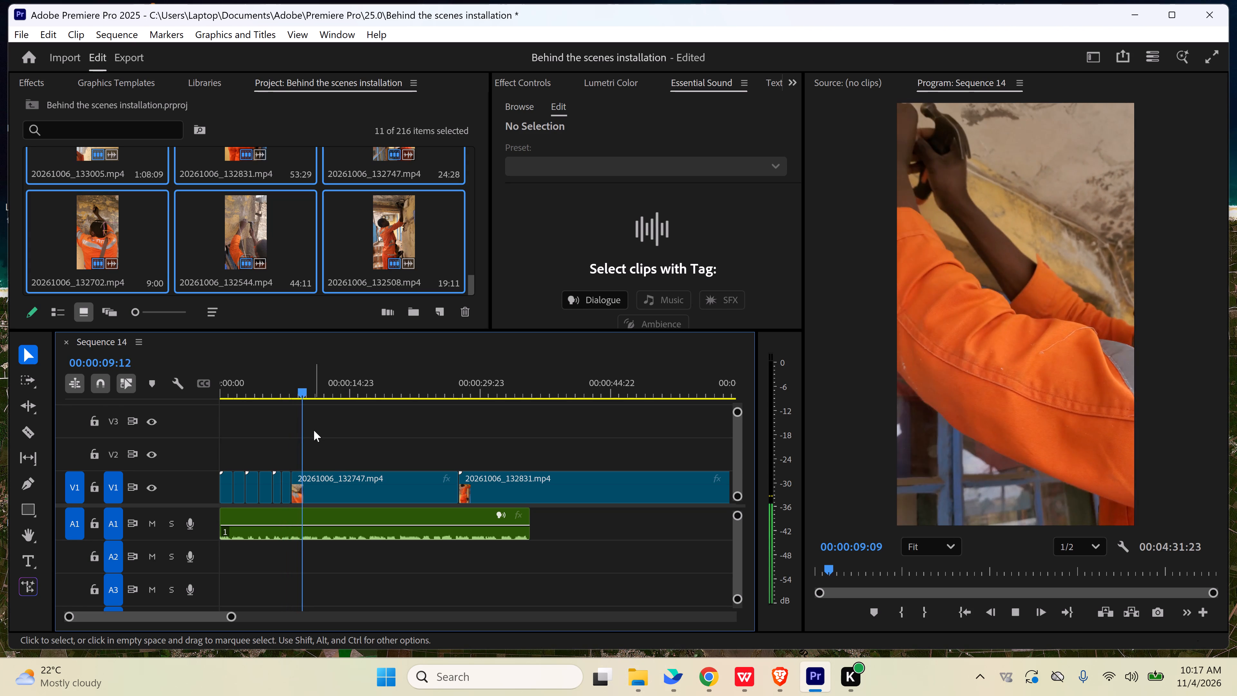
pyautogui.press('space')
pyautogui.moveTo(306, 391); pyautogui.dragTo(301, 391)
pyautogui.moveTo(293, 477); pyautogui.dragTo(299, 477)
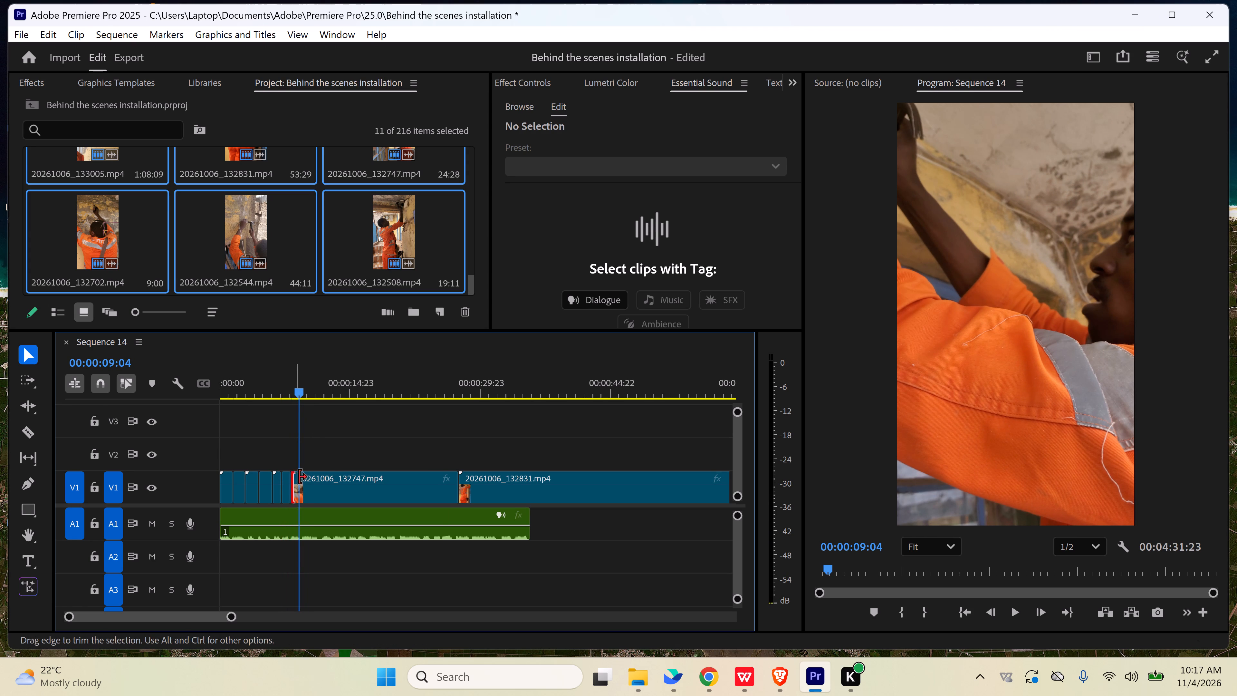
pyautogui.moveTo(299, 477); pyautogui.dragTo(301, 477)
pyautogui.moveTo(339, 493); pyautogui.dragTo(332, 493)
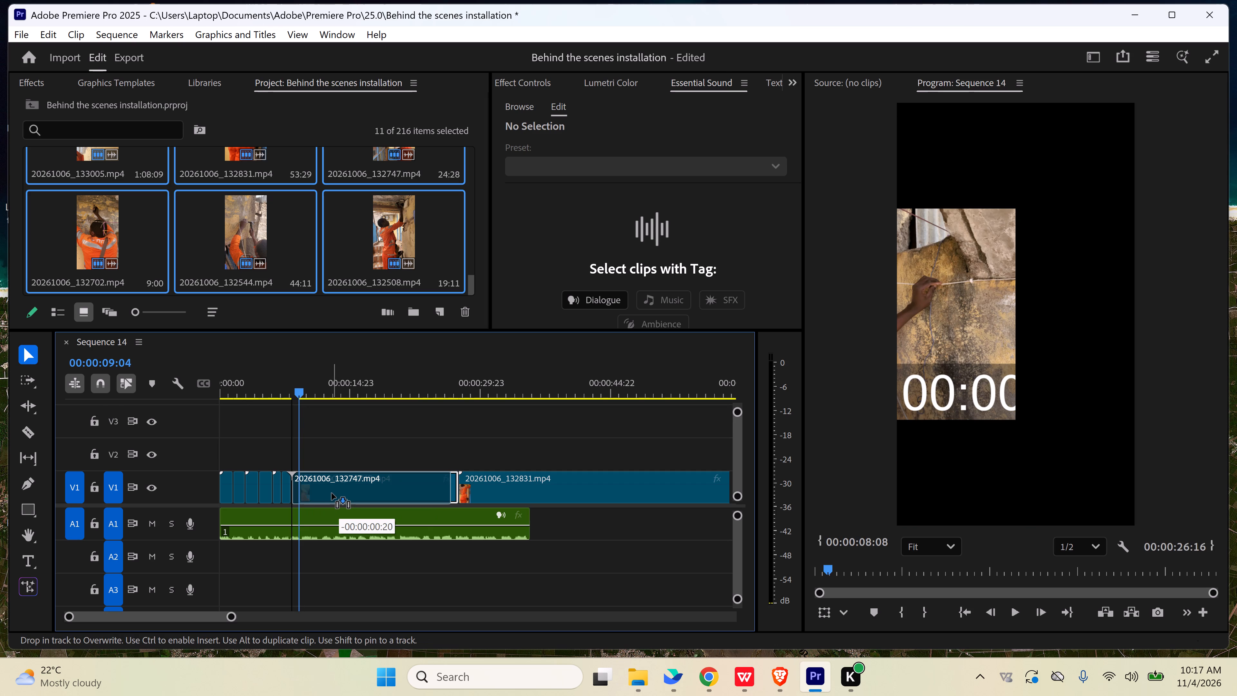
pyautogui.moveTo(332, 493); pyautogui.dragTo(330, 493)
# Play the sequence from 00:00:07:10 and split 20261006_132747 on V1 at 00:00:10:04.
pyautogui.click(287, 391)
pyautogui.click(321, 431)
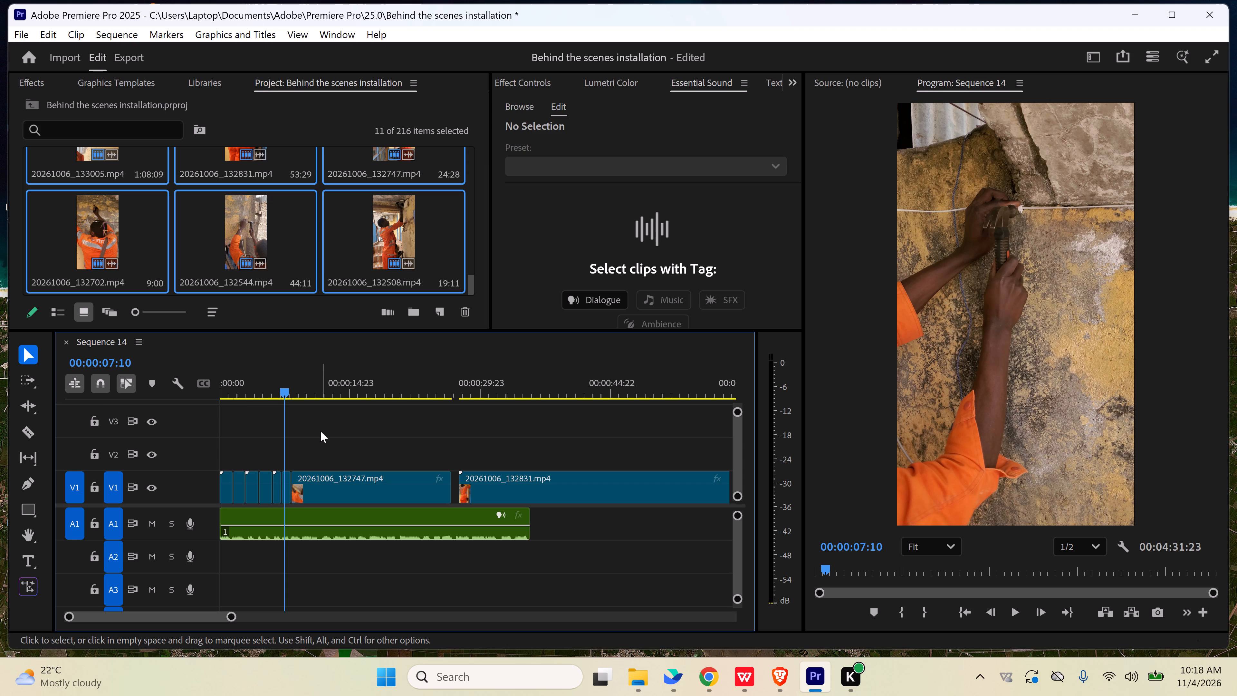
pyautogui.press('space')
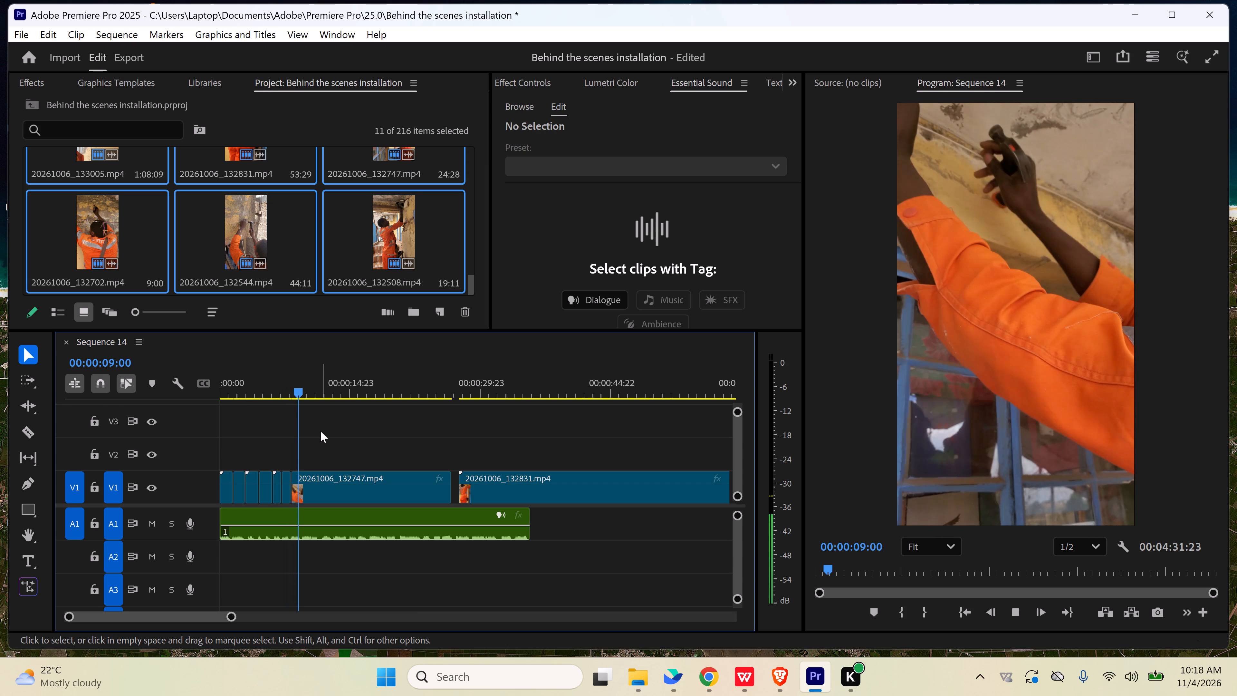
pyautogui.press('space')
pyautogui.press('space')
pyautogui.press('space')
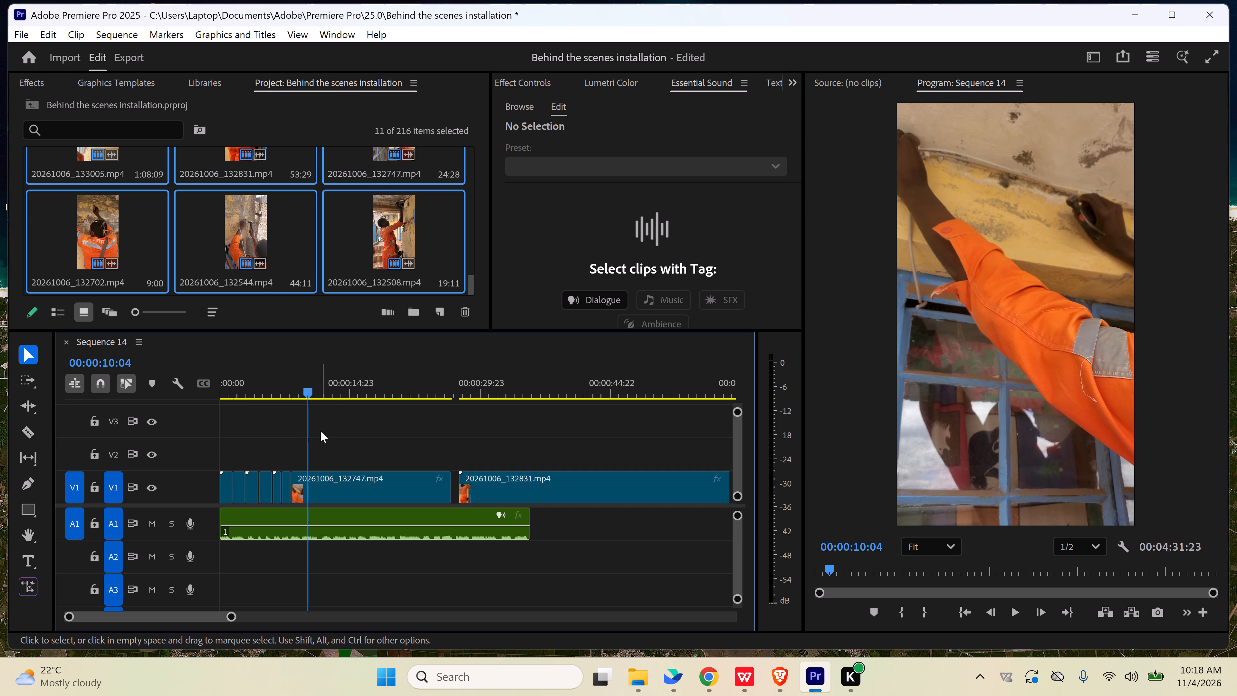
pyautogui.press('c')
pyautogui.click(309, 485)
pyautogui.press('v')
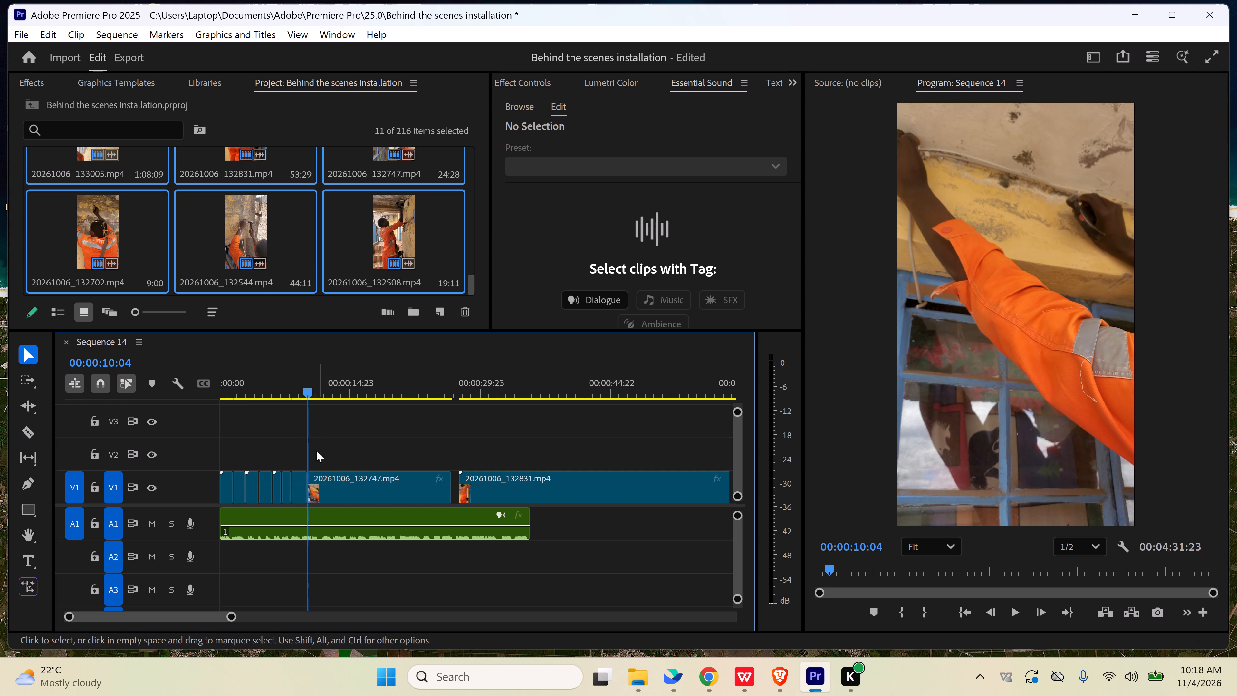
# Review 20261006_132747 after the 00:00:10:04 cut, delete that remainder, and move 20261006_132831 back to start at the cut.
pyautogui.moveTo(310, 384); pyautogui.dragTo(354, 394)
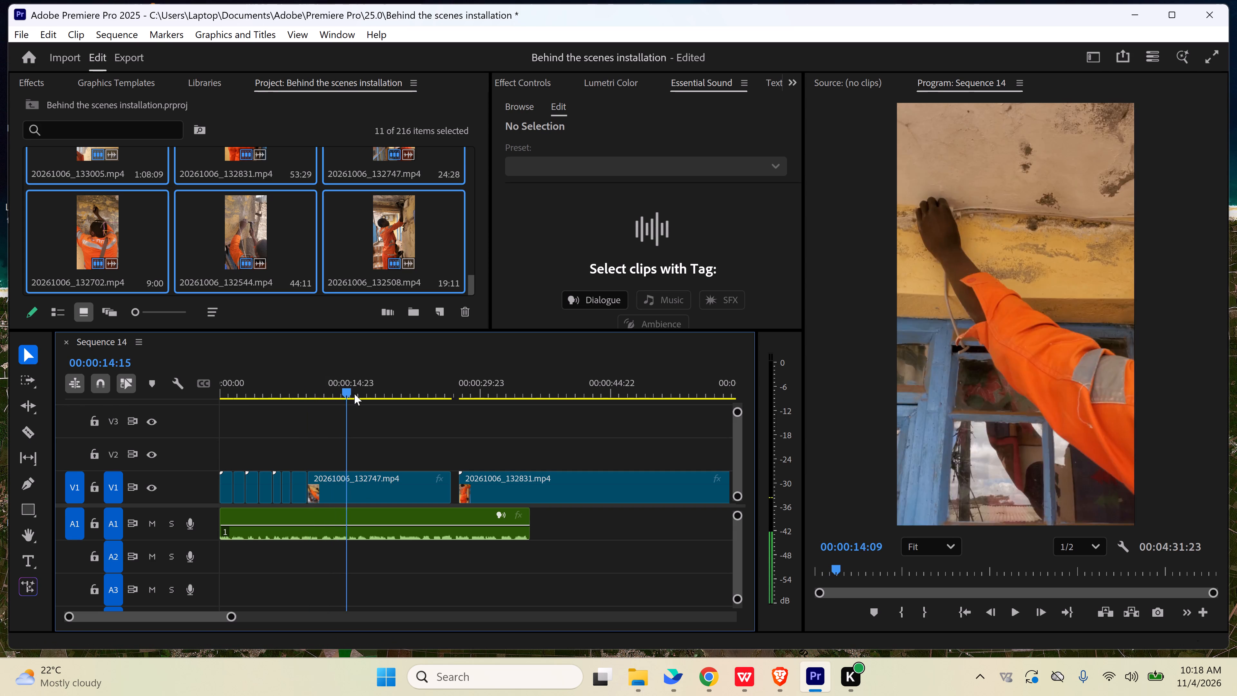
pyautogui.moveTo(354, 394); pyautogui.dragTo(430, 395)
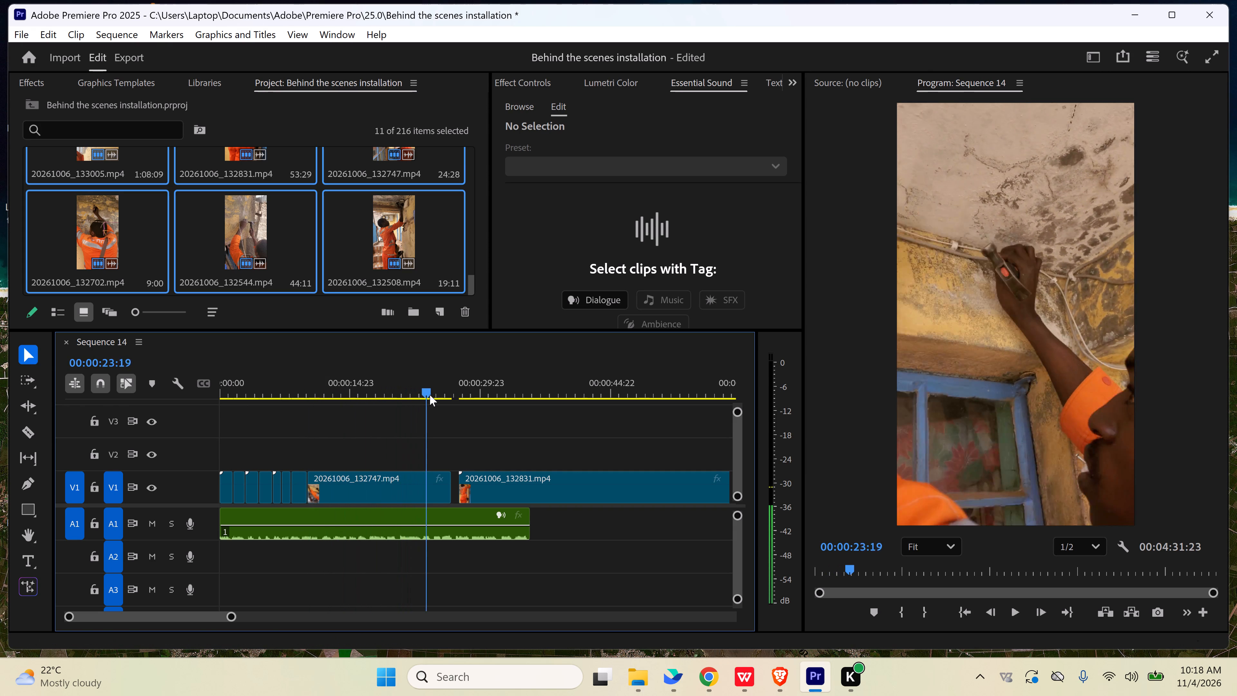
pyautogui.moveTo(430, 395); pyautogui.dragTo(446, 395)
pyautogui.click(414, 479)
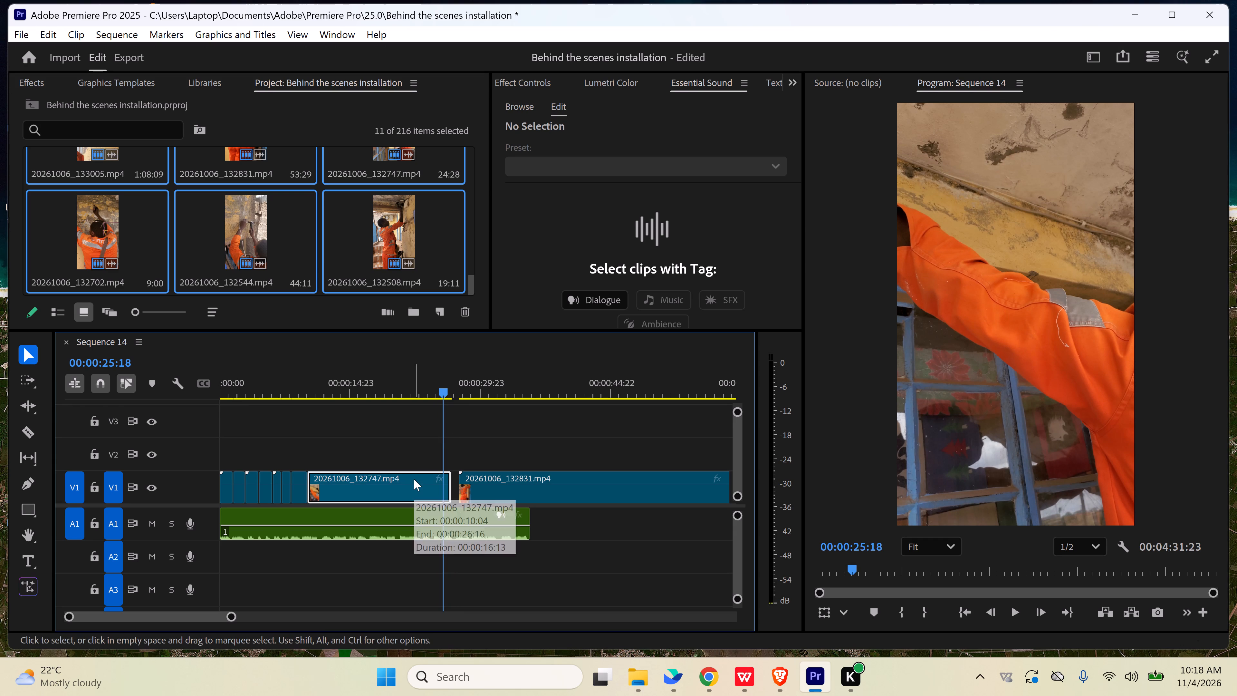
pyautogui.press('Delete')
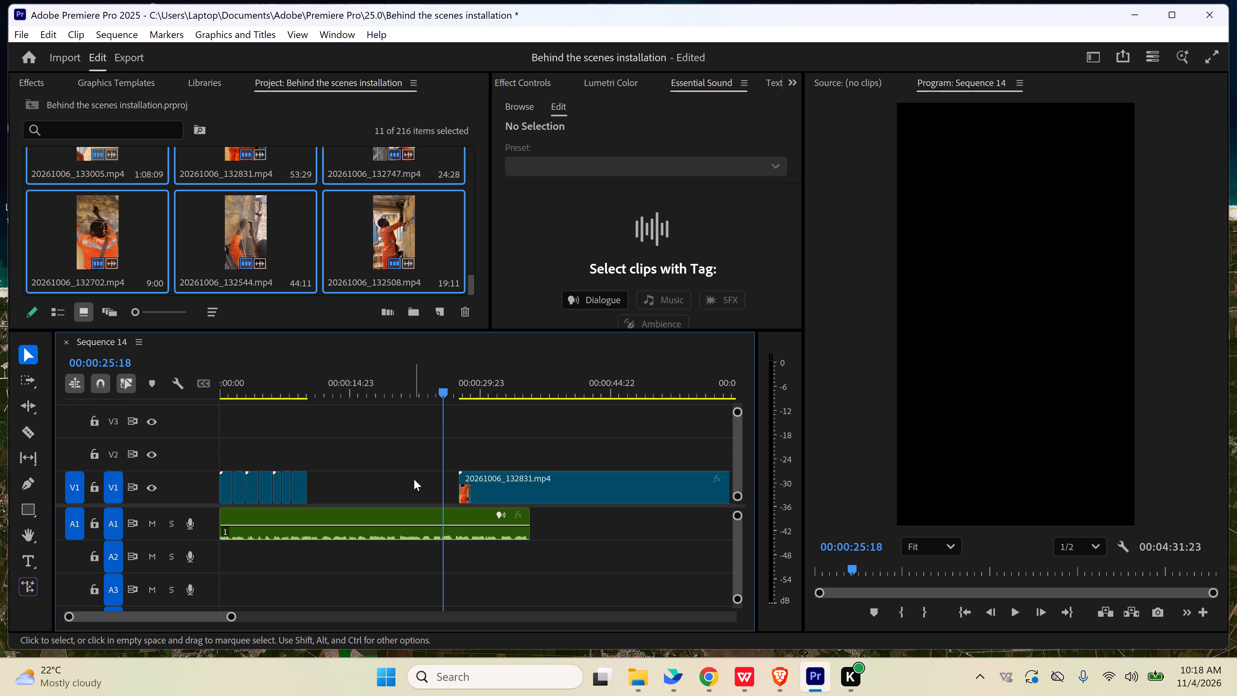
pyautogui.moveTo(574, 493); pyautogui.dragTo(432, 494)
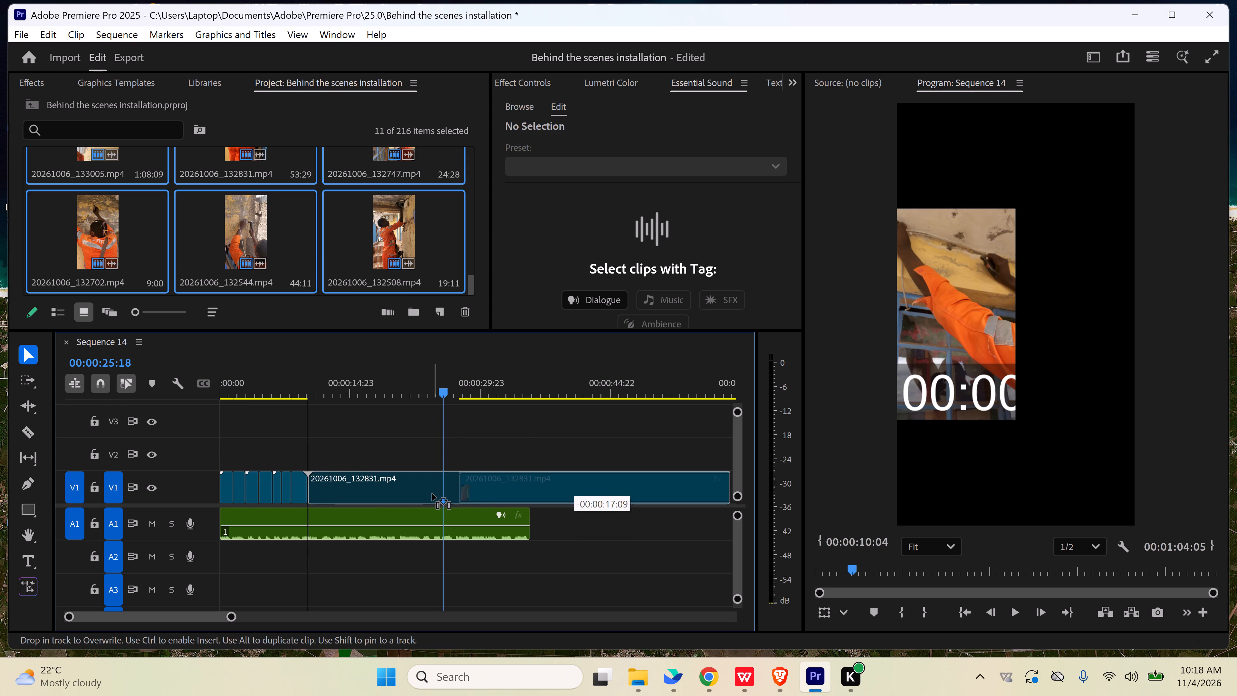
pyautogui.moveTo(432, 494); pyautogui.dragTo(427, 493)
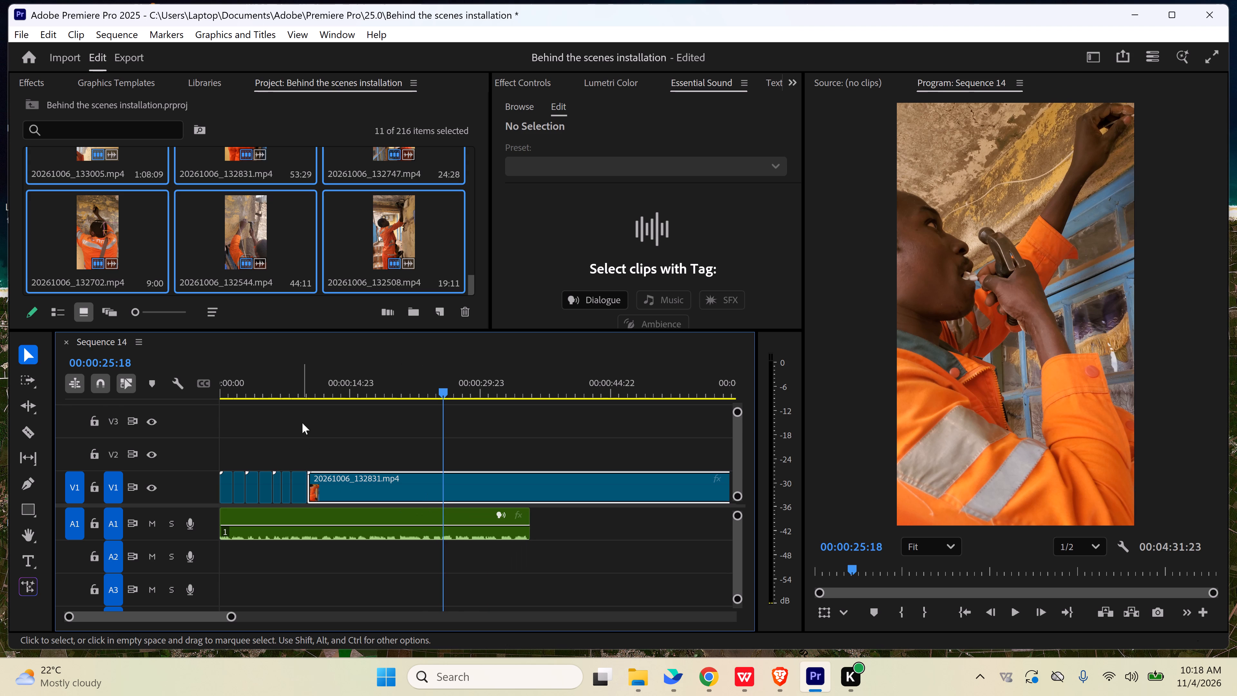
# Play across the join into 20261006_132831, delete the short 20261006_132747 excerpt before it, and close the gap.
pyautogui.click(309, 393)
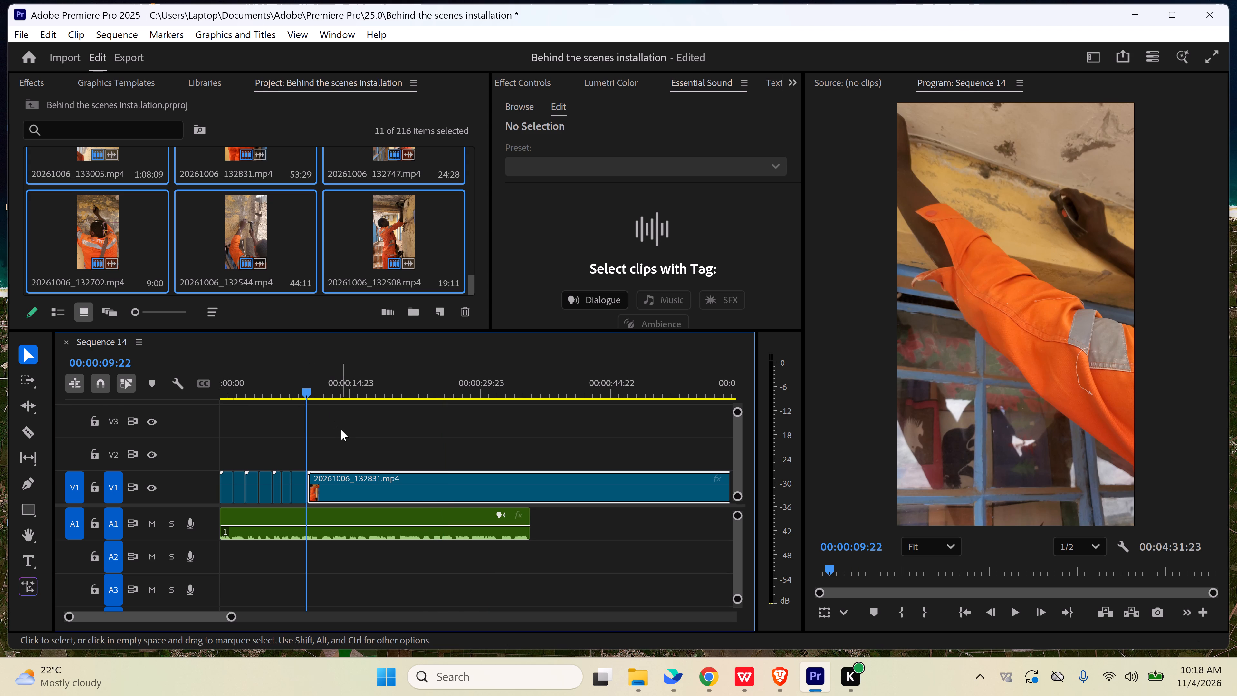
pyautogui.press('space')
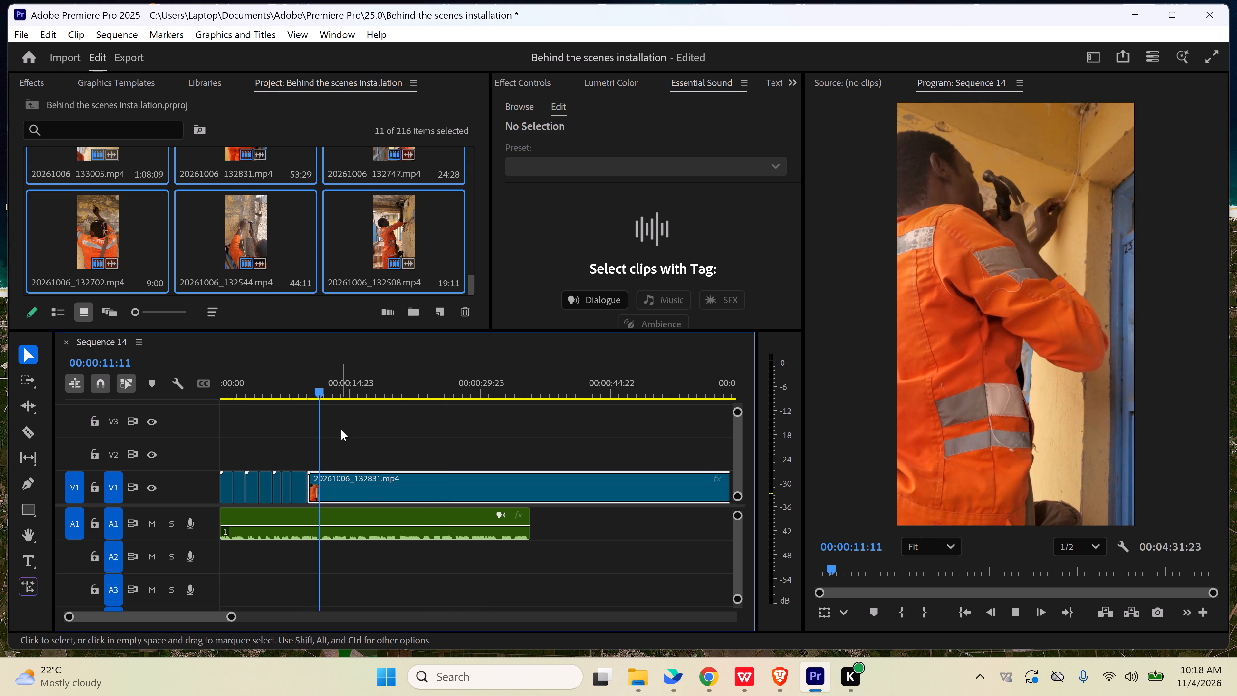
pyautogui.press('space')
pyautogui.press('space')
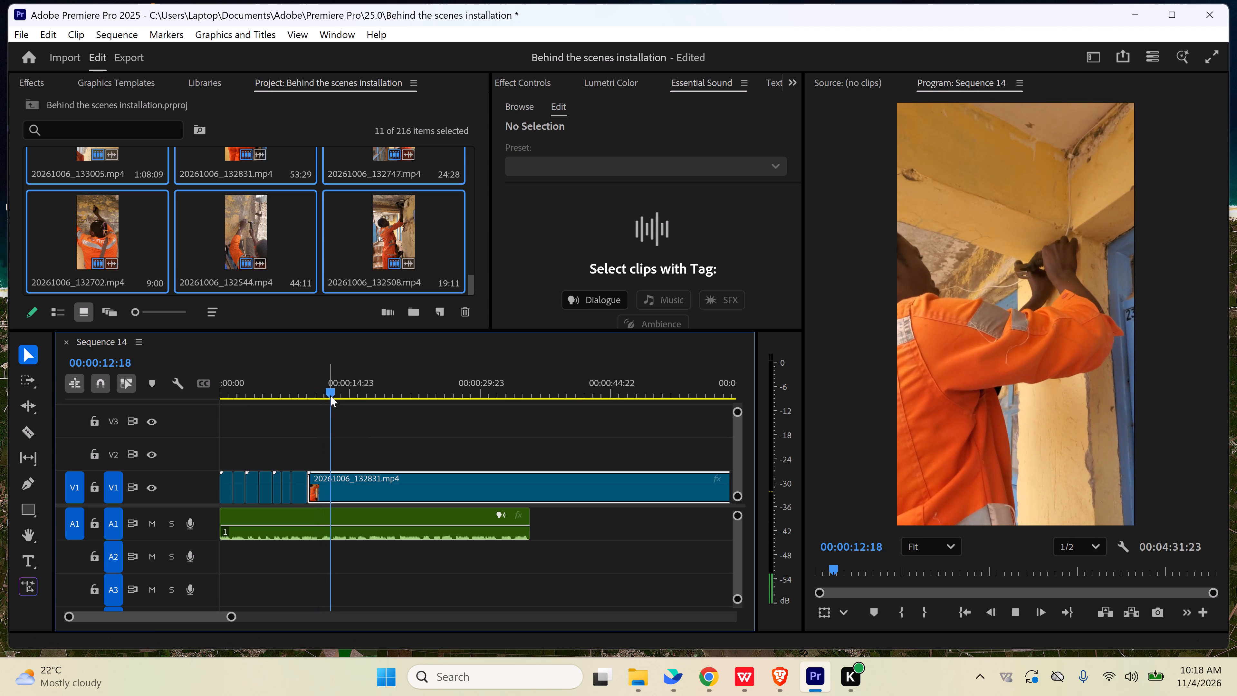
pyautogui.press('space')
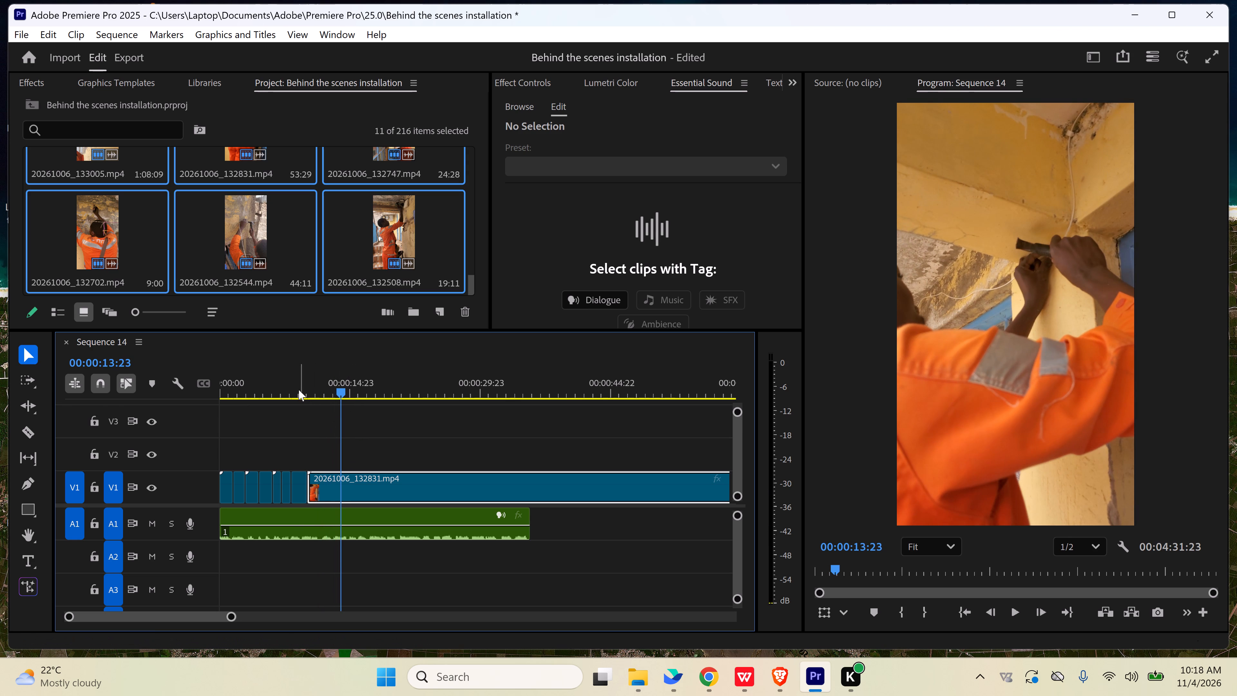
pyautogui.click(299, 390)
pyautogui.press('space')
pyautogui.press('space')
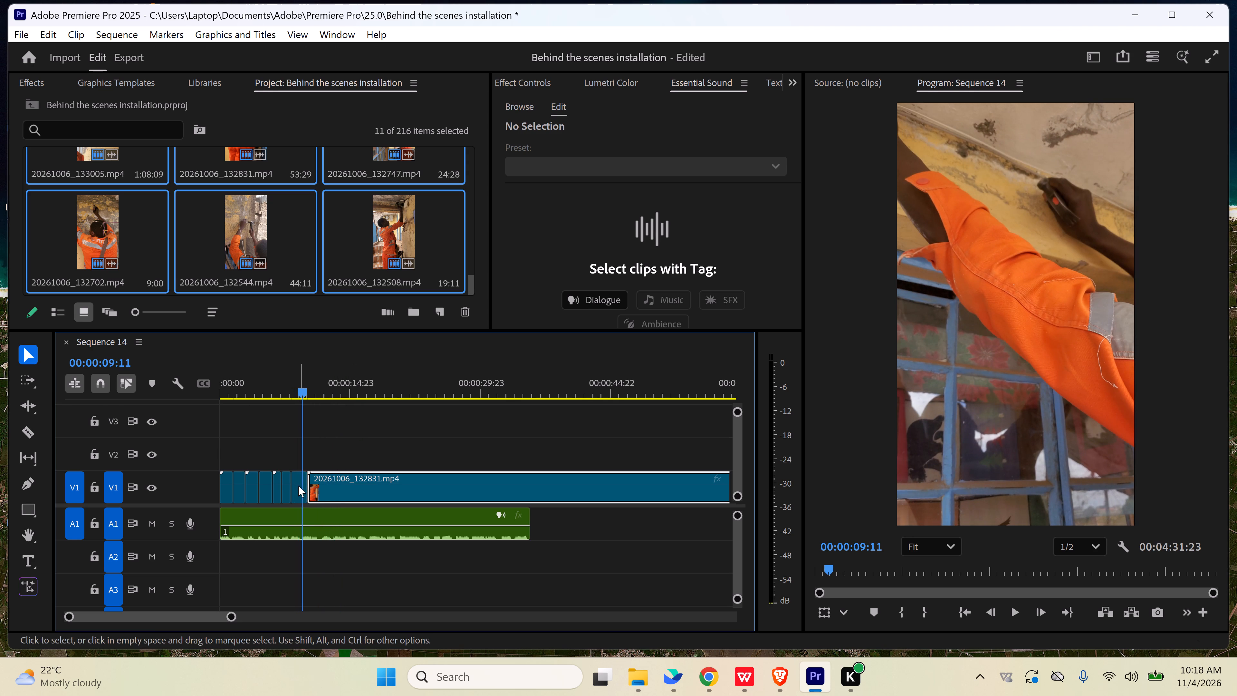
pyautogui.click(298, 486)
pyautogui.press('Delete')
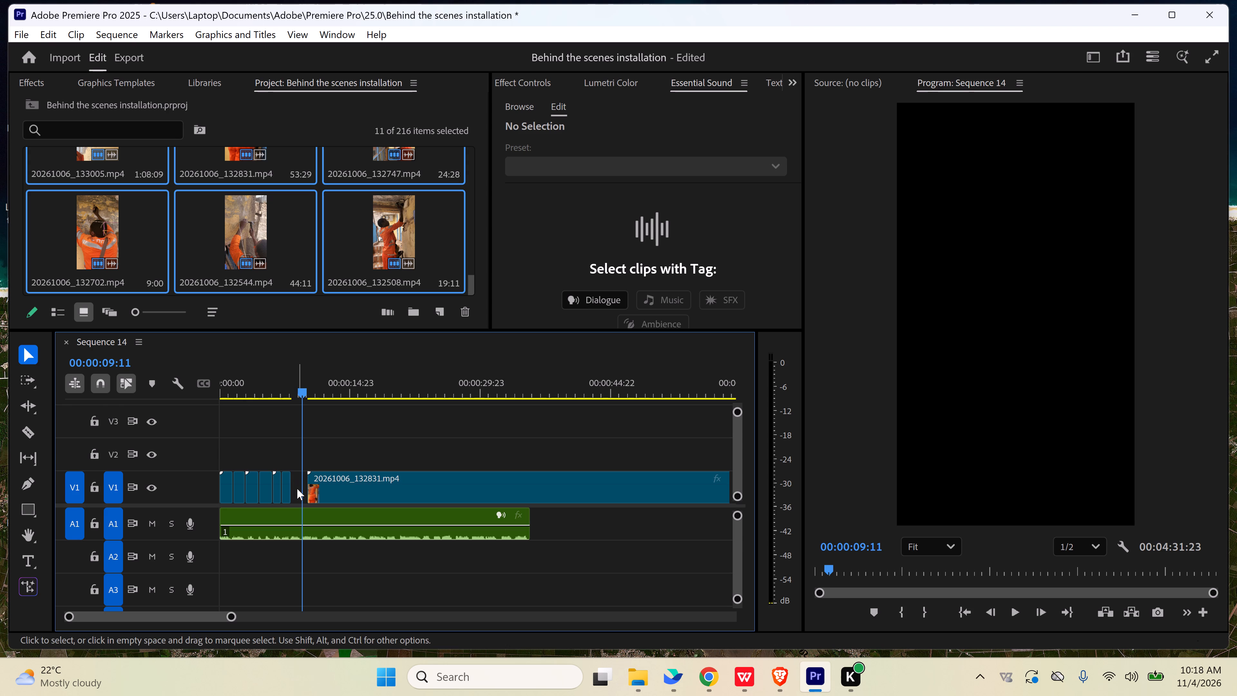
pyautogui.click(297, 488)
pyautogui.press('Delete')
# Play from 00:00:06:23 into 20261006_132831, trim its start to 00:00:10:04, and move the clip back against the previous one.
pyautogui.click(282, 391)
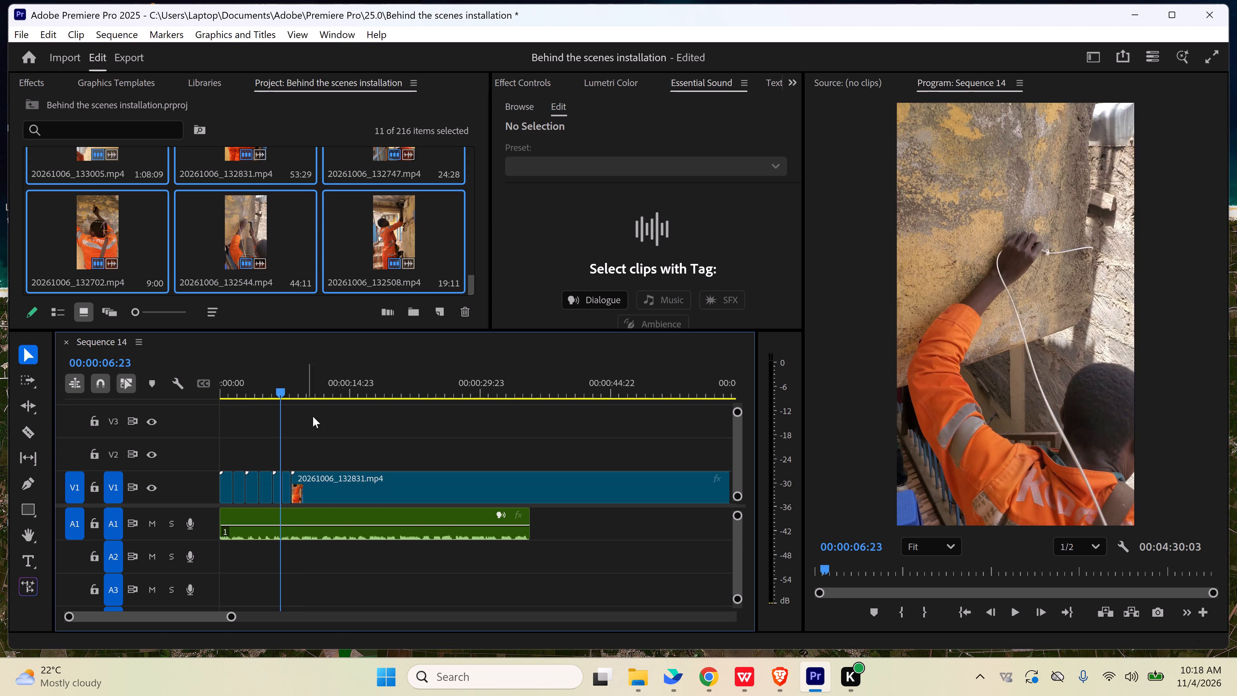
pyautogui.press('space')
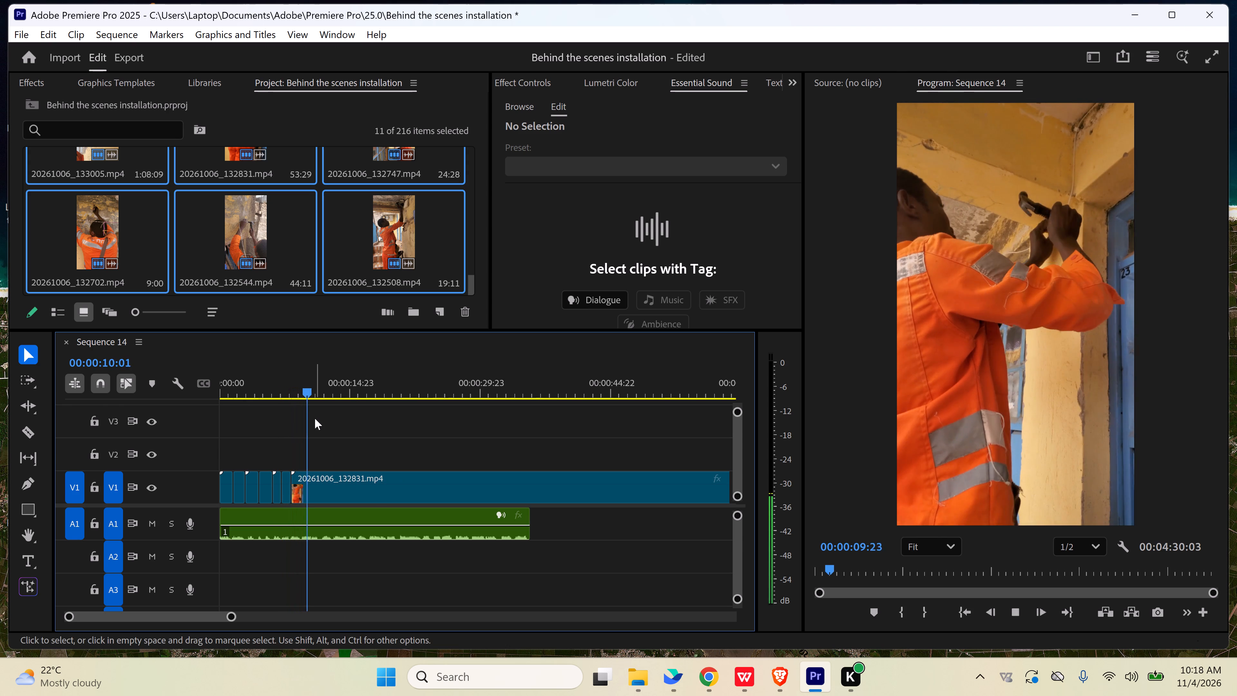
pyautogui.press('space')
pyautogui.moveTo(293, 480); pyautogui.dragTo(303, 482)
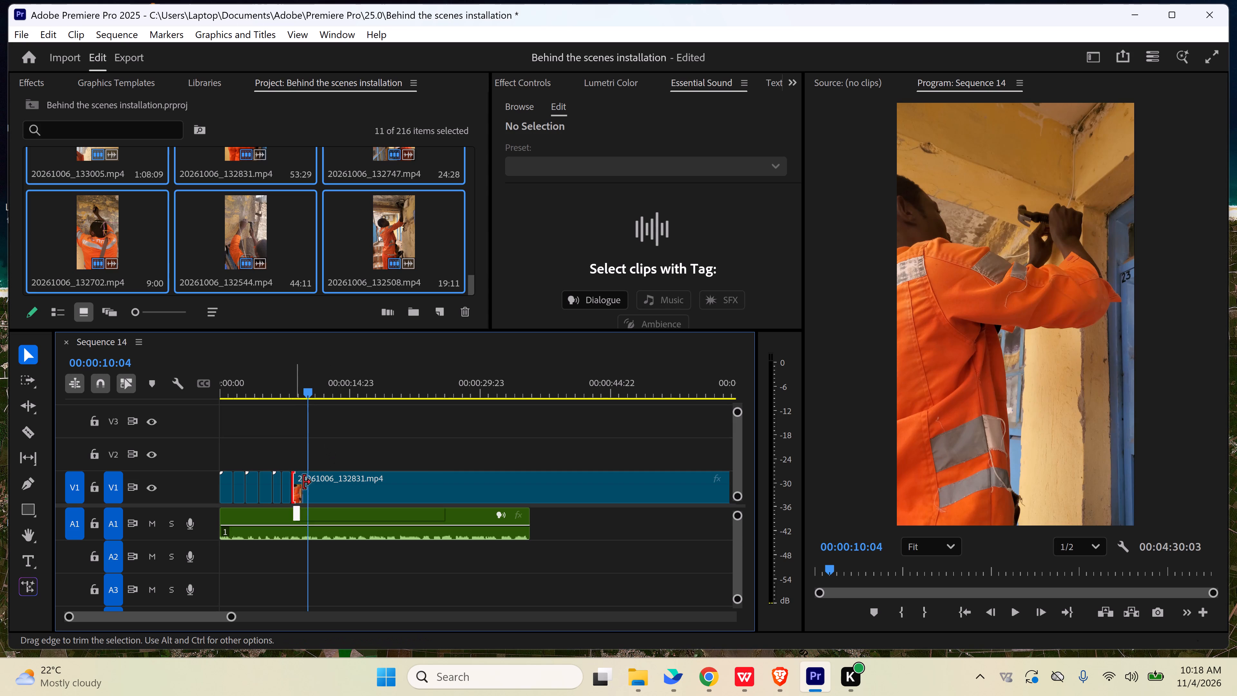
pyautogui.moveTo(303, 482); pyautogui.dragTo(307, 483)
pyautogui.moveTo(337, 488); pyautogui.dragTo(321, 488)
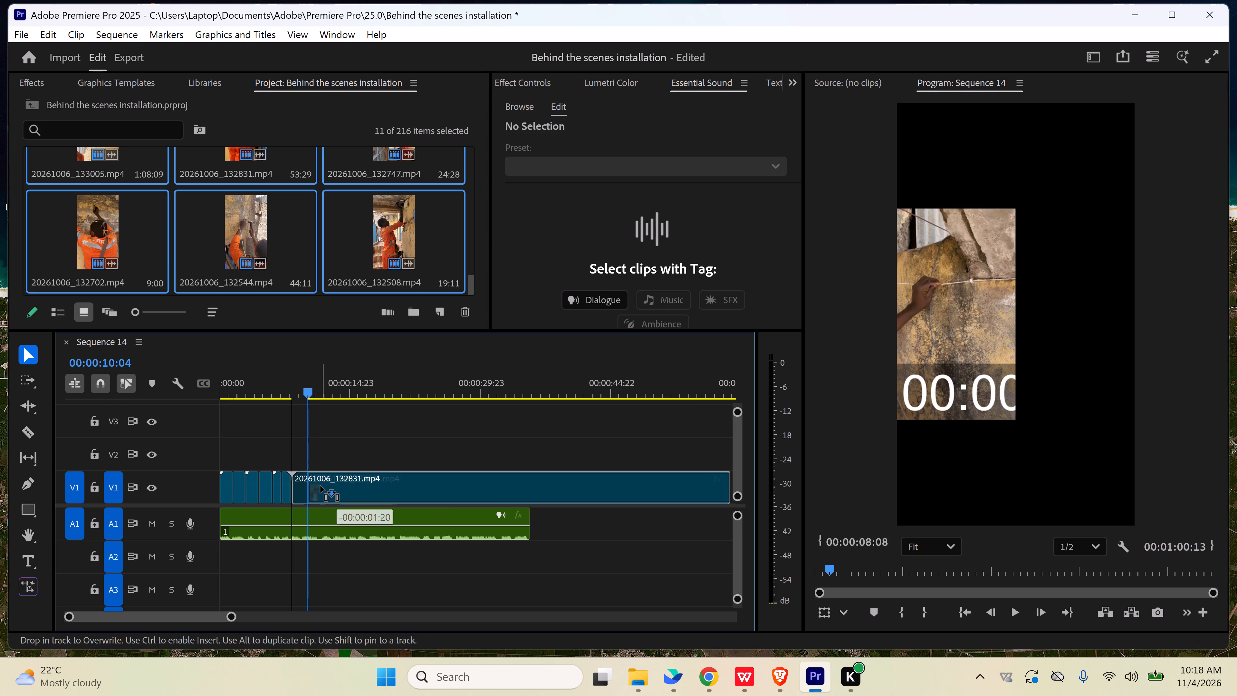
# Replay the join into 20261006_132831, trim its start further to 00:00:10:01, and move the clip back against the previous excerpt.
pyautogui.click(286, 386)
pyautogui.click(315, 434)
pyautogui.press('space')
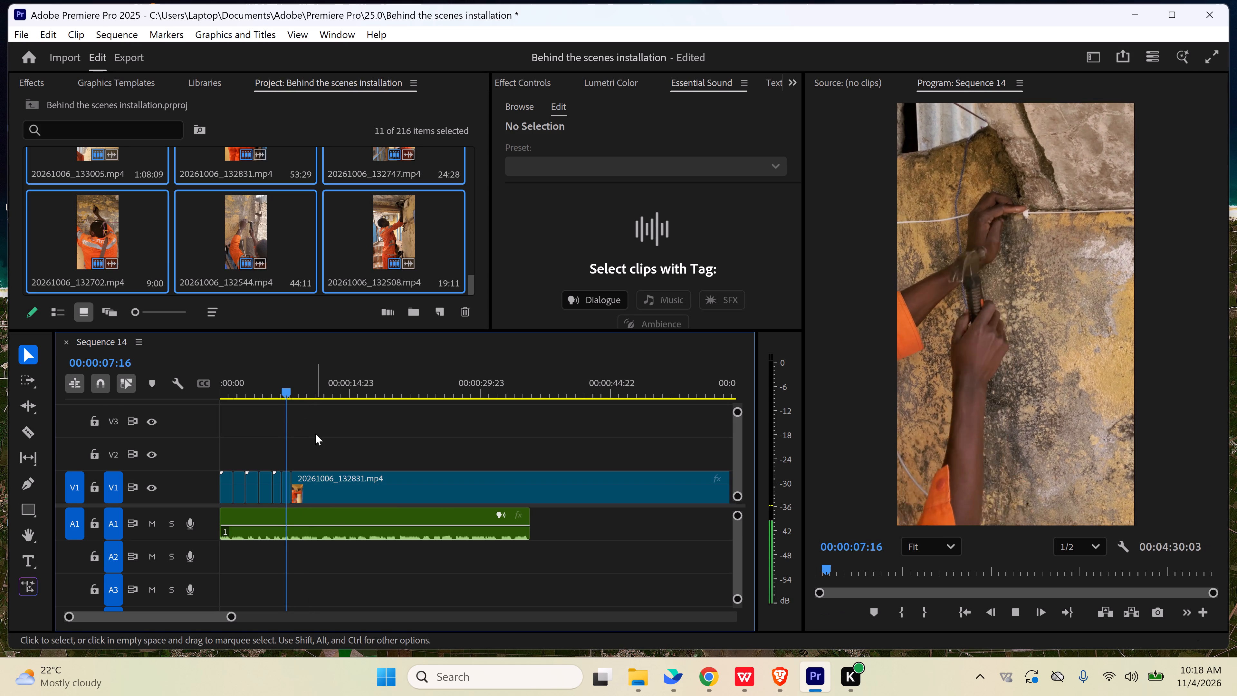
pyautogui.press('space')
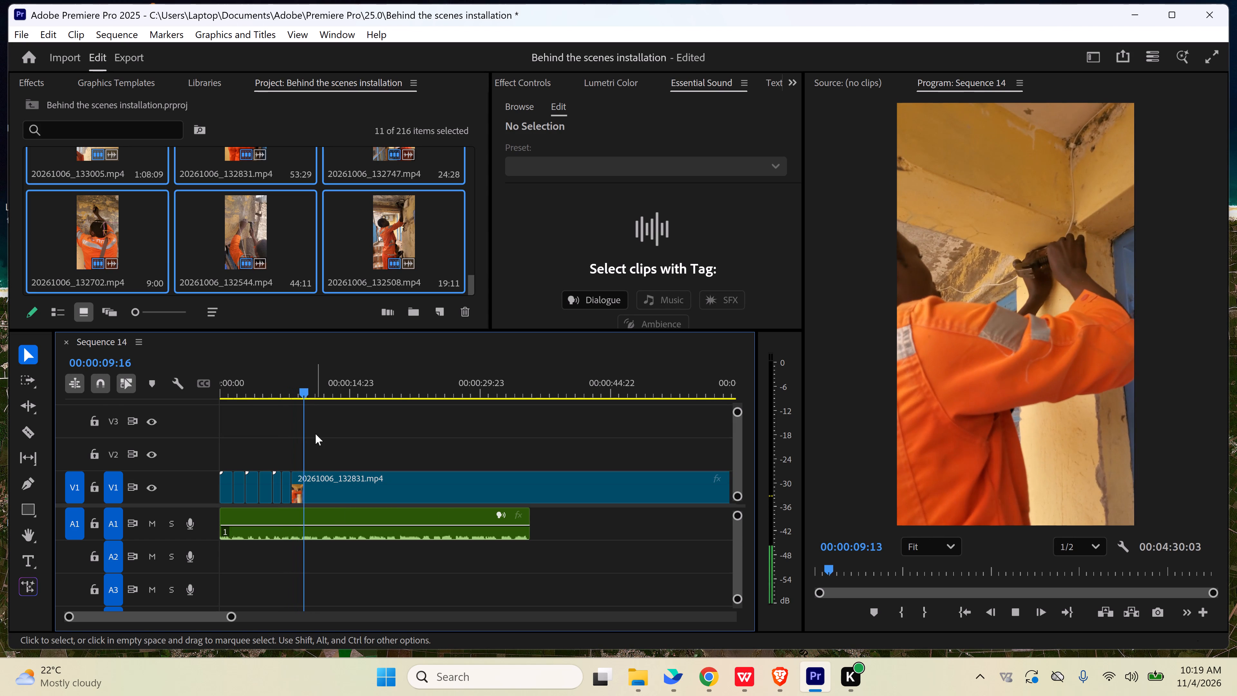
pyautogui.press('space')
pyautogui.press('space')
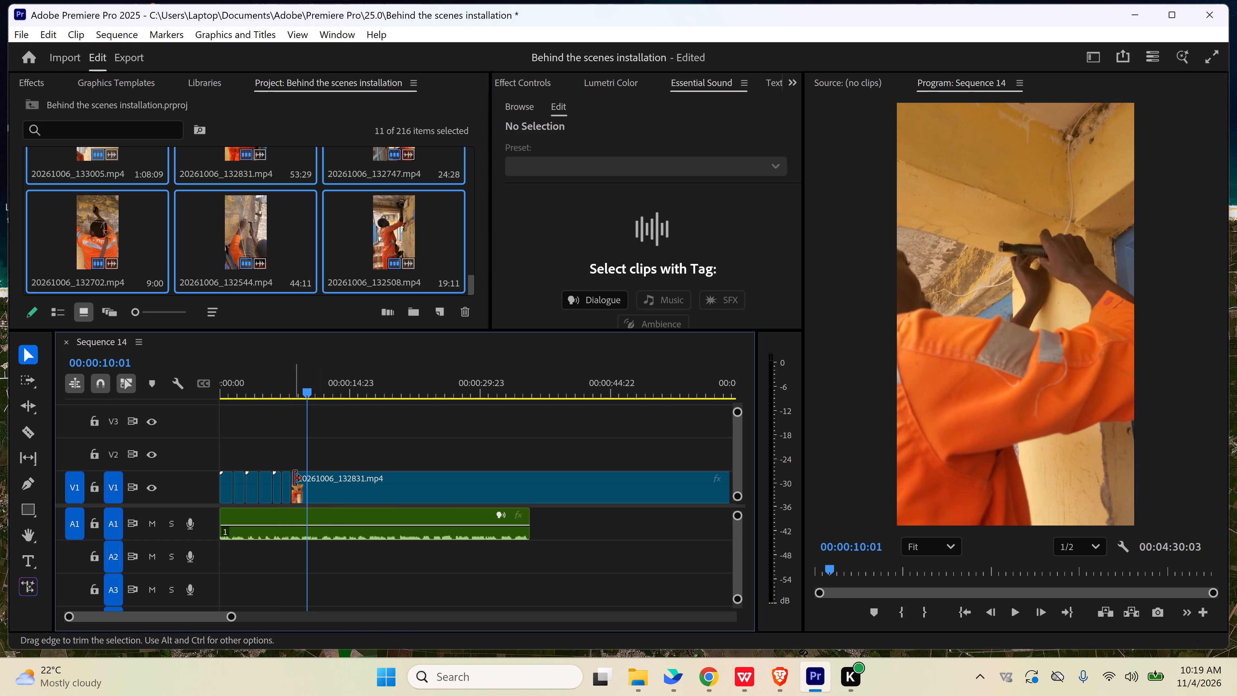
pyautogui.moveTo(294, 479); pyautogui.dragTo(308, 480)
pyautogui.moveTo(350, 494); pyautogui.dragTo(336, 492)
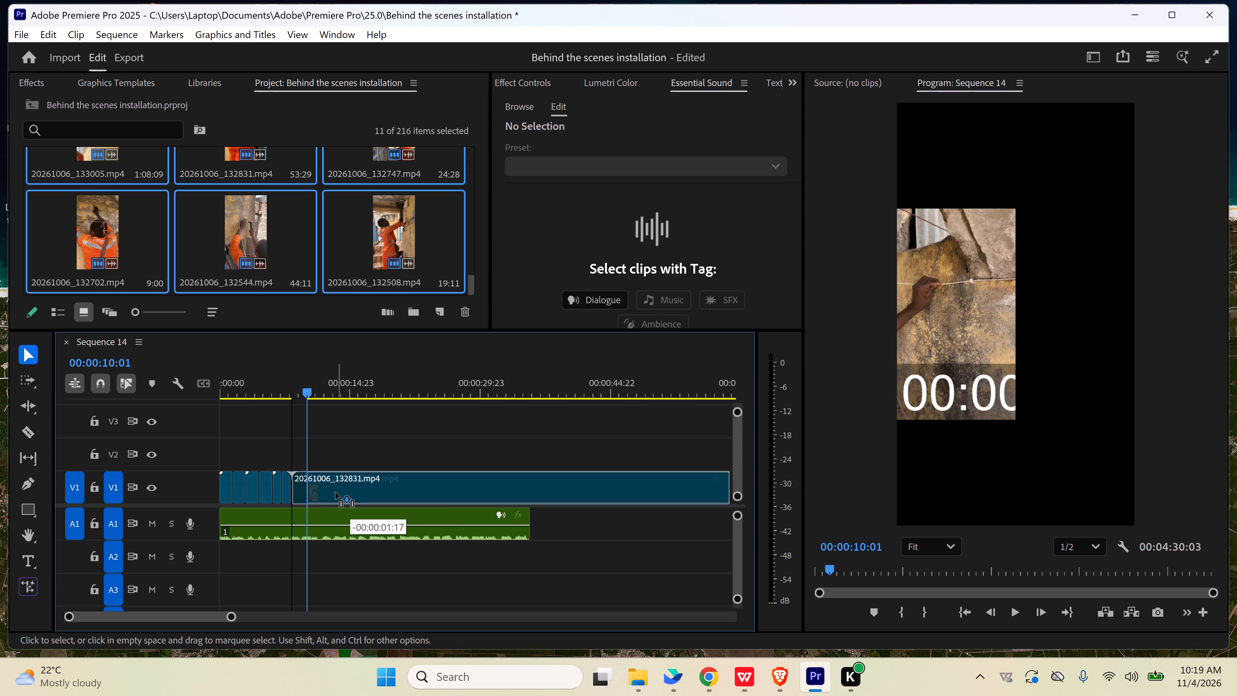
pyautogui.moveTo(336, 492); pyautogui.dragTo(336, 492)
# Play repeatedly across the 00:00:08:08 join to check the opening of 20261006_132831 and look for its cut point.
pyautogui.click(289, 387)
pyautogui.click(313, 421)
pyautogui.press('space')
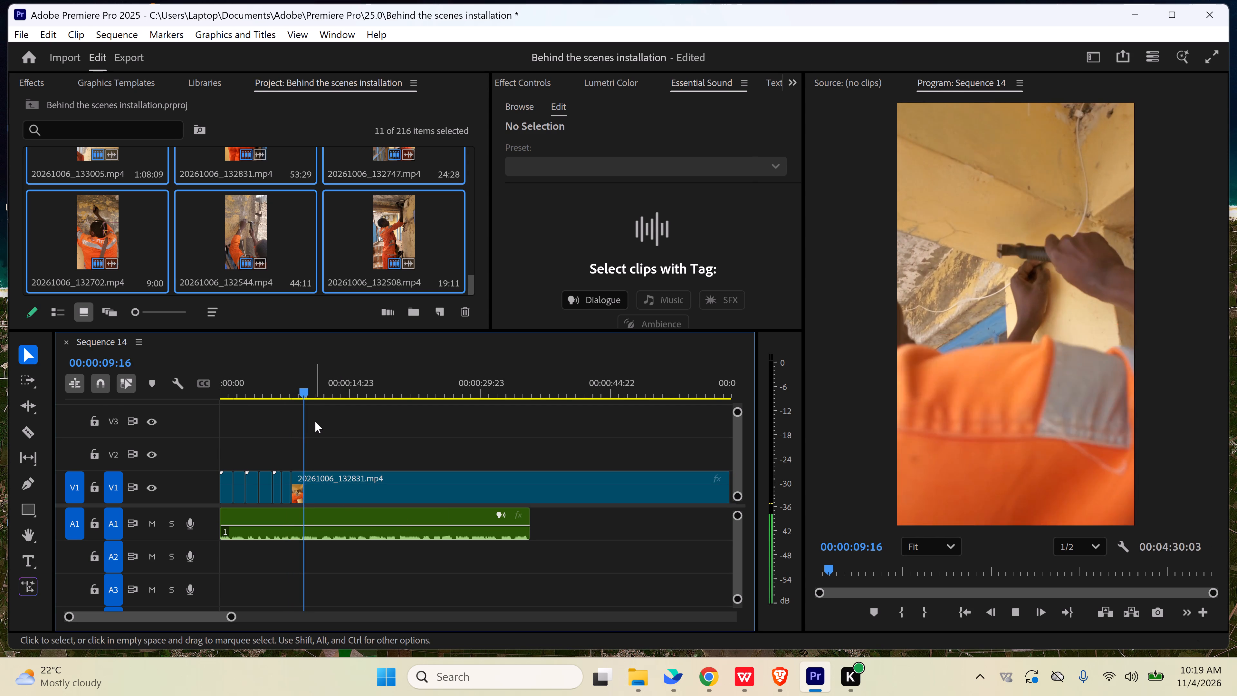
pyautogui.press('space')
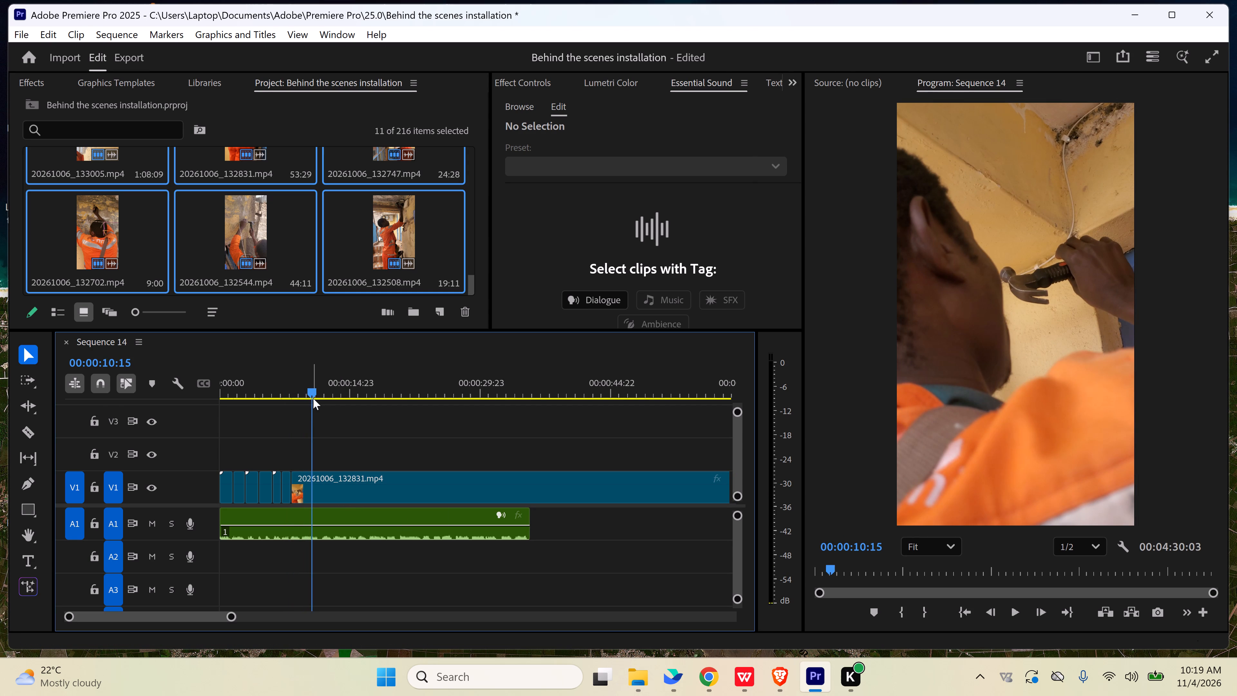
pyautogui.moveTo(313, 391); pyautogui.dragTo(293, 392)
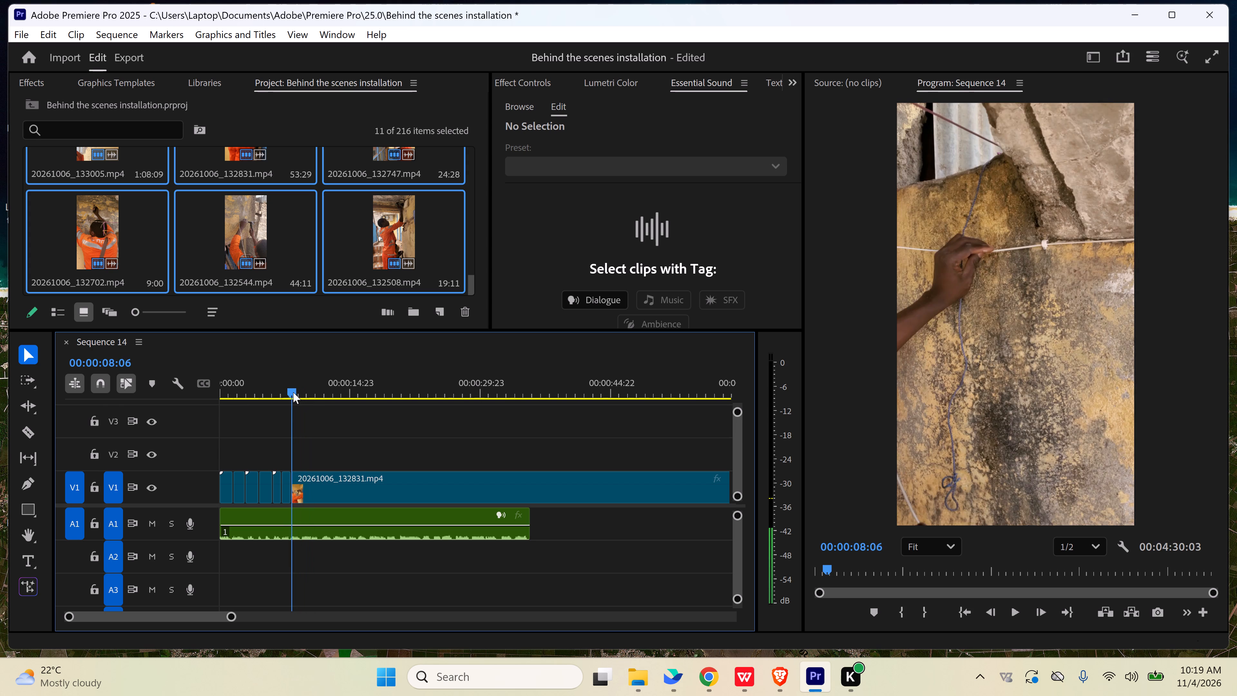
pyautogui.moveTo(293, 392); pyautogui.dragTo(290, 392)
pyautogui.press('space')
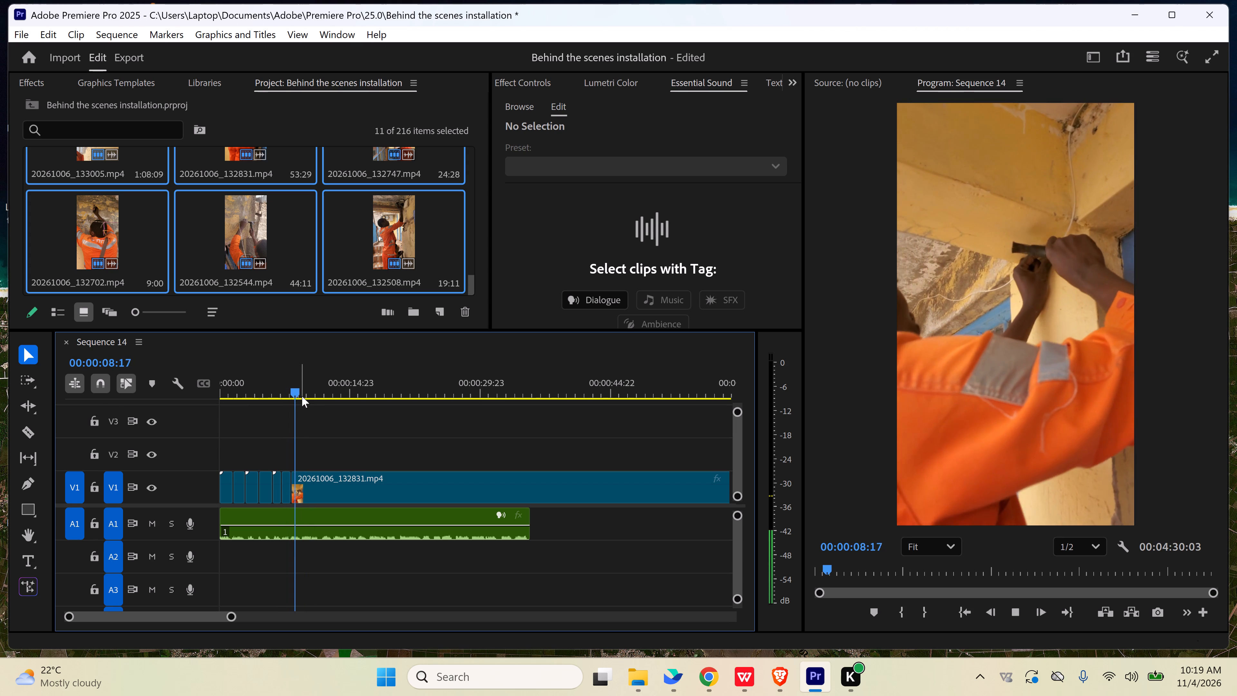
pyautogui.press('space')
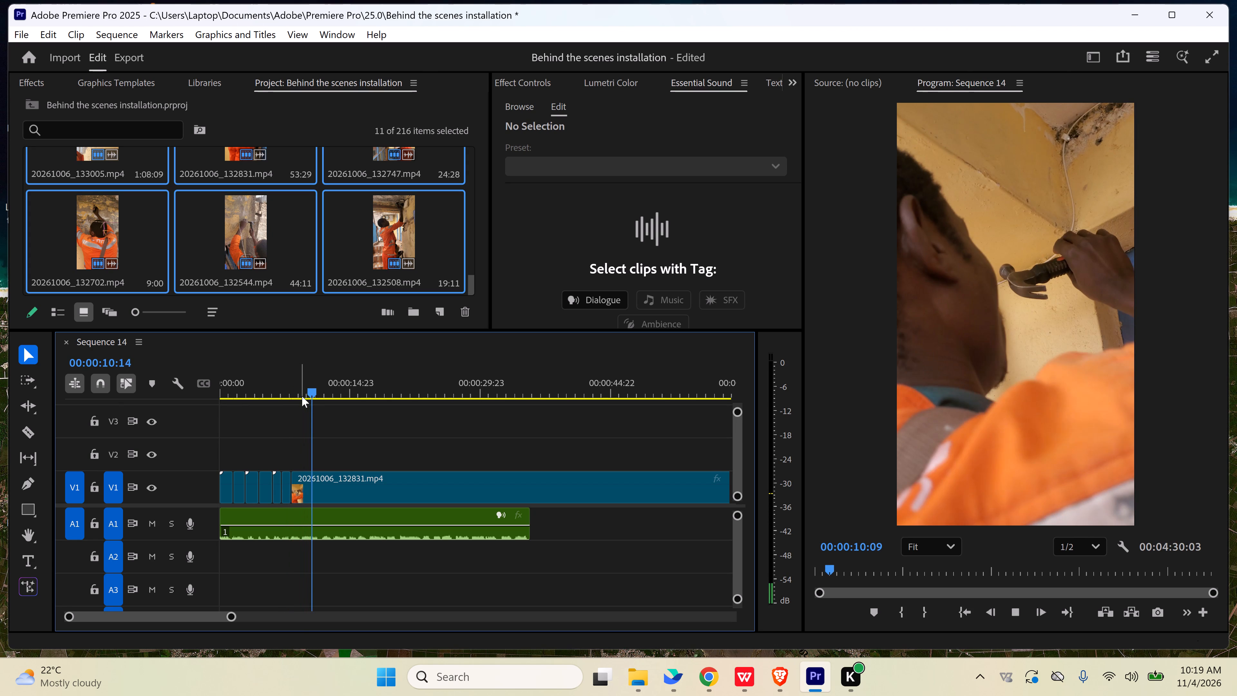
pyautogui.press('space')
pyautogui.press('space')
pyautogui.moveTo(302, 392); pyautogui.dragTo(300, 392)
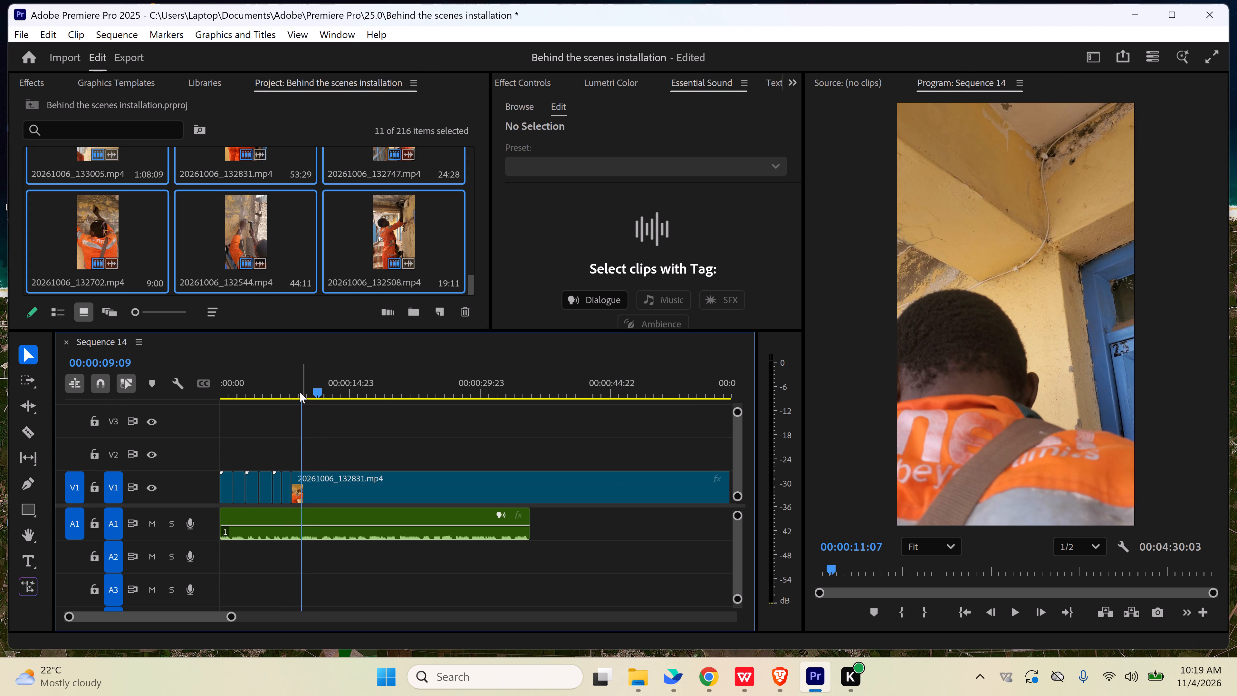
pyautogui.moveTo(300, 392); pyautogui.dragTo(291, 393)
pyautogui.press('space')
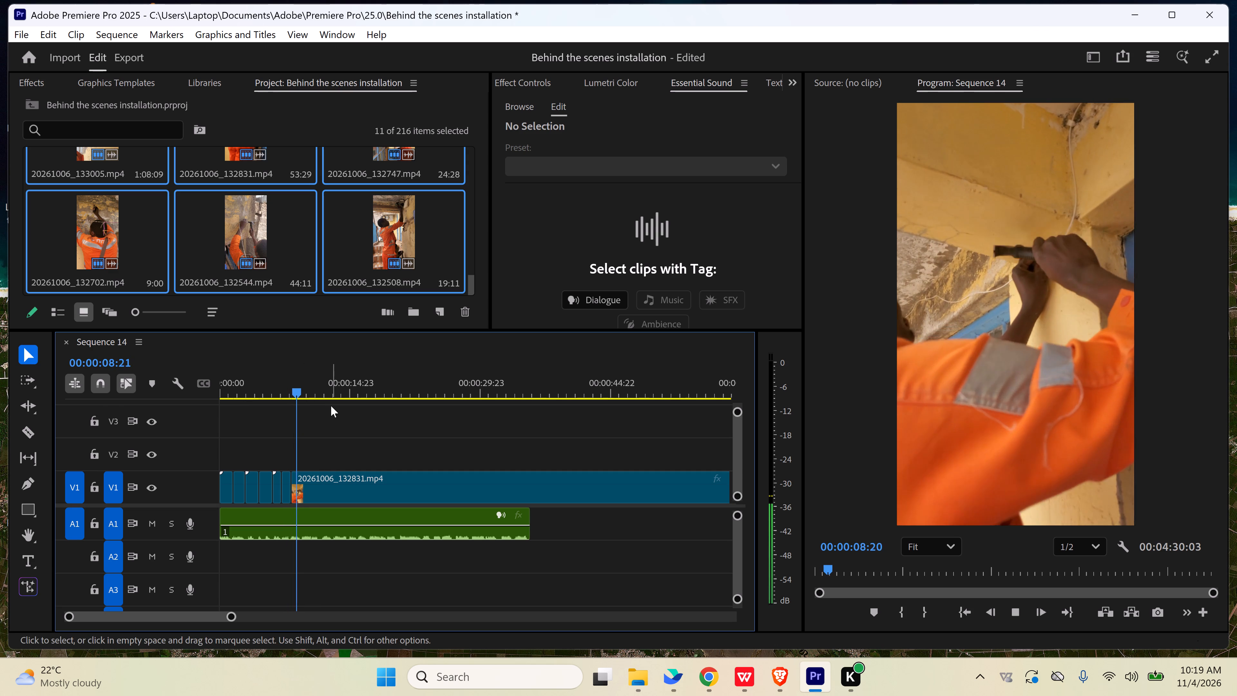
pyautogui.press('space')
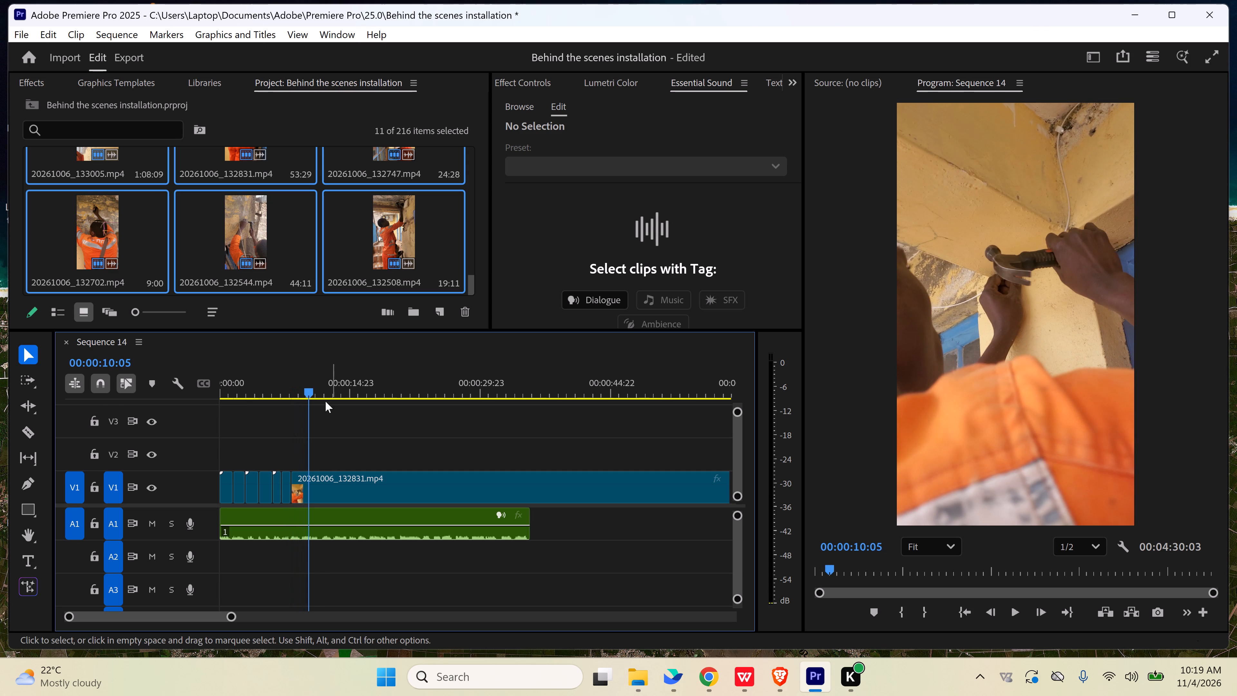
pyautogui.click(288, 388)
pyautogui.press('space')
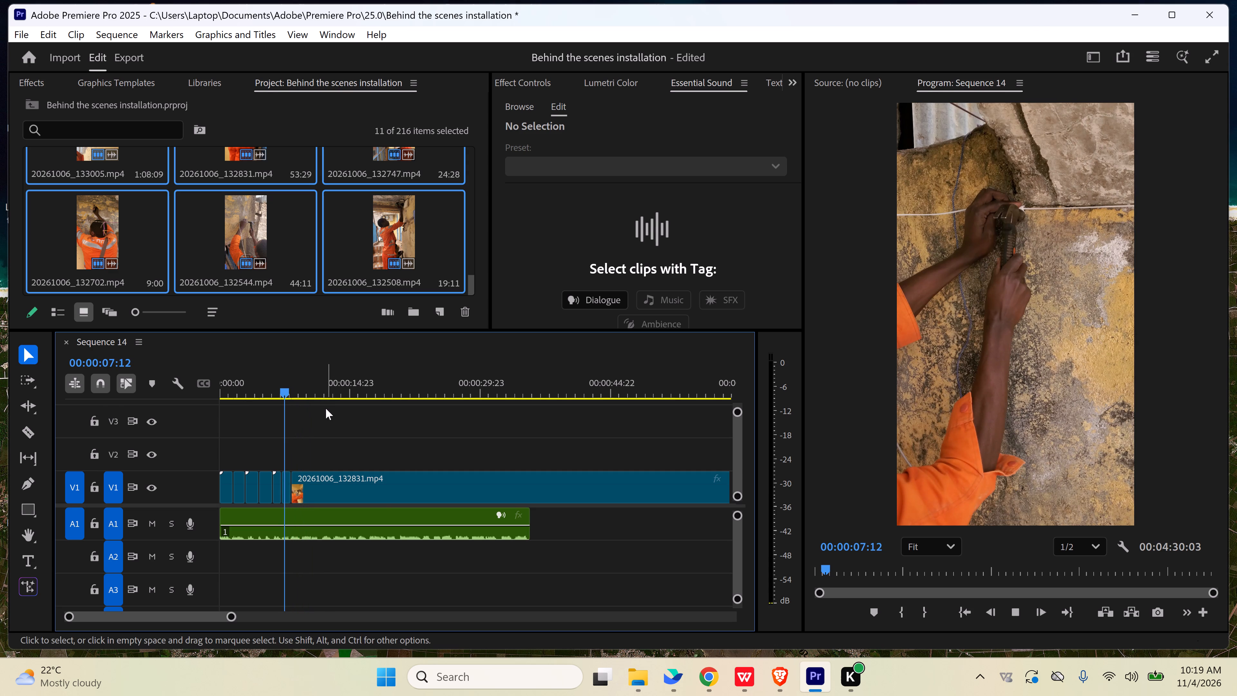
pyautogui.press('space')
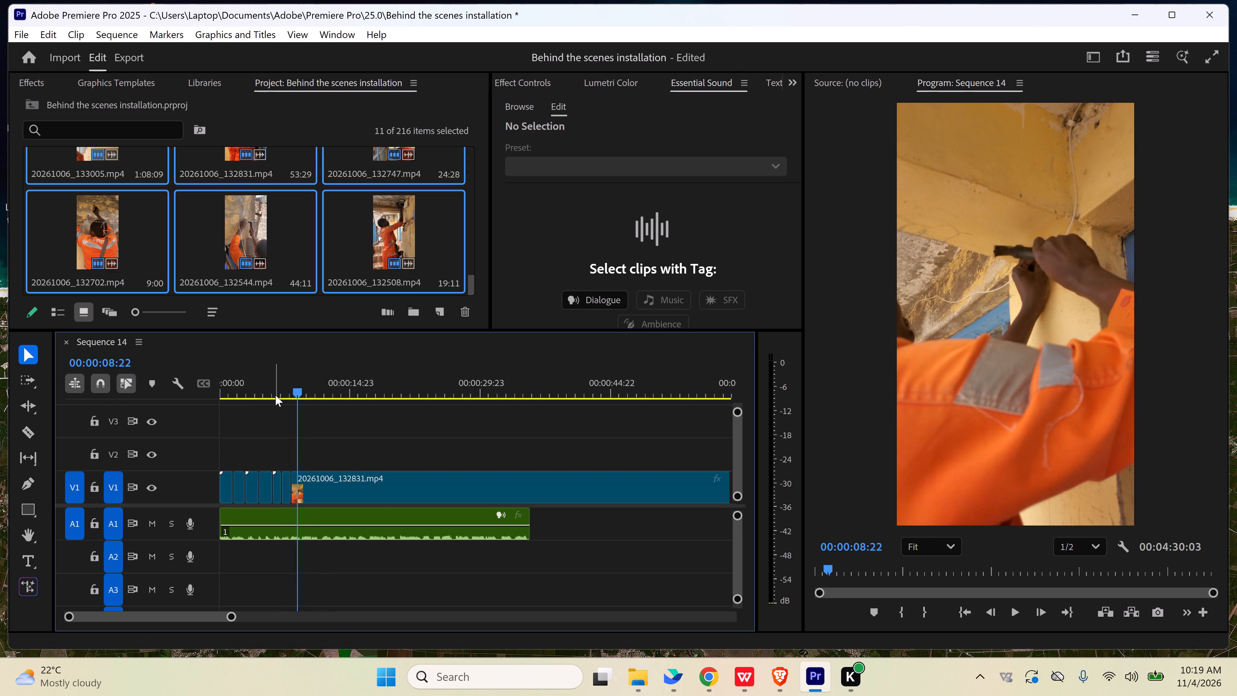
# Play across the join into 20261006_132831 and split that clip on V1 at 00:00:09:22.
pyautogui.click(282, 390)
pyautogui.press('space')
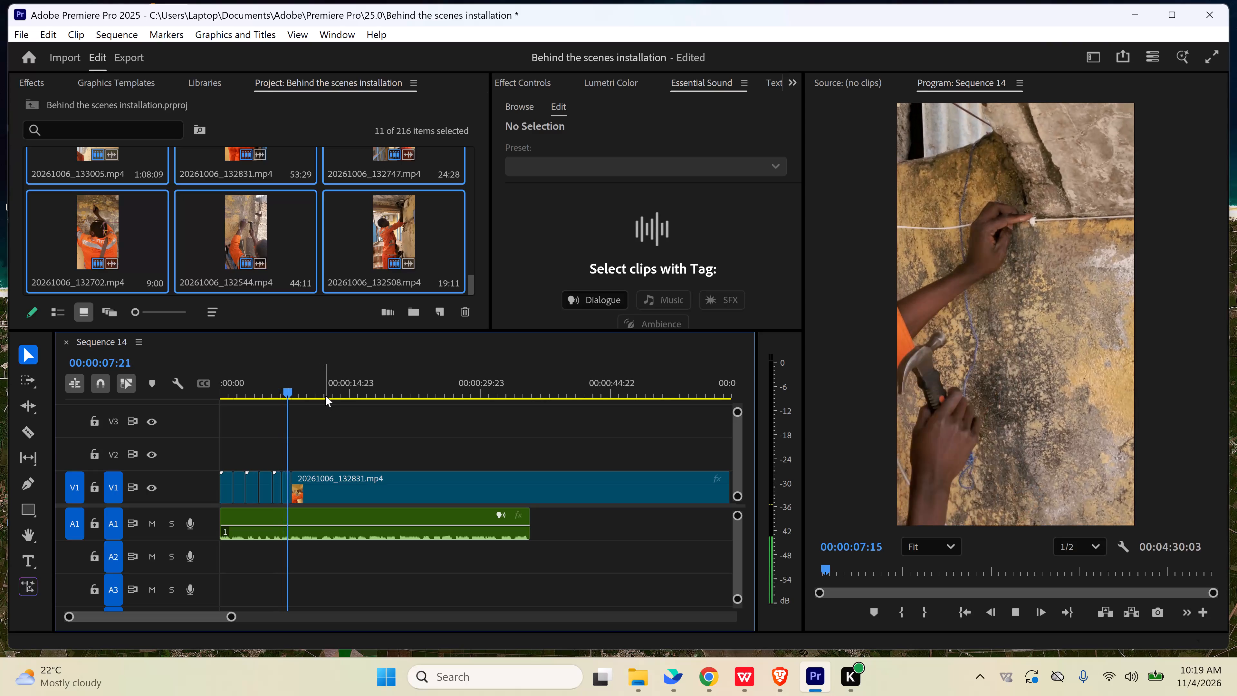
pyautogui.press('space')
pyautogui.press('space')
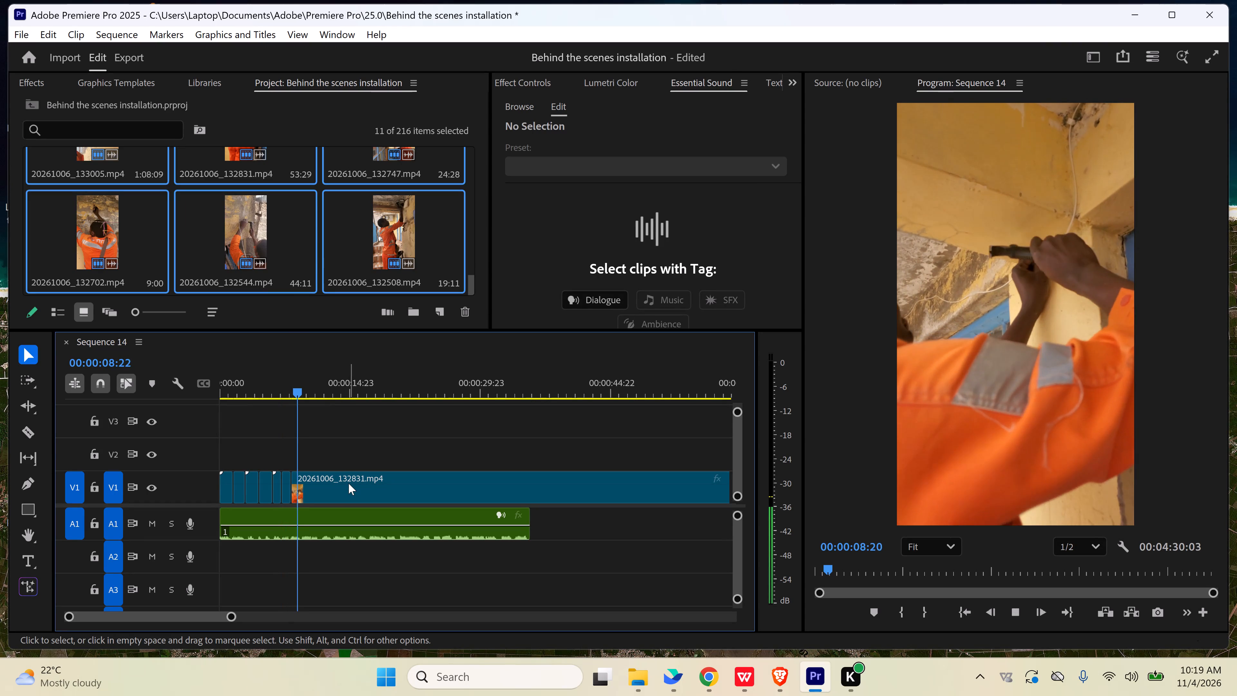
pyautogui.press('space')
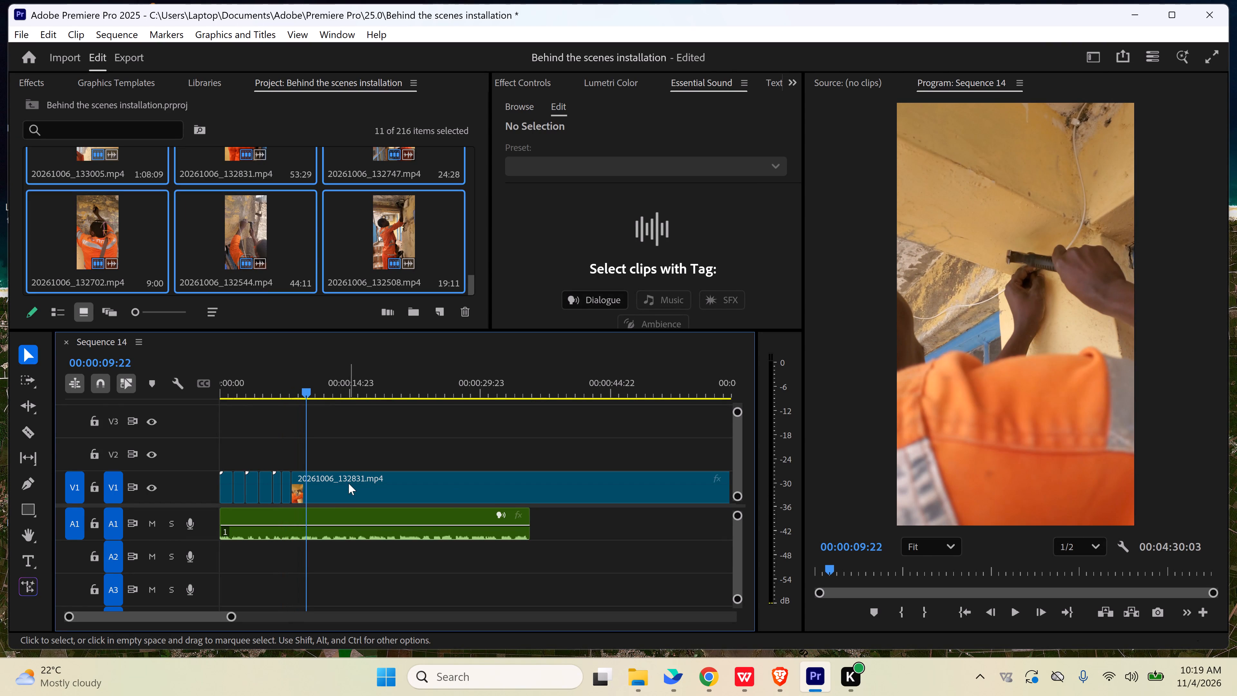
pyautogui.press('c')
pyautogui.click(305, 484)
pyautogui.press('v')
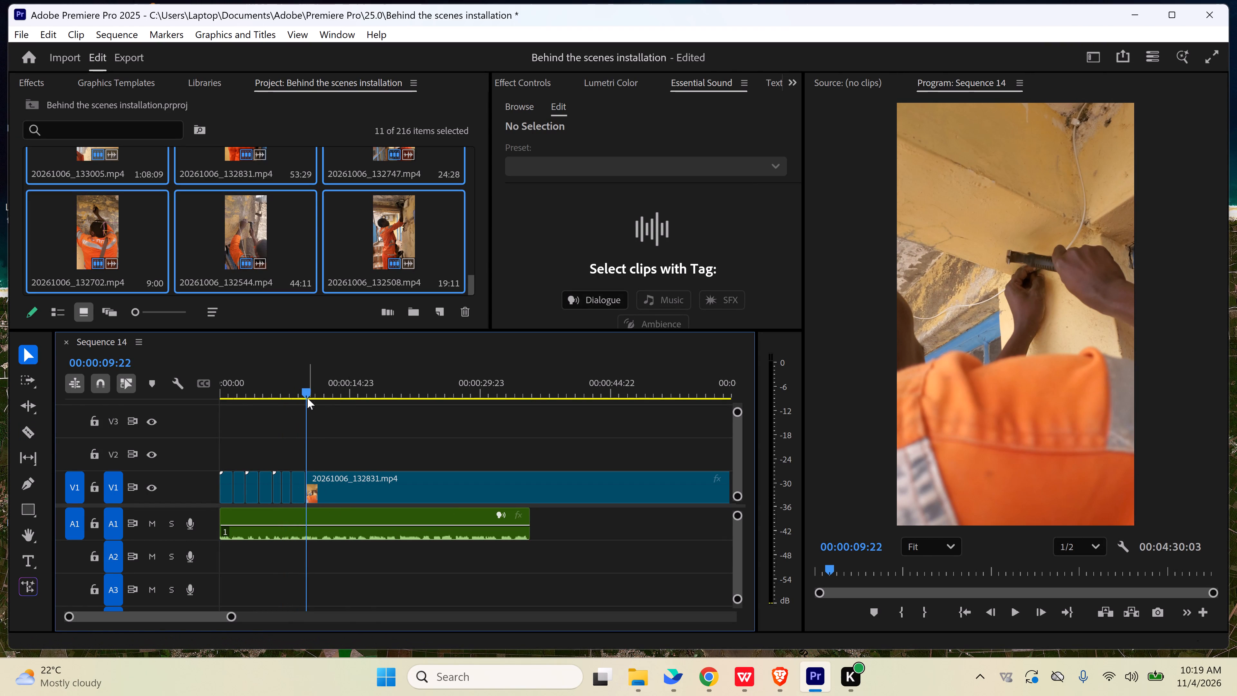
# Review 20261006_132831 after the 00:00:09:22 cut, delete that remainder, and close the gap before 20261006_133822.
pyautogui.moveTo(308, 392); pyautogui.dragTo(484, 407)
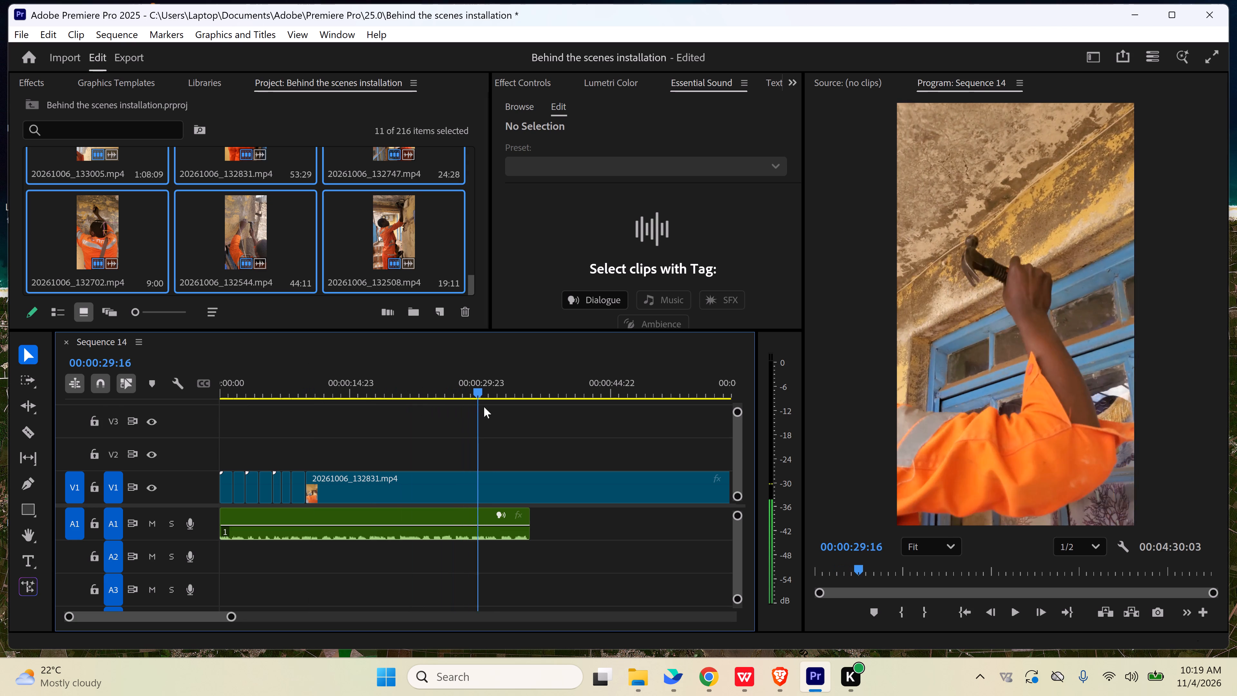
pyautogui.moveTo(484, 407); pyautogui.dragTo(497, 407)
pyautogui.moveTo(232, 618); pyautogui.dragTo(233, 618)
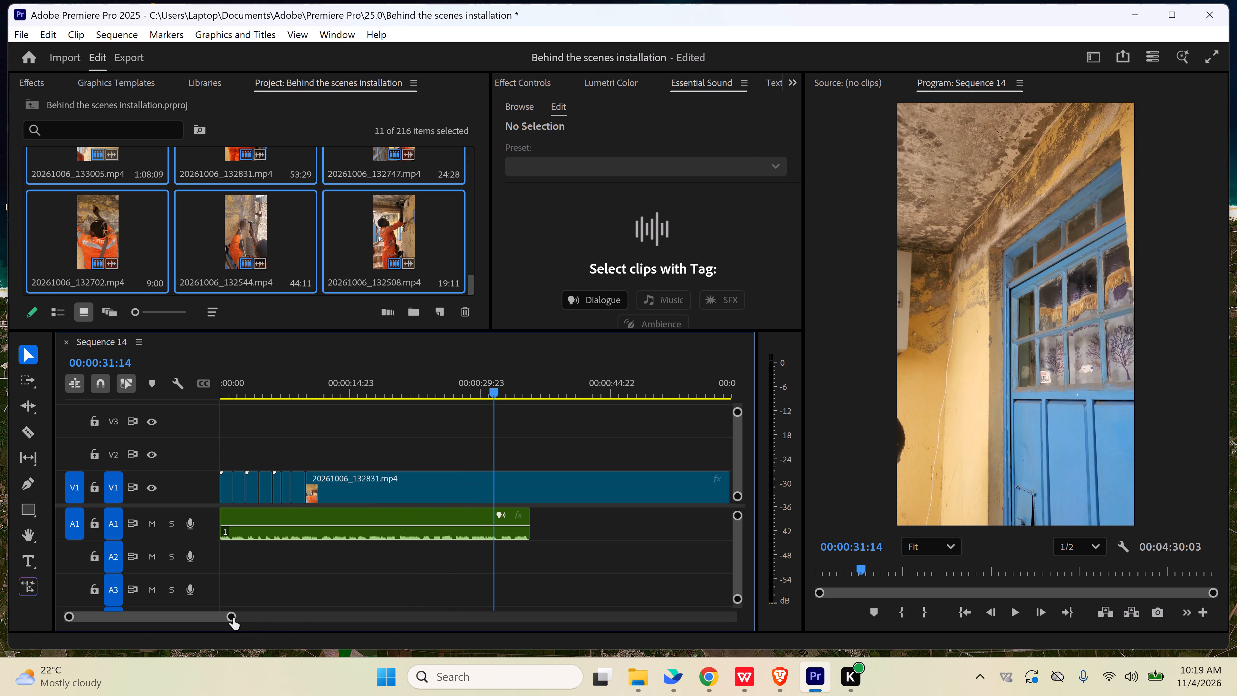
pyautogui.moveTo(233, 618); pyautogui.dragTo(296, 623)
pyautogui.moveTo(363, 388); pyautogui.dragTo(404, 394)
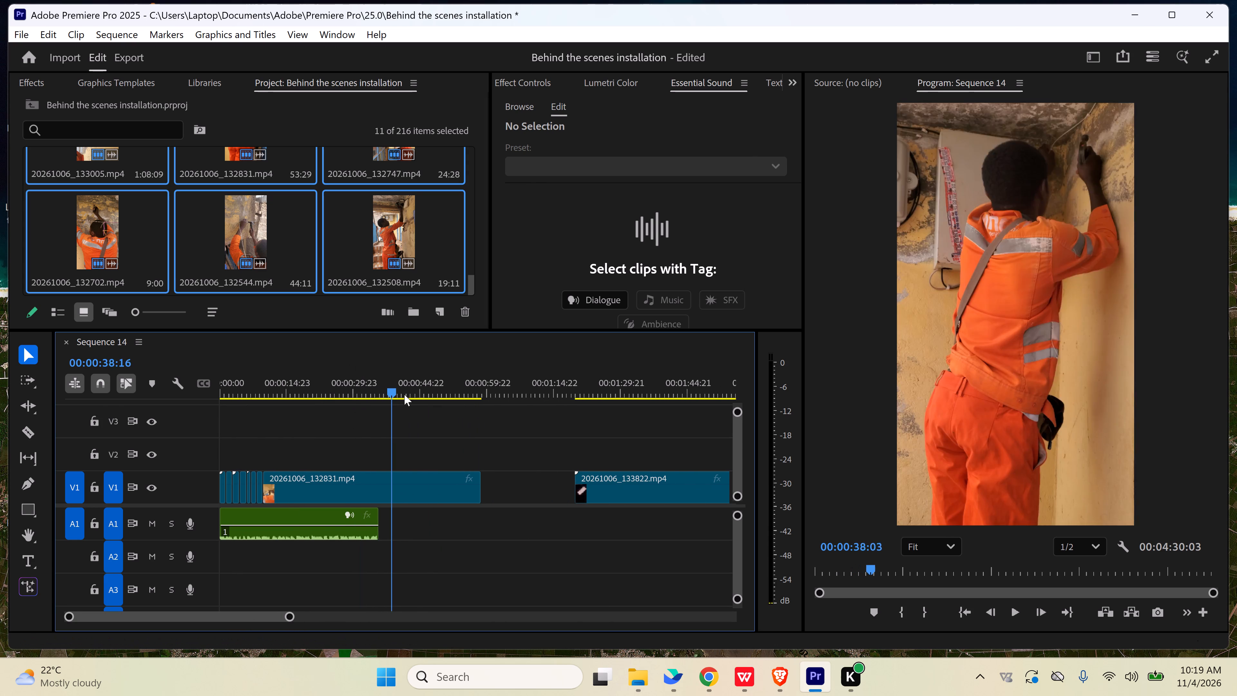
pyautogui.moveTo(404, 394); pyautogui.dragTo(449, 394)
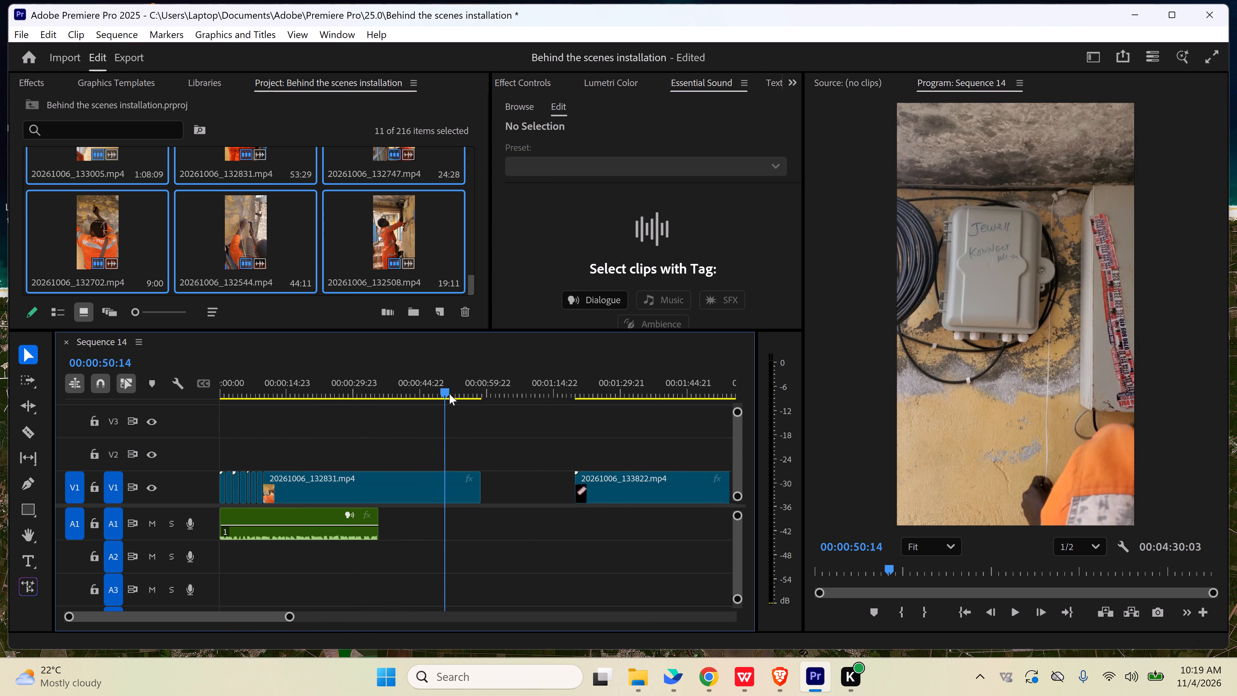
pyautogui.moveTo(449, 394); pyautogui.dragTo(457, 393)
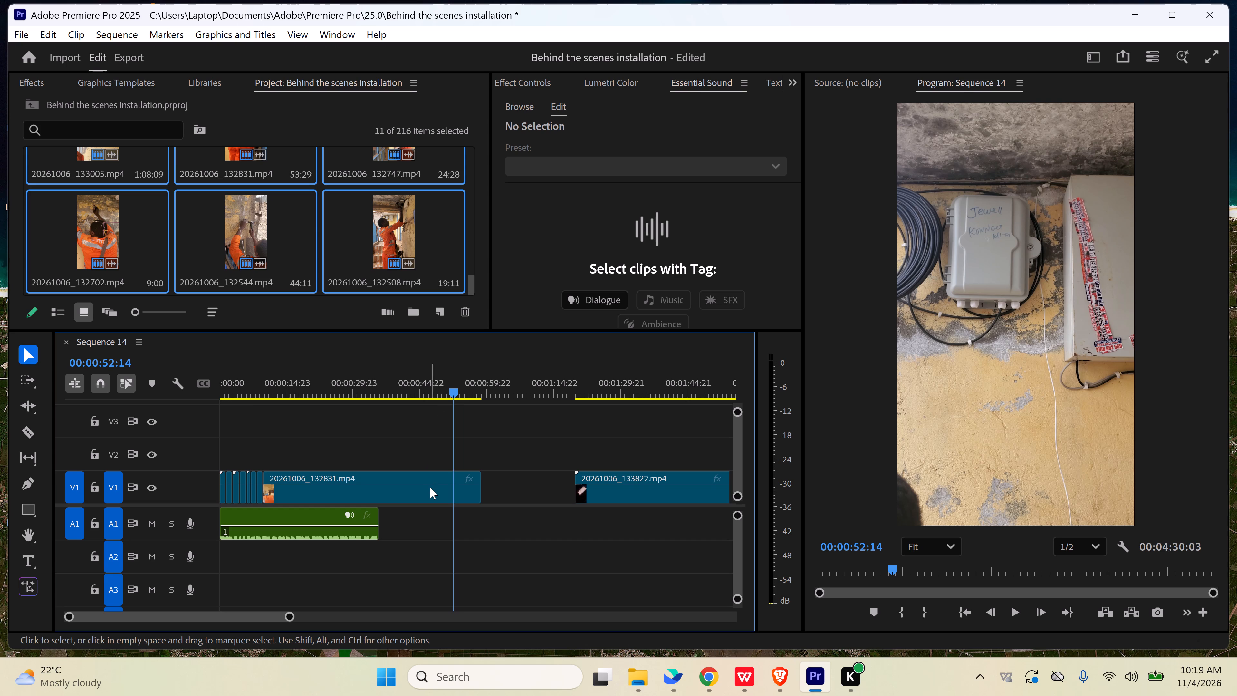
pyautogui.click(430, 488)
pyautogui.press('Delete')
pyautogui.click(423, 497)
pyautogui.press('Delete')
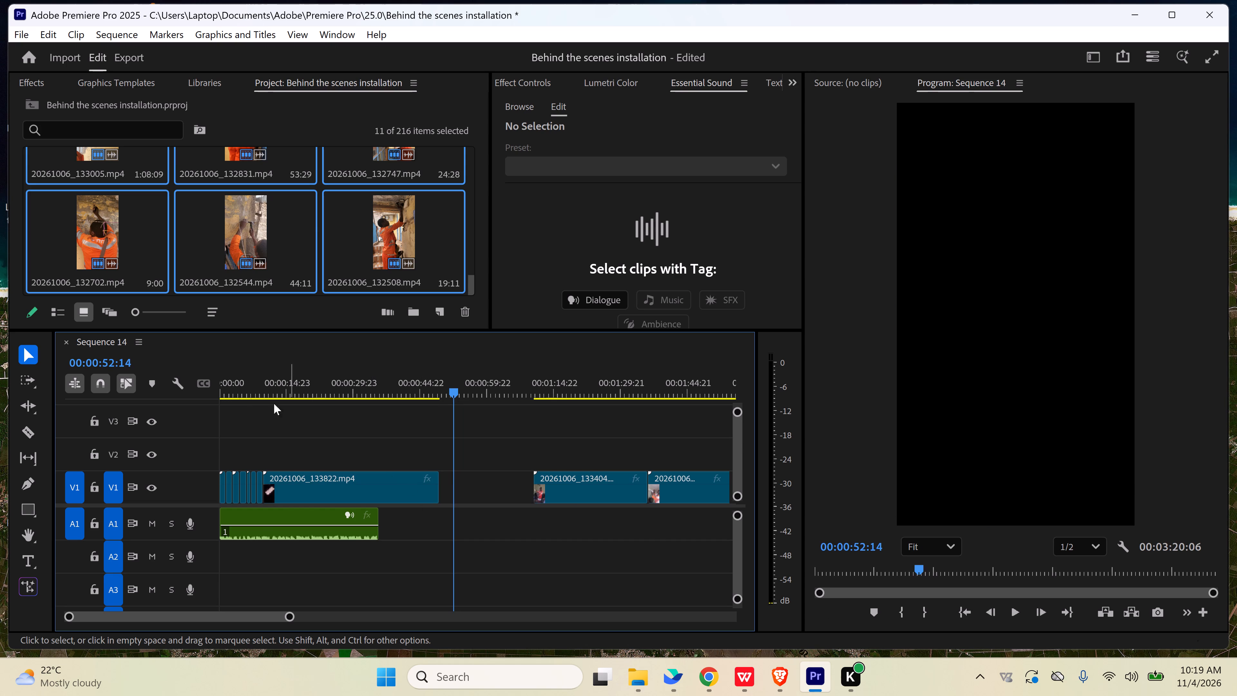
# Skim through 20261006_133822 and move it to the end of V1, starting at 00:03:20:06.
pyautogui.moveTo(259, 393); pyautogui.dragTo(296, 390)
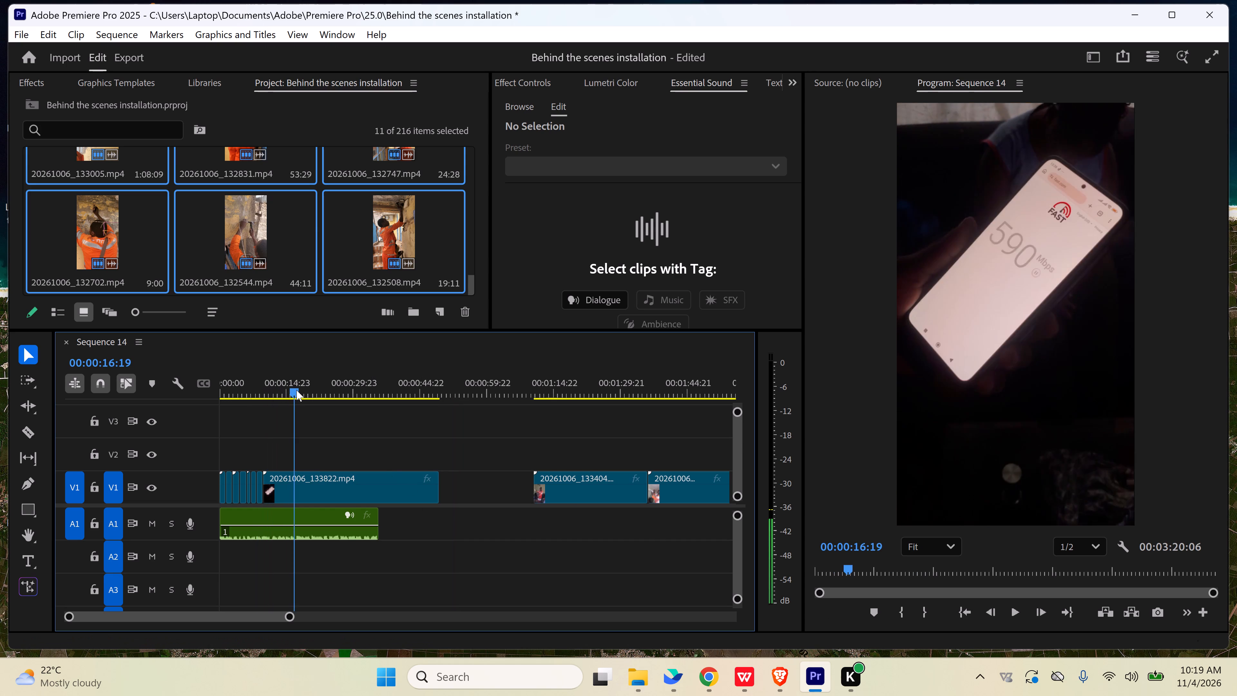
pyautogui.moveTo(296, 390); pyautogui.dragTo(332, 394)
pyautogui.moveTo(292, 618); pyautogui.dragTo(380, 618)
pyautogui.moveTo(286, 493); pyautogui.dragTo(295, 493)
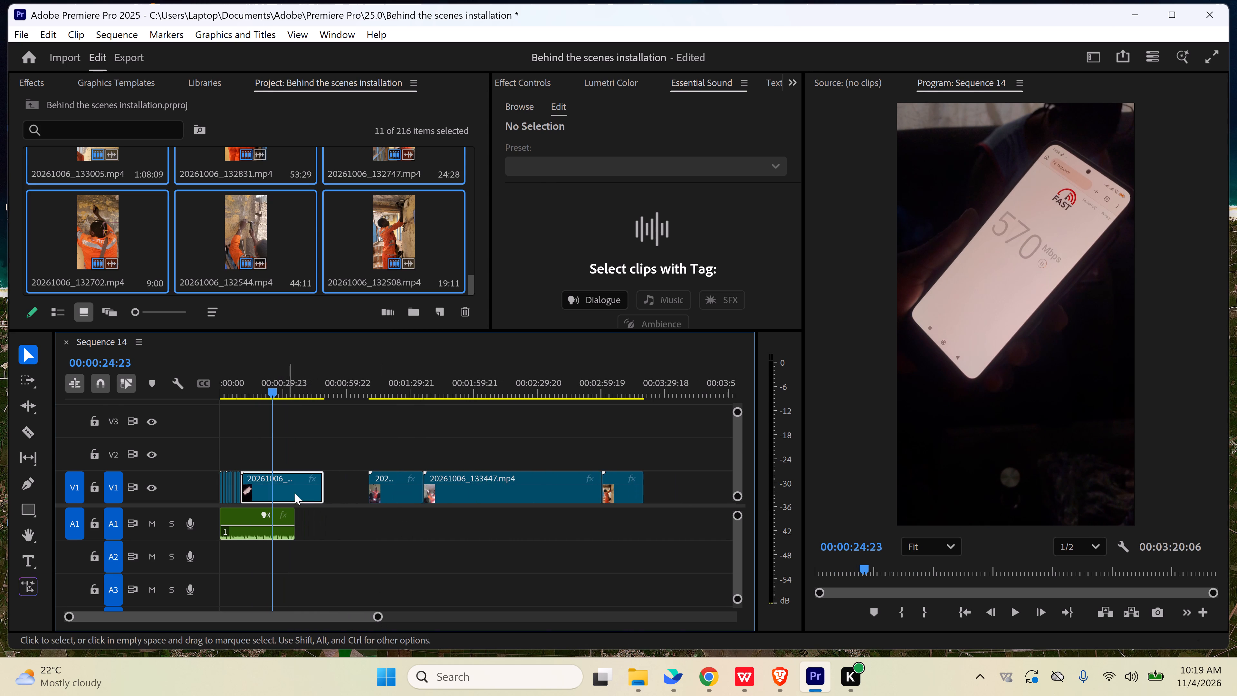
pyautogui.moveTo(295, 493); pyautogui.dragTo(688, 493)
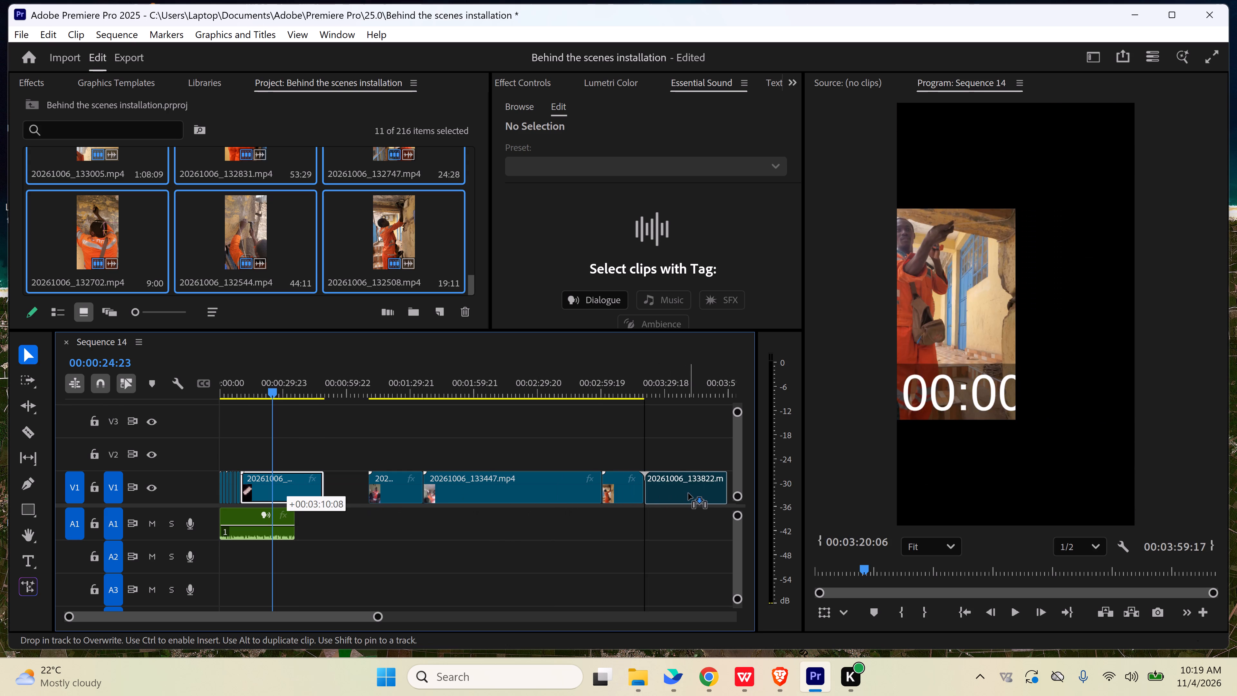
# Move 20261006_133404, 20261006_133447 and the clip after them back together to start at about 00:00:10:00 on V1.
pyautogui.moveTo(401, 445); pyautogui.dragTo(619, 493)
pyautogui.moveTo(535, 488); pyautogui.dragTo(491, 492)
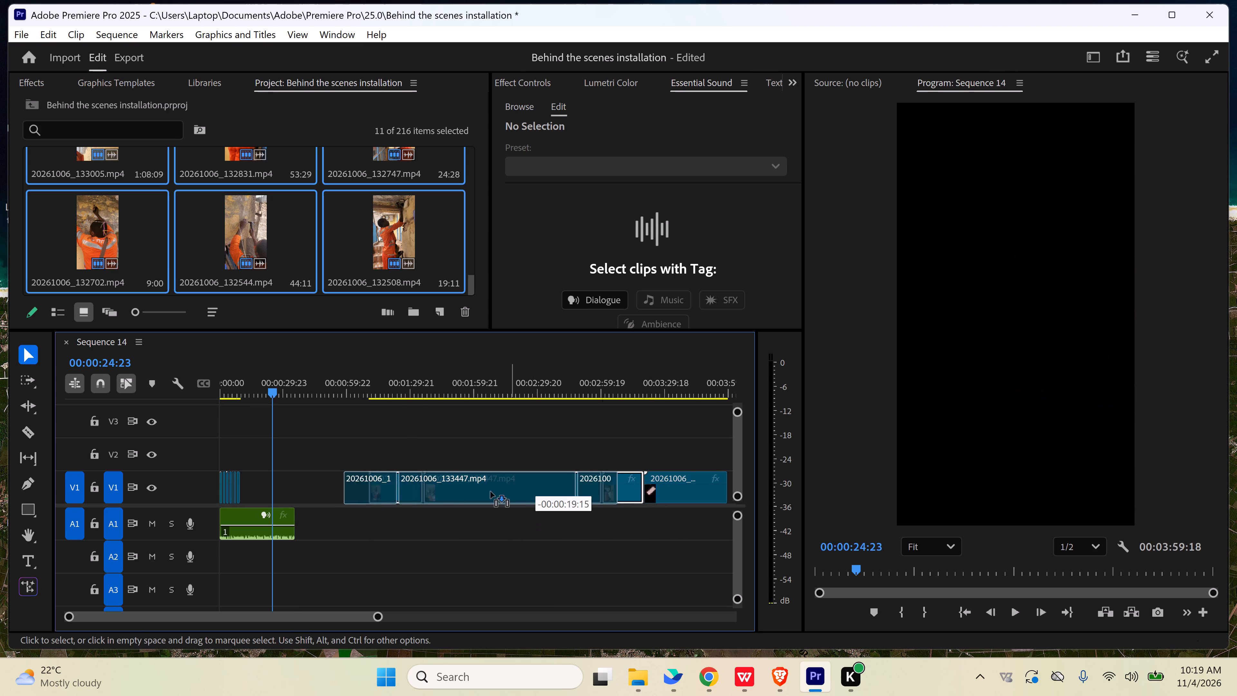
pyautogui.moveTo(491, 492); pyautogui.dragTo(413, 486)
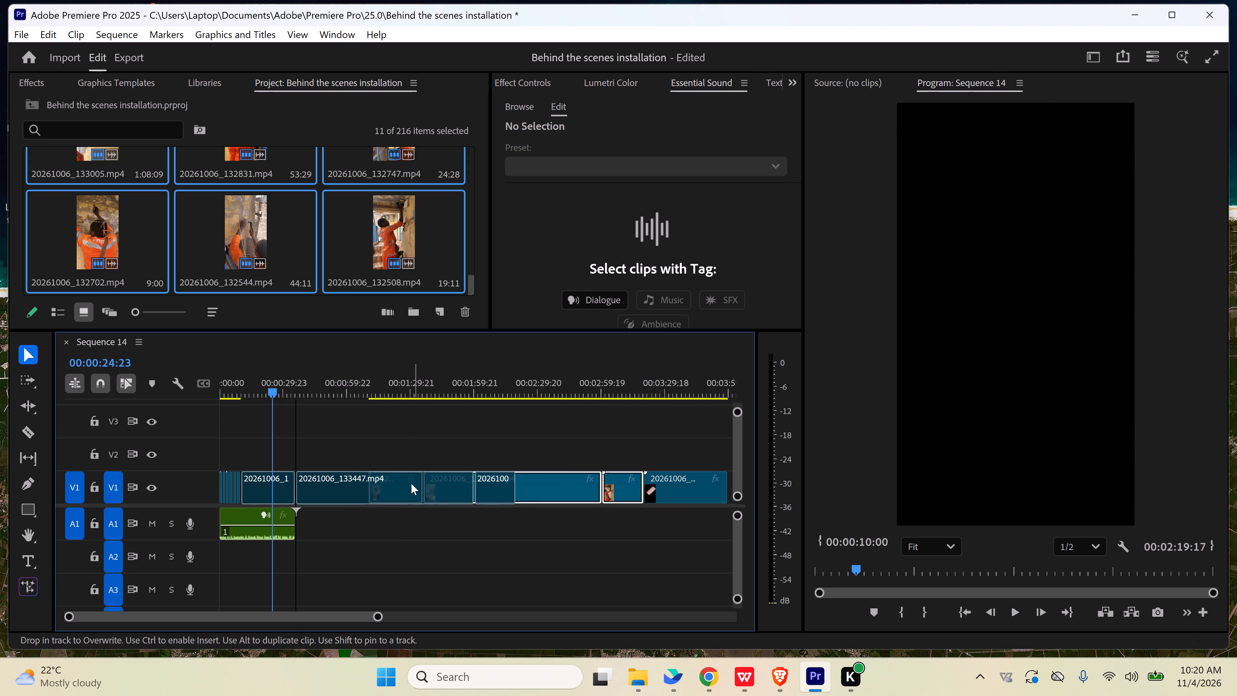
# Move 20261006_133404 two frames earlier on V1 so it starts at 00:00:09:22, against the preceding excerpt.
pyautogui.click(238, 386)
pyautogui.click(278, 442)
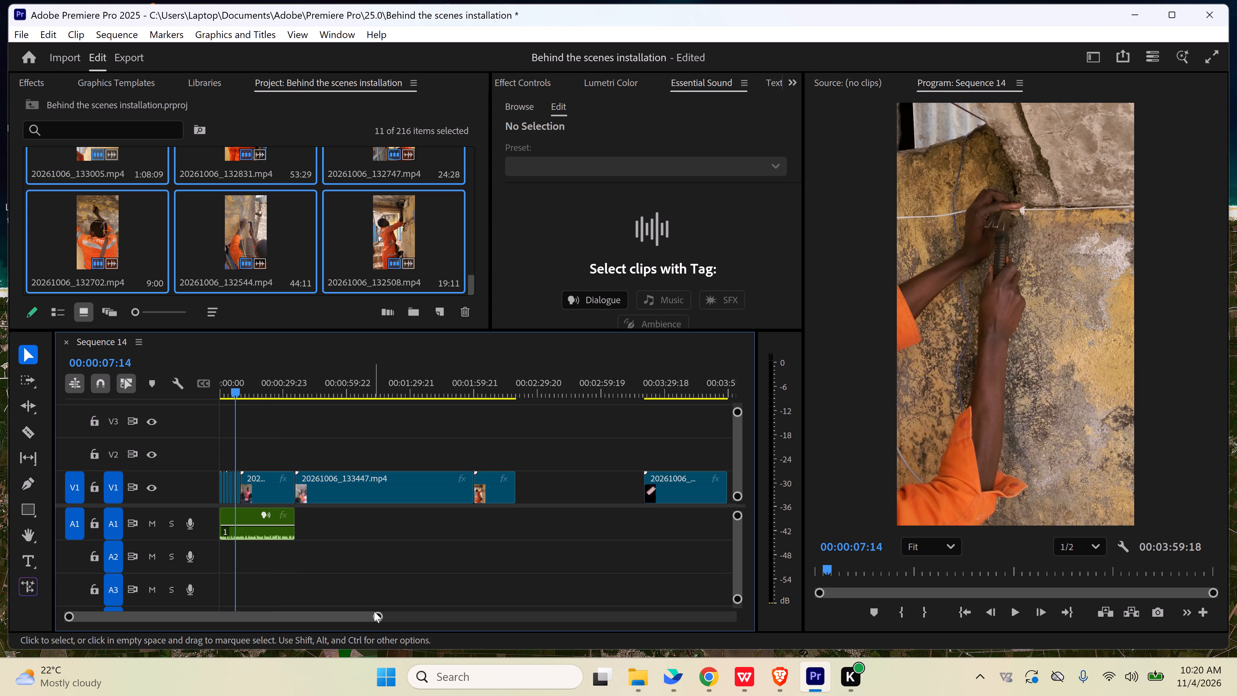
pyautogui.moveTo(379, 616); pyautogui.dragTo(305, 605)
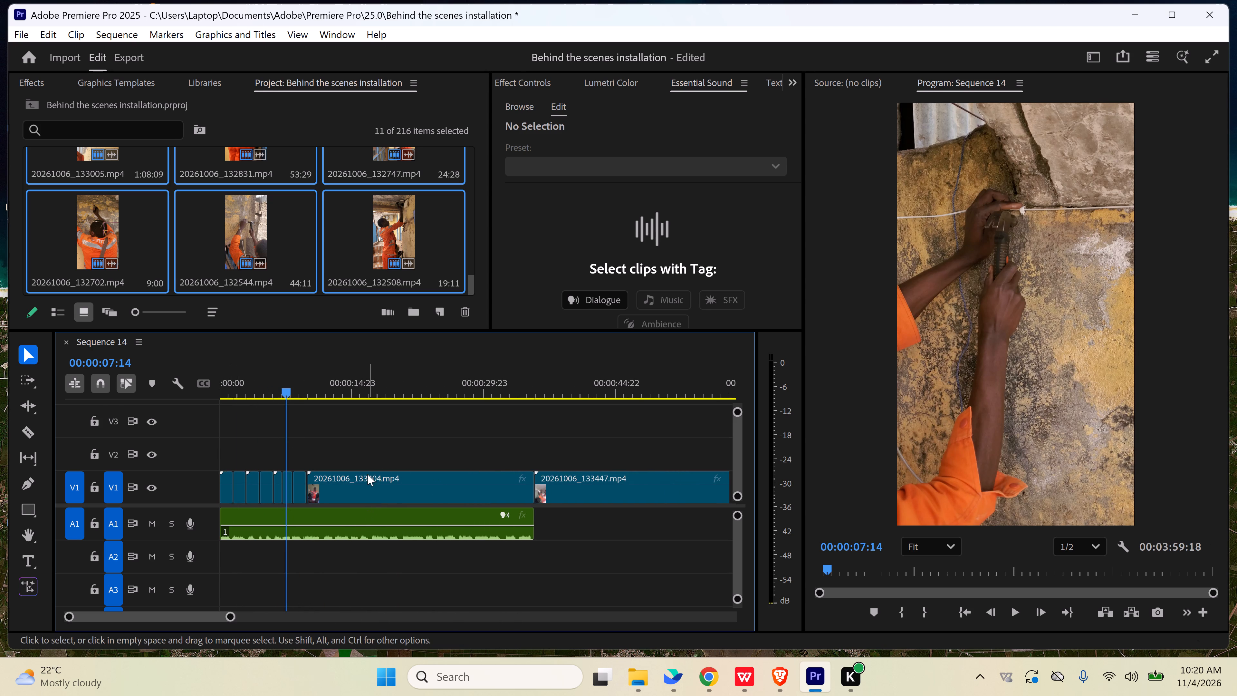
pyautogui.moveTo(395, 486); pyautogui.dragTo(388, 487)
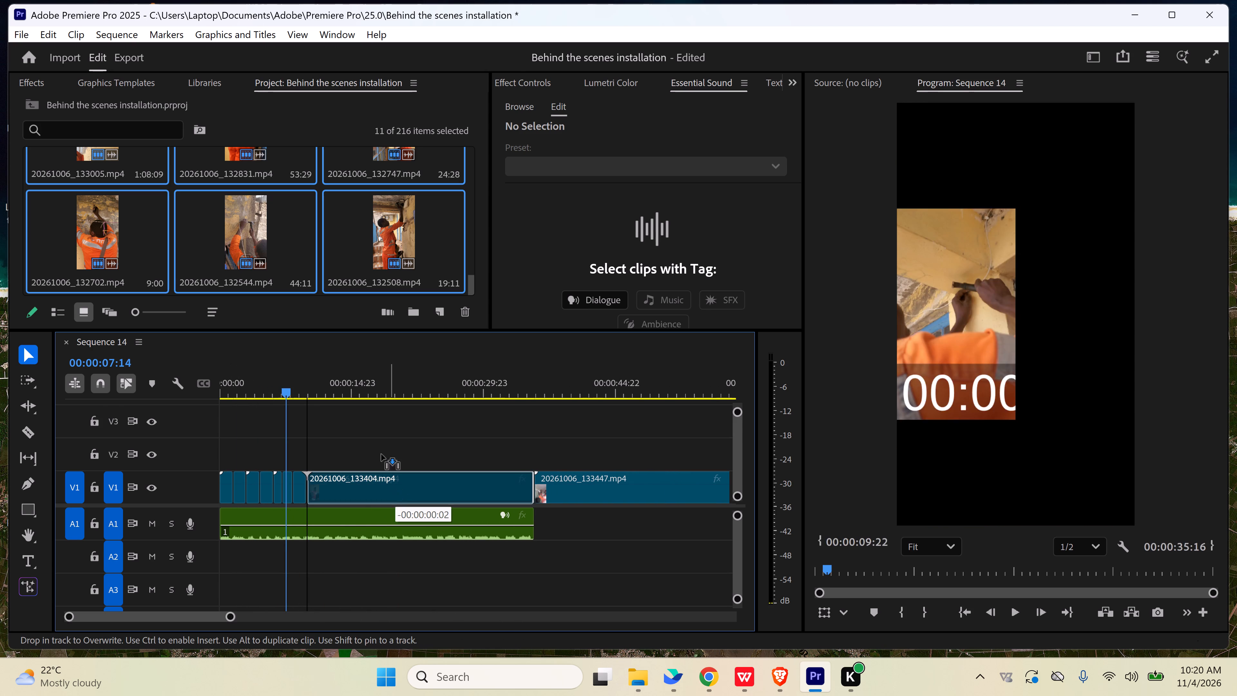
# Play the 20261006_132831 excerpt before 20261006_133404, trim about 16 frames off its start, and move it back against the preceding clip.
pyautogui.click(379, 442)
pyautogui.press('space')
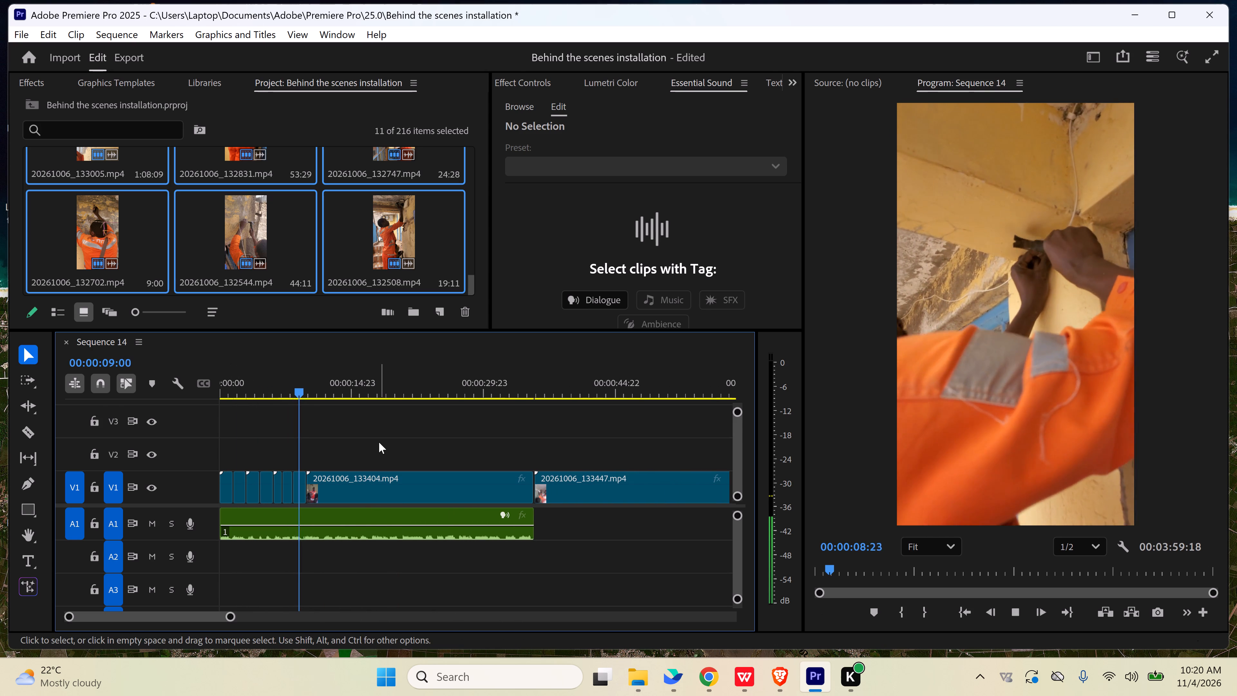
pyautogui.press('space')
pyautogui.click(287, 386)
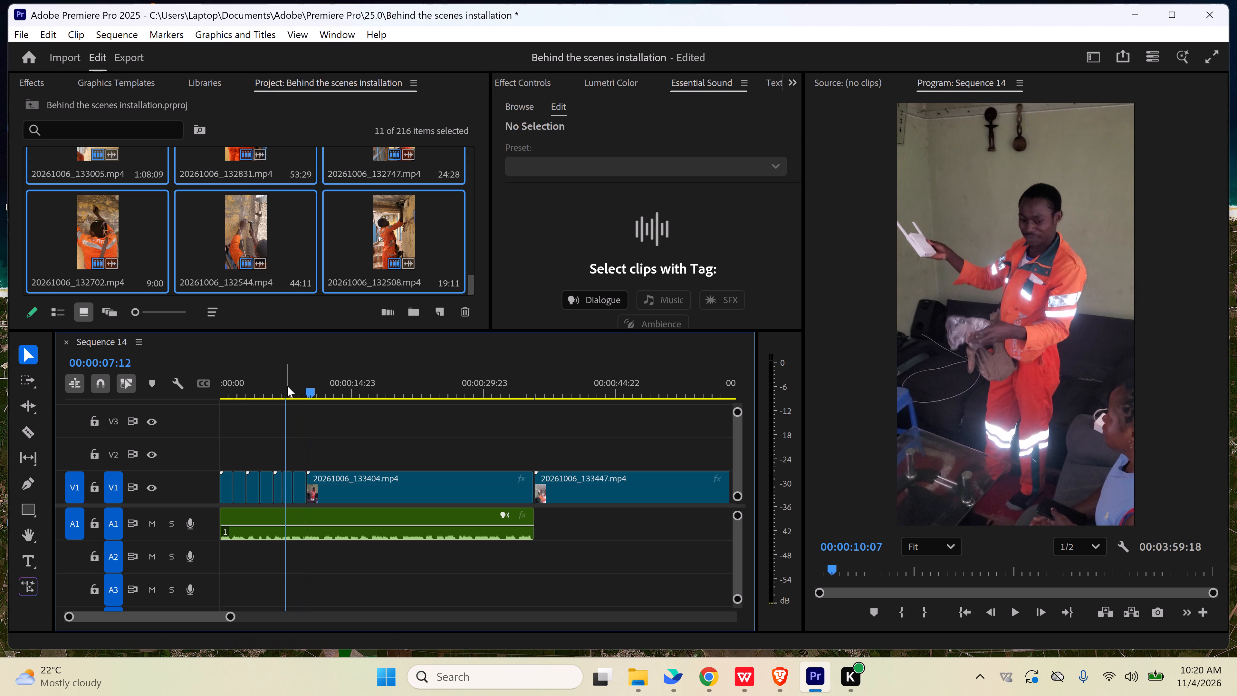
pyautogui.press('space')
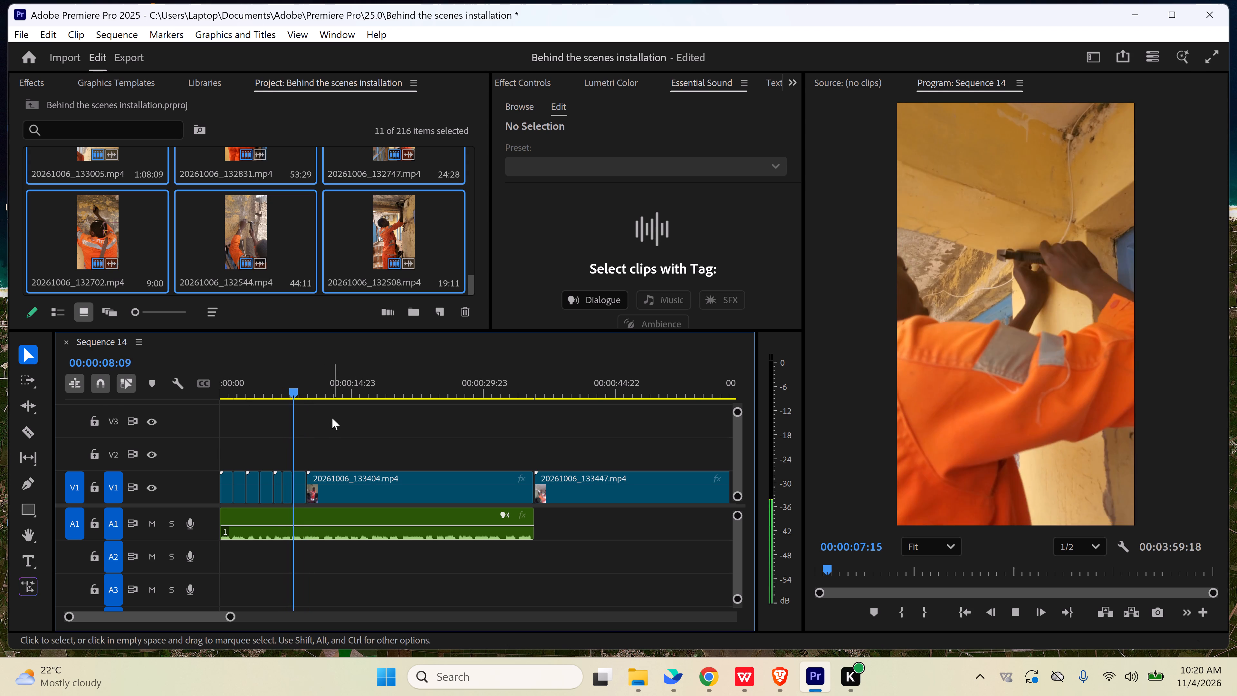
pyautogui.press('space')
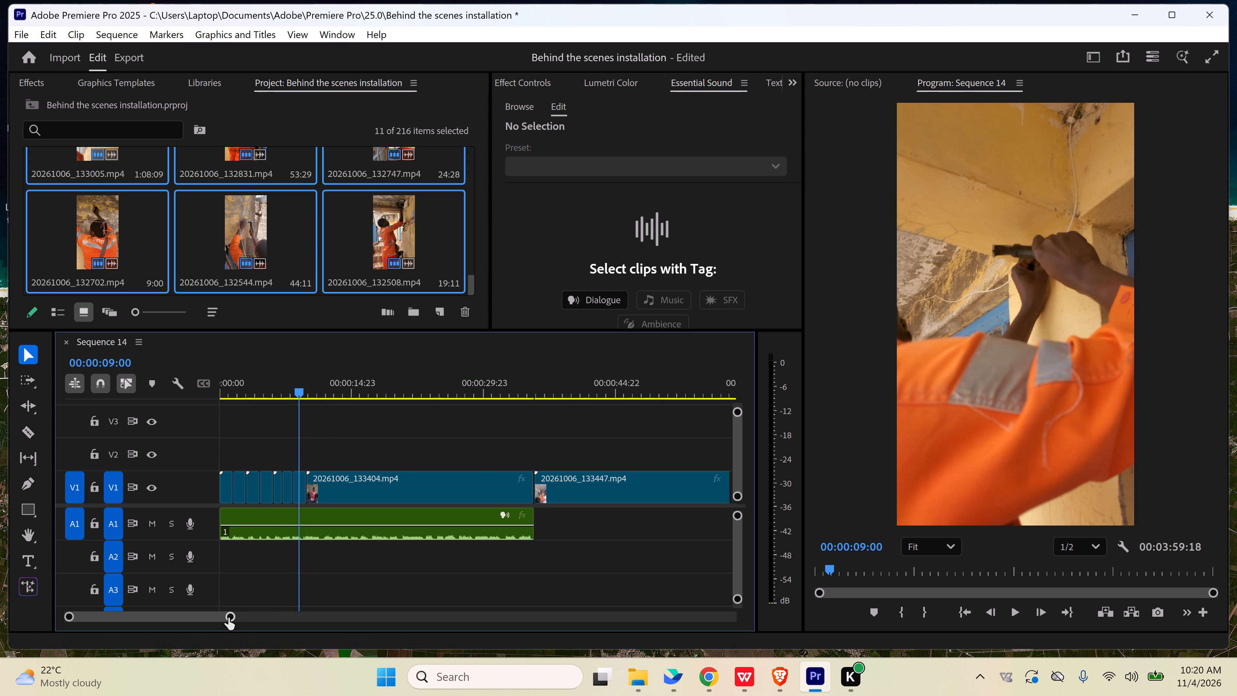
pyautogui.moveTo(228, 618); pyautogui.dragTo(183, 615)
pyautogui.click(467, 499)
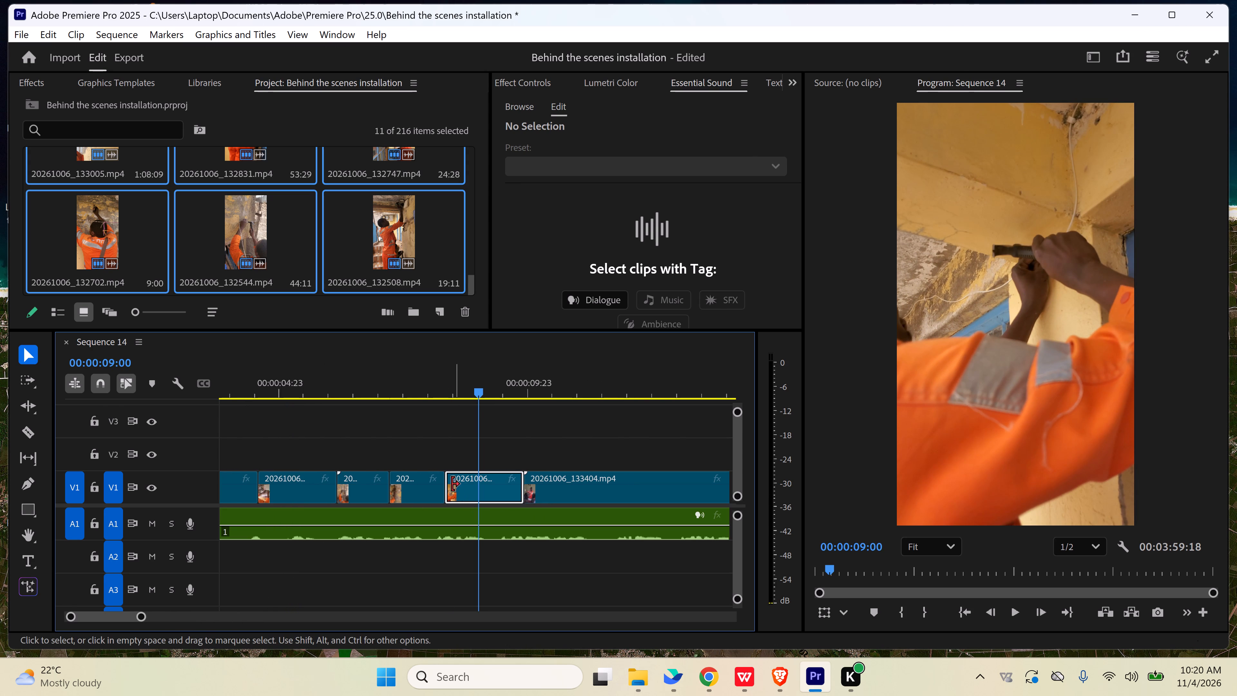
pyautogui.moveTo(450, 482); pyautogui.dragTo(480, 485)
pyautogui.moveTo(507, 494); pyautogui.dragTo(475, 493)
# Play back the shortened excerpt, close the gap before 20261006_133404 on V1, and save the project.
pyautogui.click(443, 392)
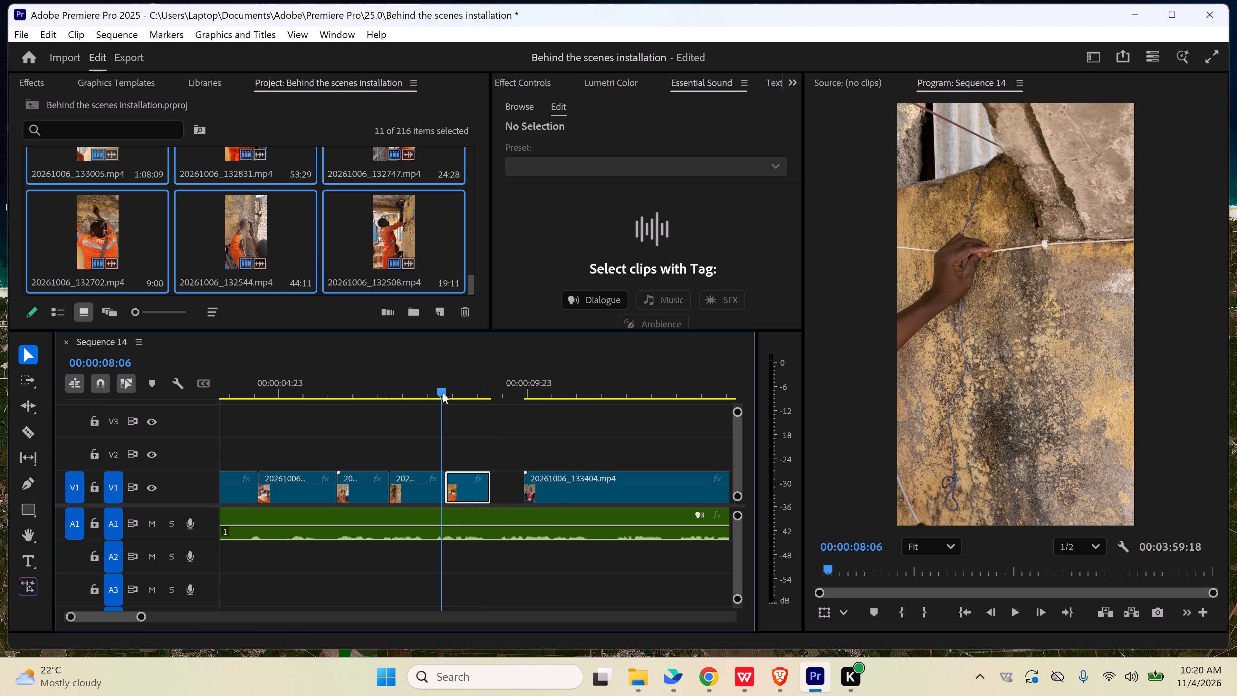
pyautogui.click(456, 406)
pyautogui.press('space')
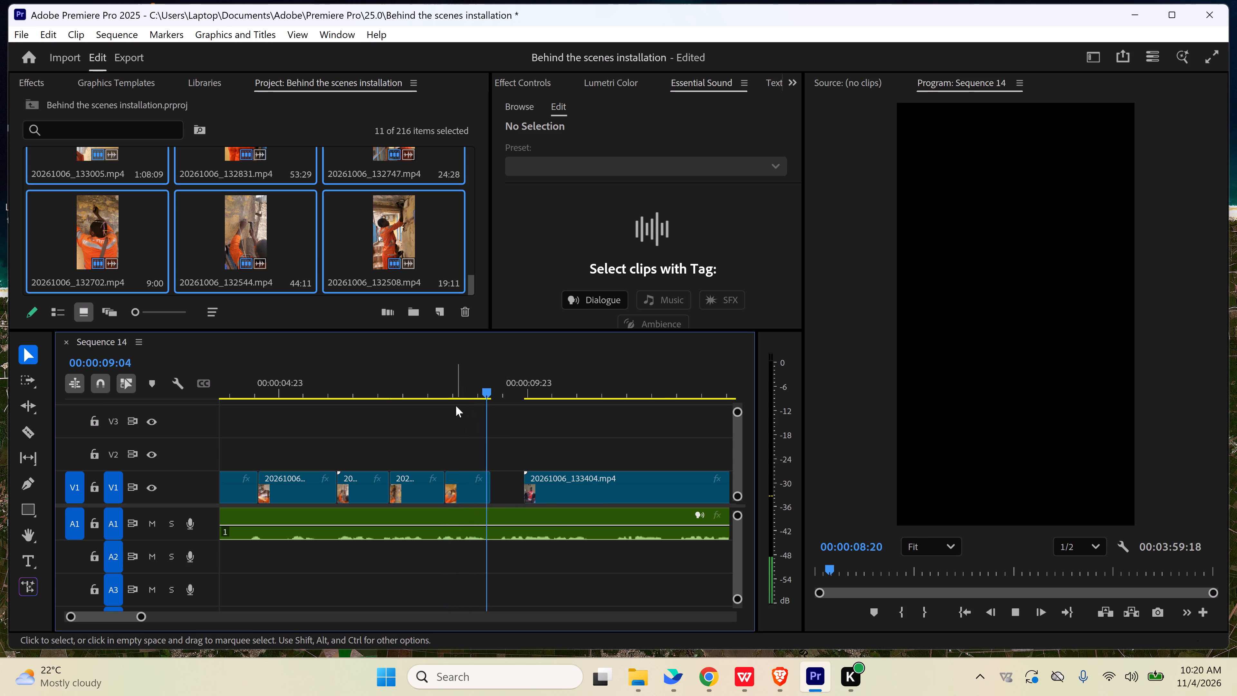
pyautogui.press('space')
pyautogui.click(509, 488)
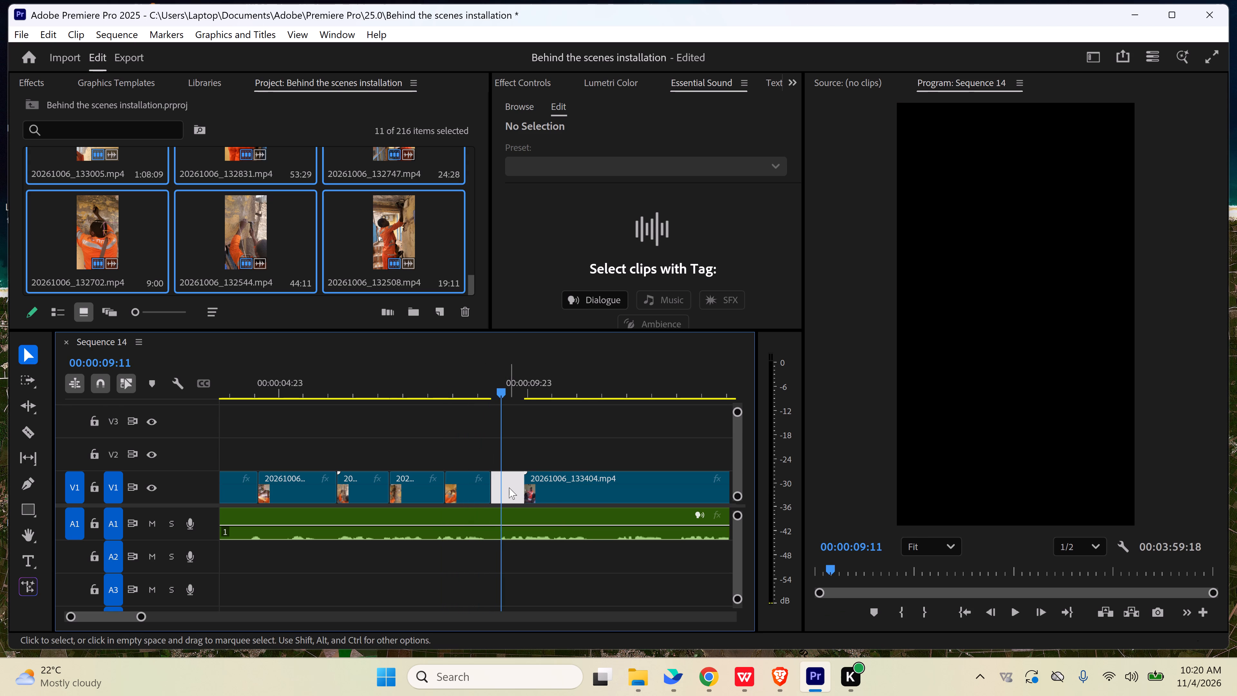
pyautogui.press('Delete')
pyautogui.hotkey('ctrl', 's')
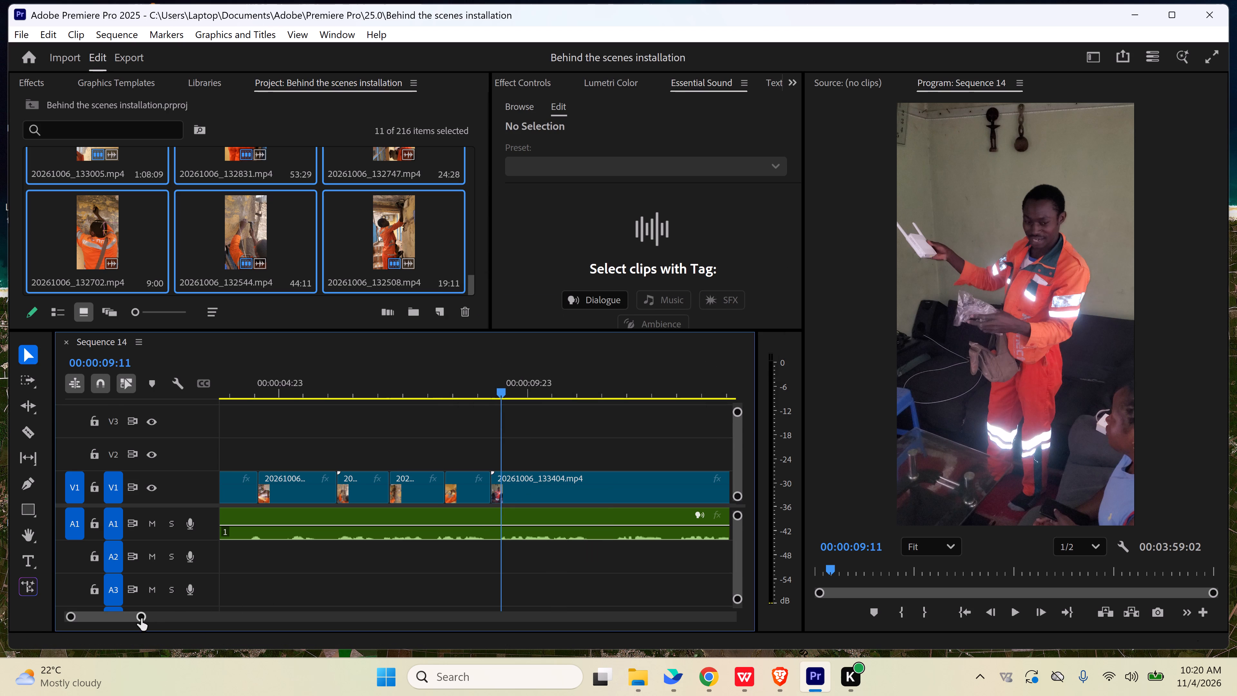
# Skim through 20261006_133404 to where the router is held up to the wall and split the clip at 00:00:20:07.
pyautogui.moveTo(141, 619); pyautogui.dragTo(225, 623)
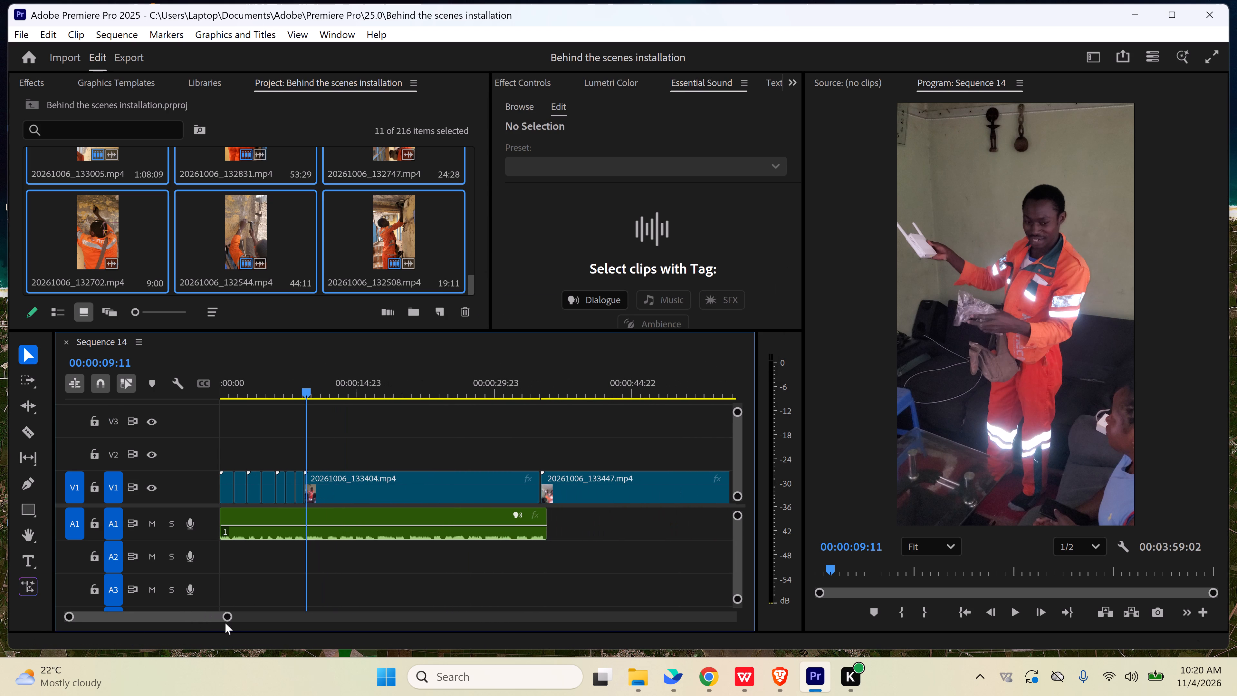
pyautogui.press('space')
pyautogui.press('space')
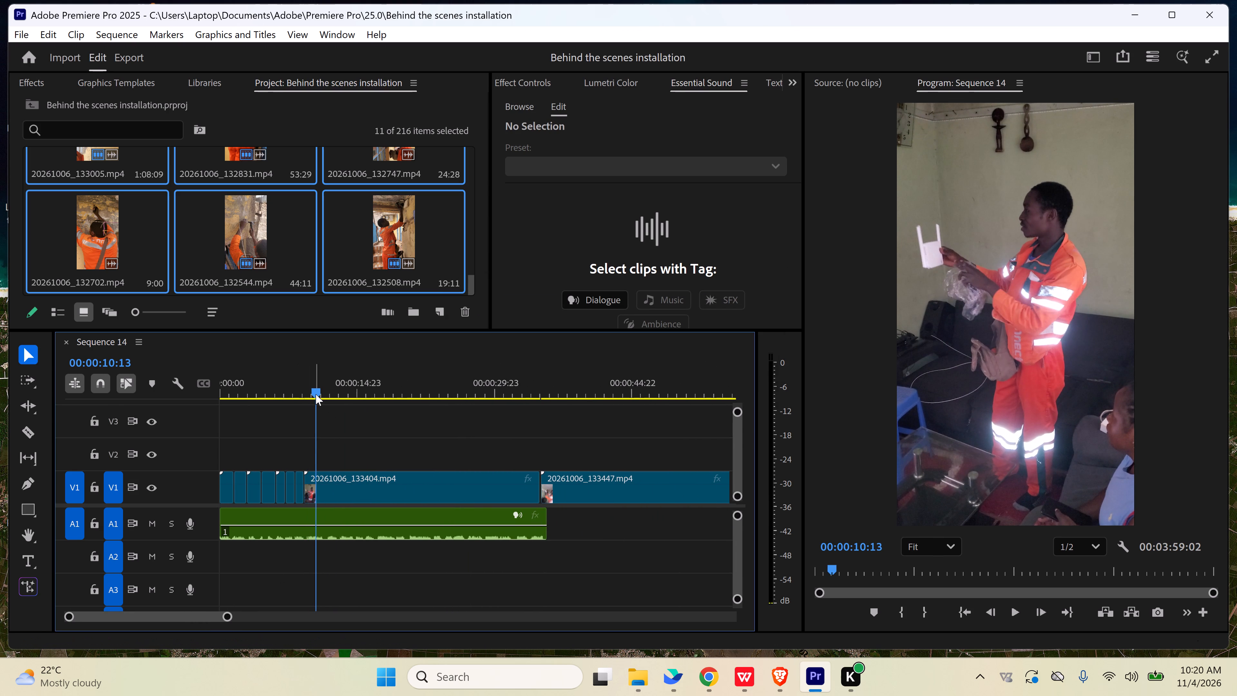
pyautogui.moveTo(316, 394); pyautogui.dragTo(371, 399)
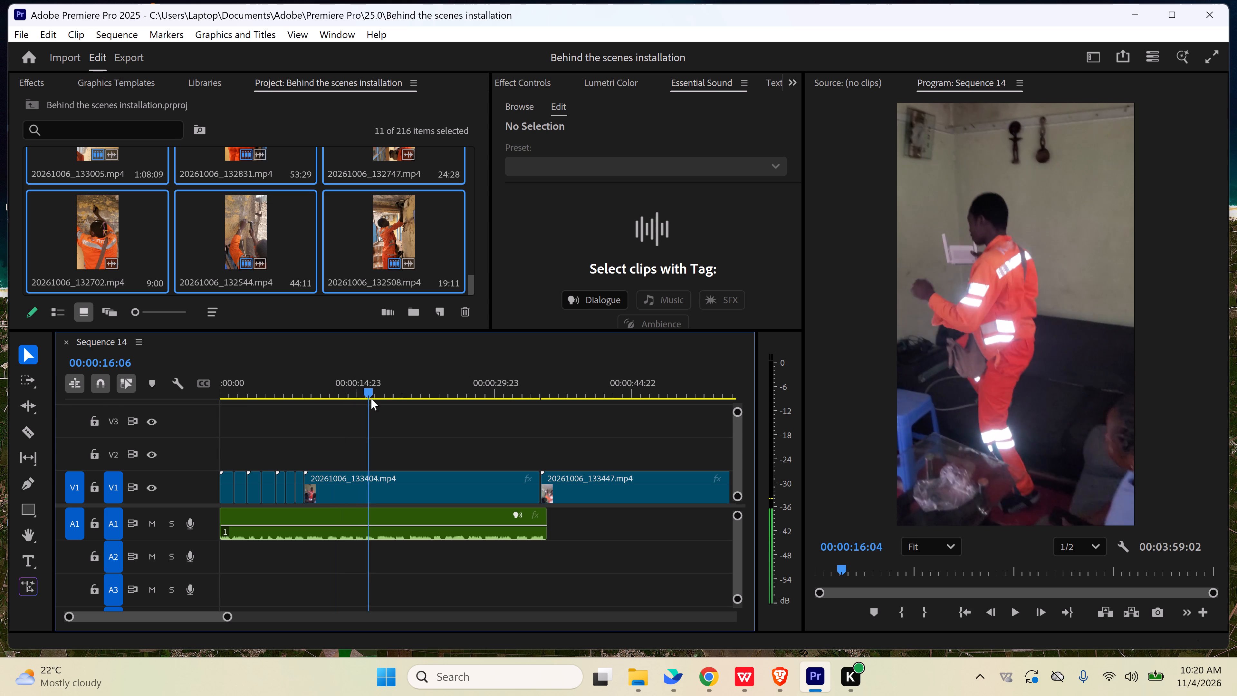
pyautogui.moveTo(371, 399); pyautogui.dragTo(422, 398)
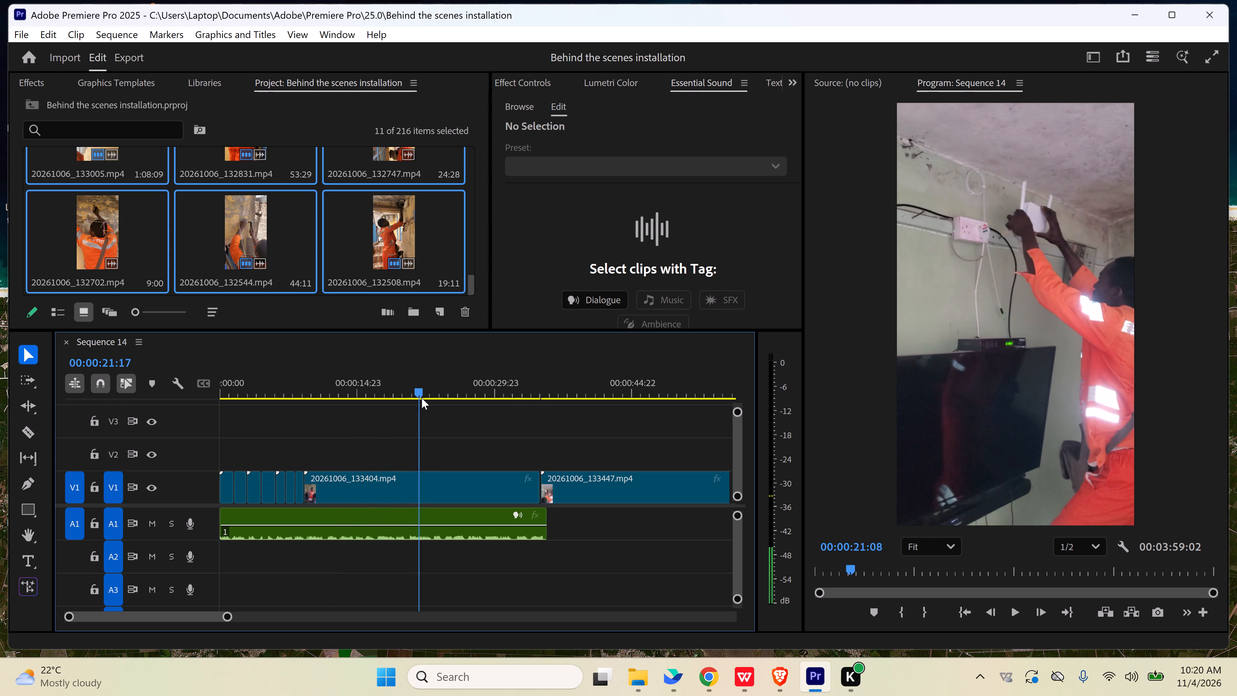
pyautogui.moveTo(422, 398); pyautogui.dragTo(424, 400)
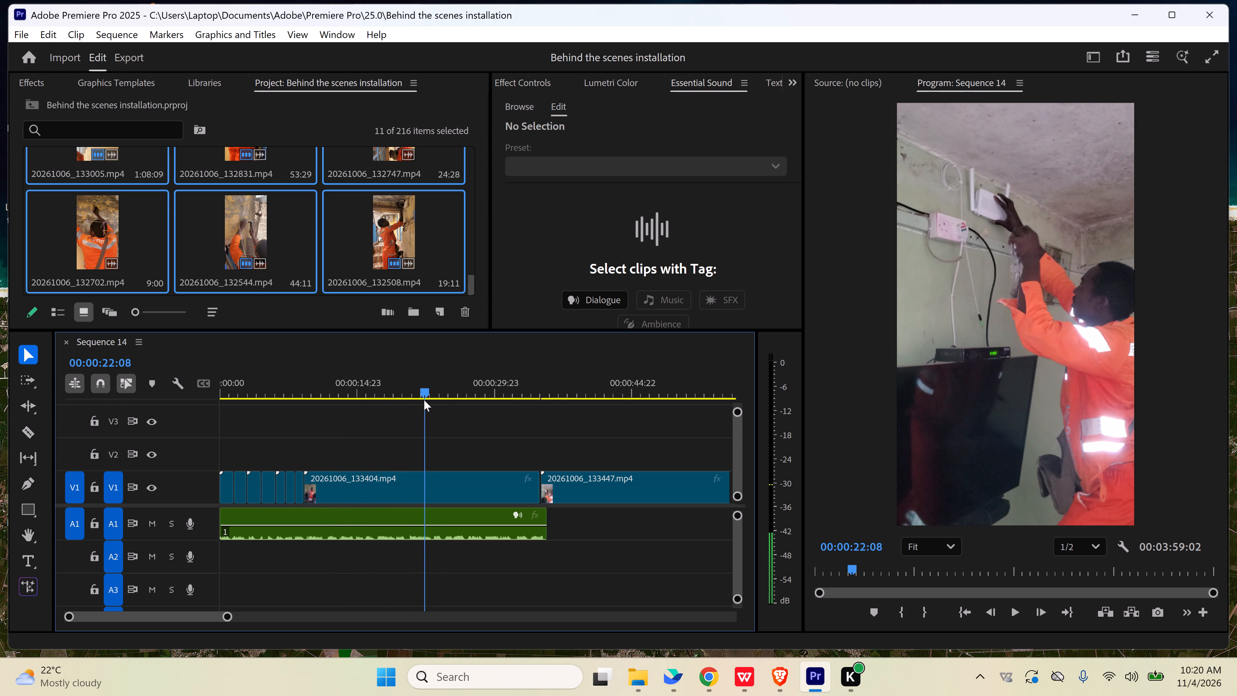
pyautogui.moveTo(424, 400); pyautogui.dragTo(404, 401)
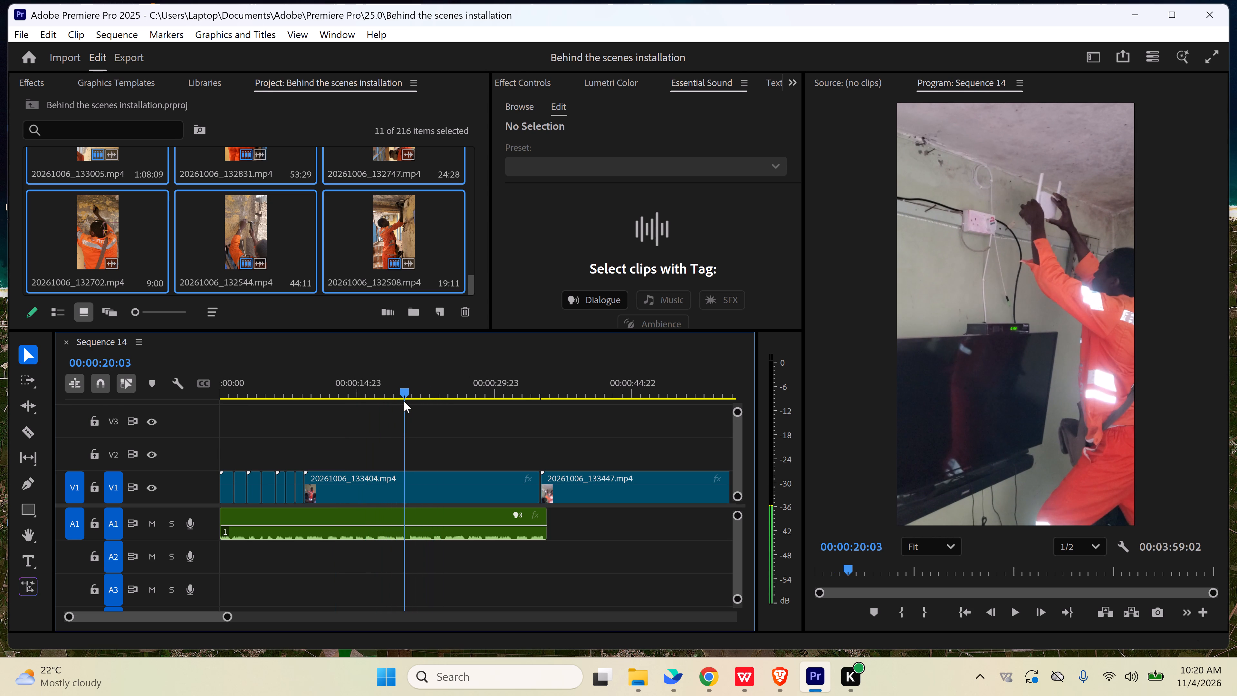
pyautogui.moveTo(404, 401); pyautogui.dragTo(406, 401)
pyautogui.press('c')
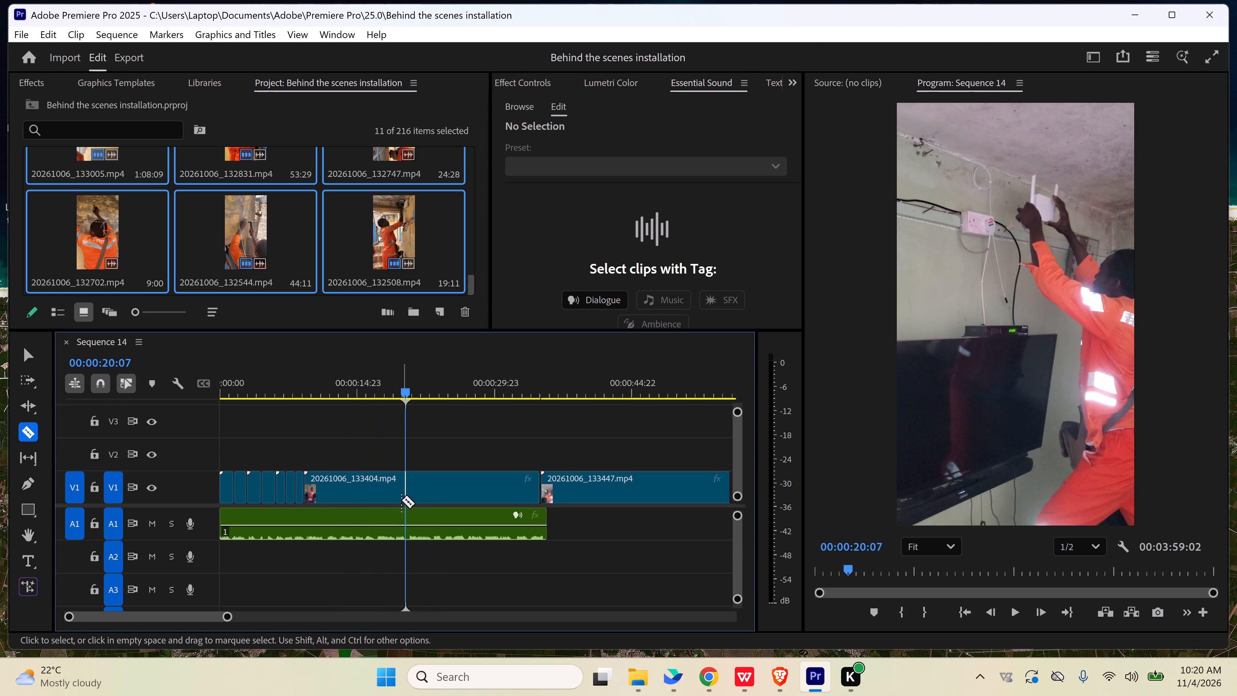
pyautogui.click(406, 483)
pyautogui.press('v')
# Delete the part of 20261006_133404 before the 00:00:20:07 cut and move the remainder back against the preceding excerpt on V1.
pyautogui.click(380, 494)
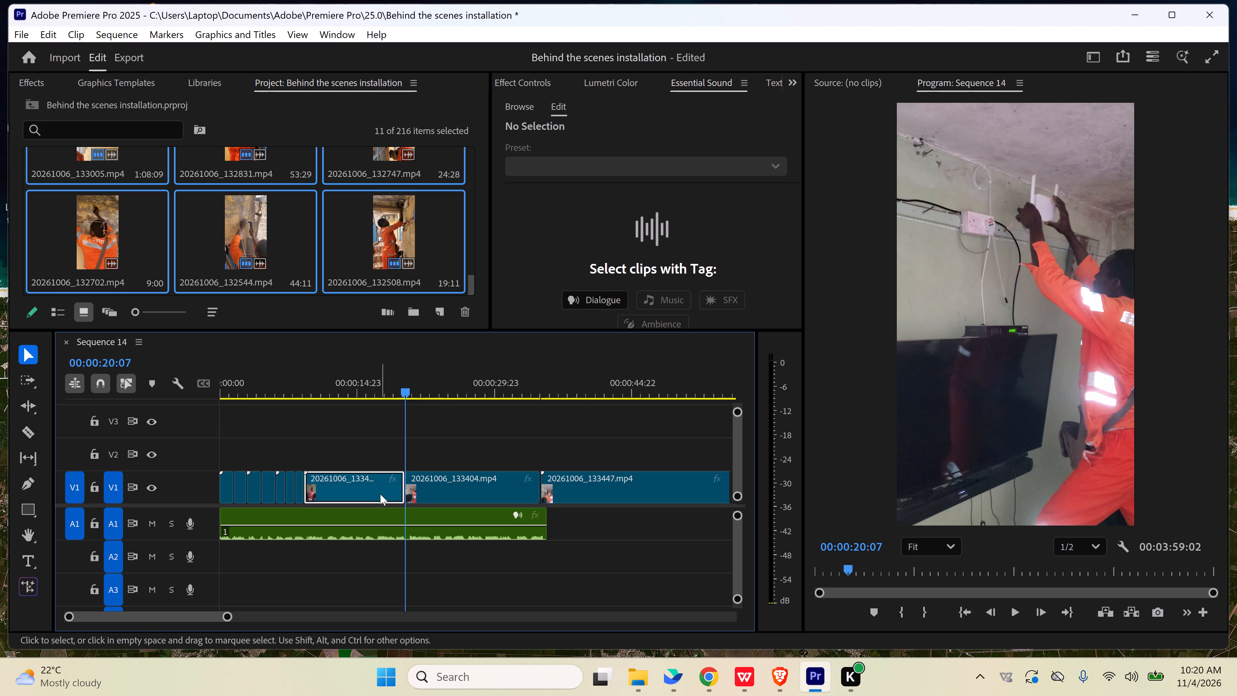
pyautogui.press('Delete')
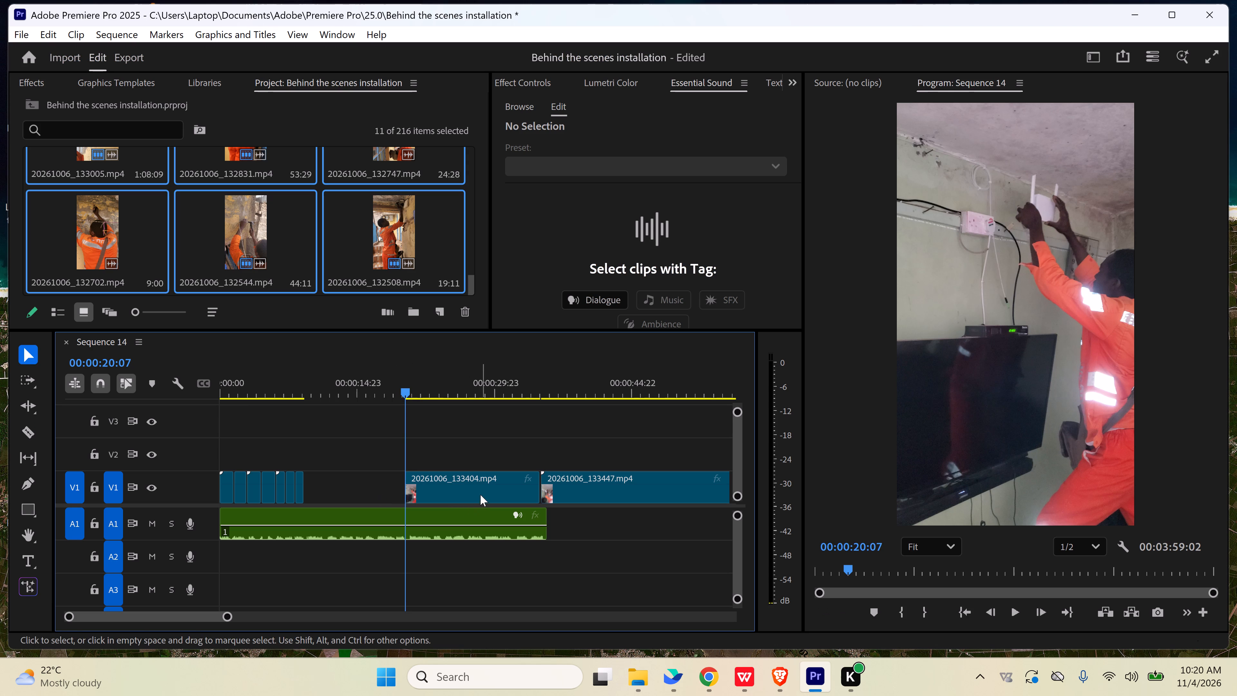
pyautogui.moveTo(480, 495); pyautogui.dragTo(384, 491)
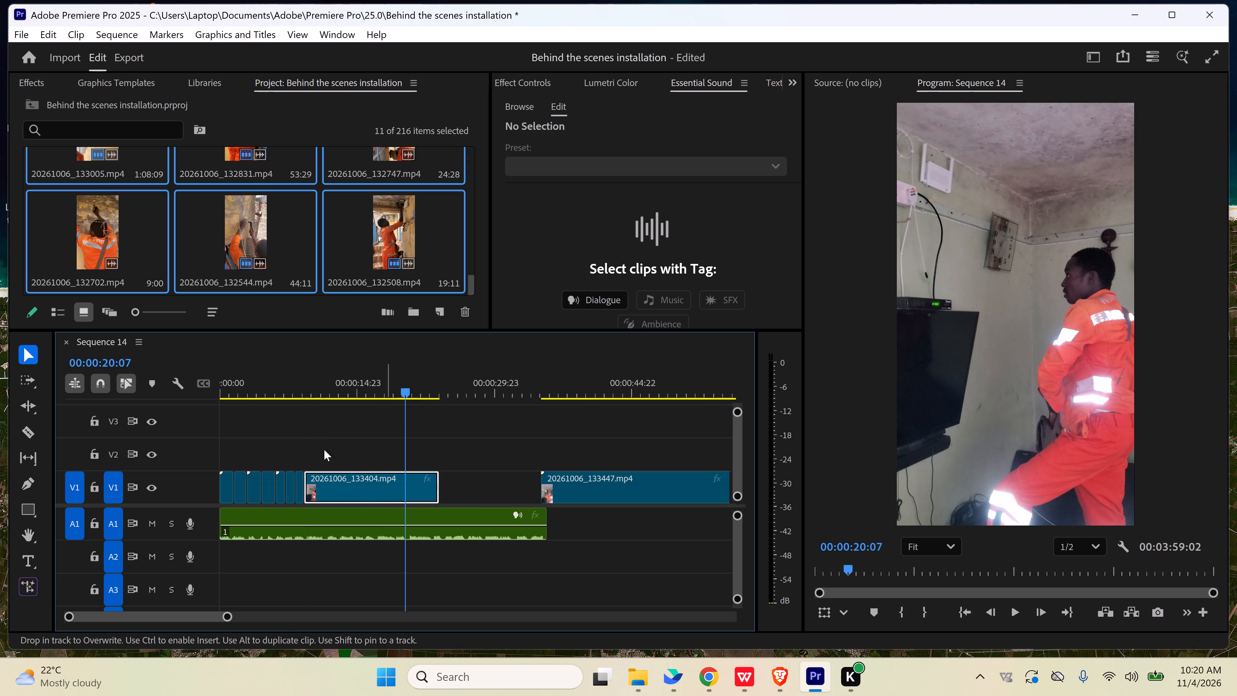
# Play across the join into 20261006_133404 and split that clip on V1 at 00:00:10:14.
pyautogui.click(299, 383)
pyautogui.click(332, 438)
pyautogui.press('space')
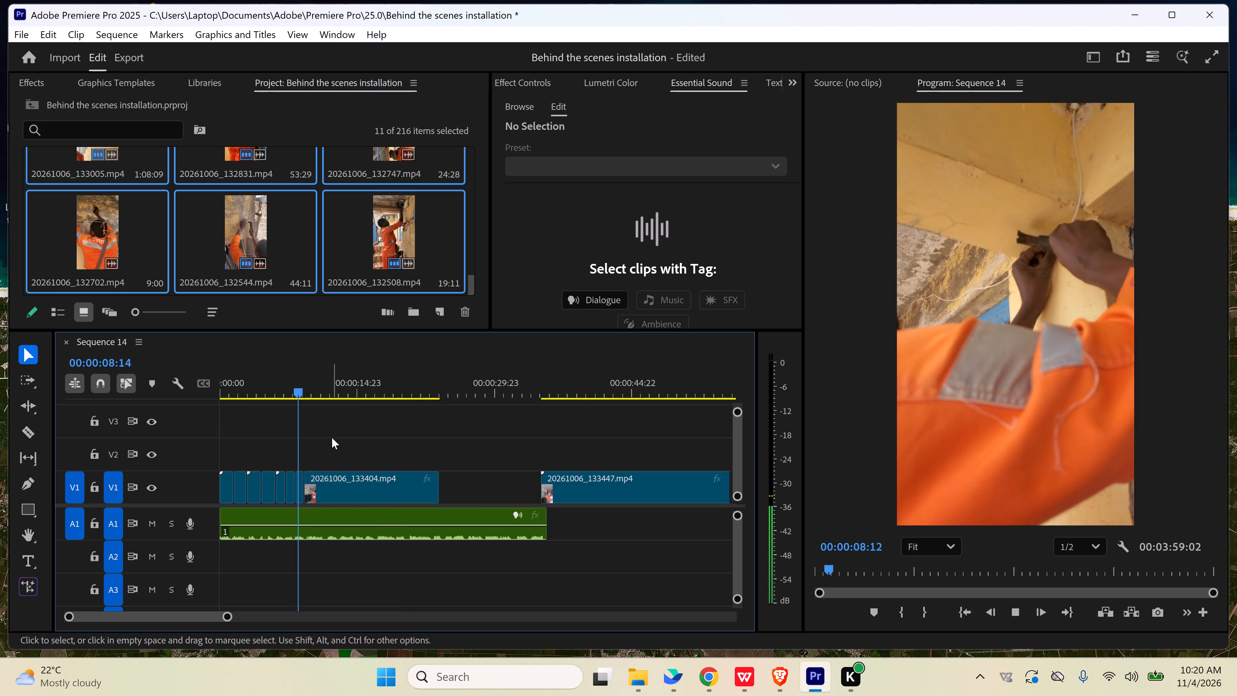
pyautogui.press('space')
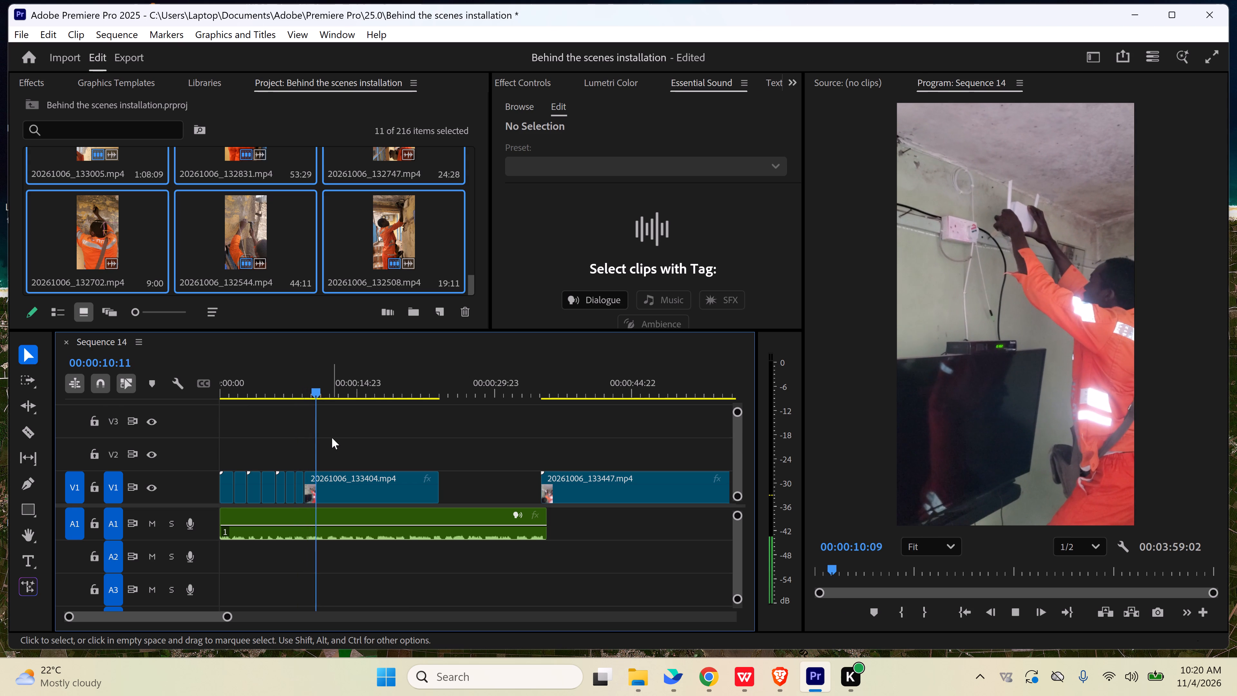
pyautogui.press('c')
pyautogui.click(318, 489)
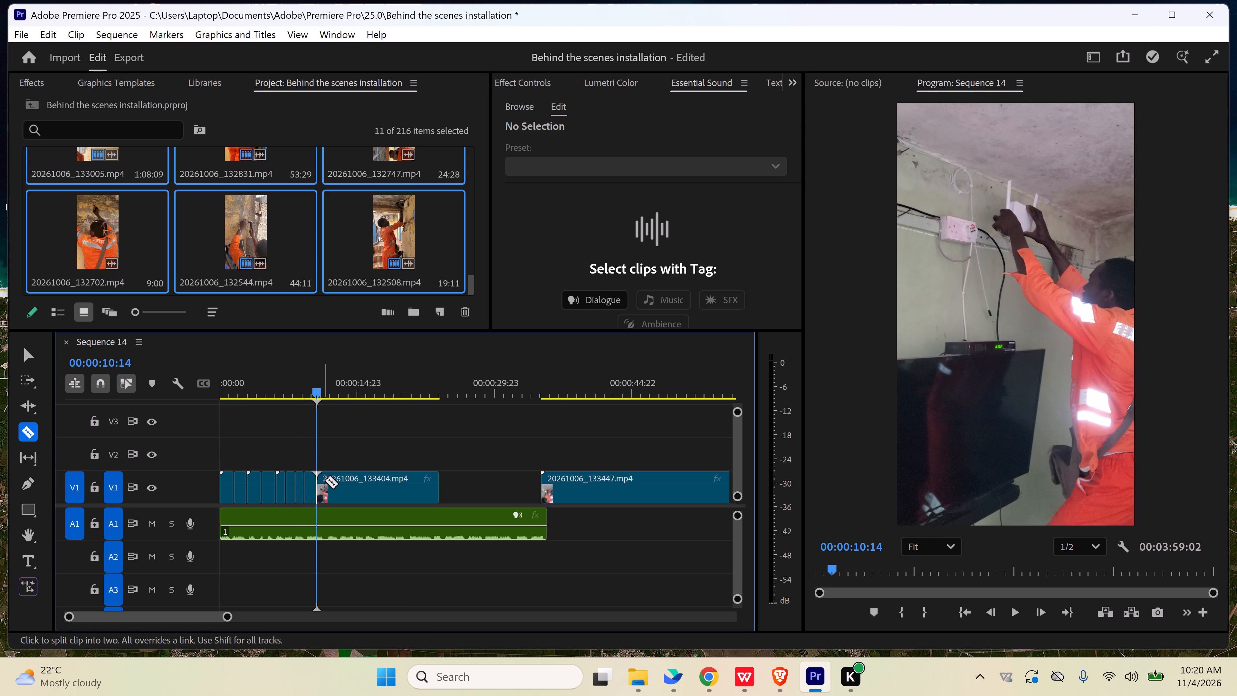
pyautogui.press('v')
# Review 20261006_133404 after the 00:00:10:14 cut, delete that remainder, and close the gap before 20261006_133447.
pyautogui.moveTo(320, 389); pyautogui.dragTo(400, 394)
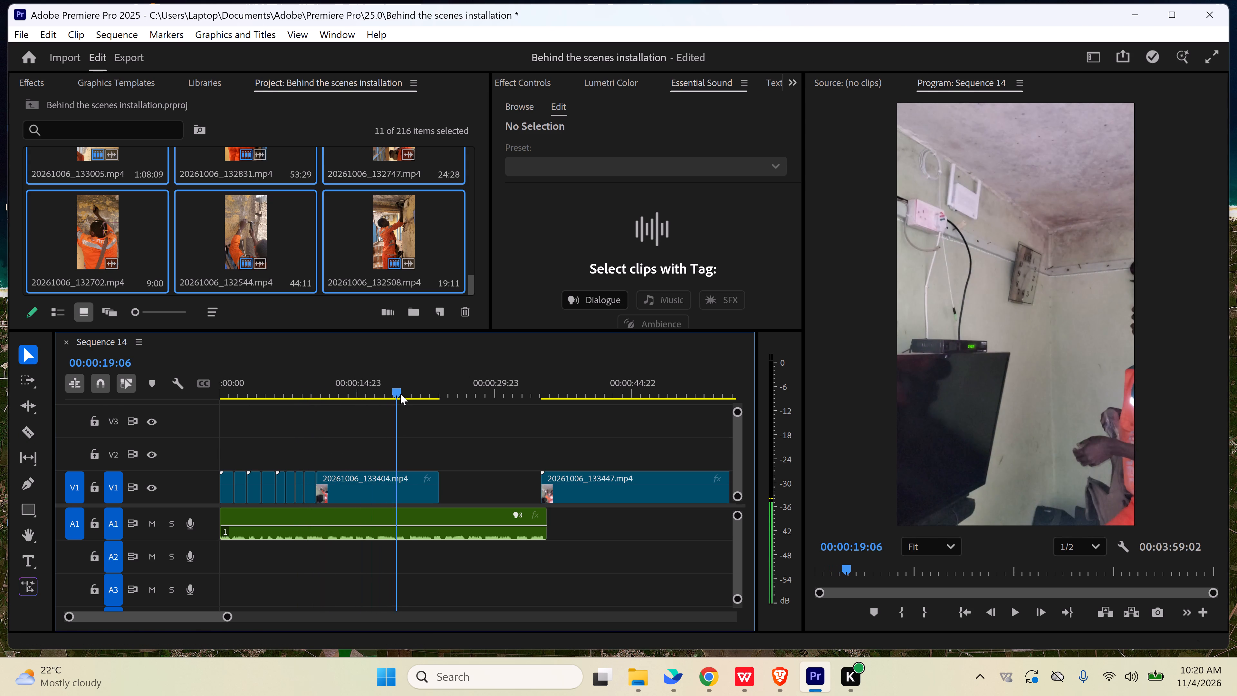
pyautogui.moveTo(400, 394); pyautogui.dragTo(417, 393)
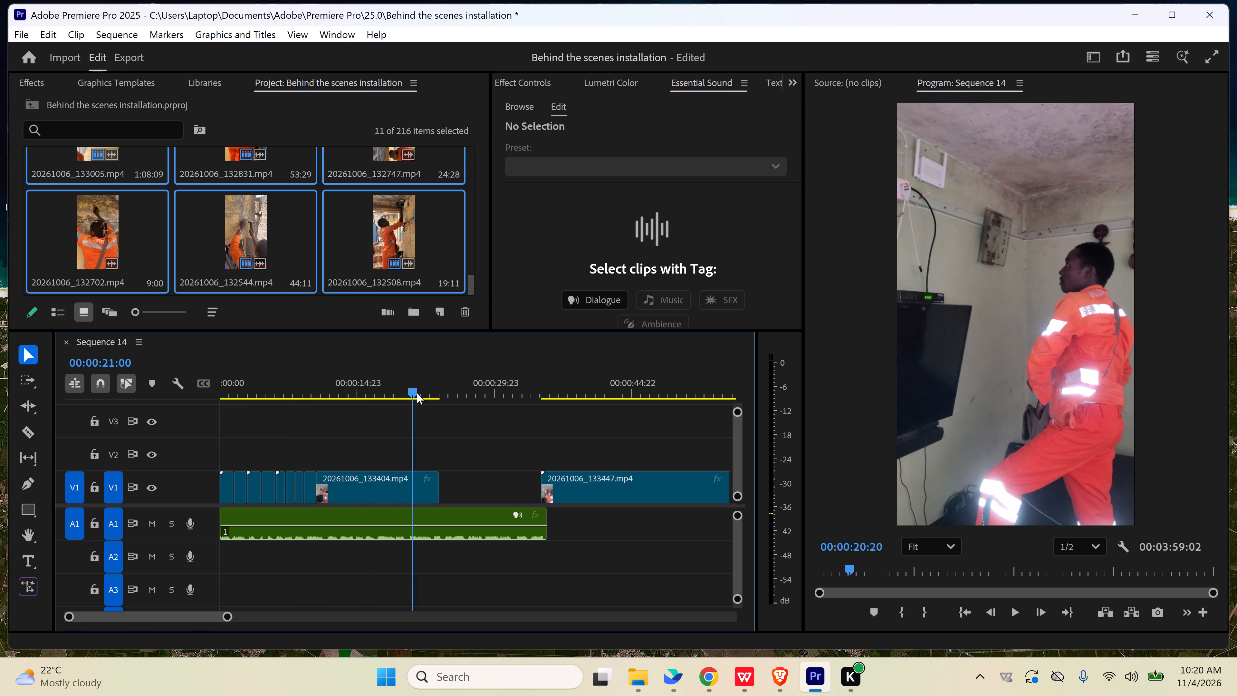
pyautogui.moveTo(417, 393); pyautogui.dragTo(414, 399)
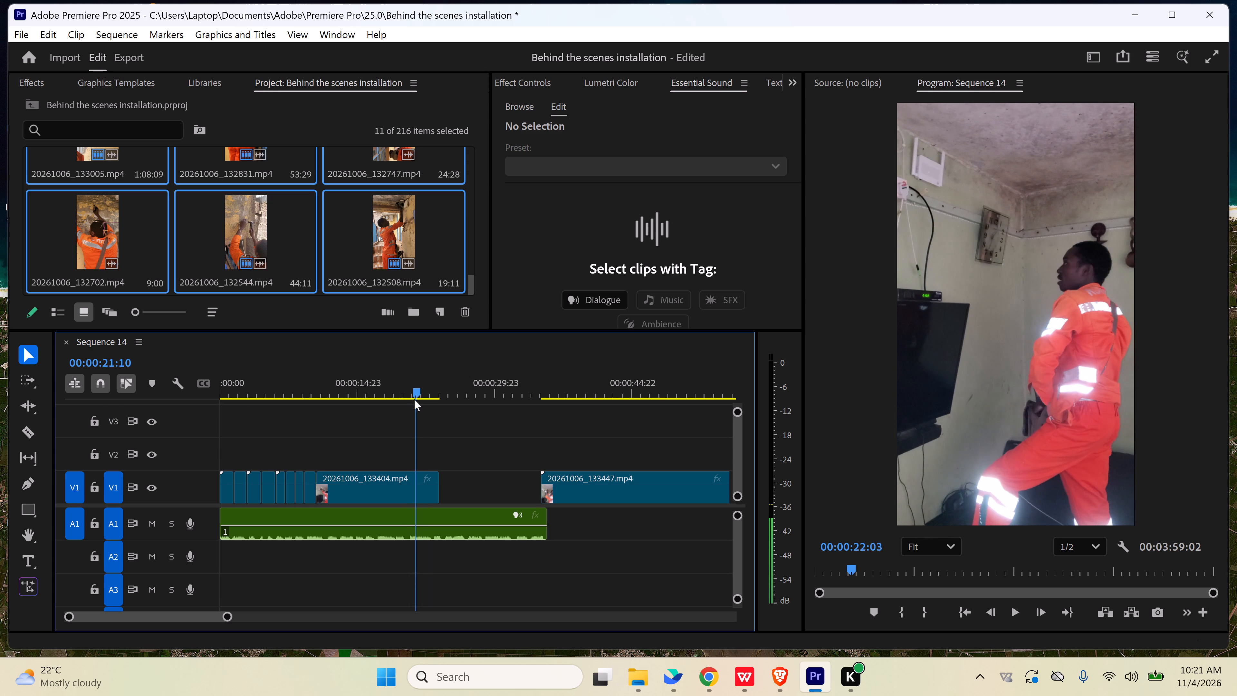
pyautogui.moveTo(414, 399); pyautogui.dragTo(403, 401)
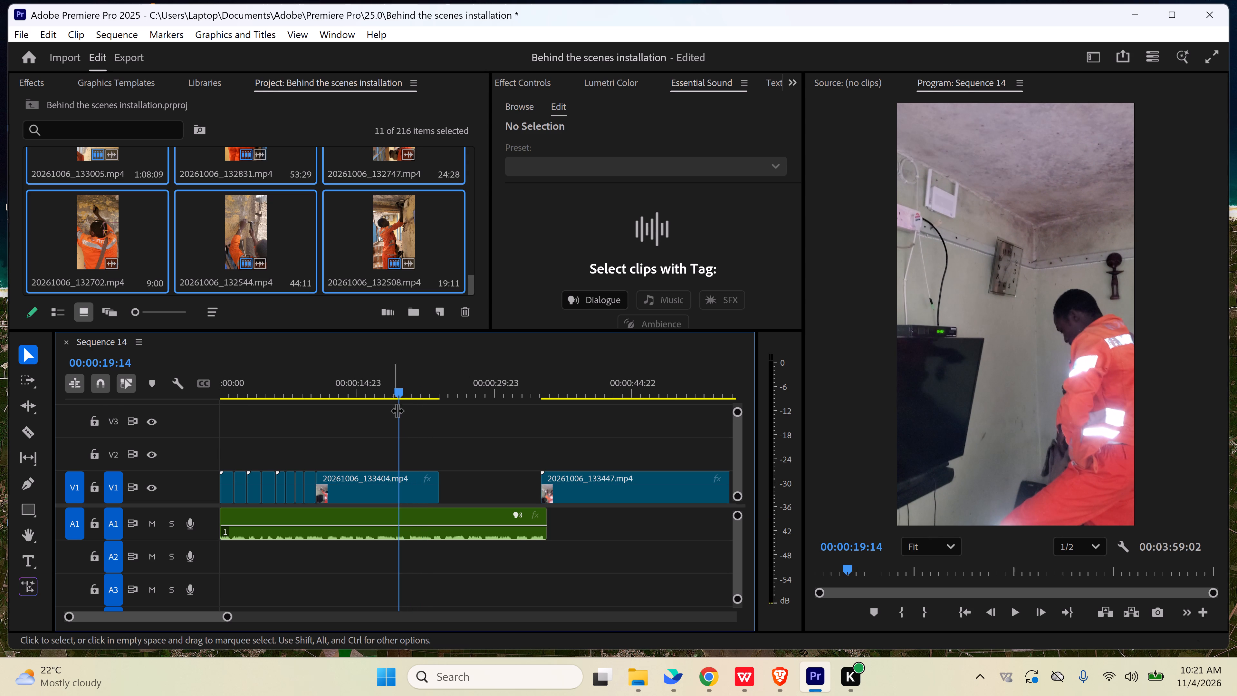
pyautogui.moveTo(400, 395); pyautogui.dragTo(430, 393)
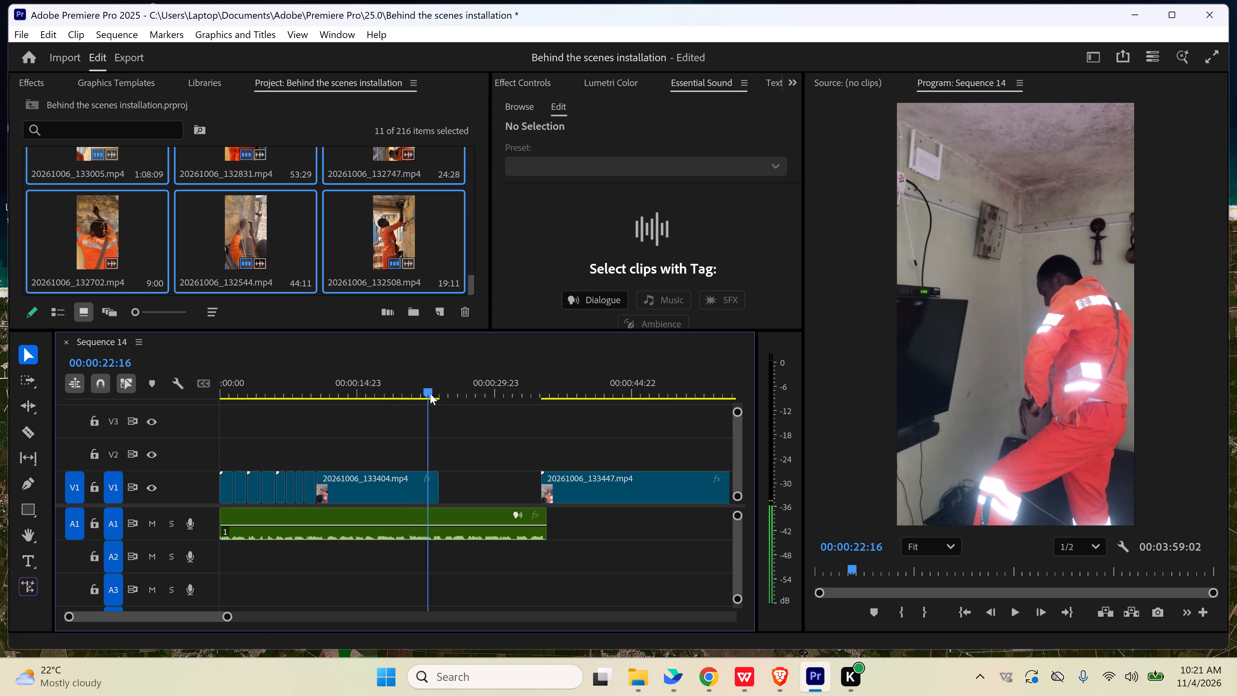
pyautogui.moveTo(430, 393); pyautogui.dragTo(432, 393)
pyautogui.moveTo(398, 387); pyautogui.dragTo(391, 388)
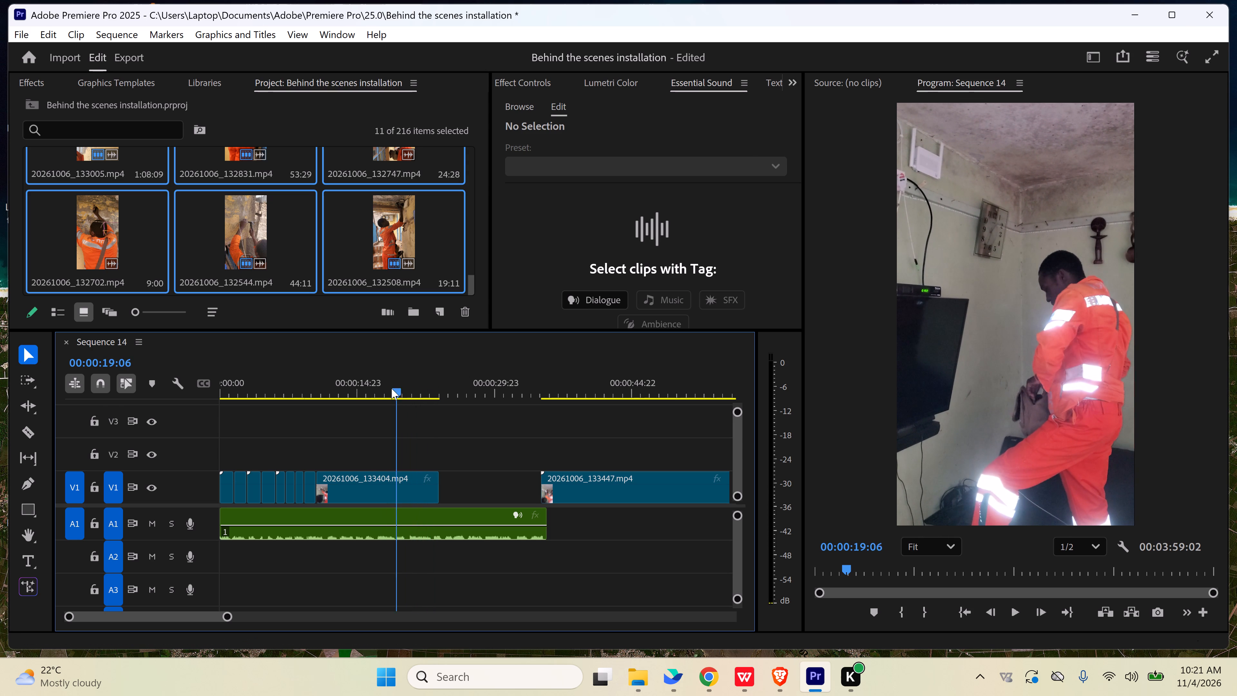
pyautogui.moveTo(391, 388); pyautogui.dragTo(388, 393)
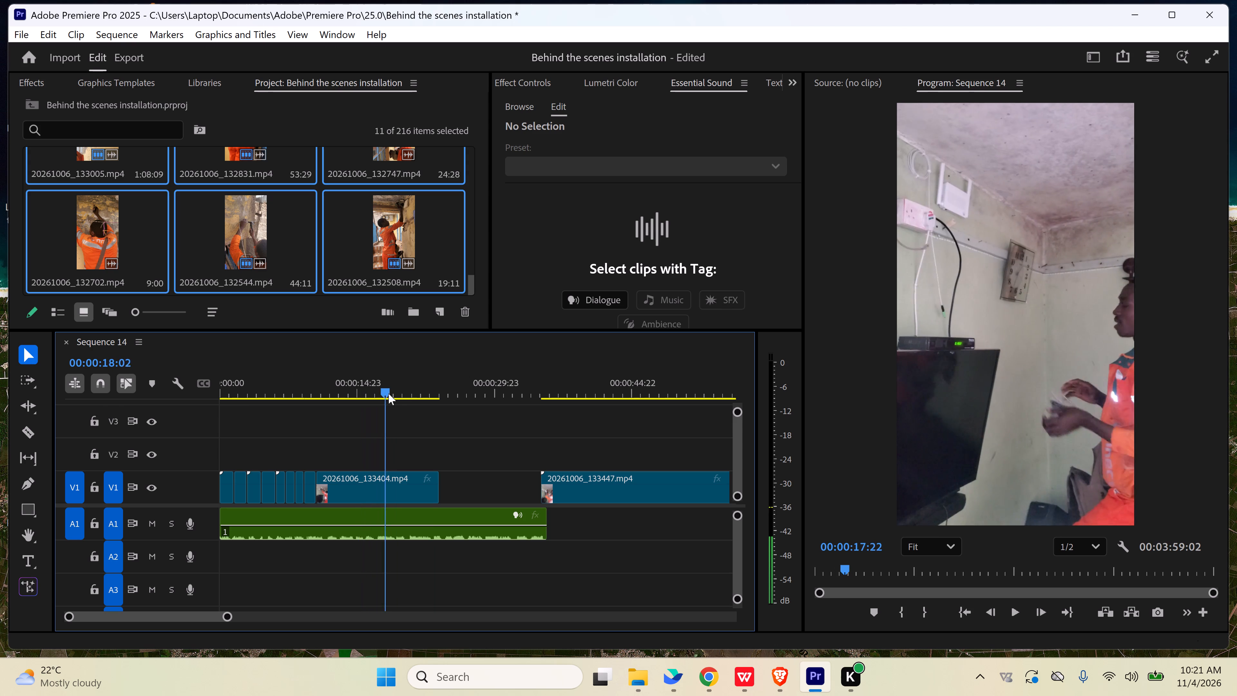
pyautogui.moveTo(388, 393); pyautogui.dragTo(397, 392)
pyautogui.click(391, 498)
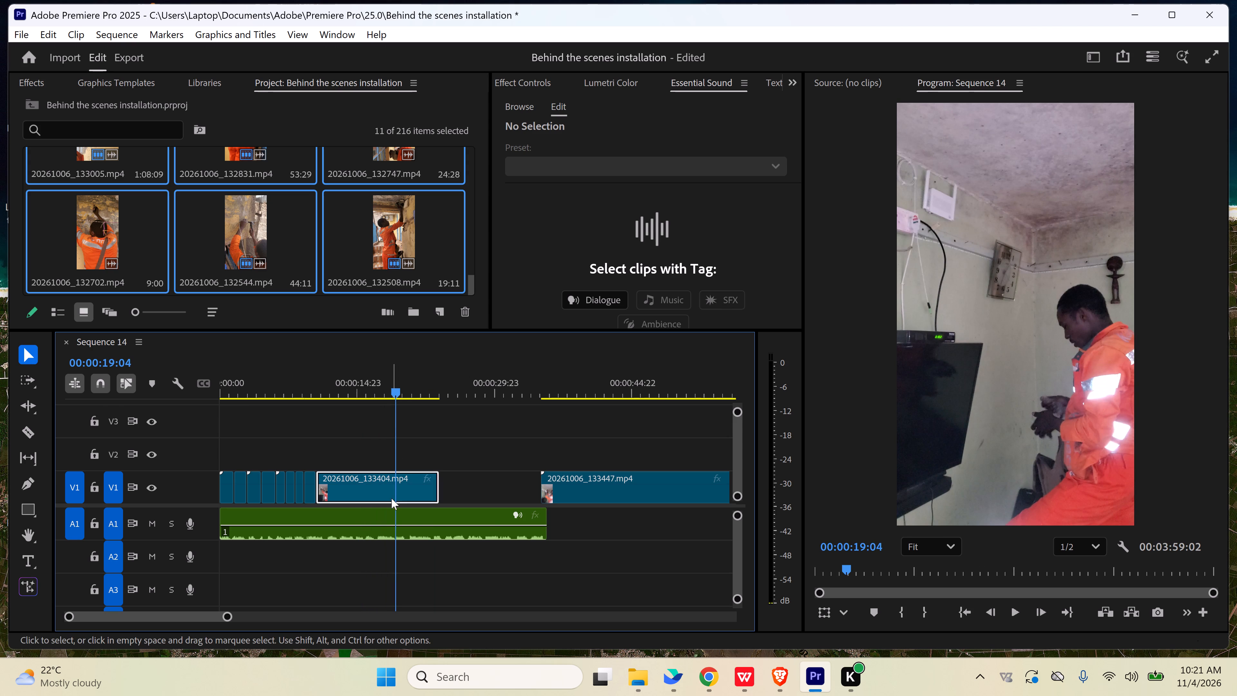
pyautogui.press('Delete')
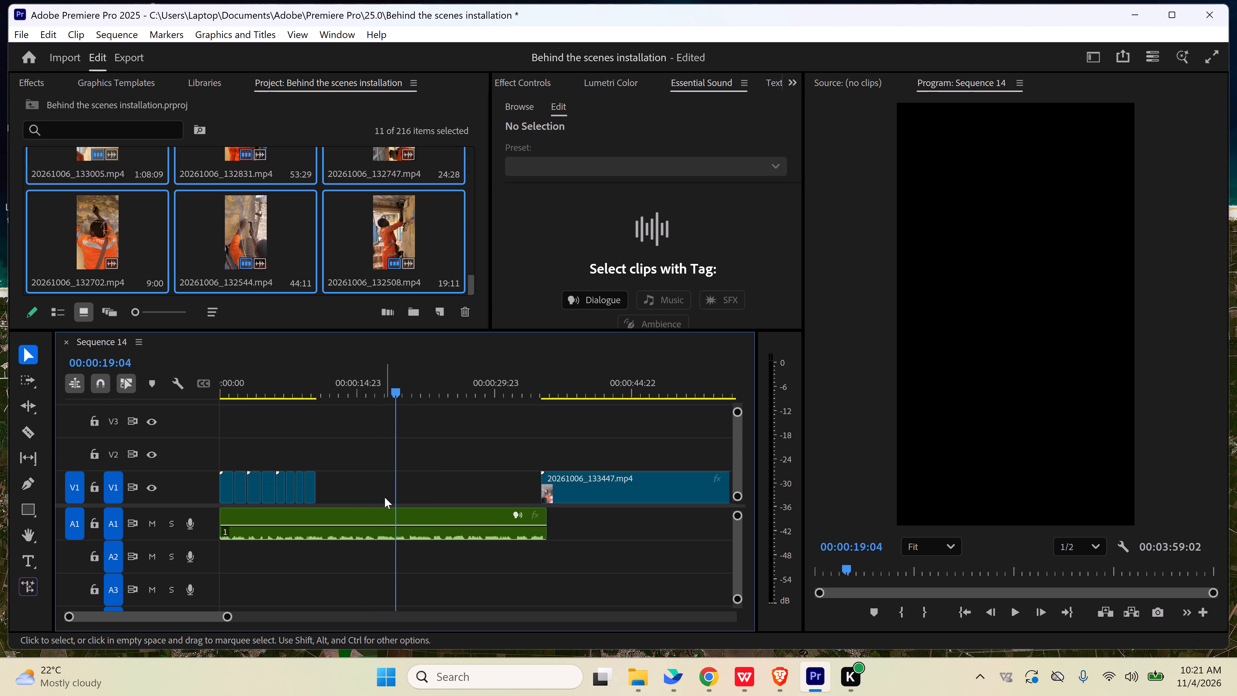
pyautogui.click(385, 497)
pyautogui.press('Delete')
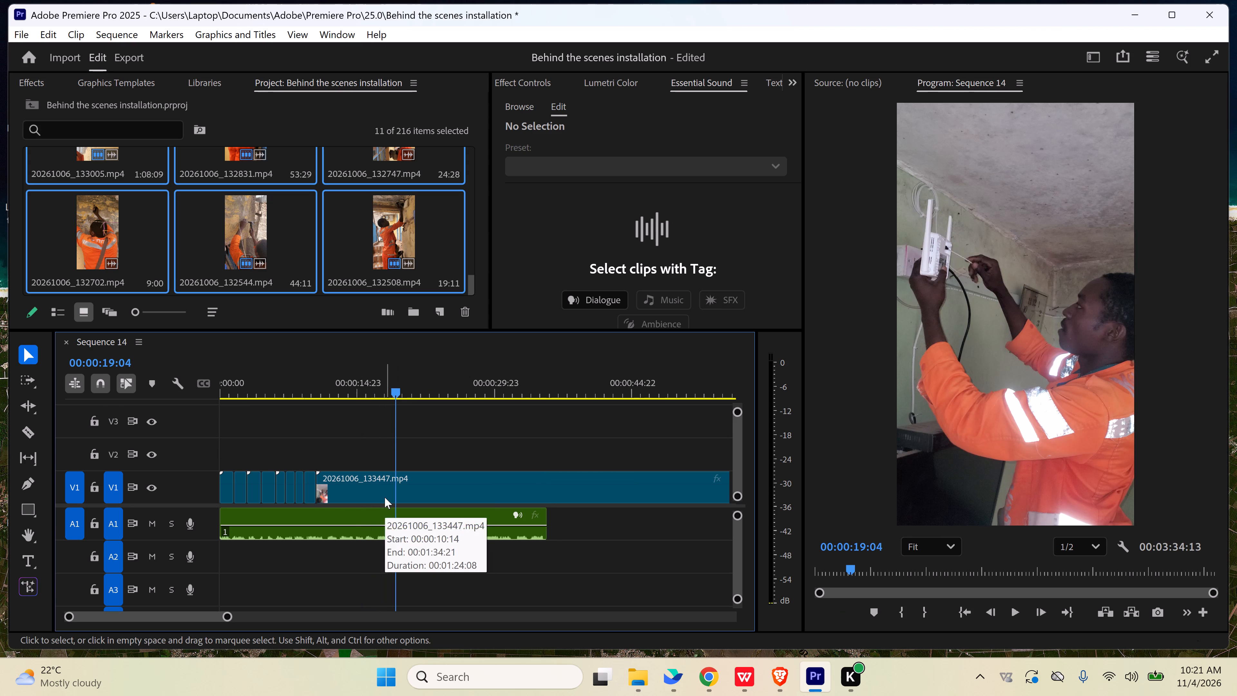
# Skim through 20261006_133447, trim its start to 00:00:11:16, and move it back against the preceding excerpt on V1.
pyautogui.moveTo(336, 391); pyautogui.dragTo(312, 395)
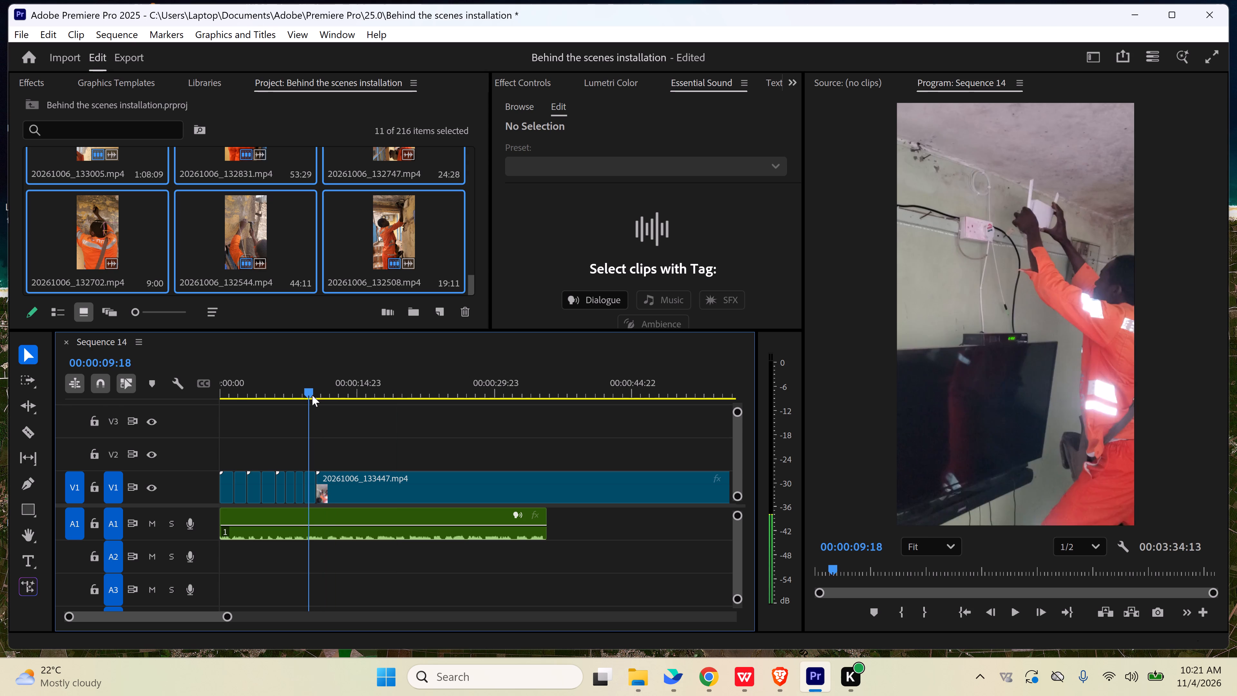
pyautogui.moveTo(312, 395); pyautogui.dragTo(444, 397)
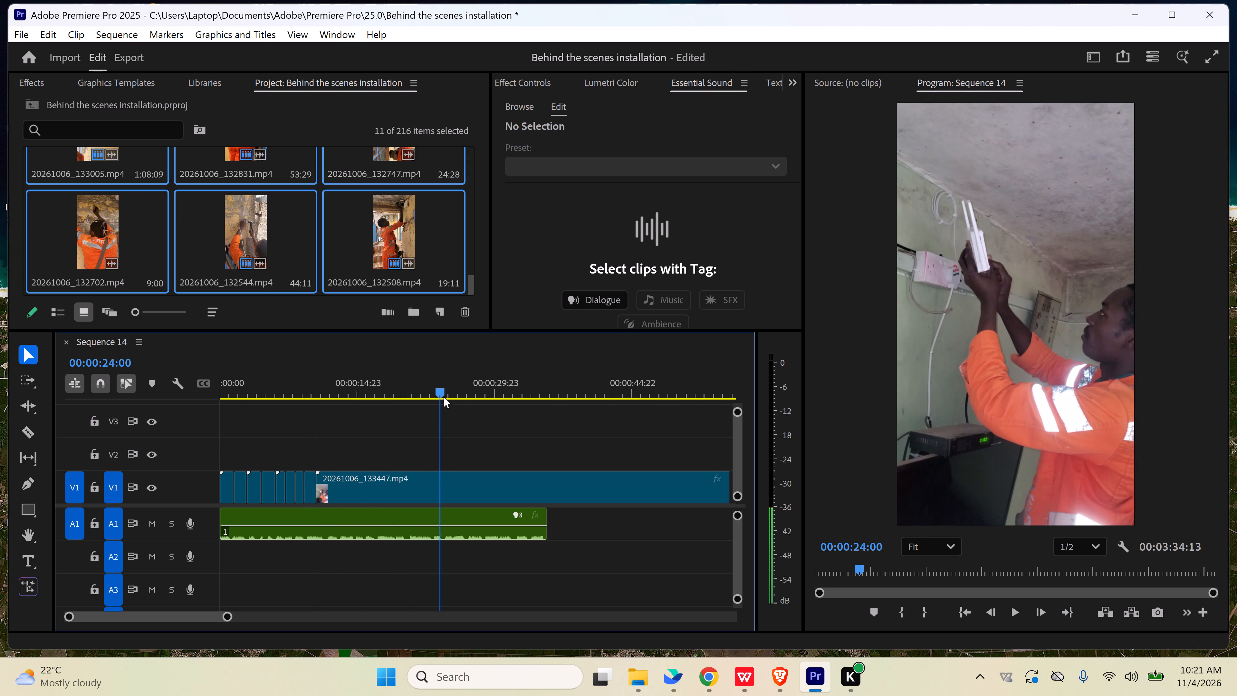
pyautogui.moveTo(444, 397); pyautogui.dragTo(514, 394)
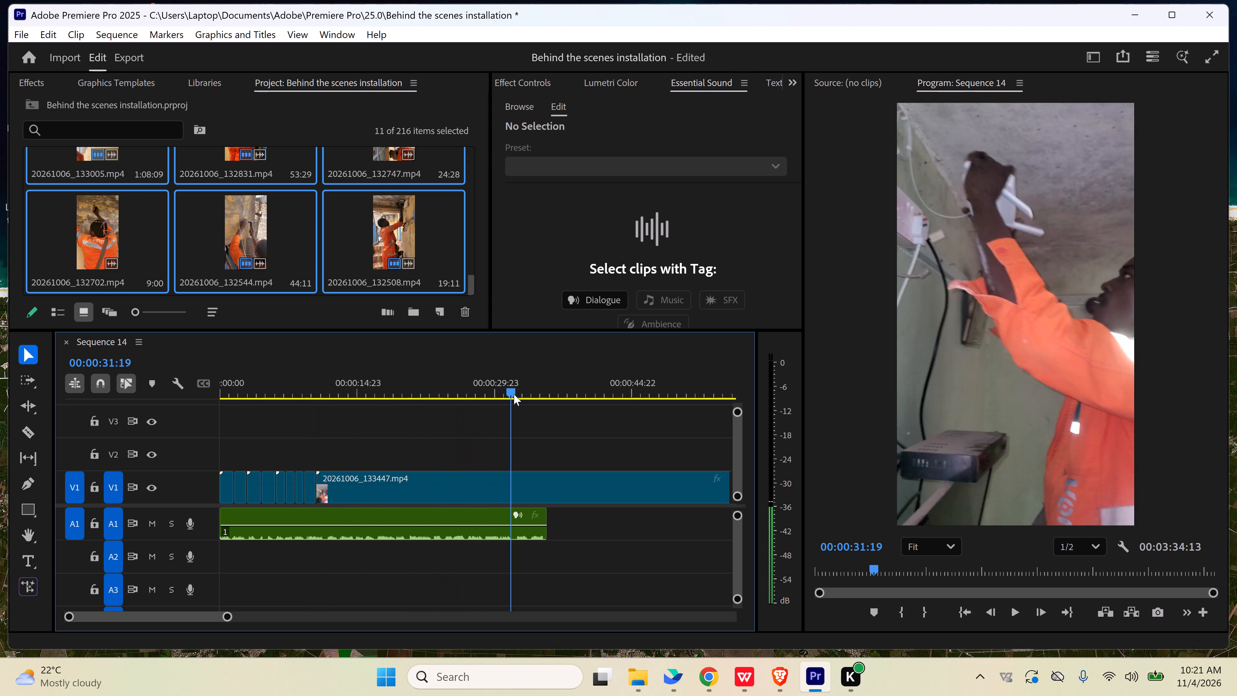
pyautogui.moveTo(514, 394); pyautogui.dragTo(597, 399)
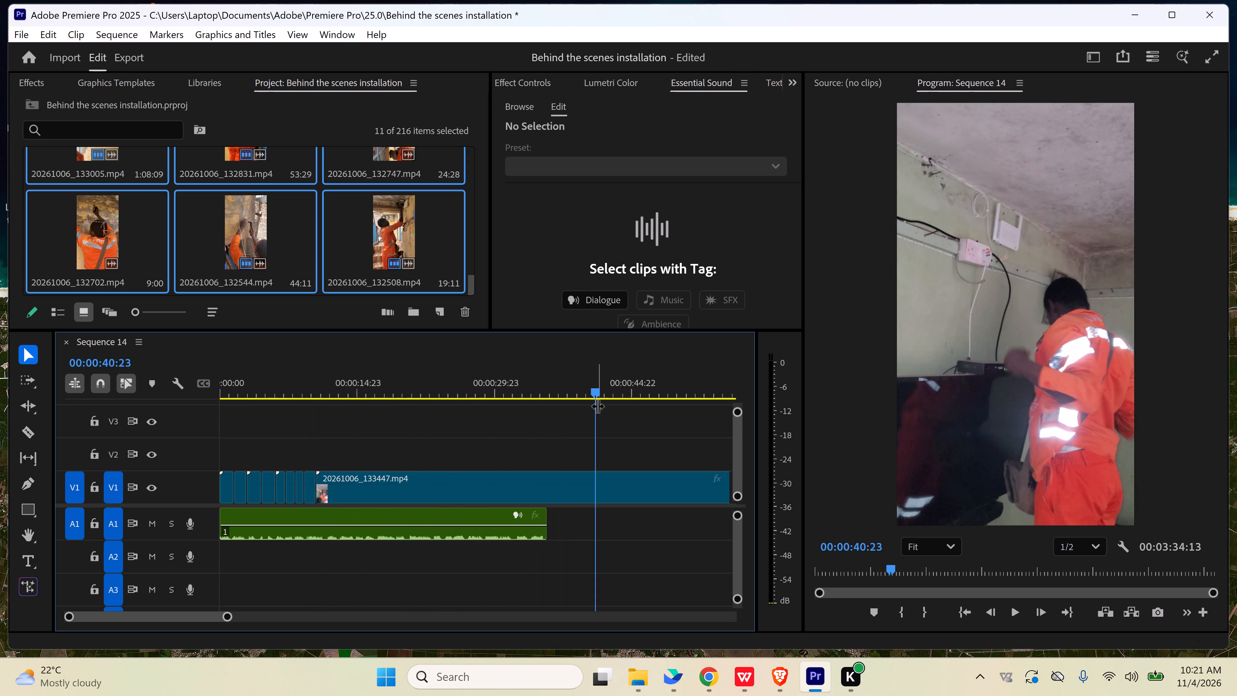
pyautogui.moveTo(501, 388); pyautogui.dragTo(350, 394)
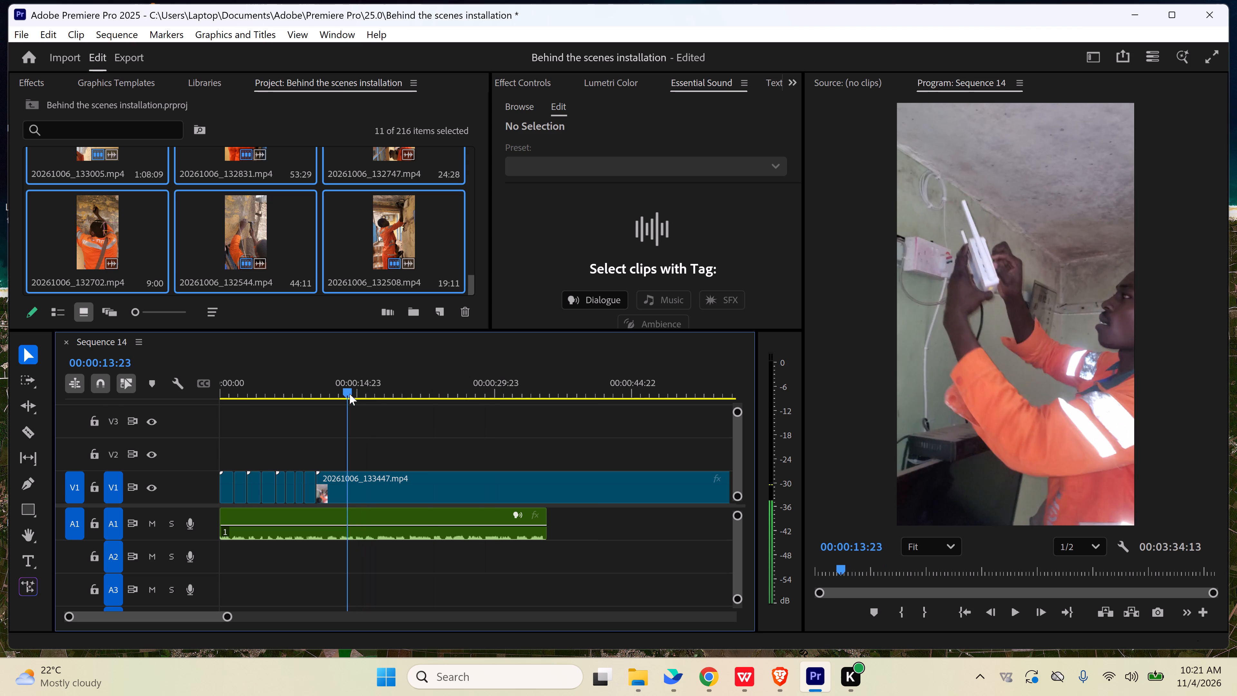
pyautogui.moveTo(350, 394); pyautogui.dragTo(319, 391)
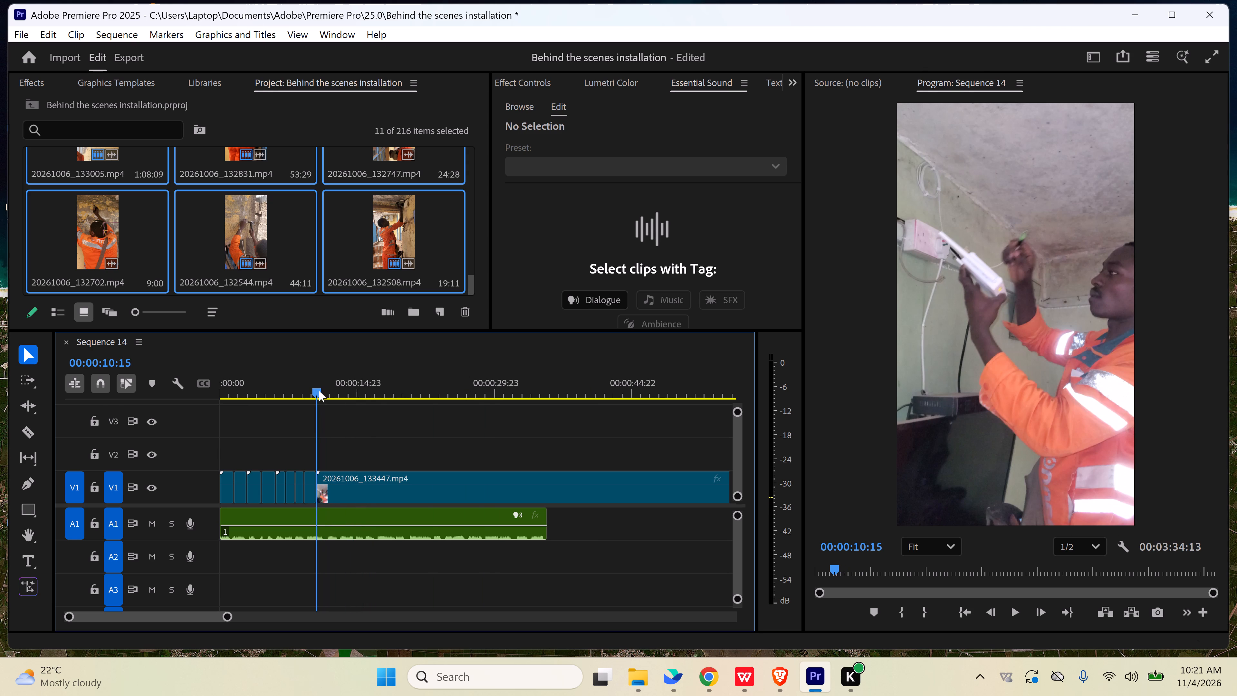
pyautogui.moveTo(319, 391); pyautogui.dragTo(321, 388)
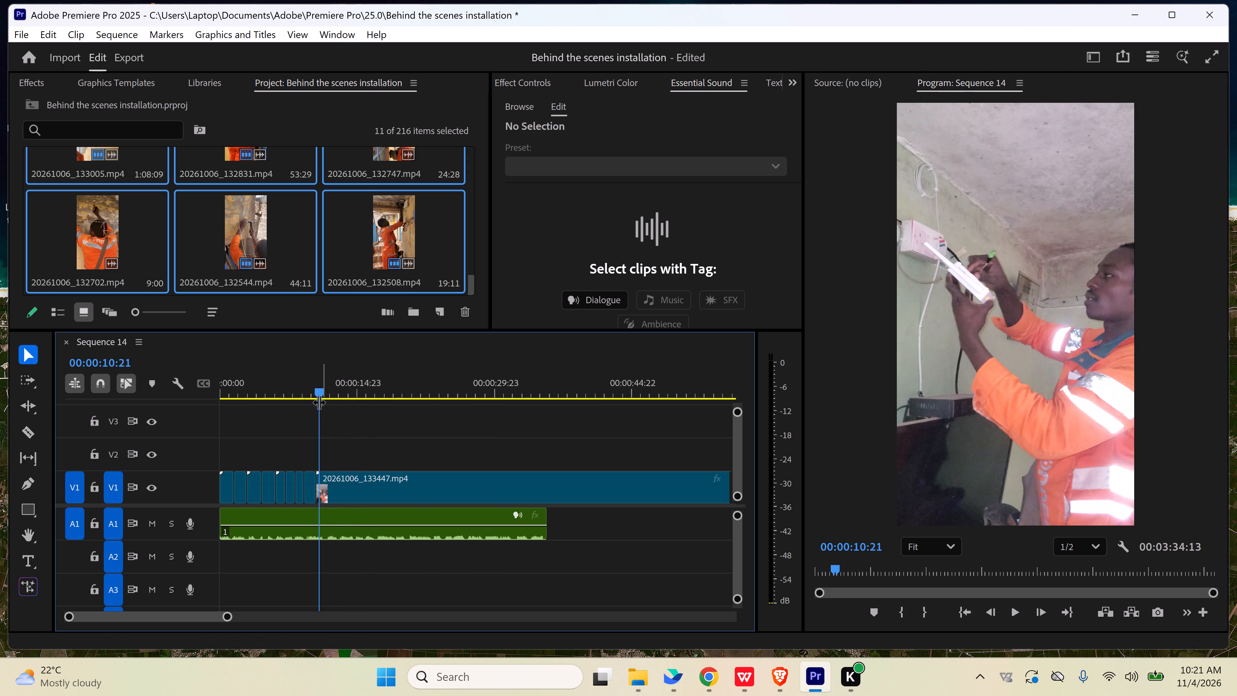
pyautogui.moveTo(321, 391); pyautogui.dragTo(334, 390)
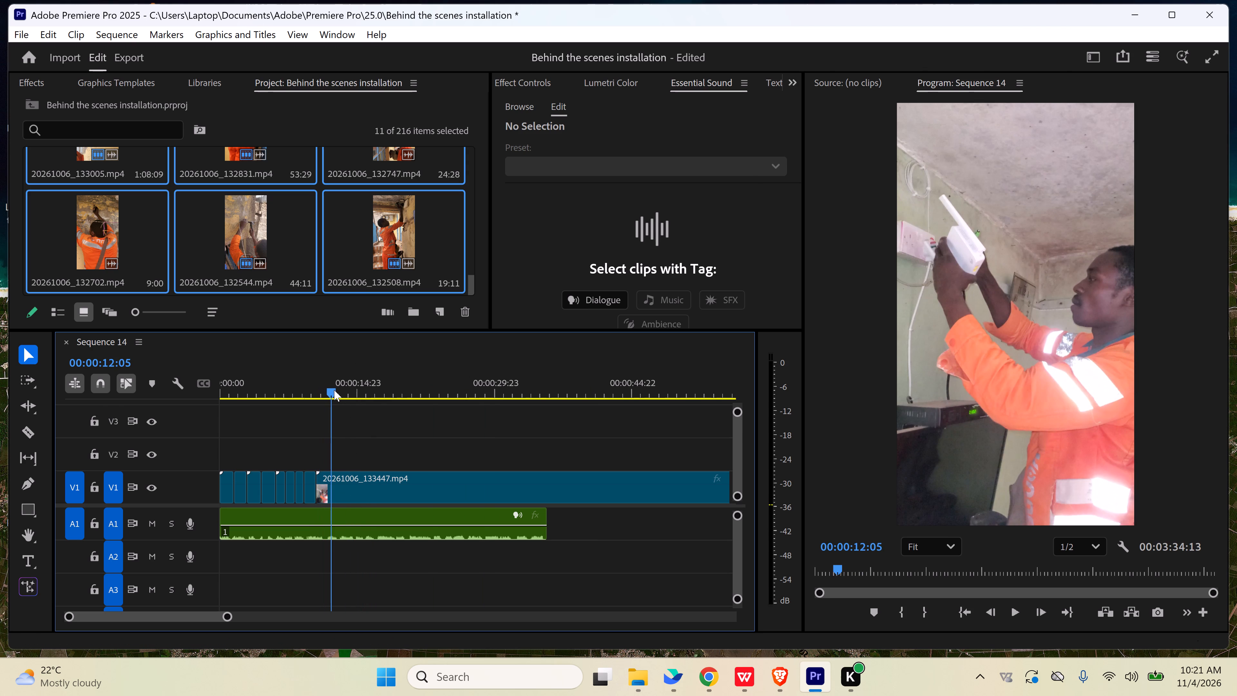
pyautogui.moveTo(334, 390); pyautogui.dragTo(330, 390)
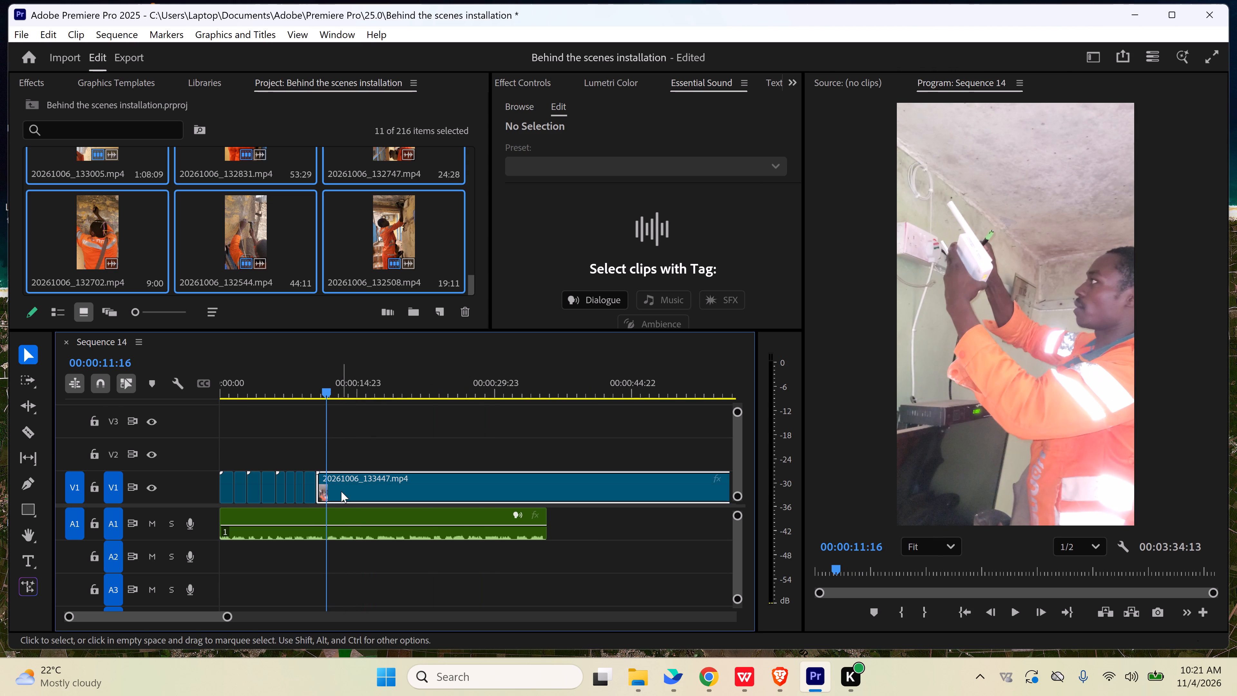
pyautogui.click(341, 491)
pyautogui.moveTo(318, 481); pyautogui.dragTo(326, 480)
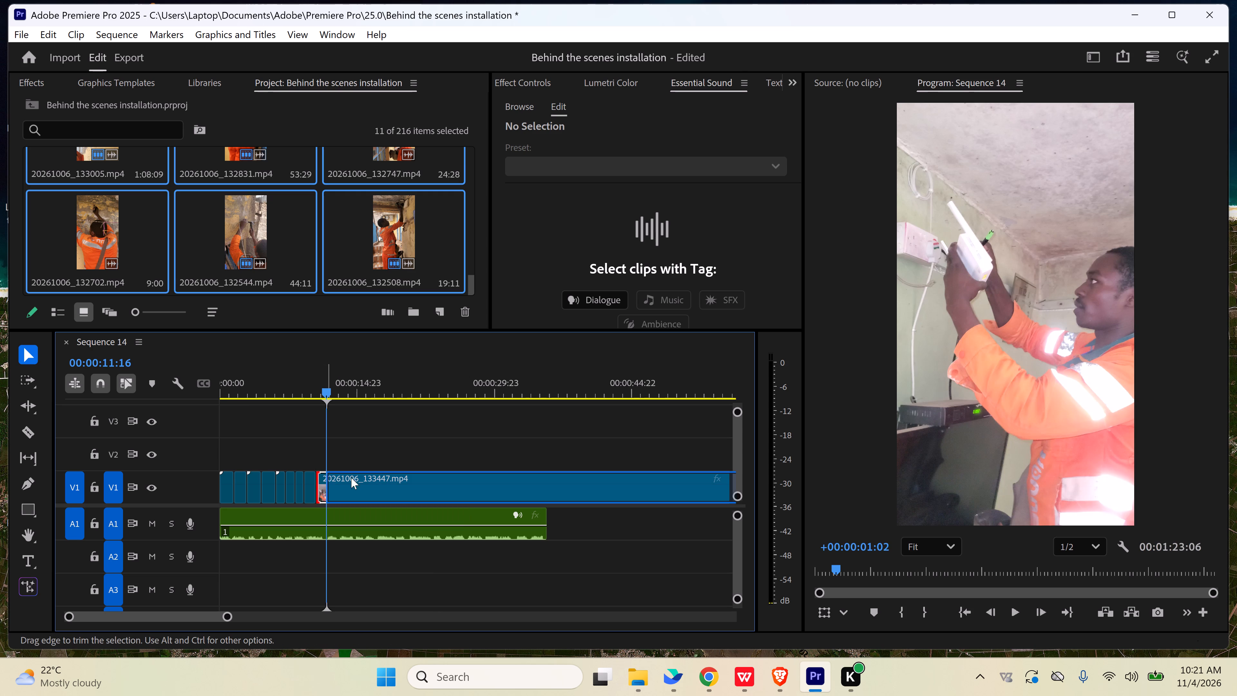
pyautogui.moveTo(397, 489); pyautogui.dragTo(384, 489)
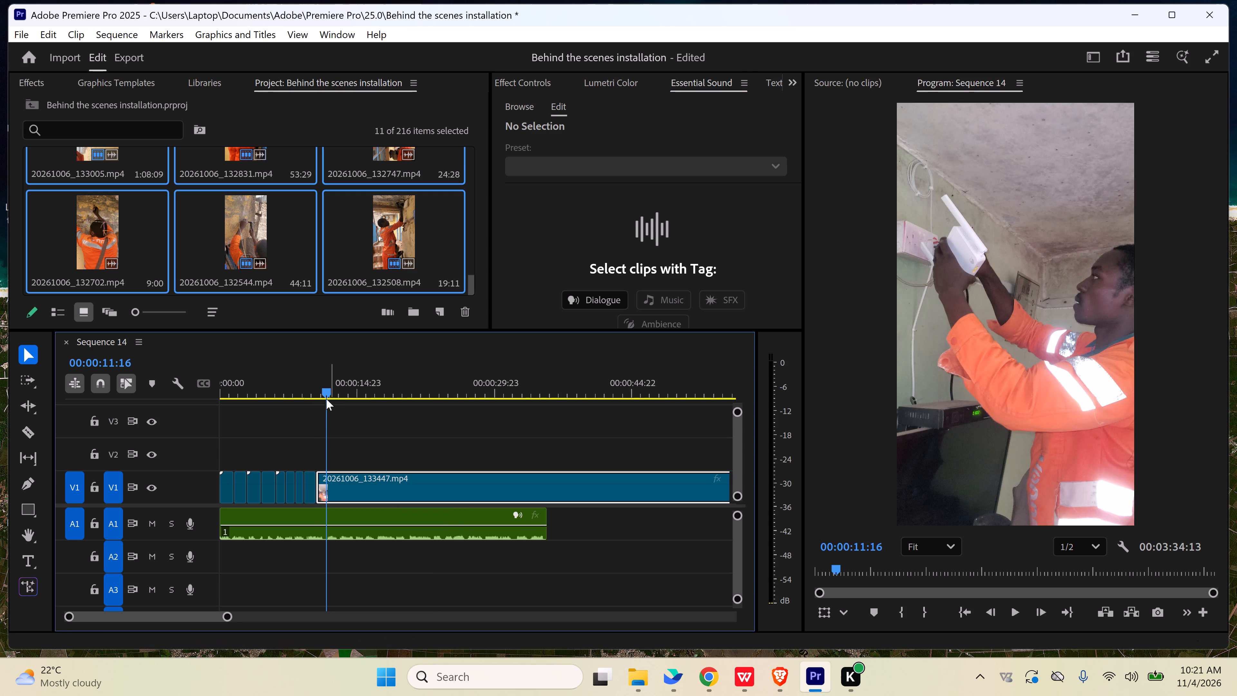
# Play across the join into 20261006_133447 and split that clip on V1 at 00:00:12:02.
pyautogui.click(314, 390)
pyautogui.click(340, 430)
pyautogui.press('space')
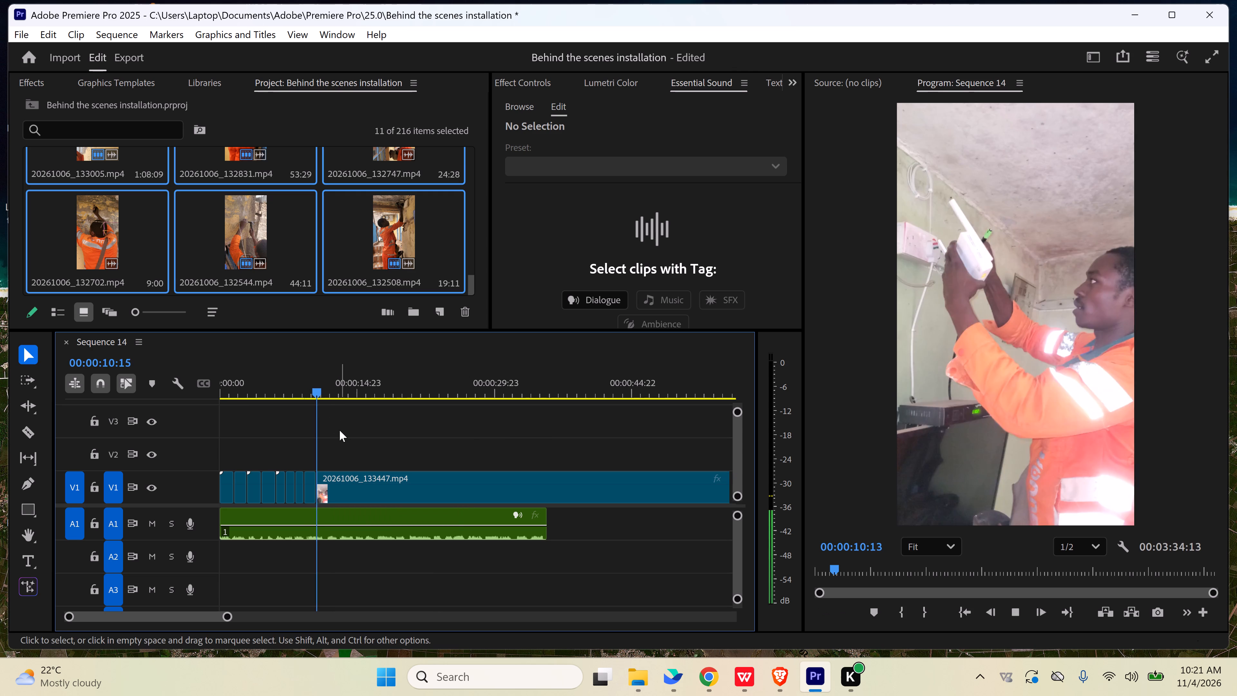
pyautogui.press('space')
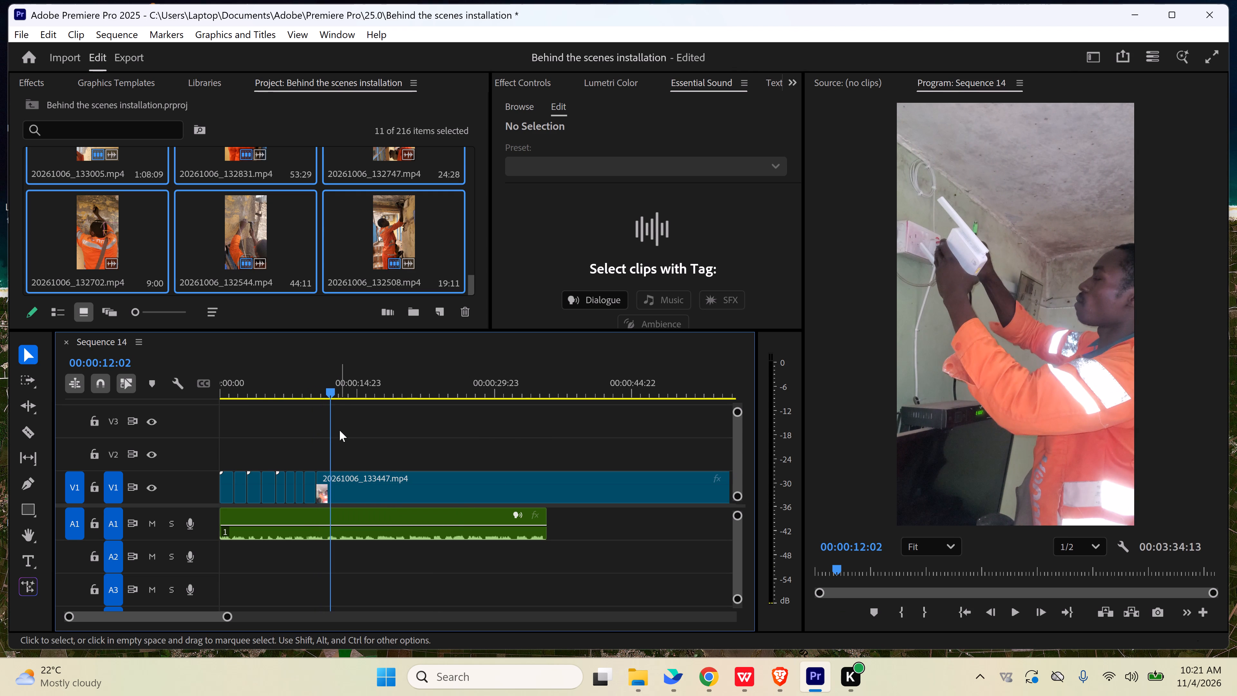
pyautogui.press('c')
pyautogui.click(328, 487)
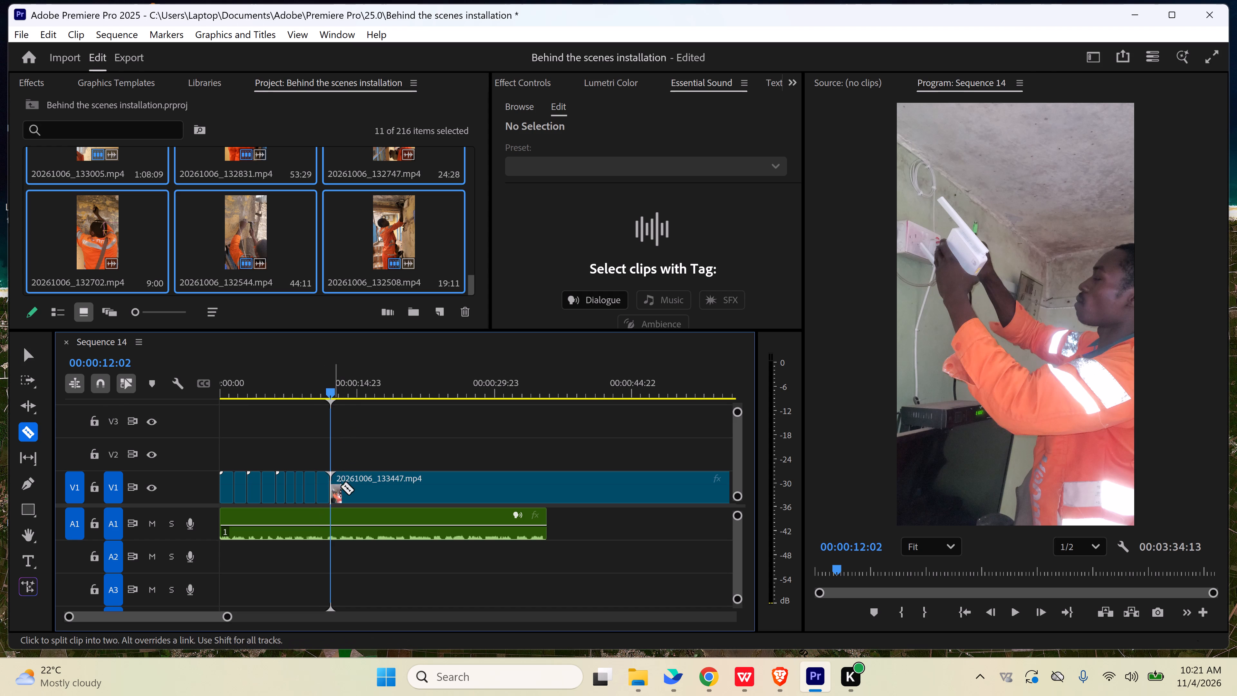
pyautogui.press('v')
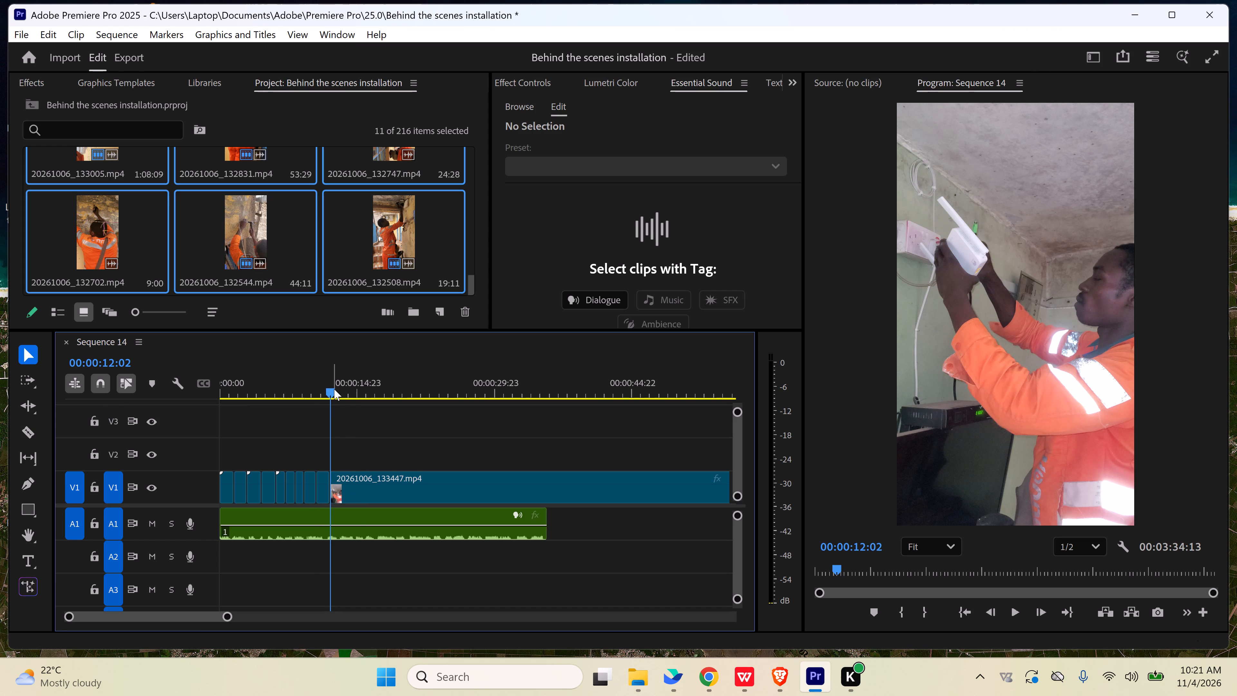
# Examine the remainder of 20261006_133447 and the start of the outdoor clip that follows it on V1.
pyautogui.moveTo(334, 389); pyautogui.dragTo(508, 400)
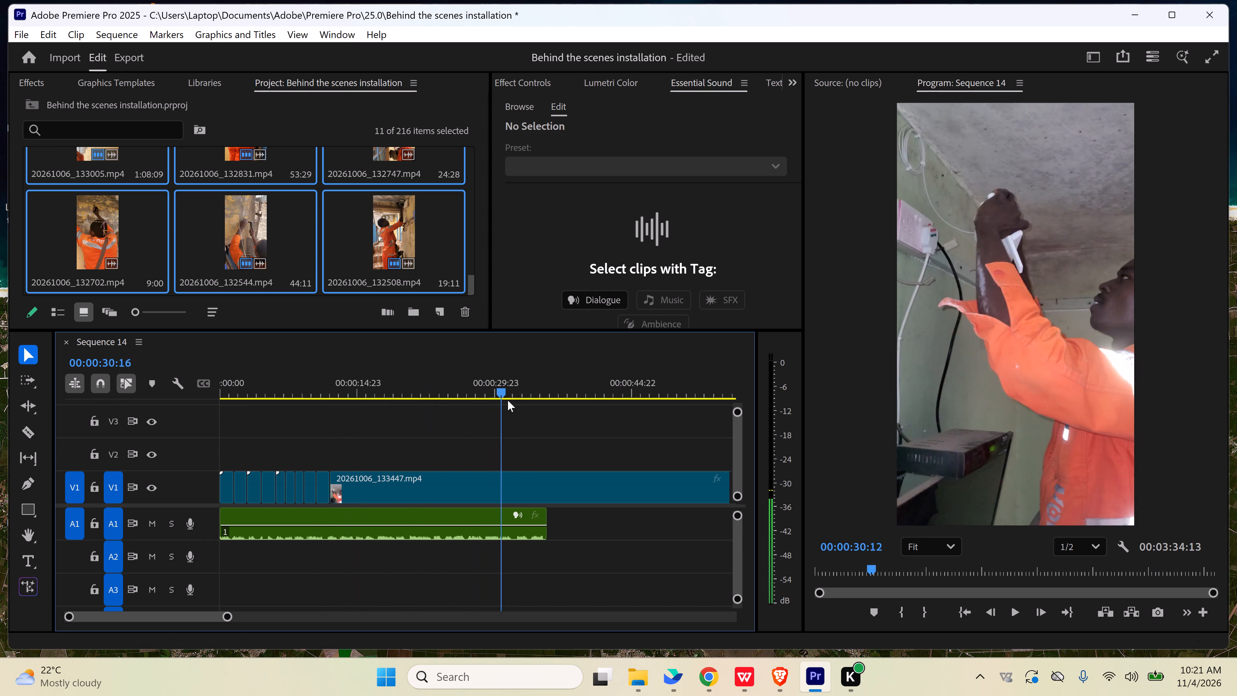
pyautogui.moveTo(508, 400); pyautogui.dragTo(616, 402)
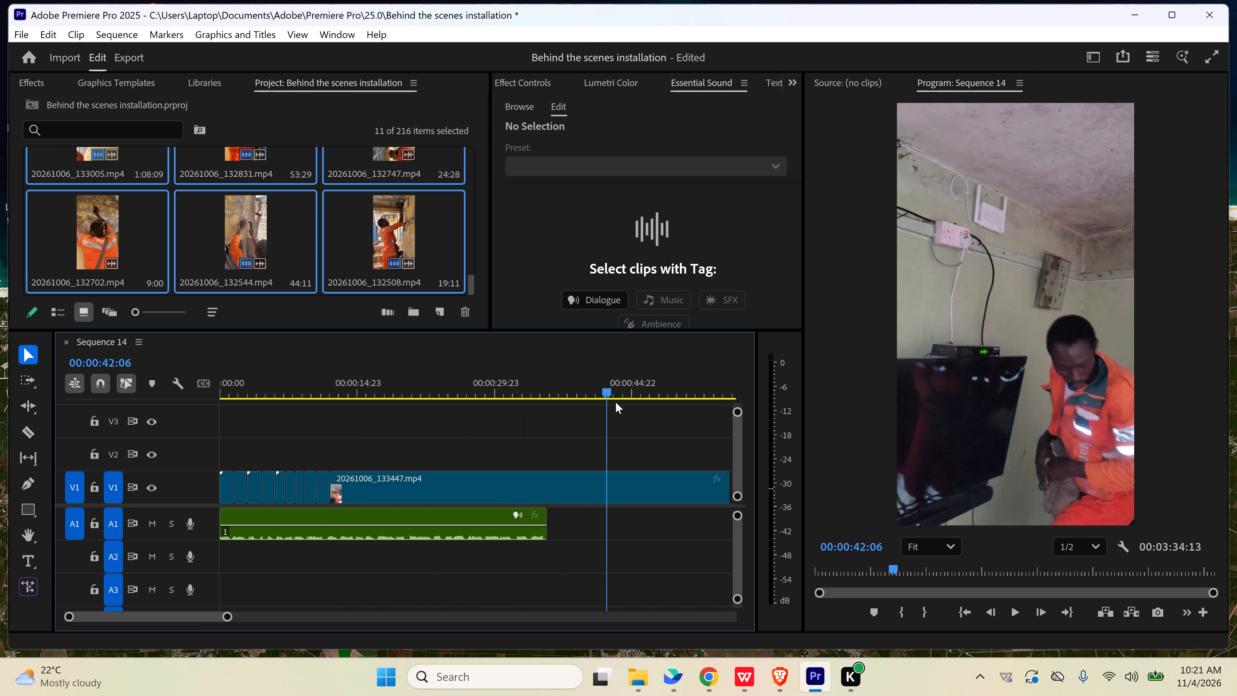
pyautogui.moveTo(616, 402); pyautogui.dragTo(636, 403)
pyautogui.moveTo(228, 617); pyautogui.dragTo(287, 610)
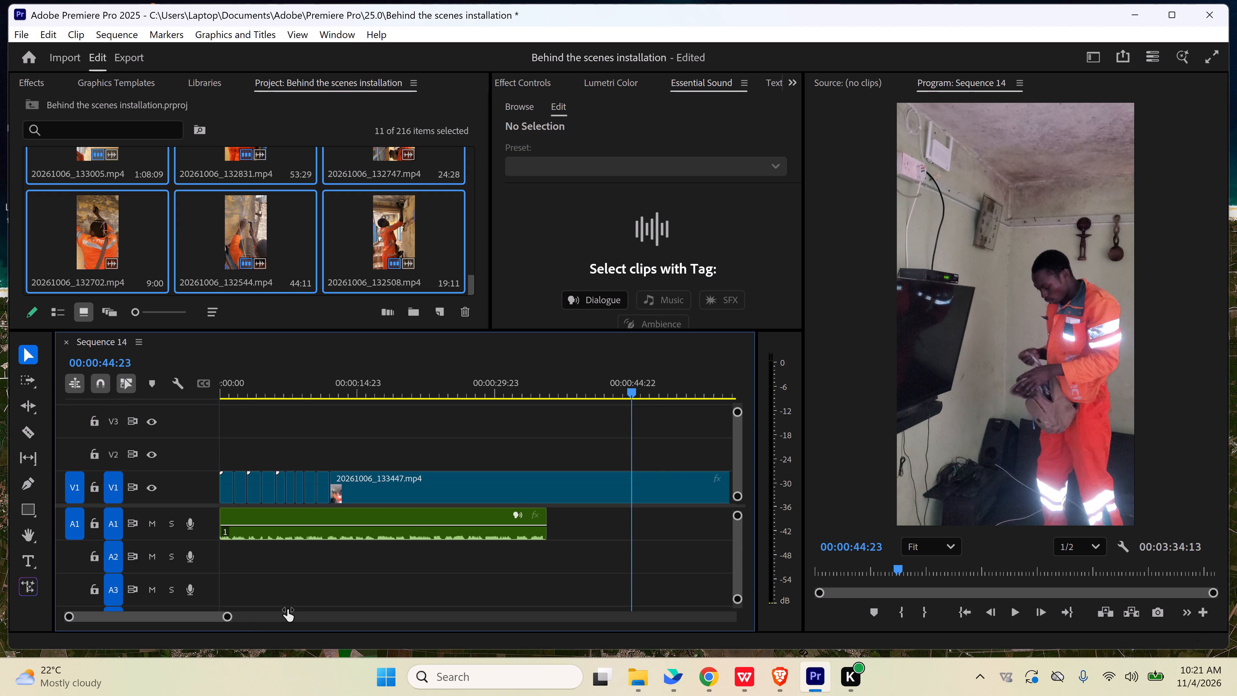
pyautogui.moveTo(287, 610); pyautogui.dragTo(317, 608)
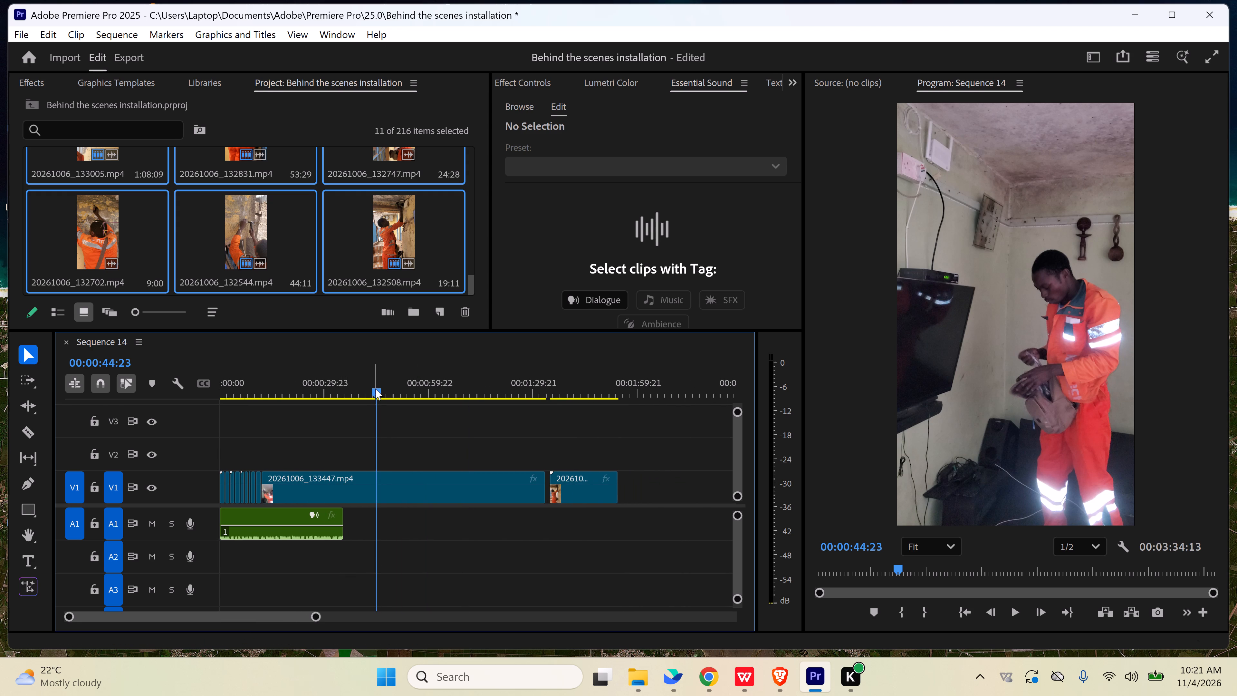
pyautogui.moveTo(375, 389); pyautogui.dragTo(504, 403)
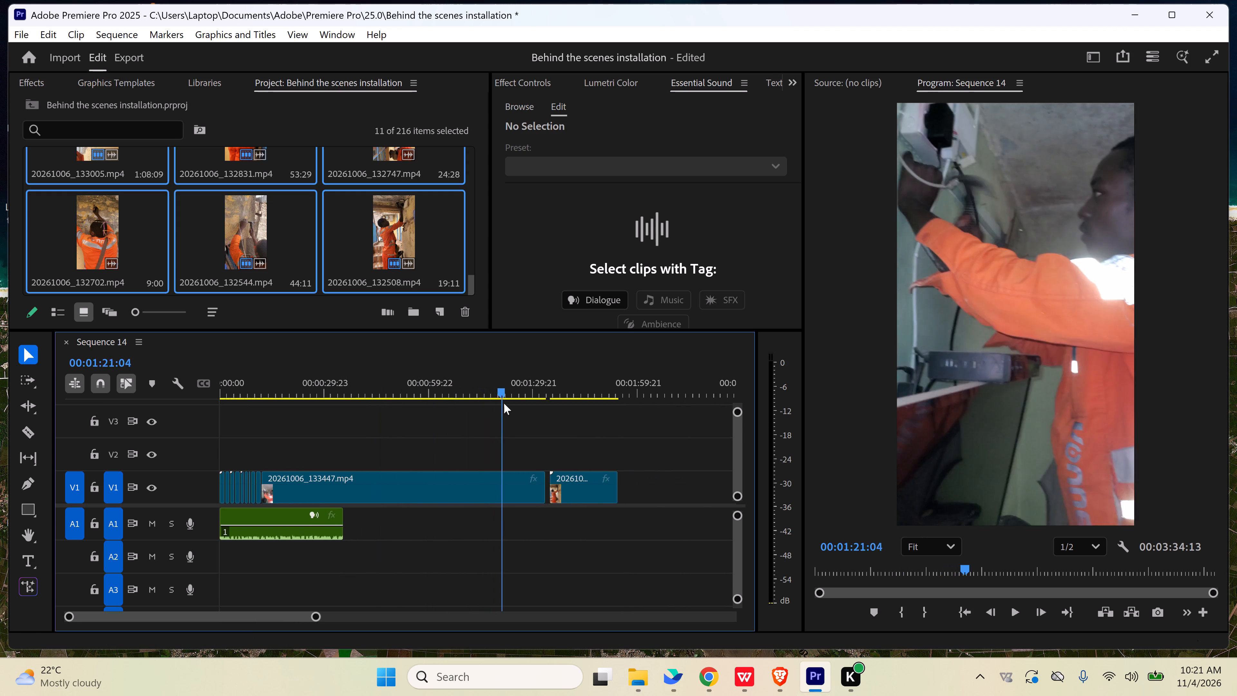
pyautogui.moveTo(504, 403); pyautogui.dragTo(555, 403)
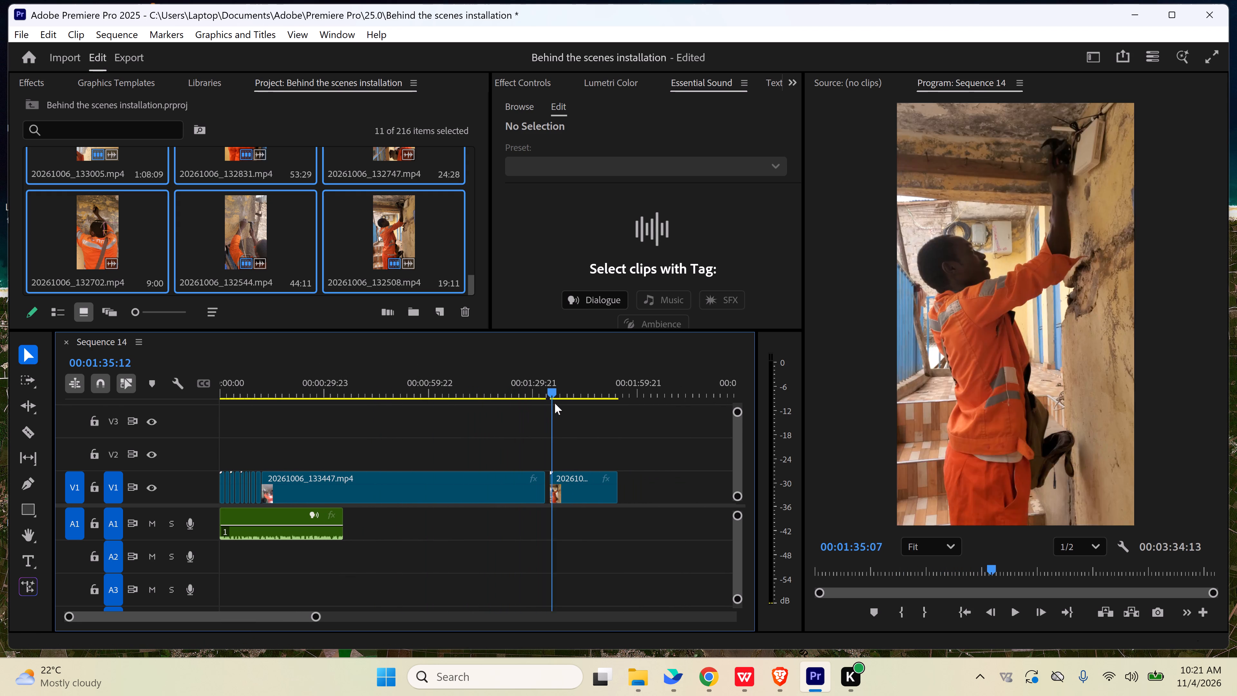
pyautogui.moveTo(555, 403); pyautogui.dragTo(580, 405)
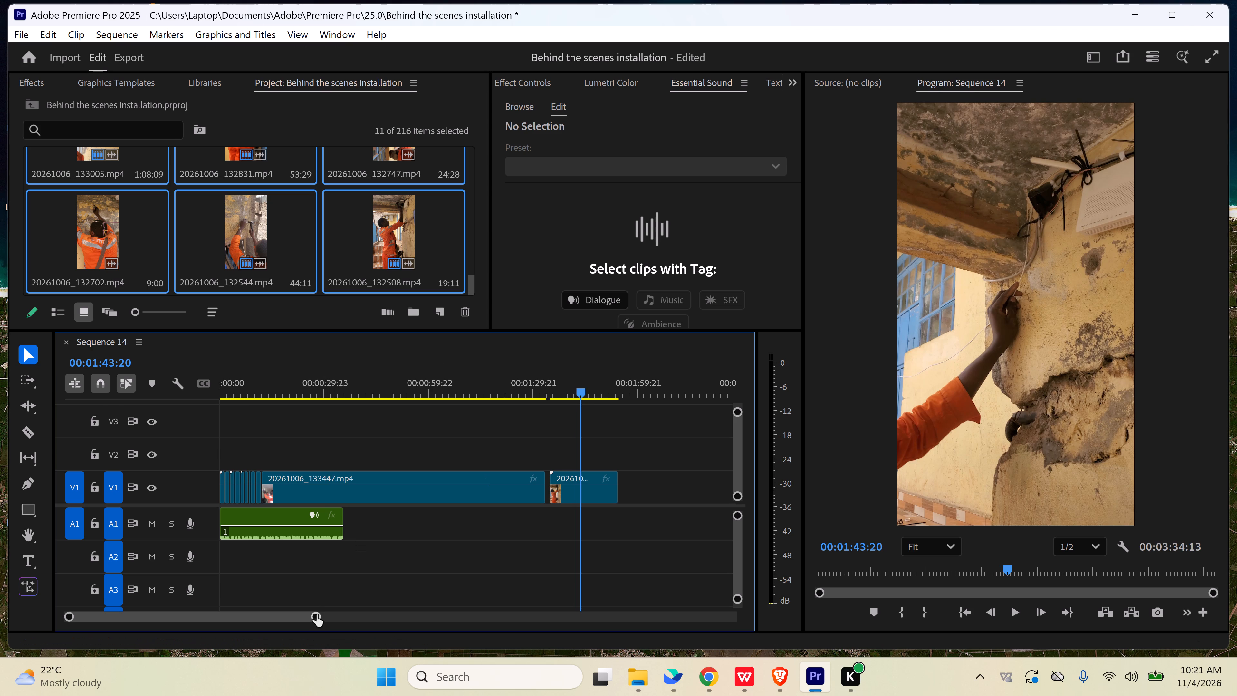
# Review the short outdoor clip following 20261006_133447 on V1 and delete it.
pyautogui.moveTo(317, 616); pyautogui.dragTo(458, 616)
pyautogui.moveTo(460, 389); pyautogui.dragTo(379, 403)
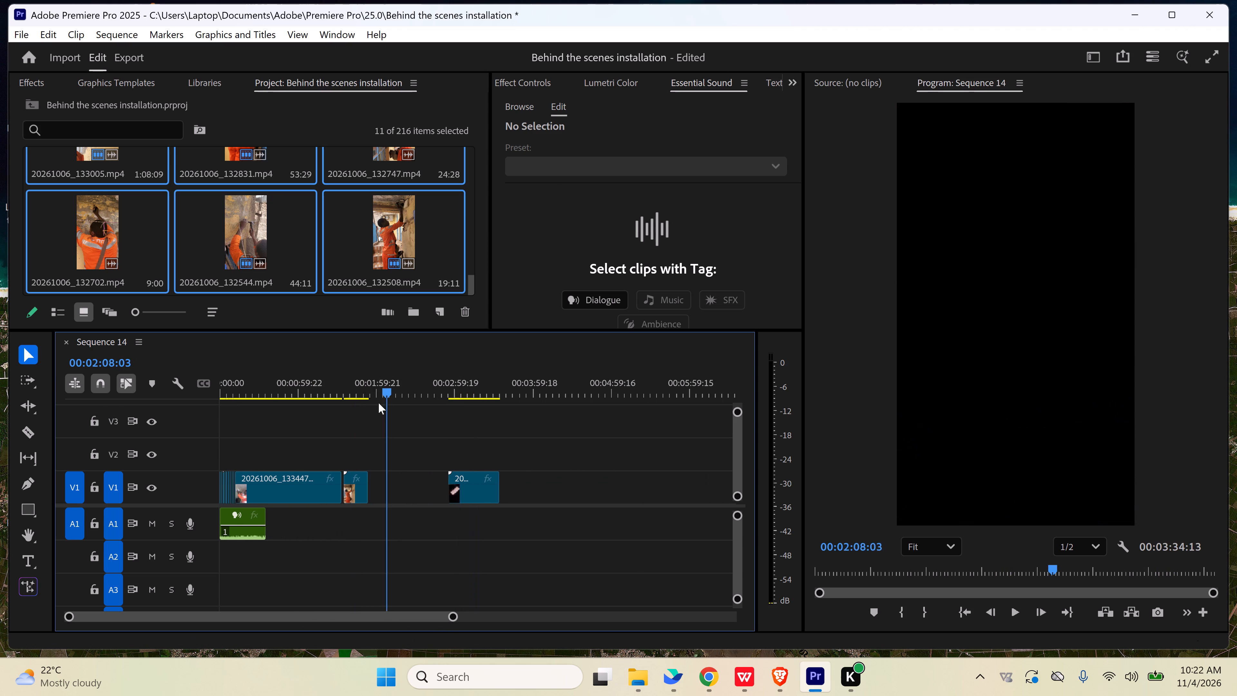
pyautogui.moveTo(379, 403); pyautogui.dragTo(367, 407)
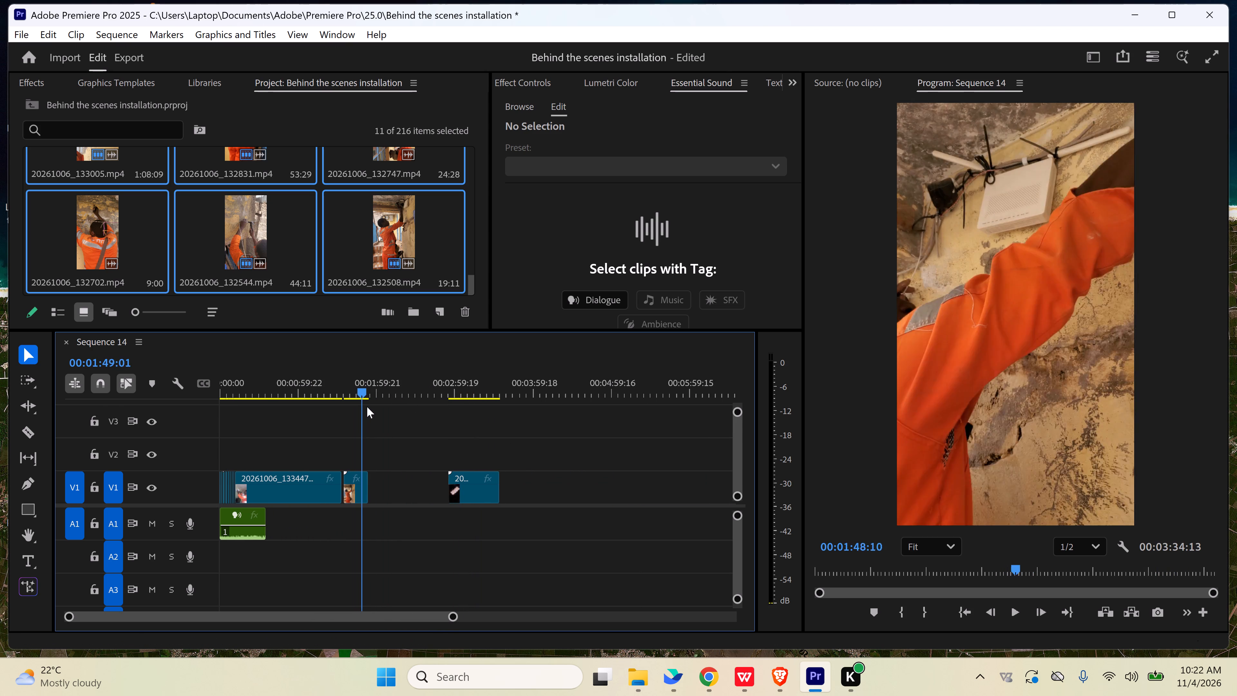
pyautogui.moveTo(367, 407); pyautogui.dragTo(362, 408)
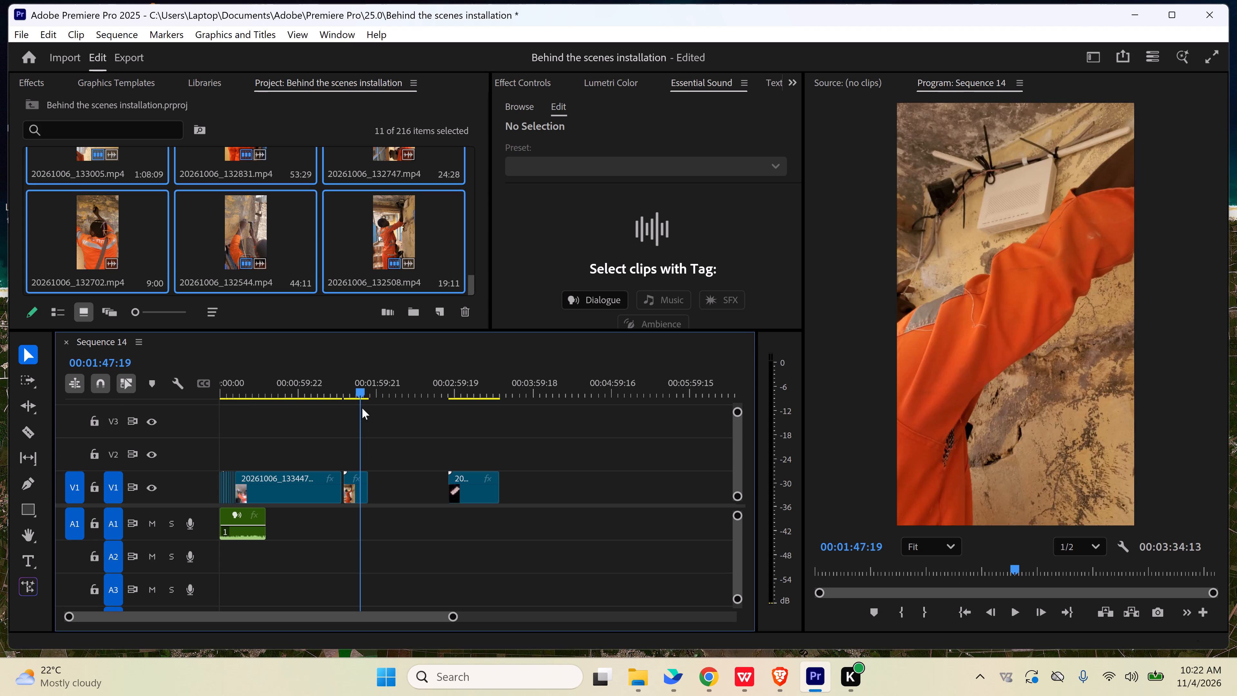
pyautogui.moveTo(362, 408); pyautogui.dragTo(354, 410)
pyautogui.click(274, 390)
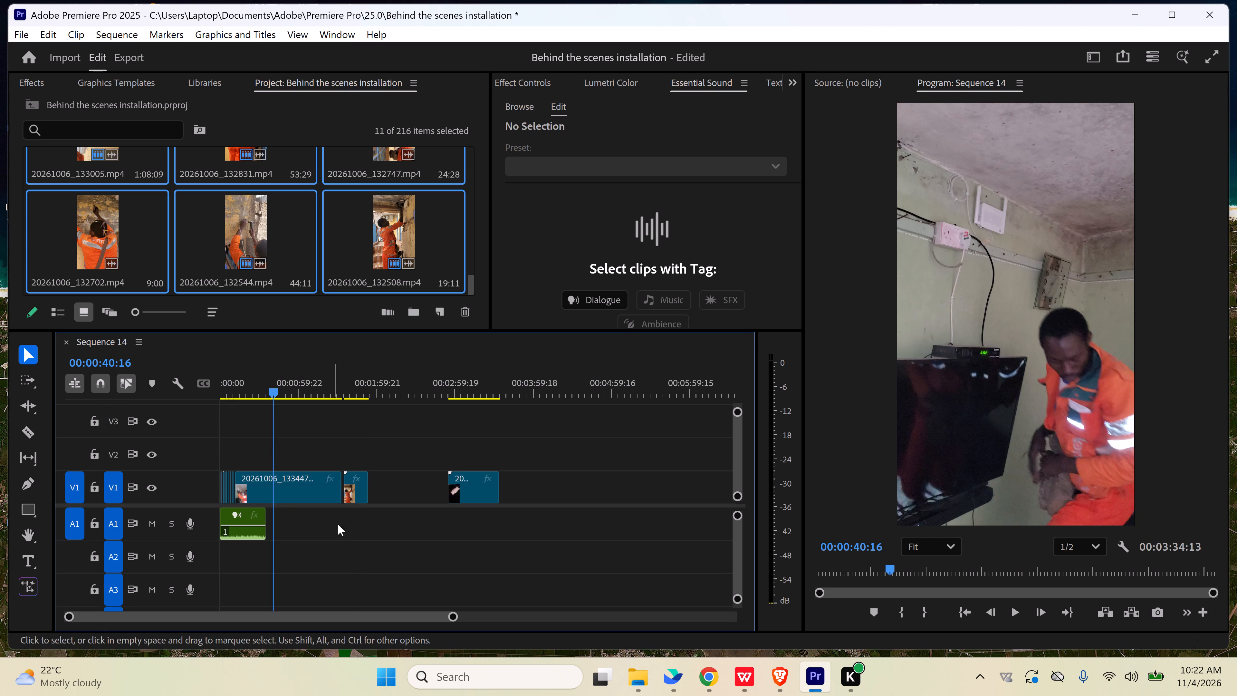
pyautogui.click(358, 502)
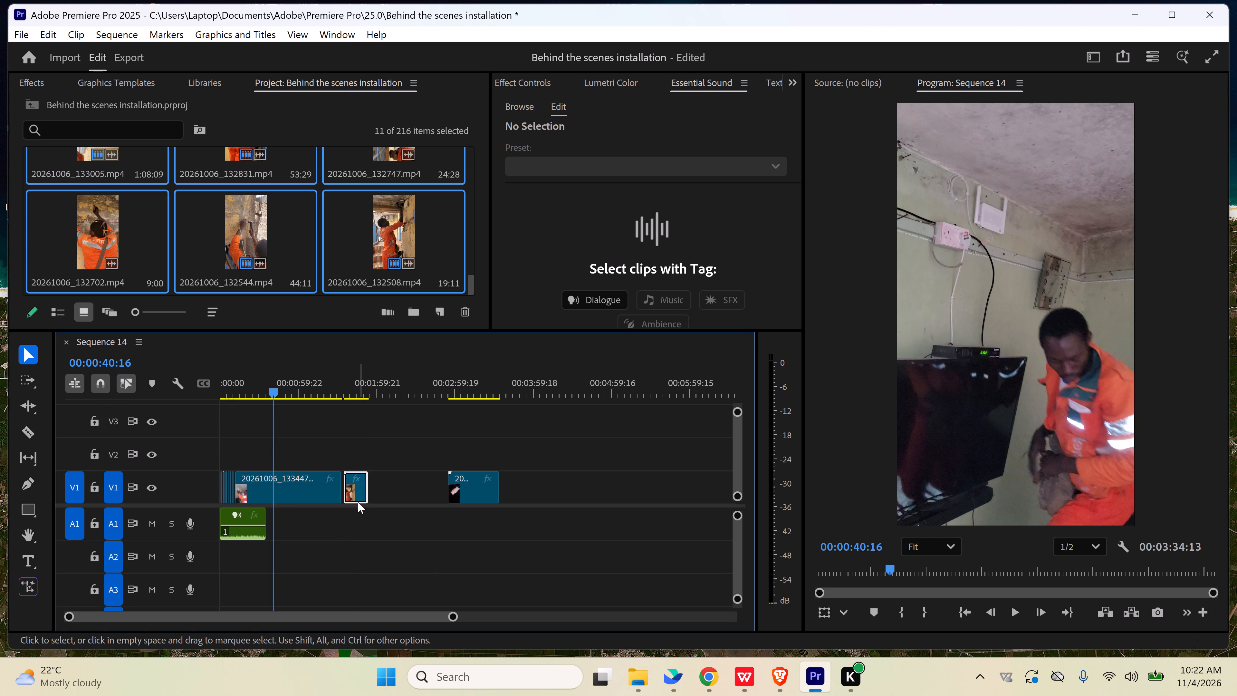
pyautogui.press('Delete')
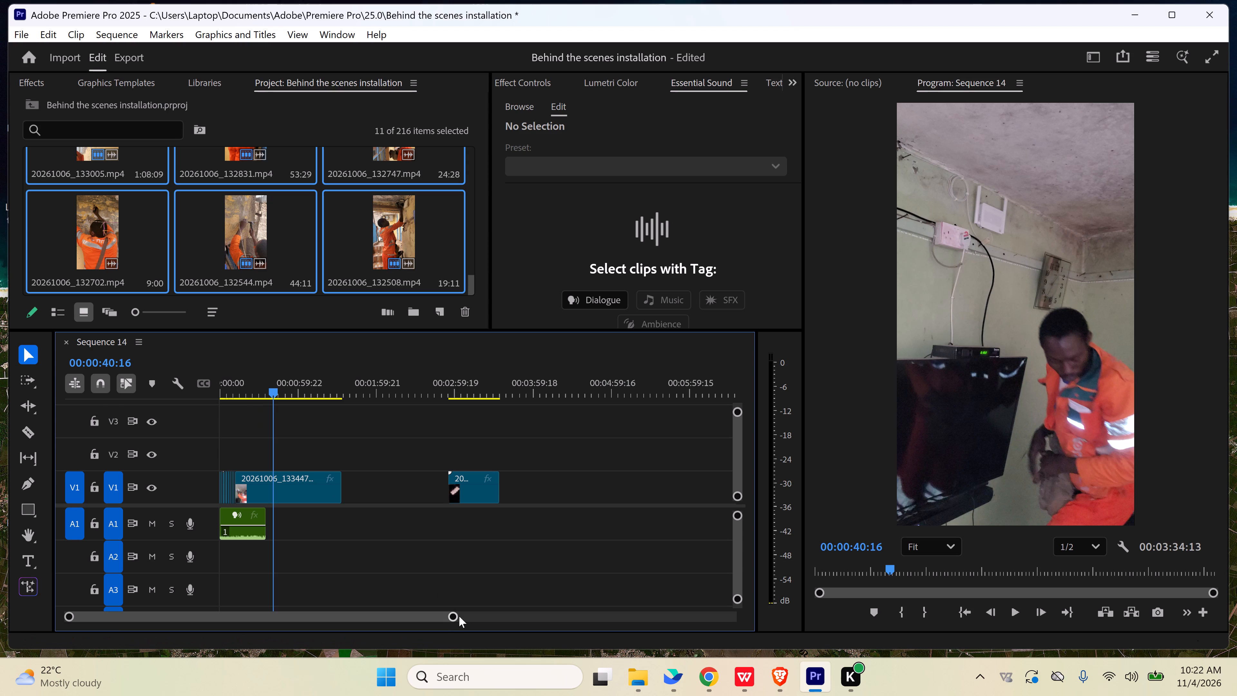
# Play across the 00:00:12:02 cut and move the remainder of 20261006_133447 along V1 to about 00:00:40, away from the excerpts.
pyautogui.moveTo(454, 619); pyautogui.dragTo(371, 610)
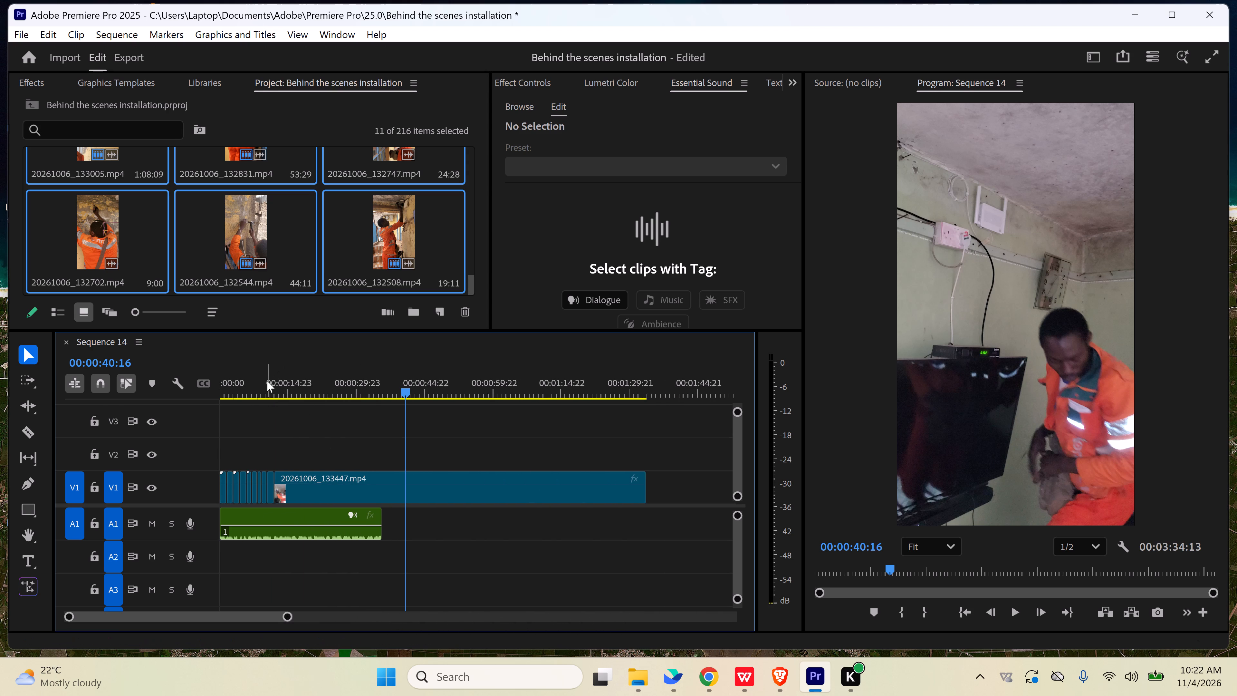
pyautogui.click(270, 386)
pyautogui.press('space')
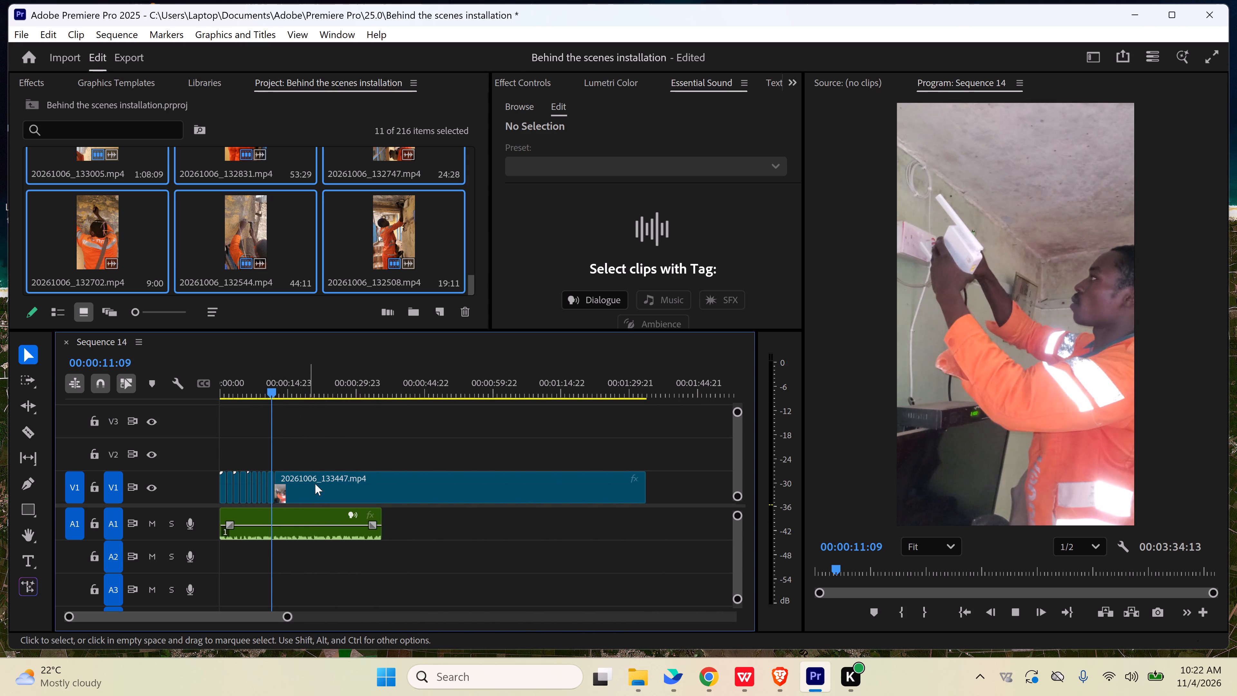
pyautogui.press('space')
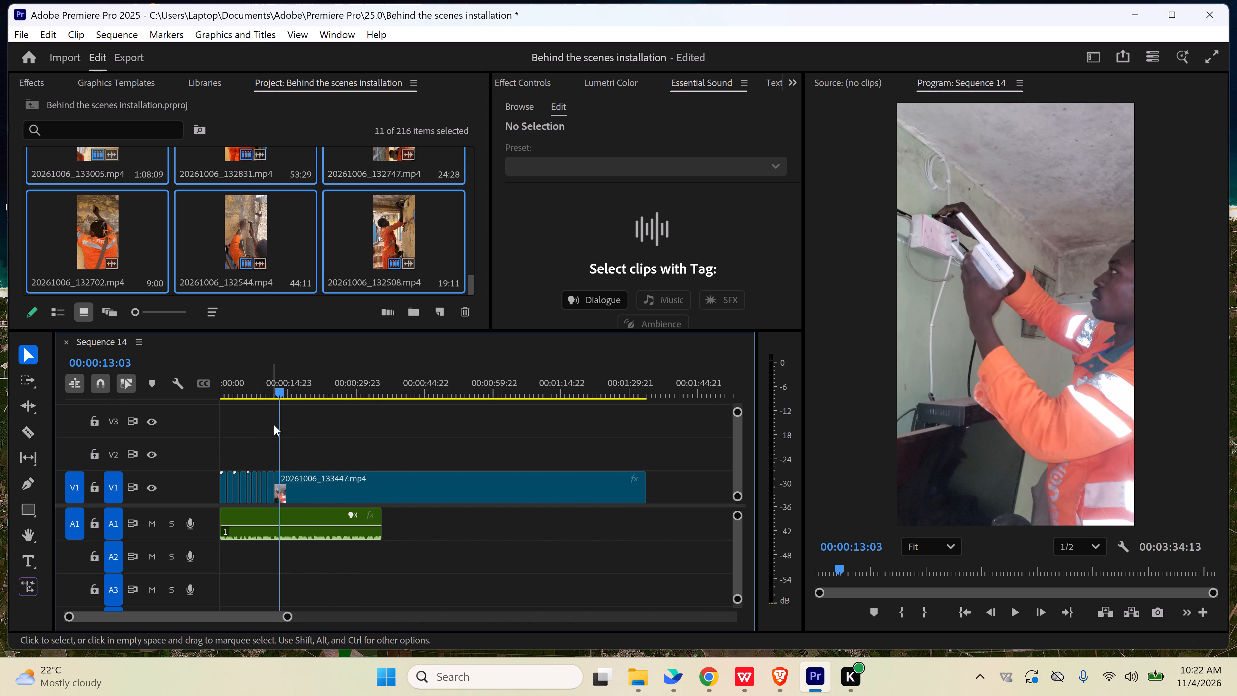
pyautogui.moveTo(333, 494); pyautogui.dragTo(462, 494)
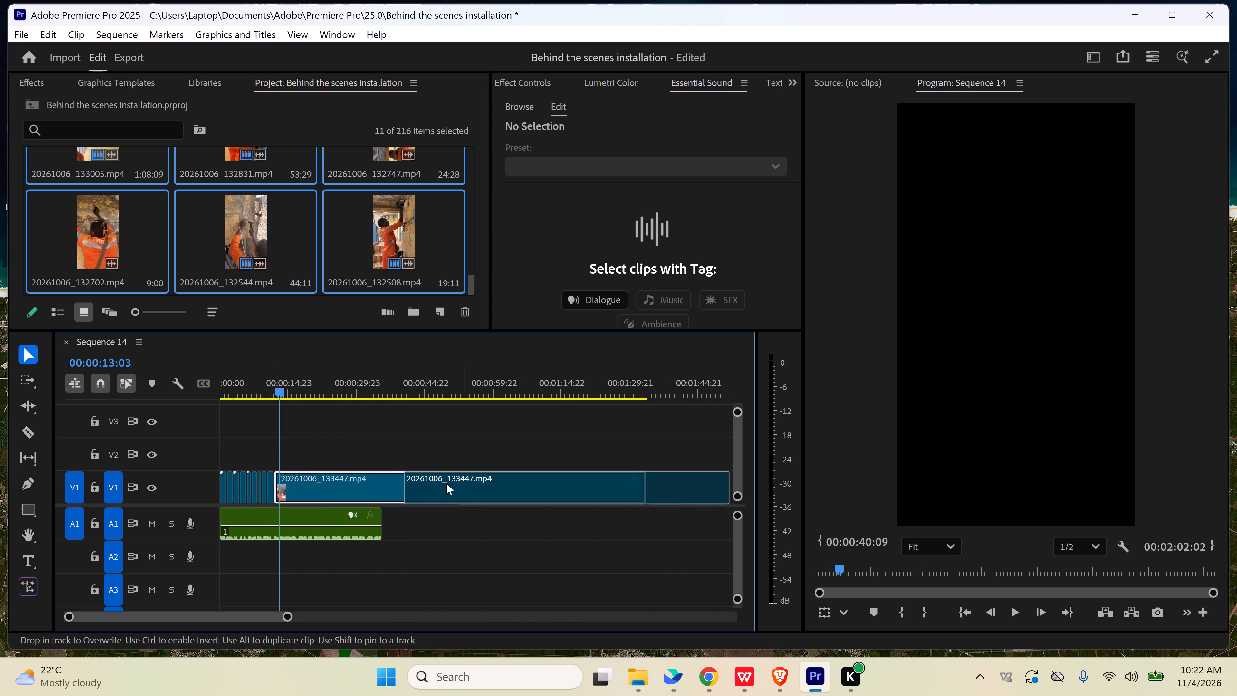
# Play the last short excerpt of 20261006_133447 at the end of the V1 excerpts and delete it.
pyautogui.click(265, 386)
pyautogui.press('space')
pyautogui.click(303, 434)
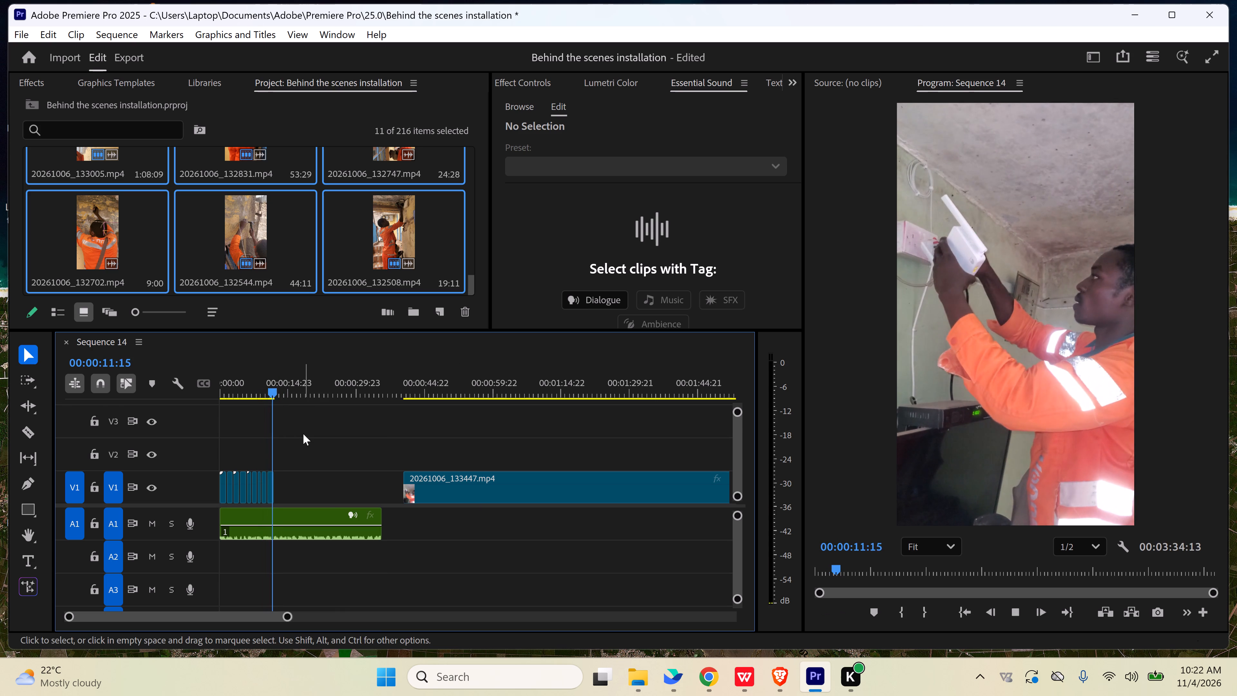
pyautogui.press('space')
pyautogui.click(273, 391)
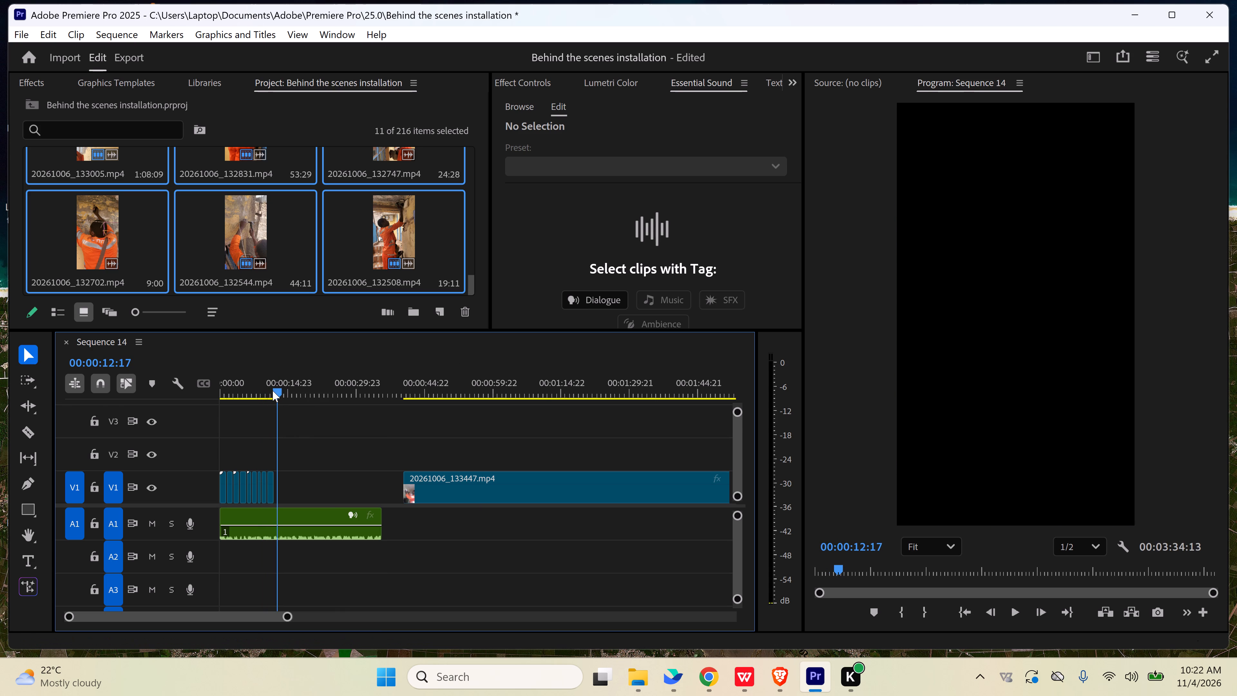
pyautogui.moveTo(274, 392); pyautogui.dragTo(268, 393)
pyautogui.press('space')
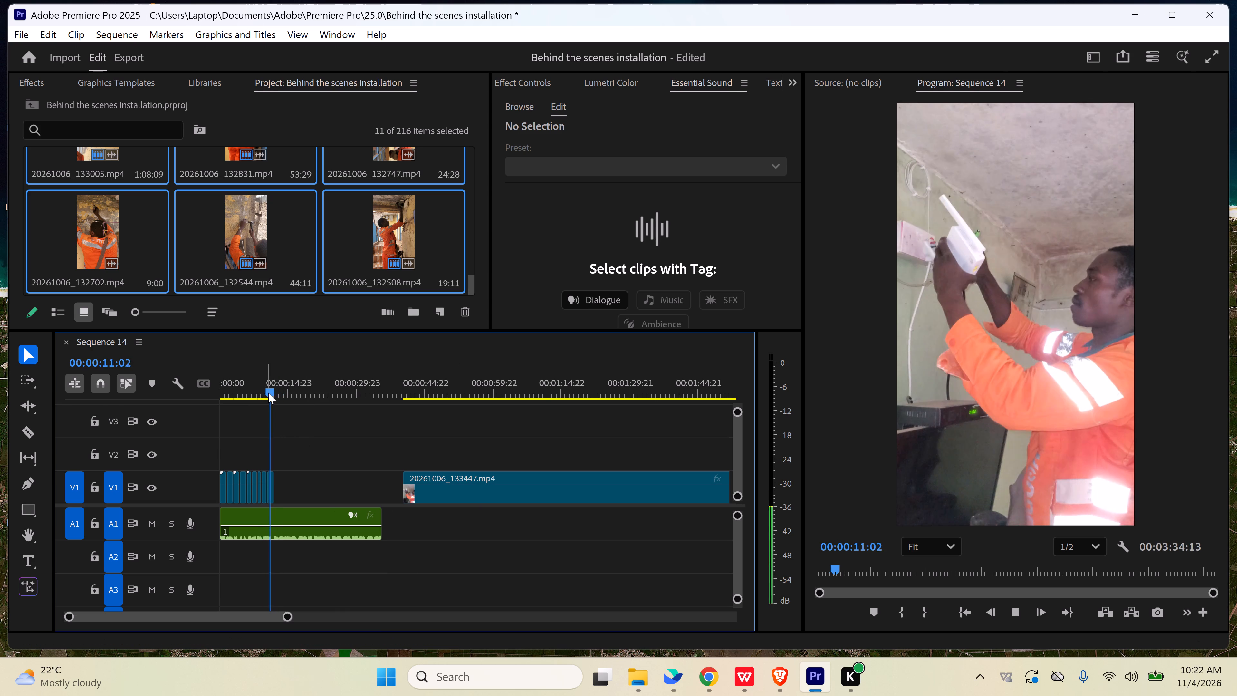
pyautogui.press('space')
pyautogui.moveTo(273, 391); pyautogui.dragTo(262, 391)
pyautogui.press('space')
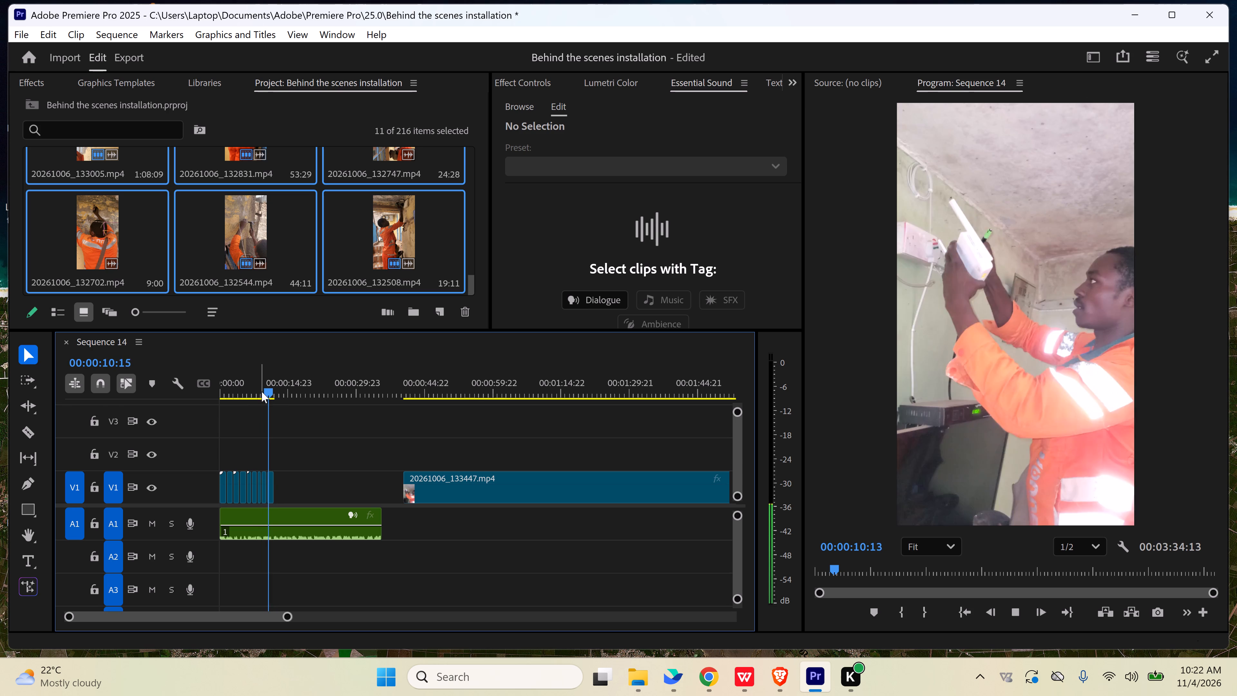
pyautogui.press('space')
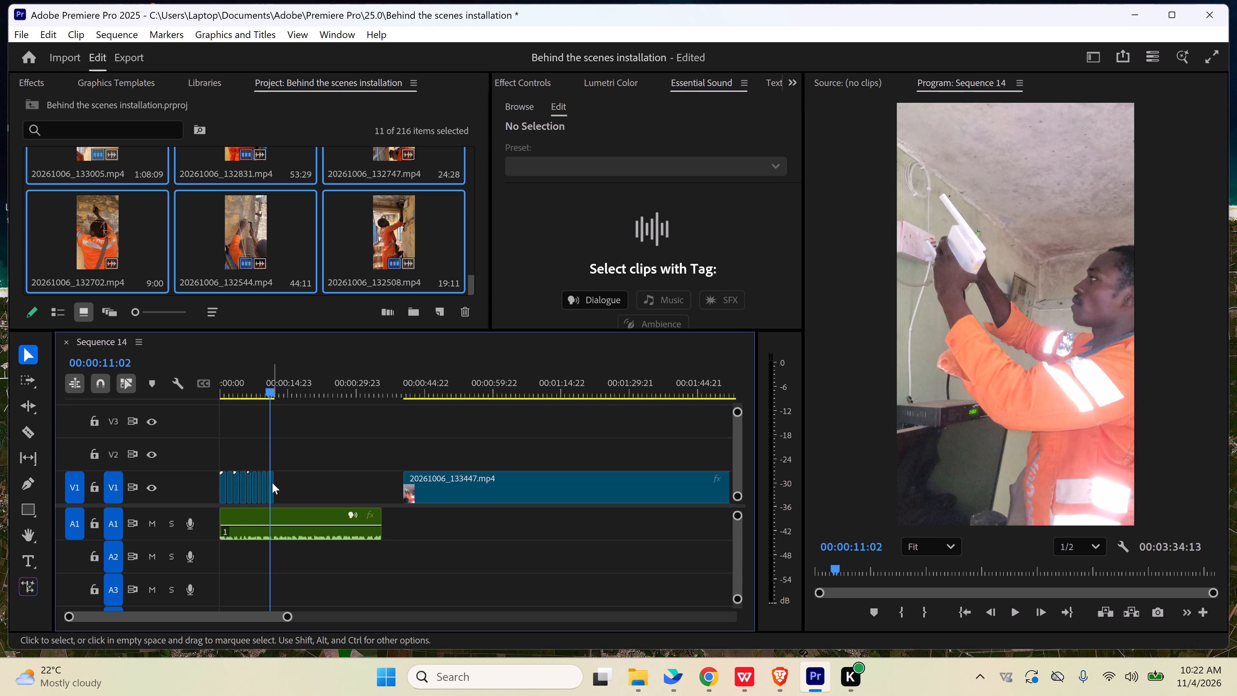
pyautogui.moveTo(272, 483); pyautogui.dragTo(312, 484)
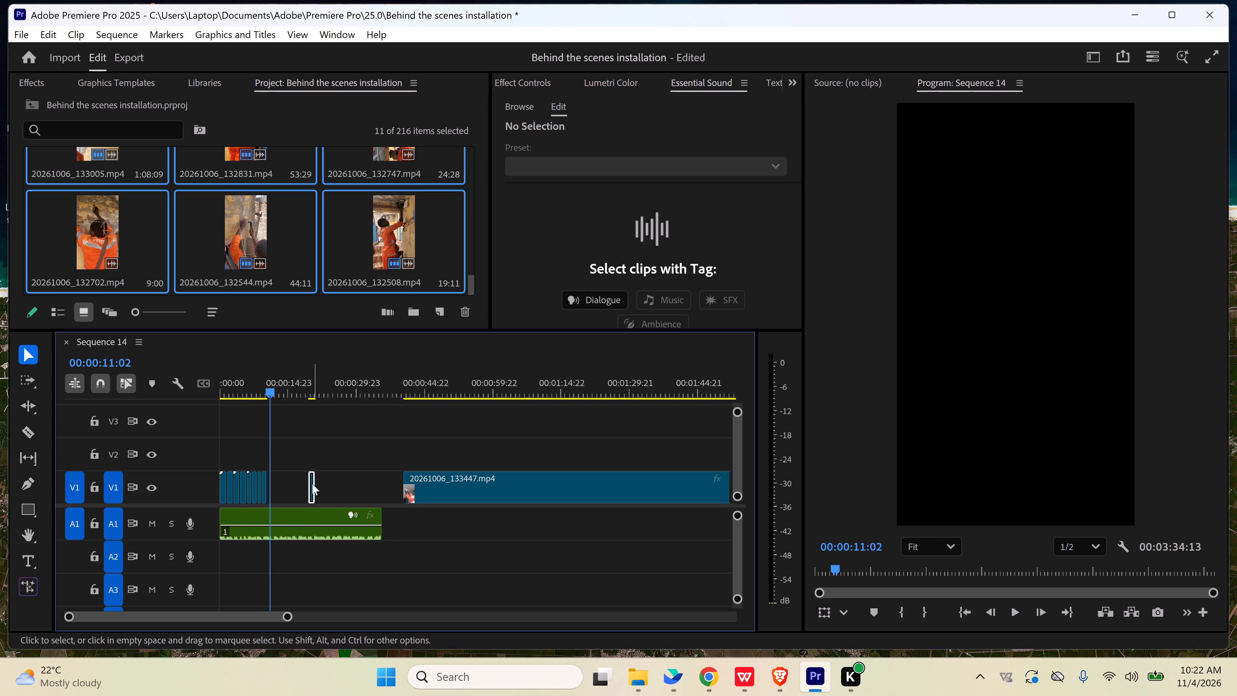
pyautogui.press('Delete')
# Save the Behind the scenes installation project.
pyautogui.hotkey('ctrl', 's')
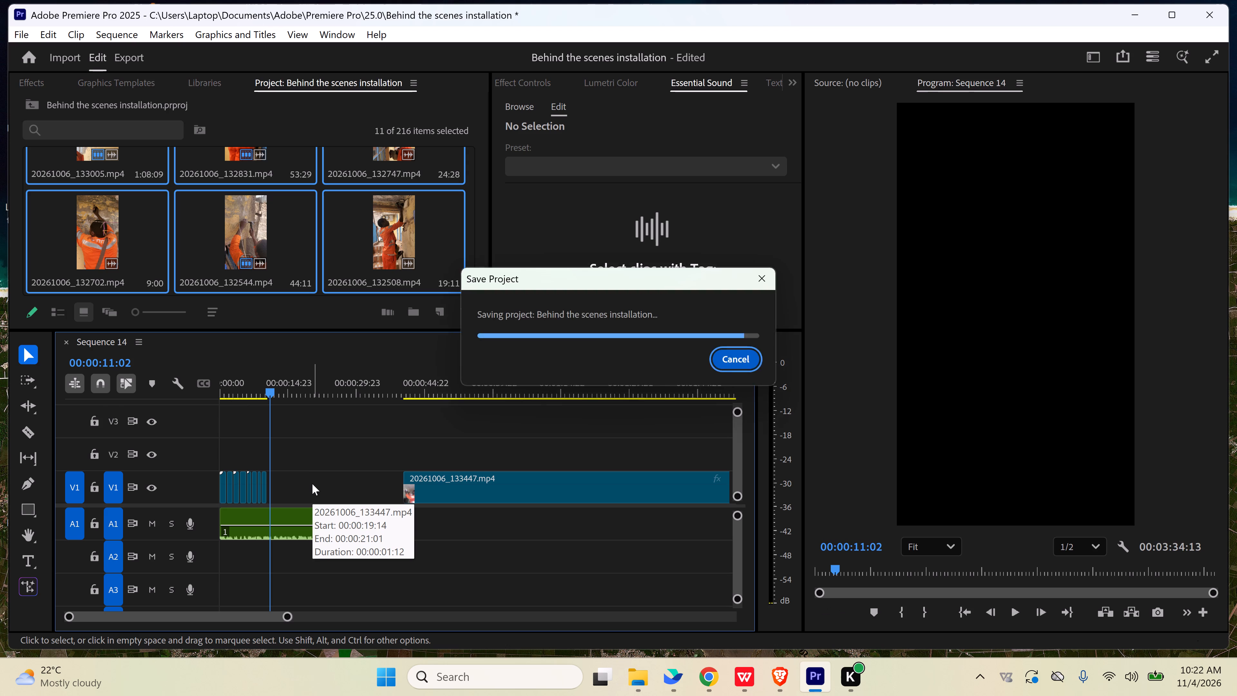
# Switch to File Explorer and look through the Date 22, Date 14, Date 12, Date 8 and Date 6 folders on drive E: for more footage.
pyautogui.click(647, 676)
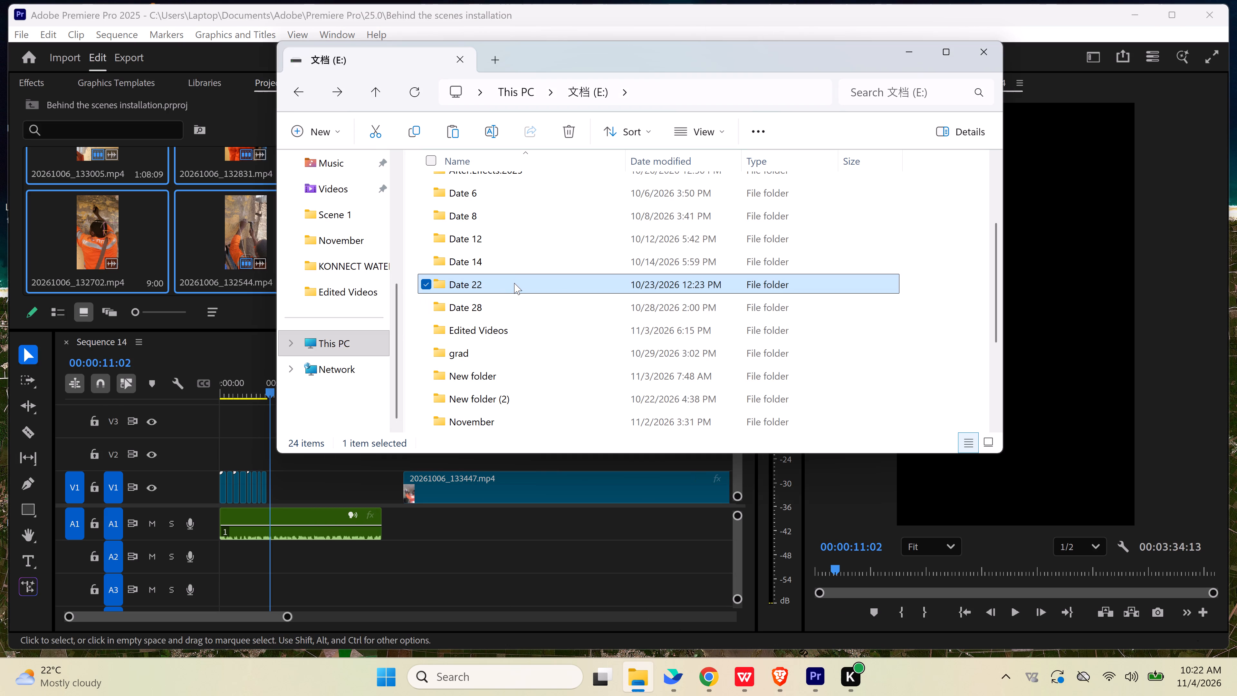
pyautogui.doubleClick(530, 280)
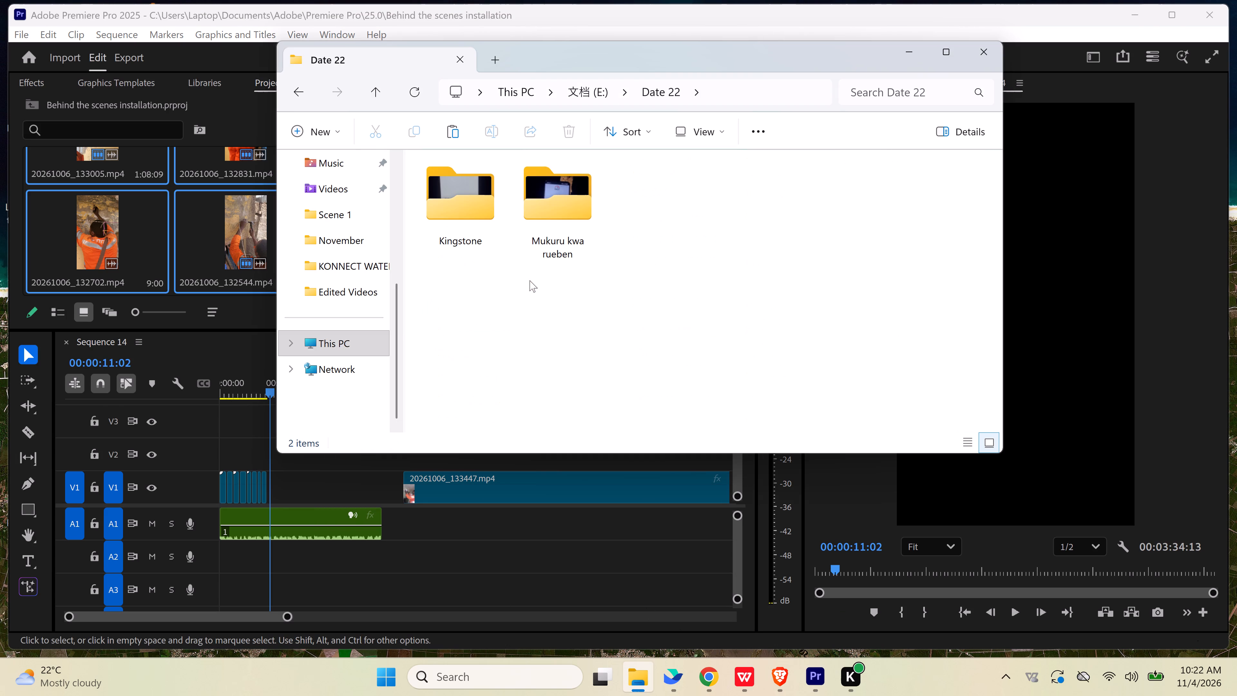
pyautogui.click(304, 92)
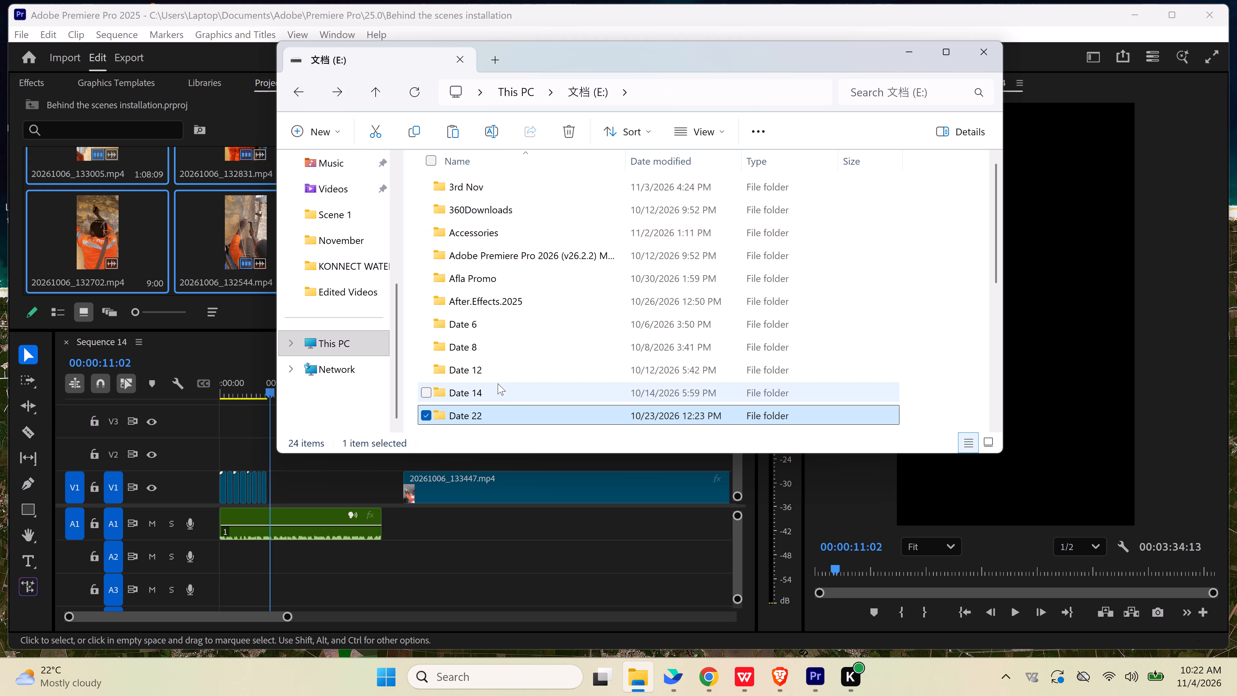
pyautogui.doubleClick(500, 397)
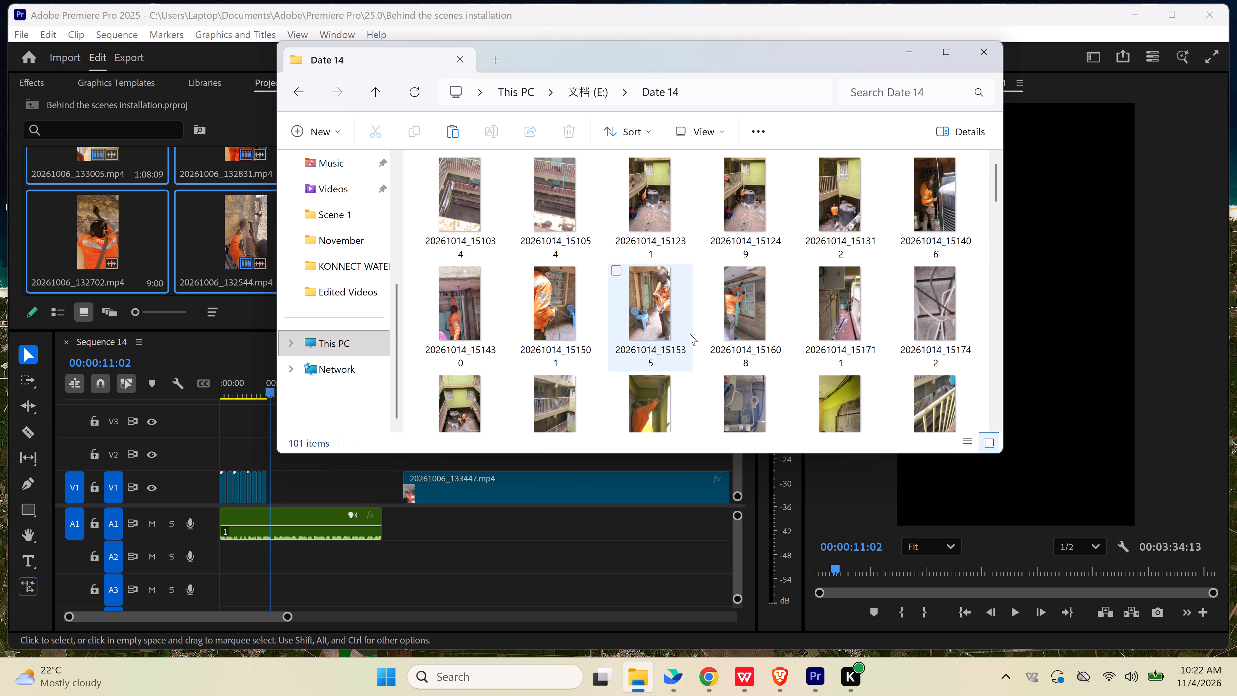
pyautogui.scroll(-1, 690, 334)
pyautogui.click(298, 86)
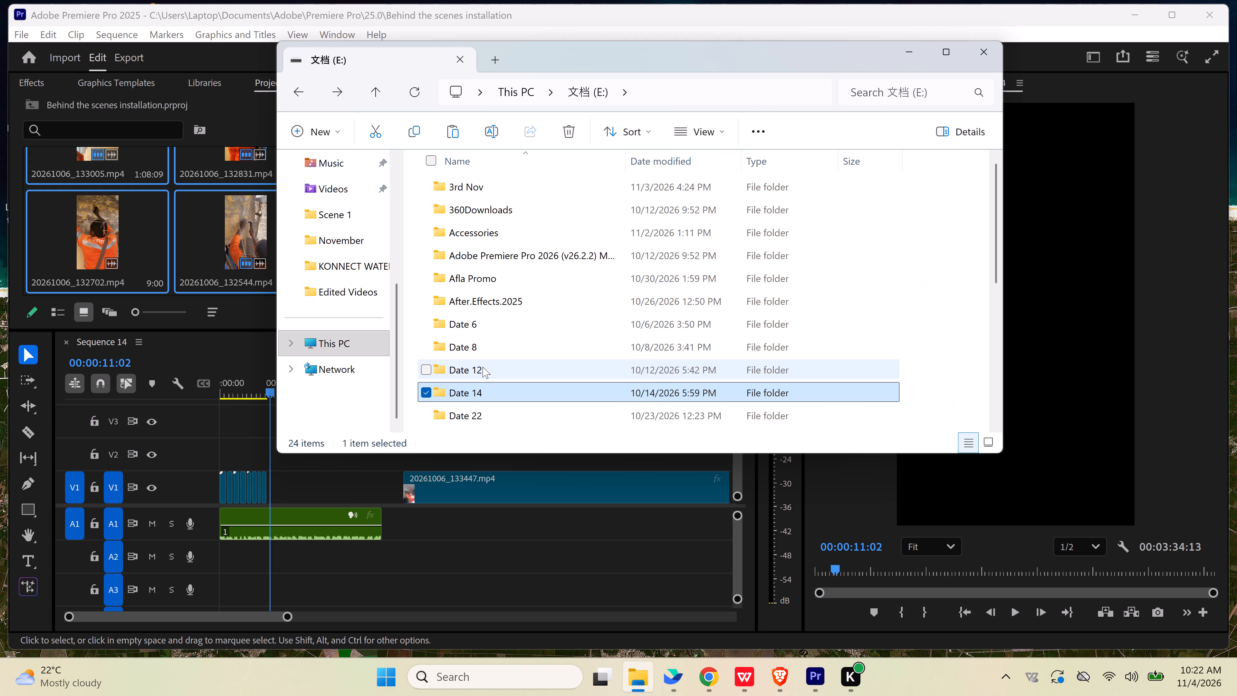
pyautogui.doubleClick(490, 373)
pyautogui.scroll(-1, 703, 317)
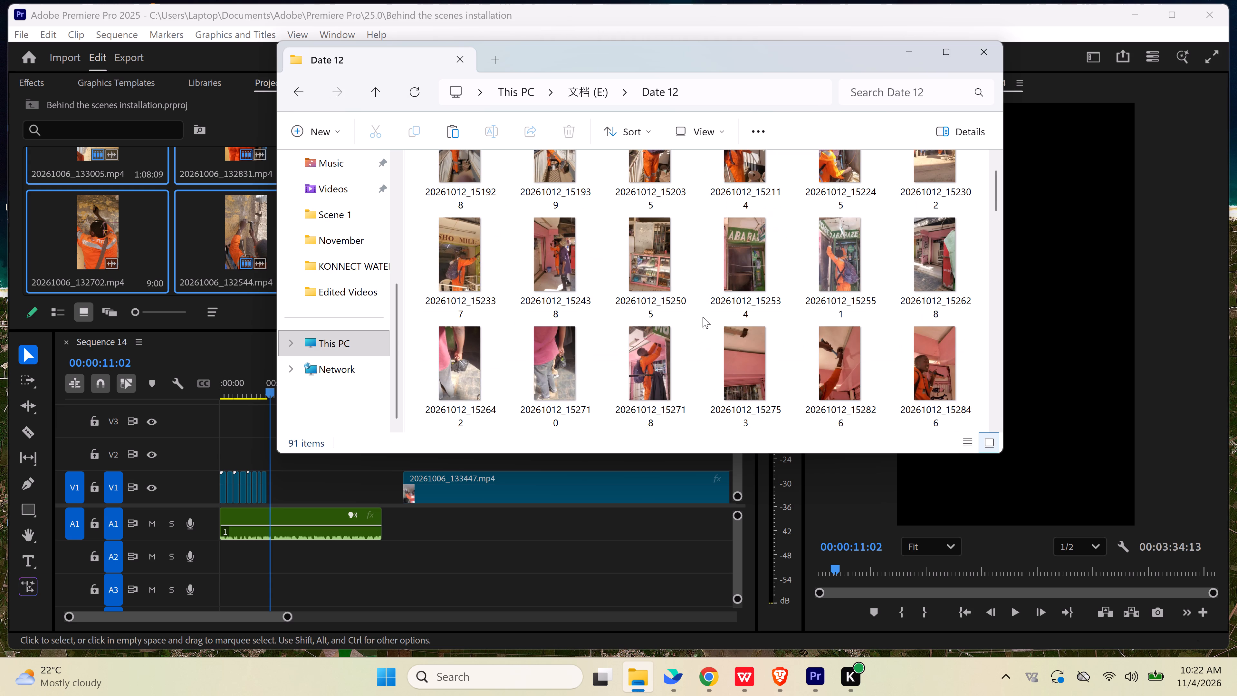
pyautogui.click(300, 91)
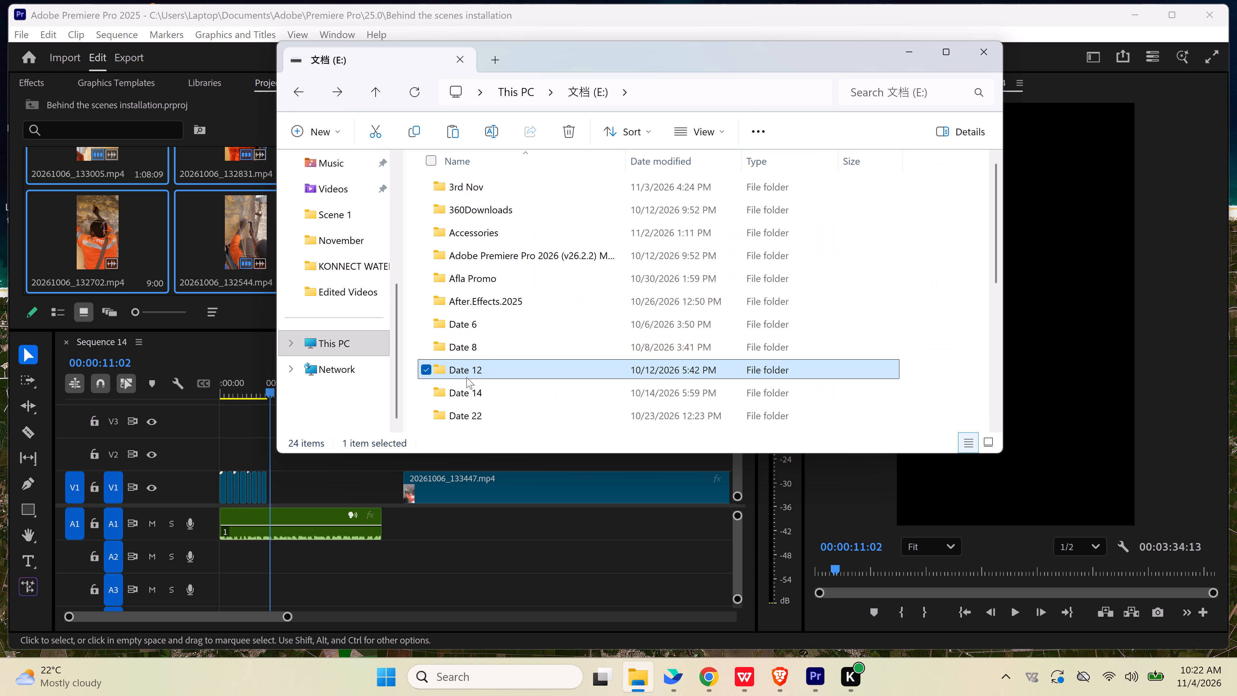
pyautogui.doubleClick(482, 352)
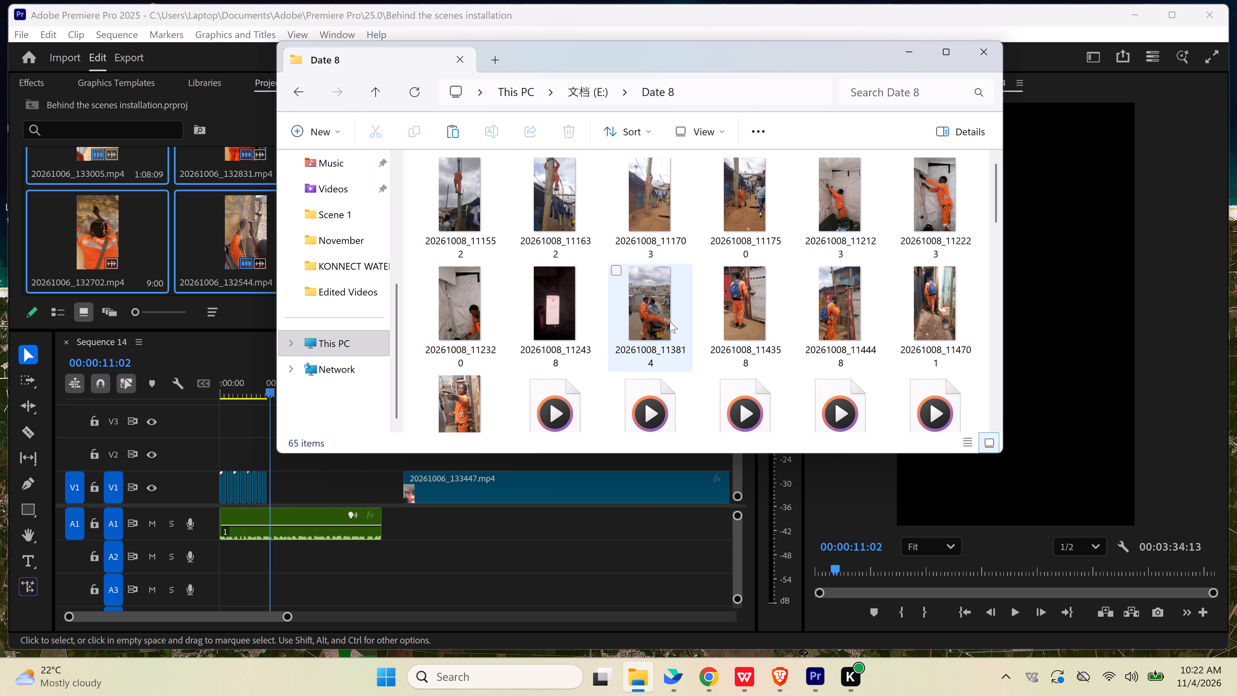
pyautogui.click(290, 86)
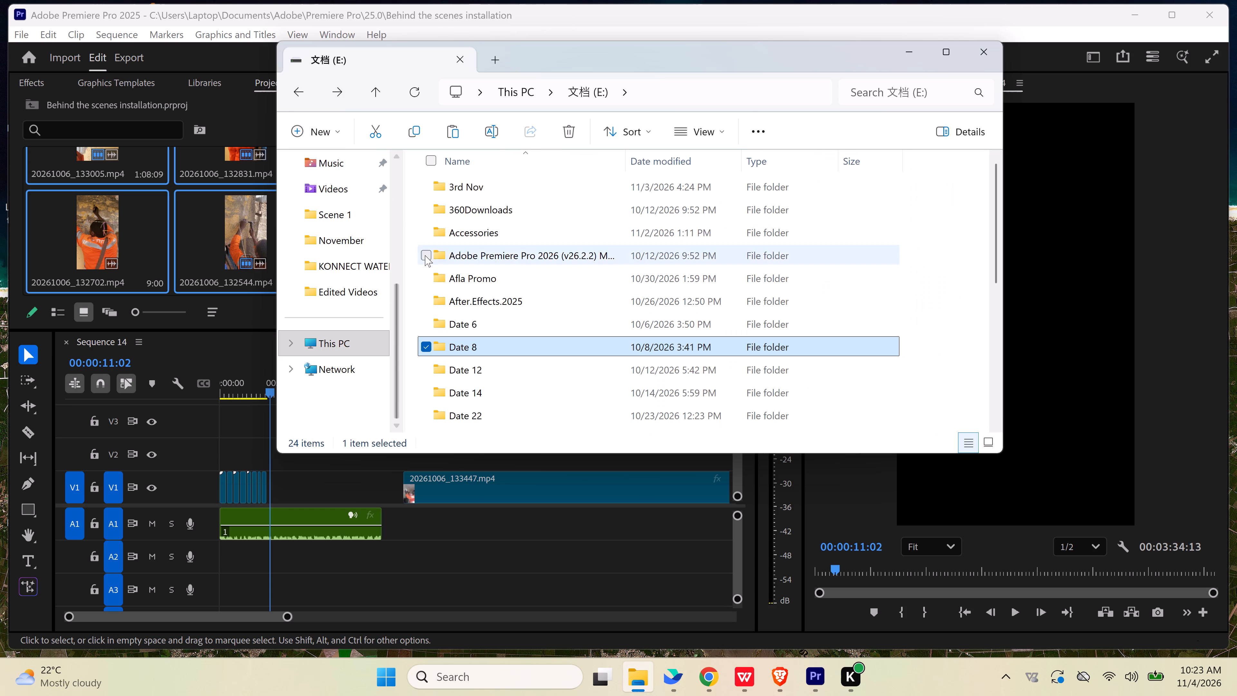
pyautogui.doubleClick(484, 330)
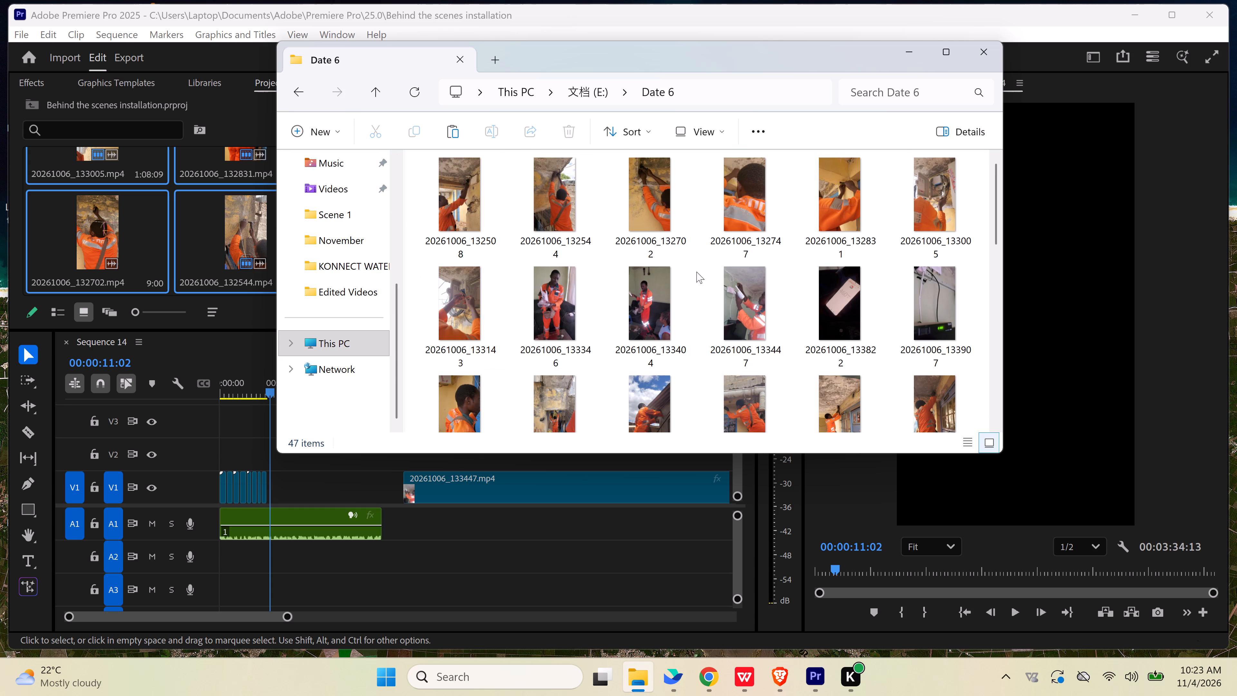
pyautogui.scroll(-3, 757, 313)
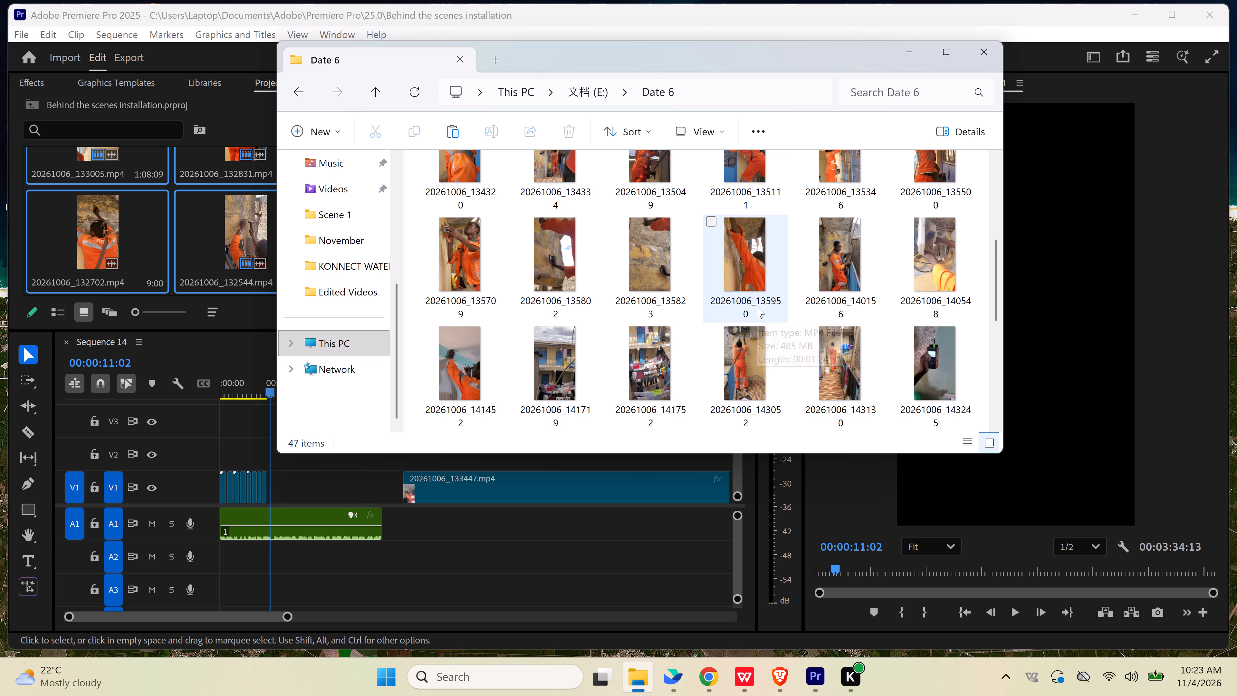
pyautogui.scroll(1, 741, 217)
pyautogui.scroll(1, 550, 201)
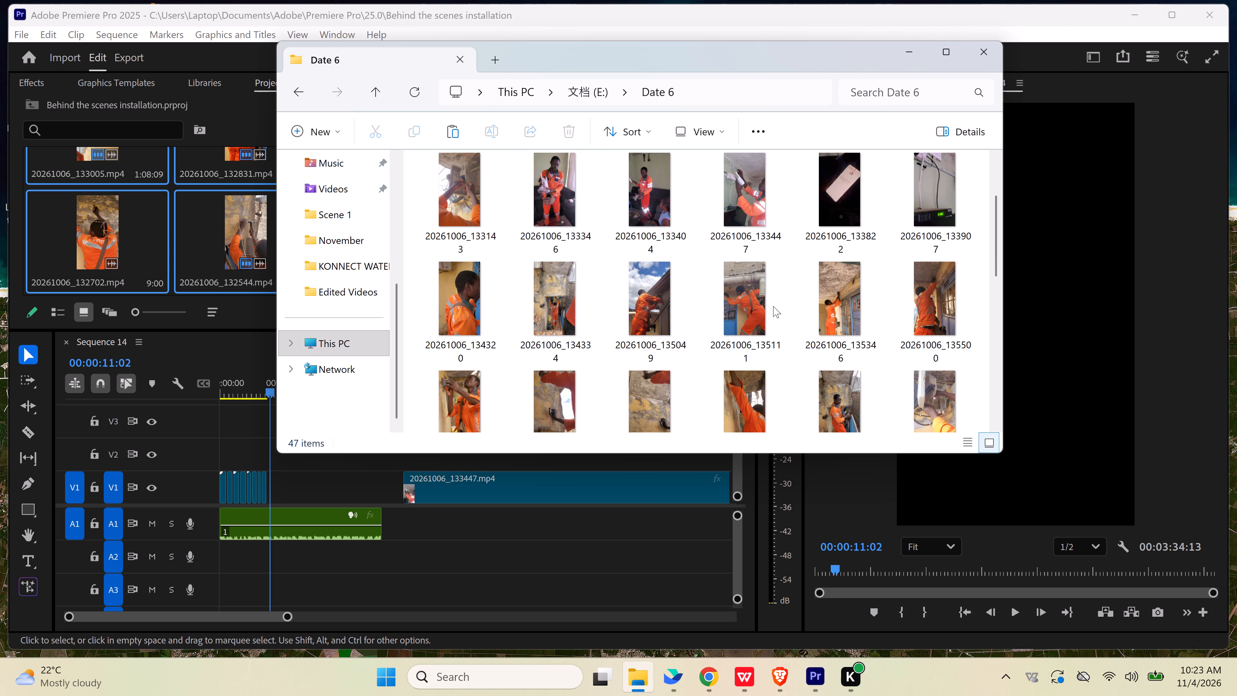
# Add the seven Date 6 clips from 20261006_135049 through 20261006_135823 to Sequence 14 on V1 and A1, in the empty space after 20261006_133822.
pyautogui.click(660, 295)
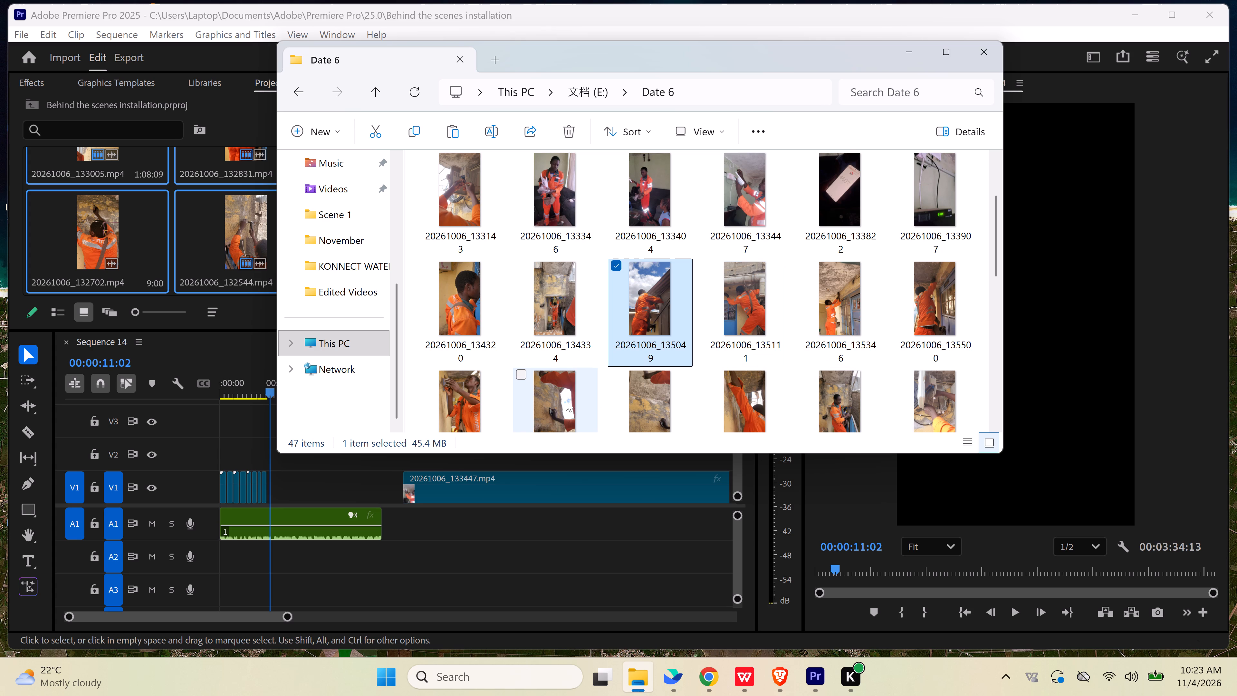
pyautogui.keyDown('shift'); pyautogui.click(638, 407); pyautogui.keyUp('shift')
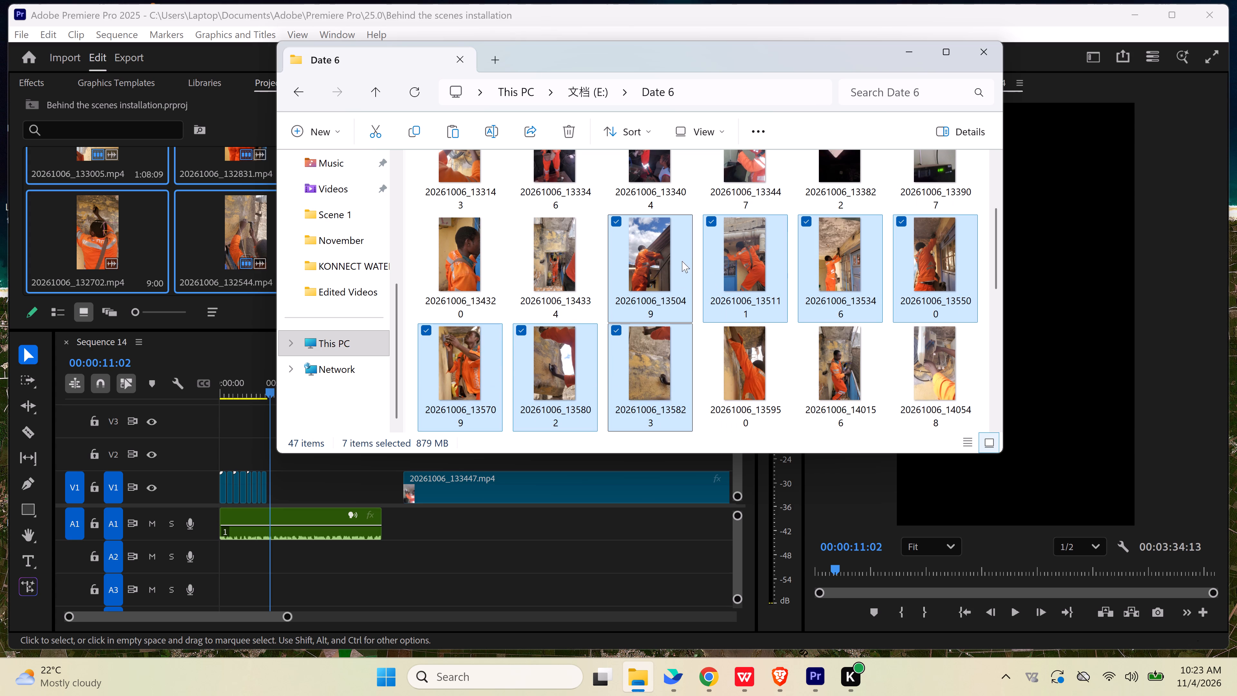
pyautogui.moveTo(649, 246); pyautogui.dragTo(632, 197)
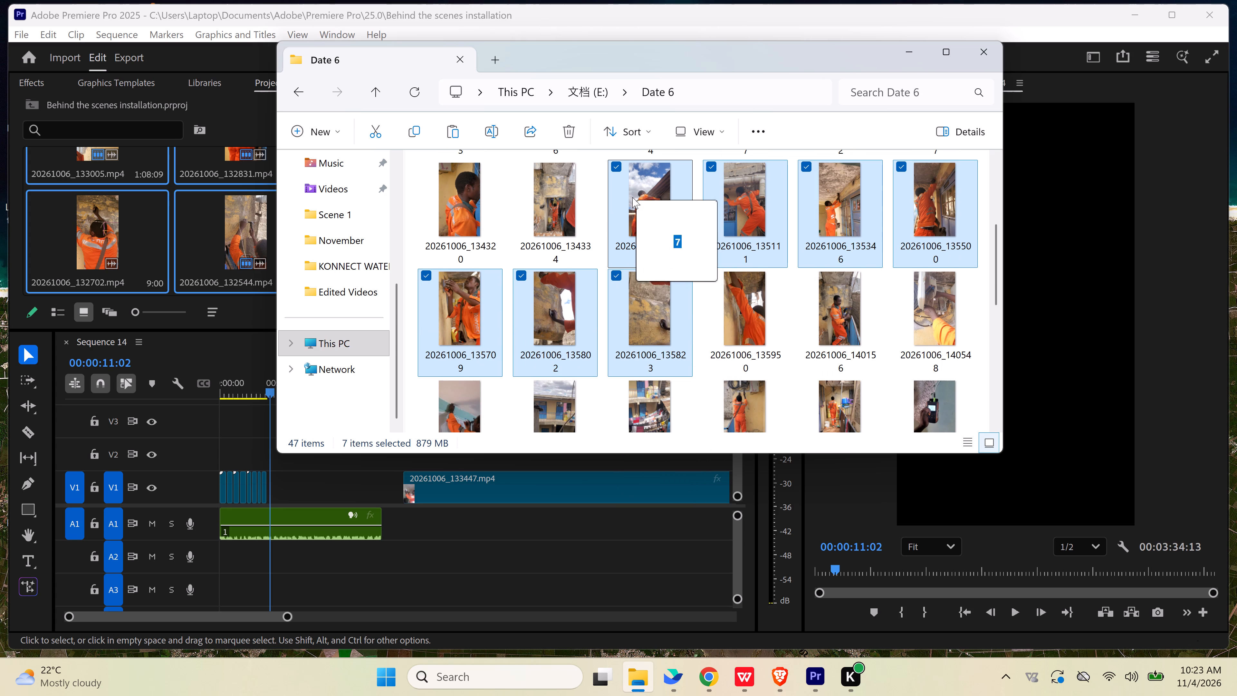
pyautogui.moveTo(632, 197); pyautogui.dragTo(631, 196)
pyautogui.scroll(-2, 584, 492)
pyautogui.scroll(-10, 415, 564)
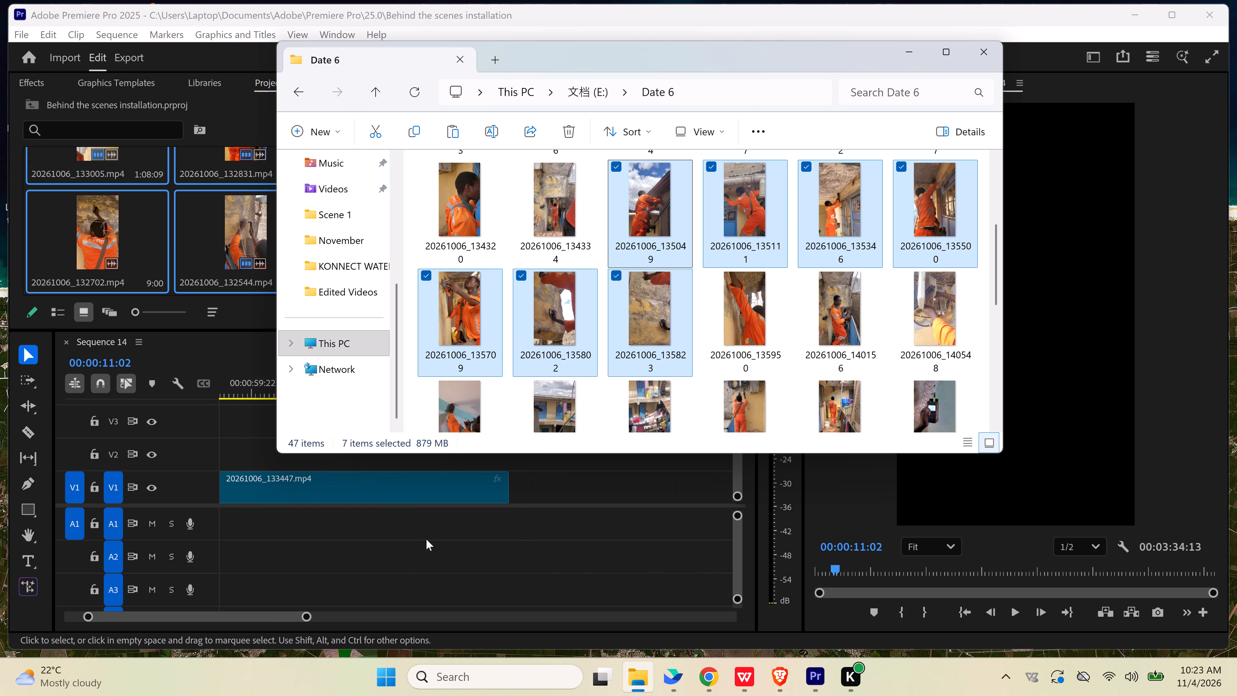
pyautogui.scroll(-1, 426, 539)
pyautogui.scroll(-4, 464, 491)
pyautogui.moveTo(321, 615); pyautogui.dragTo(339, 617)
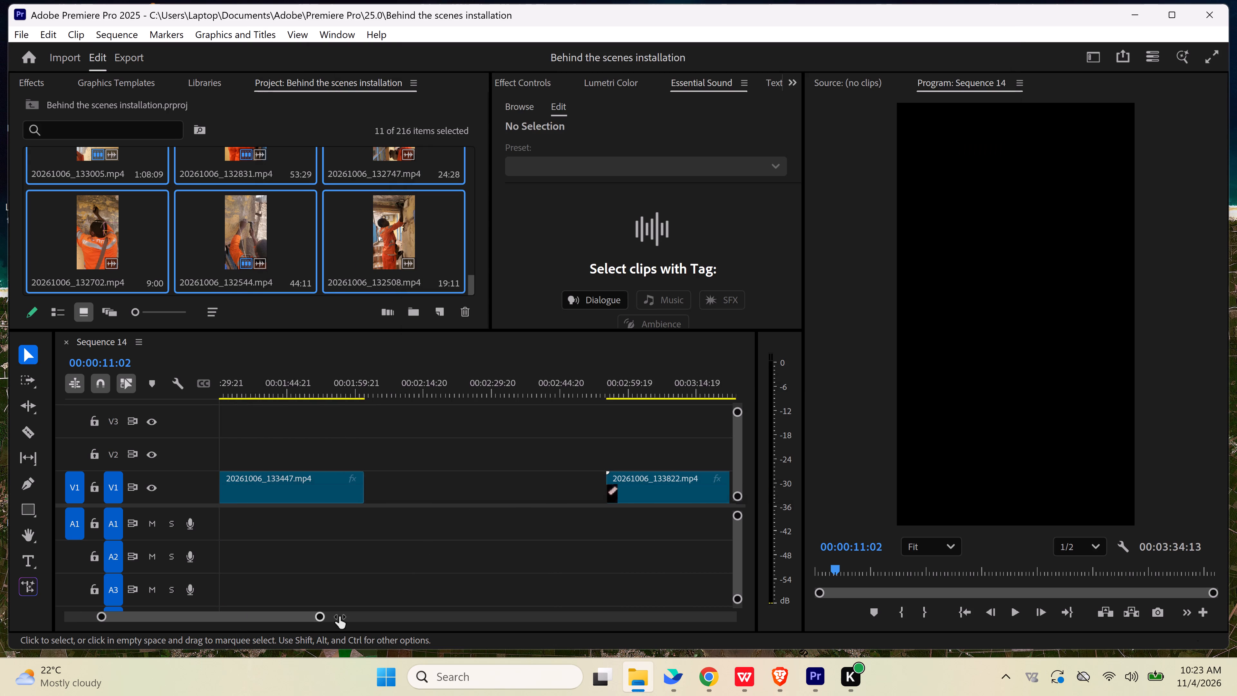
pyautogui.moveTo(339, 617); pyautogui.dragTo(556, 593)
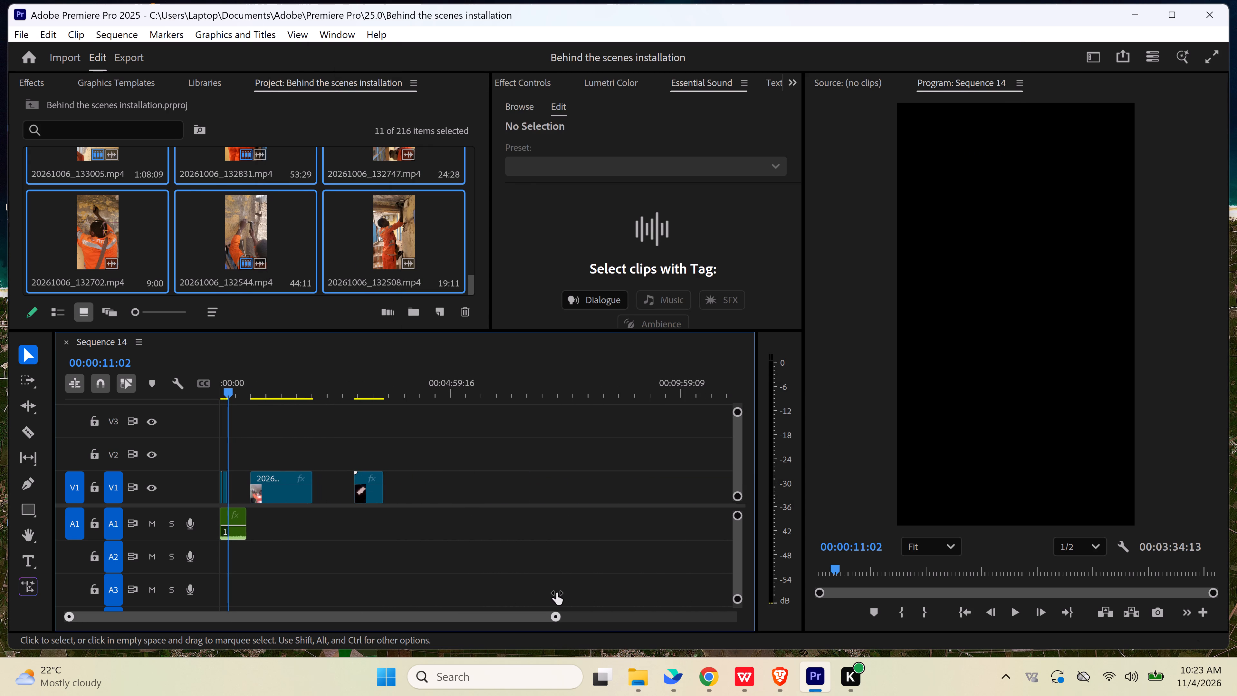
pyautogui.click(636, 680)
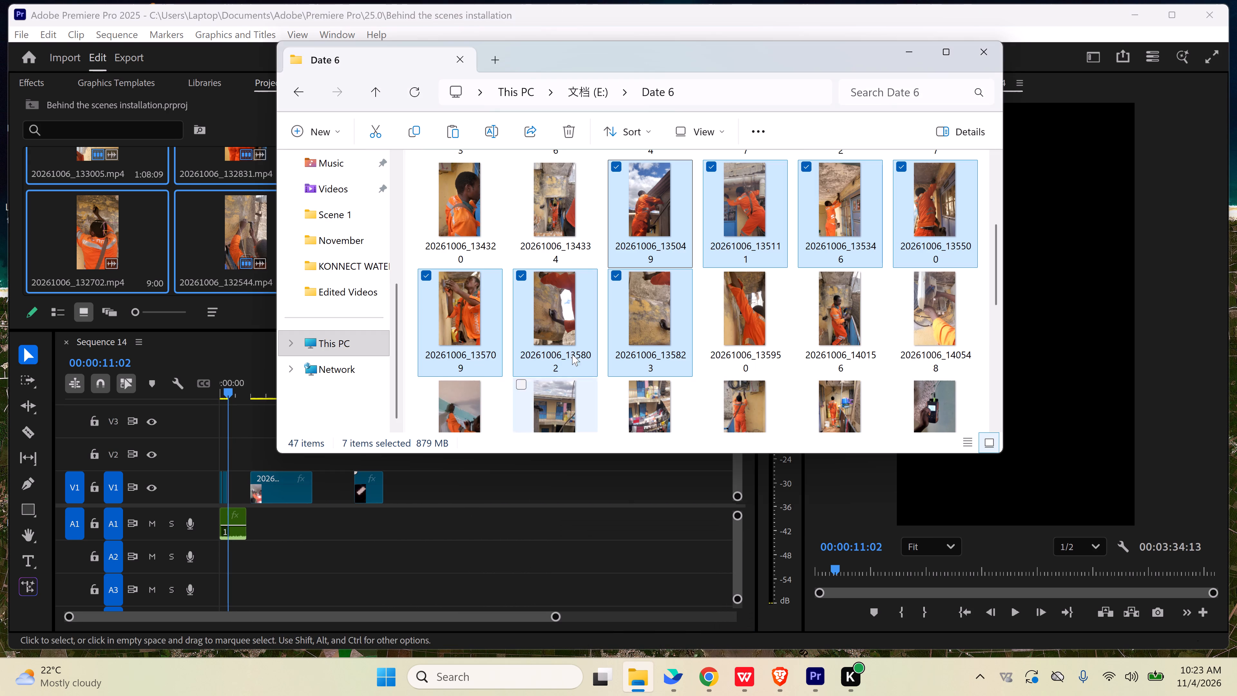
pyautogui.moveTo(644, 58); pyautogui.dragTo(615, 37)
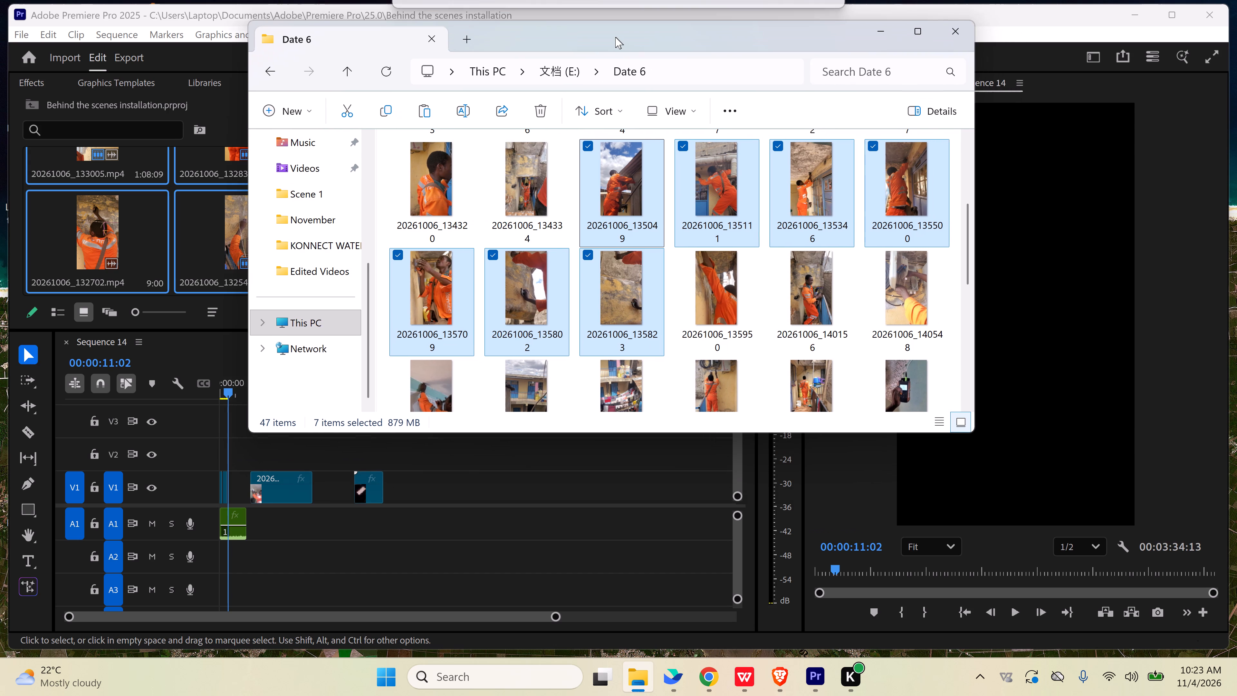
pyautogui.moveTo(615, 37); pyautogui.dragTo(600, 43)
pyautogui.moveTo(599, 179); pyautogui.dragTo(475, 490)
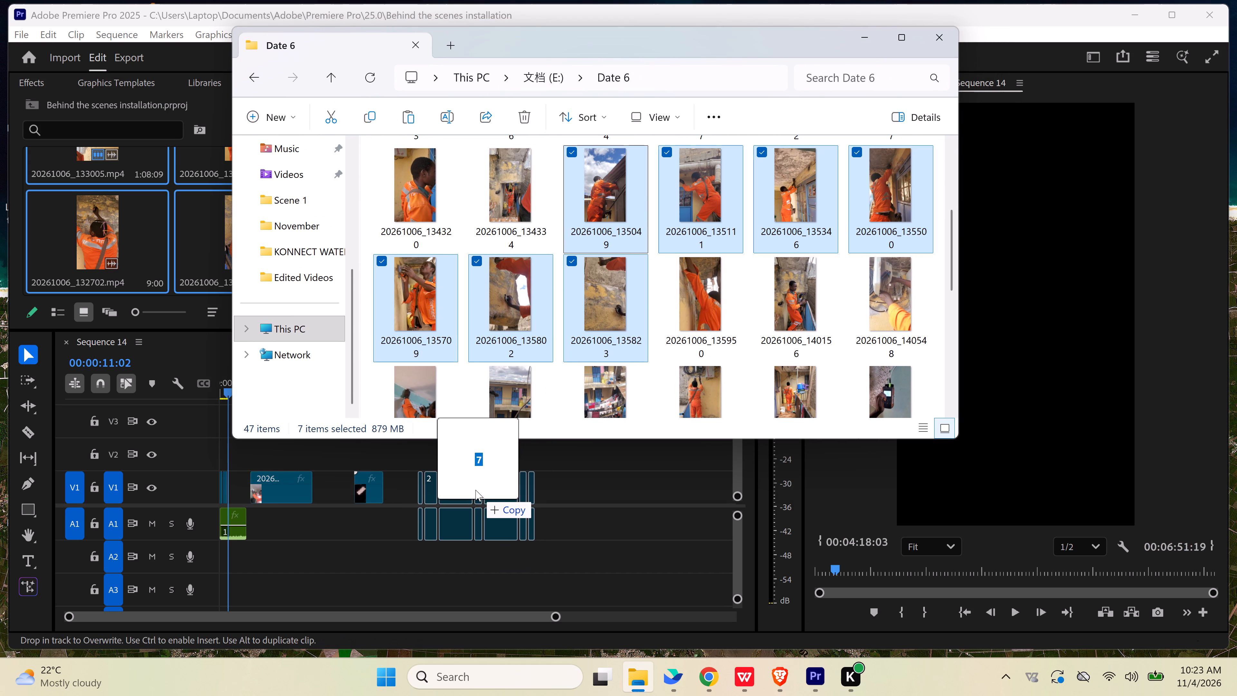
pyautogui.moveTo(475, 490); pyautogui.dragTo(470, 492)
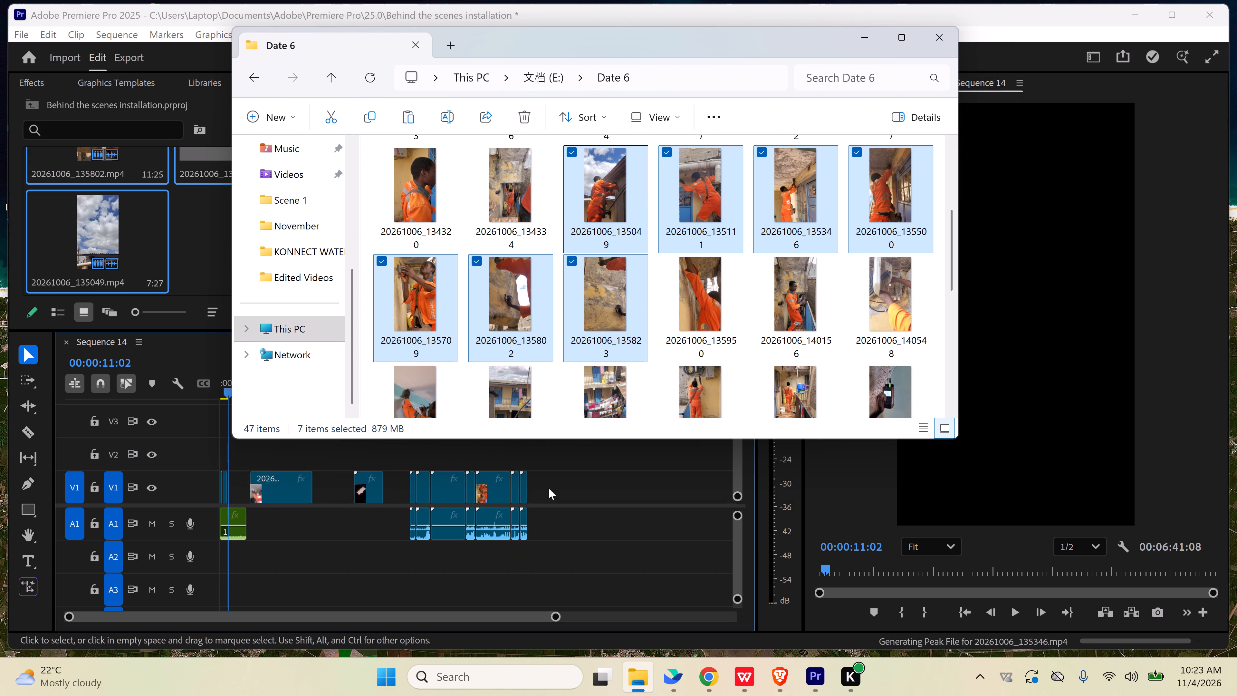
# Add the four Date 6 clips from 20261006_135950 through 20261006_141452 to V1 and A1, directly after the seven just placed, and return to Premiere Pro.
pyautogui.click(705, 304)
pyautogui.scroll(-1, 804, 300)
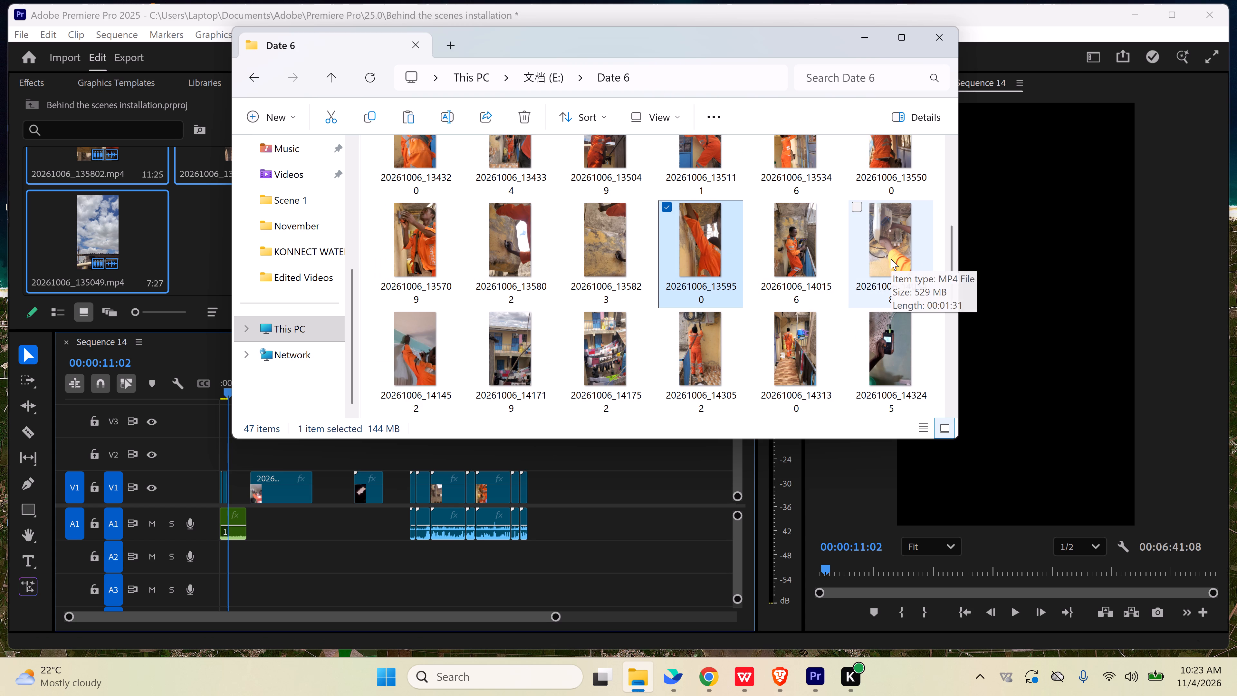
pyautogui.keyDown('shift'); pyautogui.click(422, 364); pyautogui.keyUp('shift')
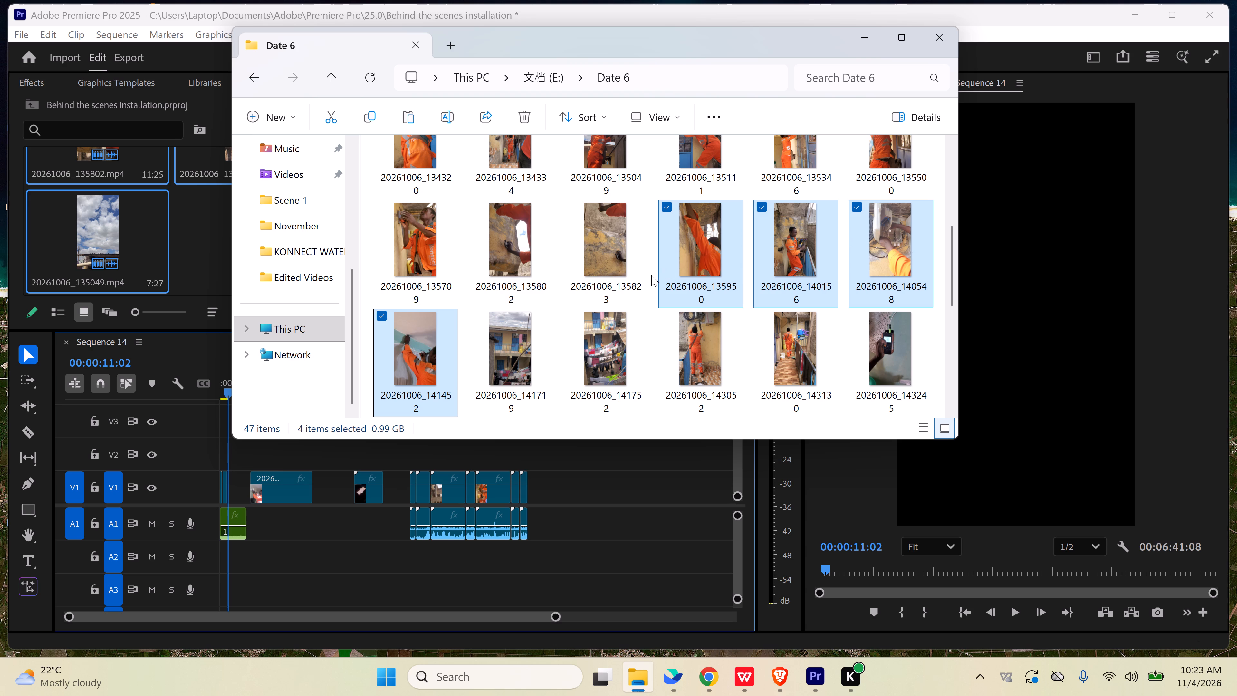
pyautogui.moveTo(701, 242); pyautogui.dragTo(600, 492)
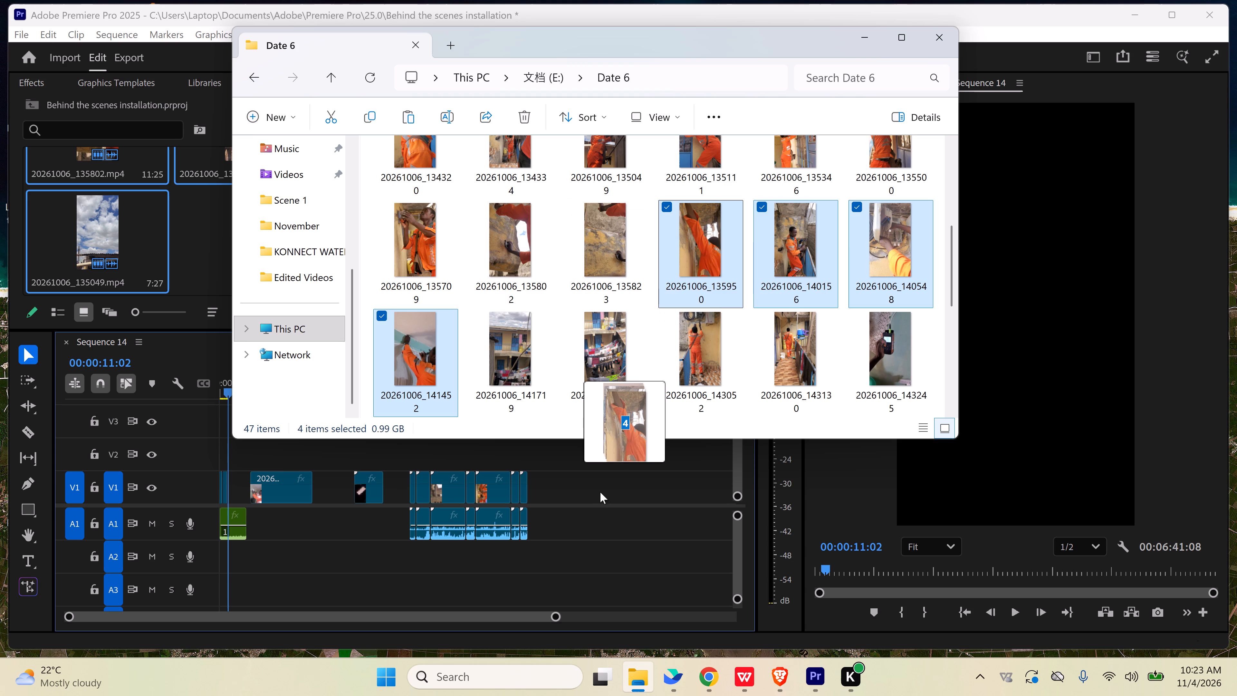
pyautogui.moveTo(600, 492); pyautogui.dragTo(609, 505)
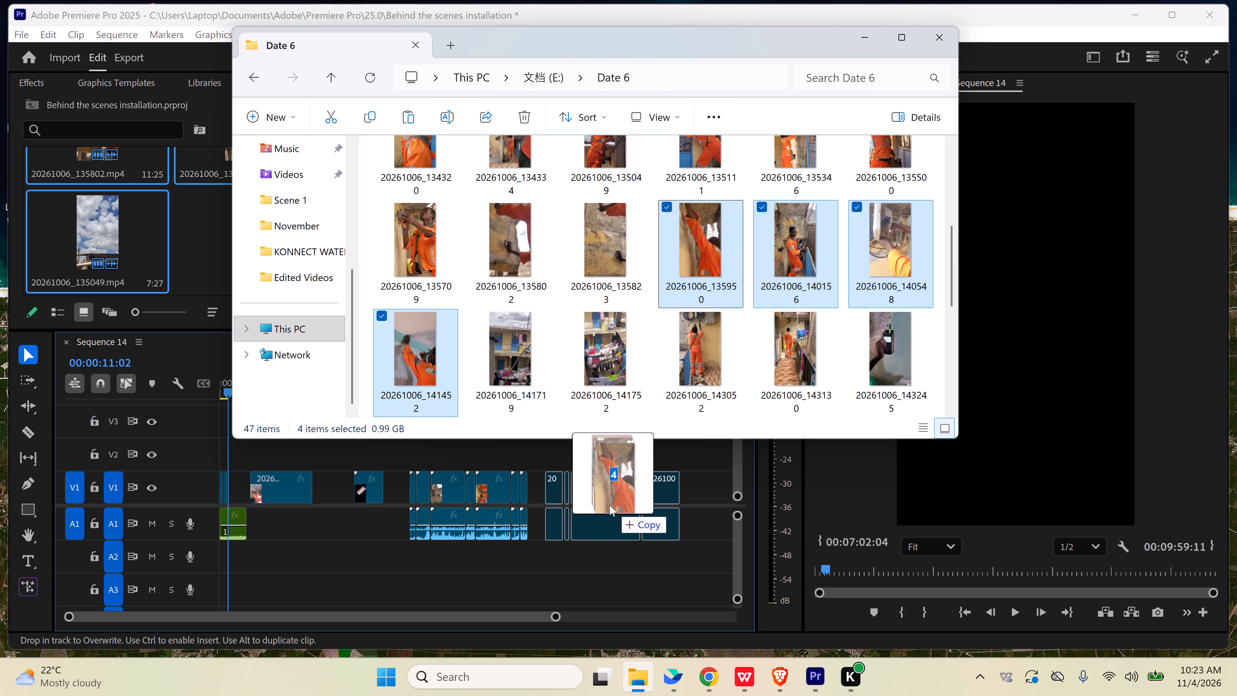
pyautogui.moveTo(609, 505); pyautogui.dragTo(603, 506)
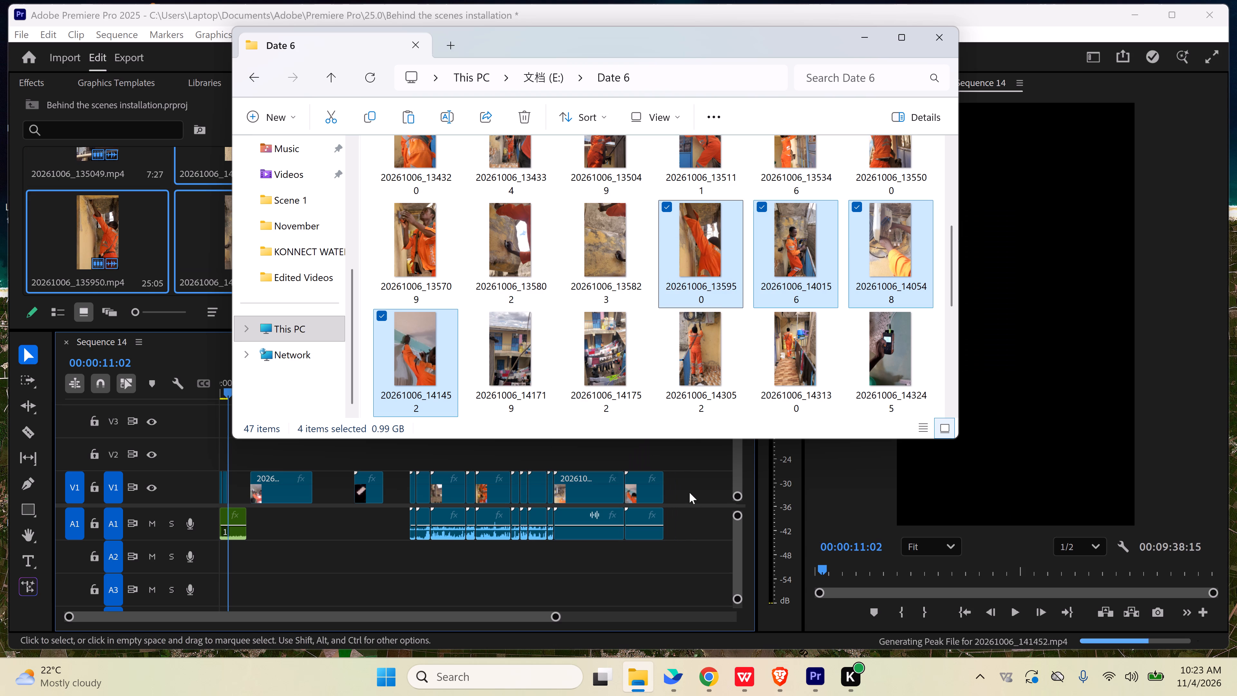
pyautogui.click(689, 492)
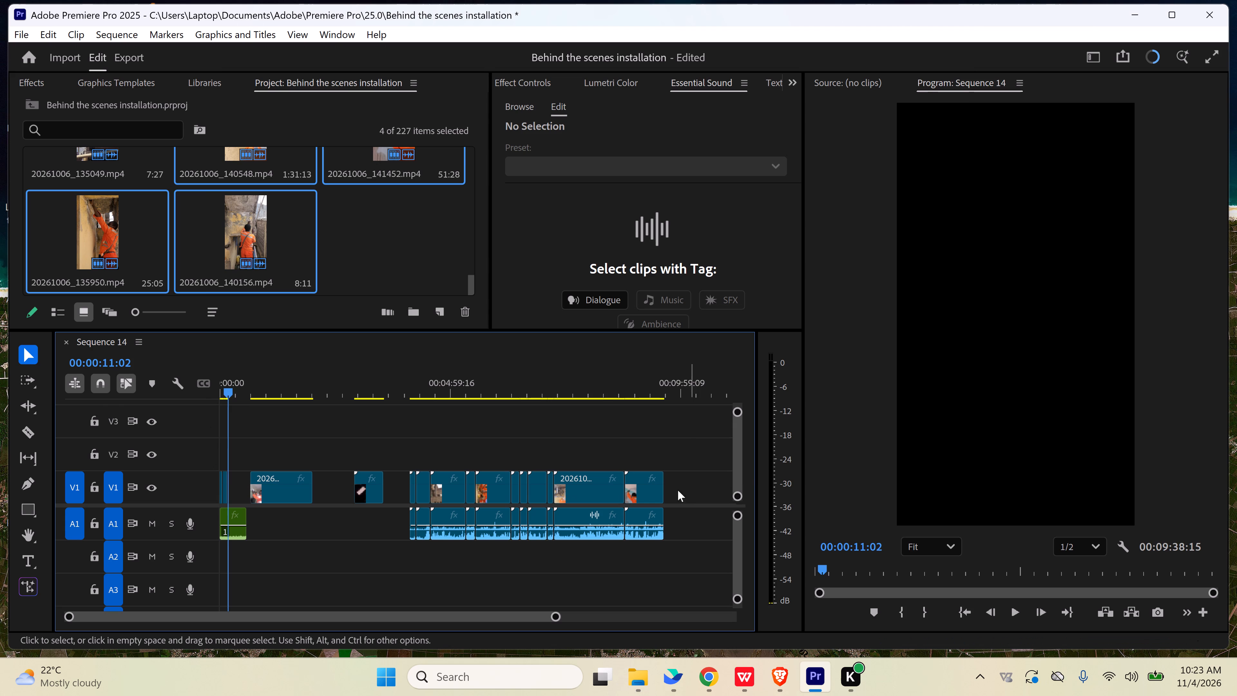
# Move the long V1 clip just after the short excerpts forward to about 00:01:33, against the start of the following clip.
pyautogui.moveTo(274, 453); pyautogui.dragTo(306, 479)
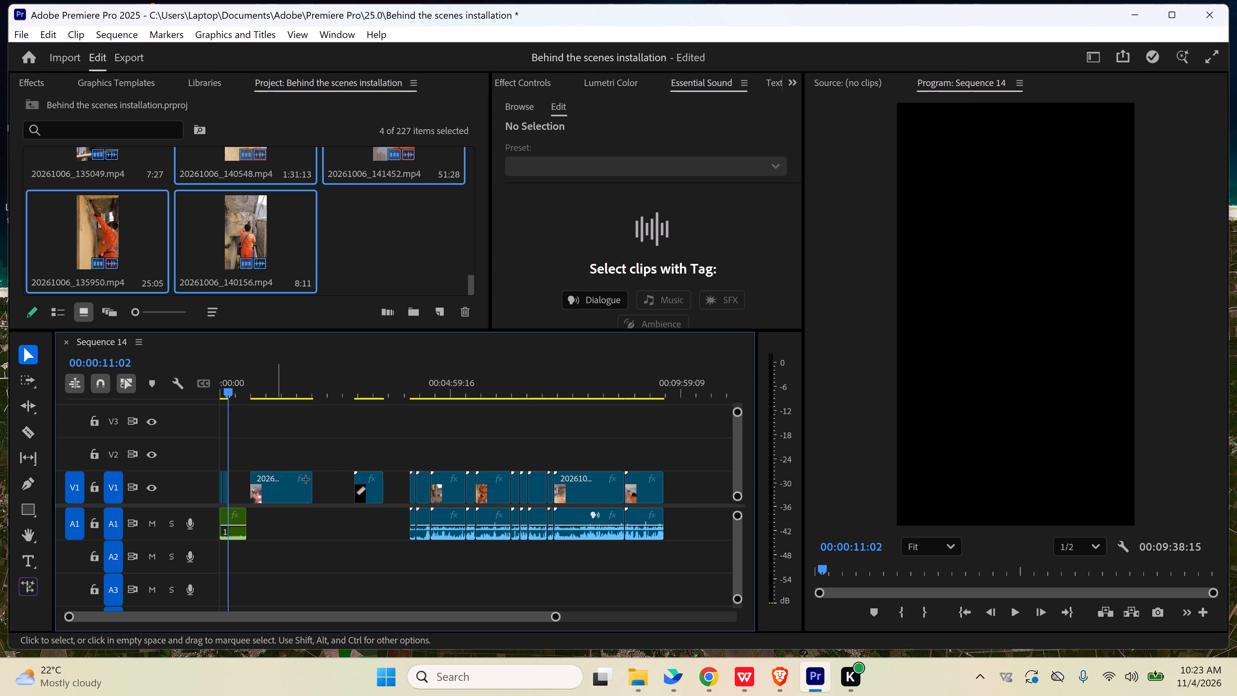
pyautogui.moveTo(306, 479); pyautogui.dragTo(305, 479)
pyautogui.click(296, 422)
pyautogui.moveTo(281, 493); pyautogui.dragTo(313, 495)
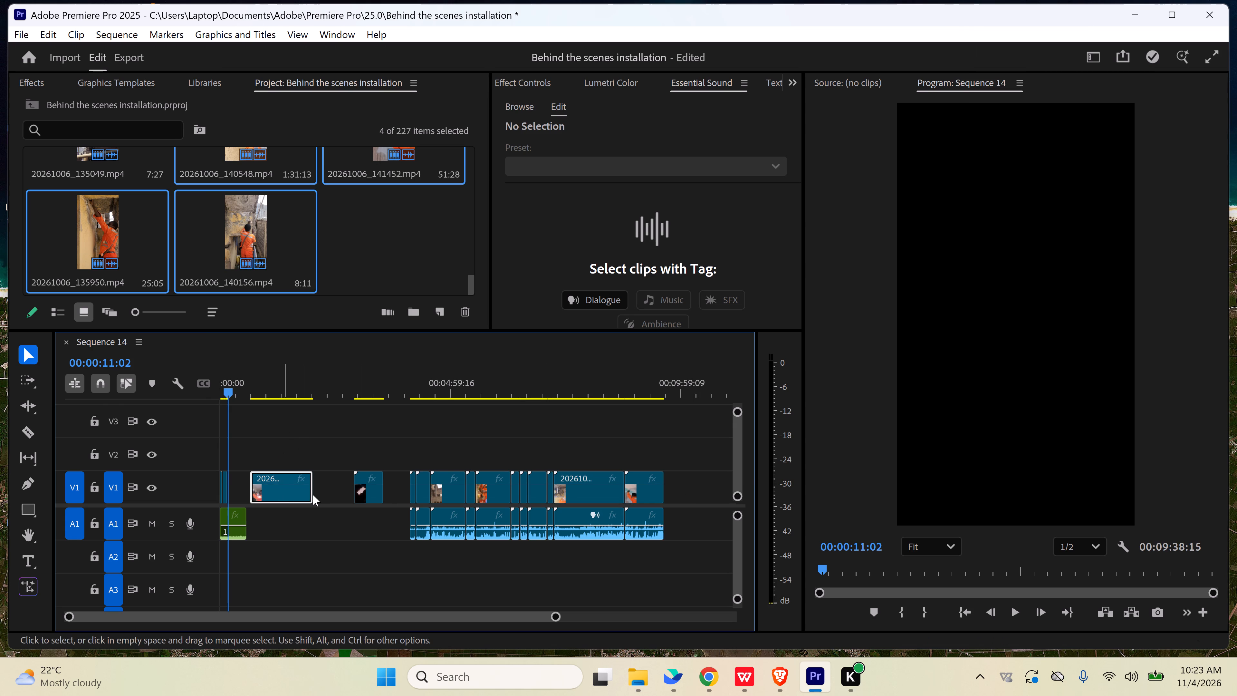
pyautogui.moveTo(313, 495); pyautogui.dragTo(330, 496)
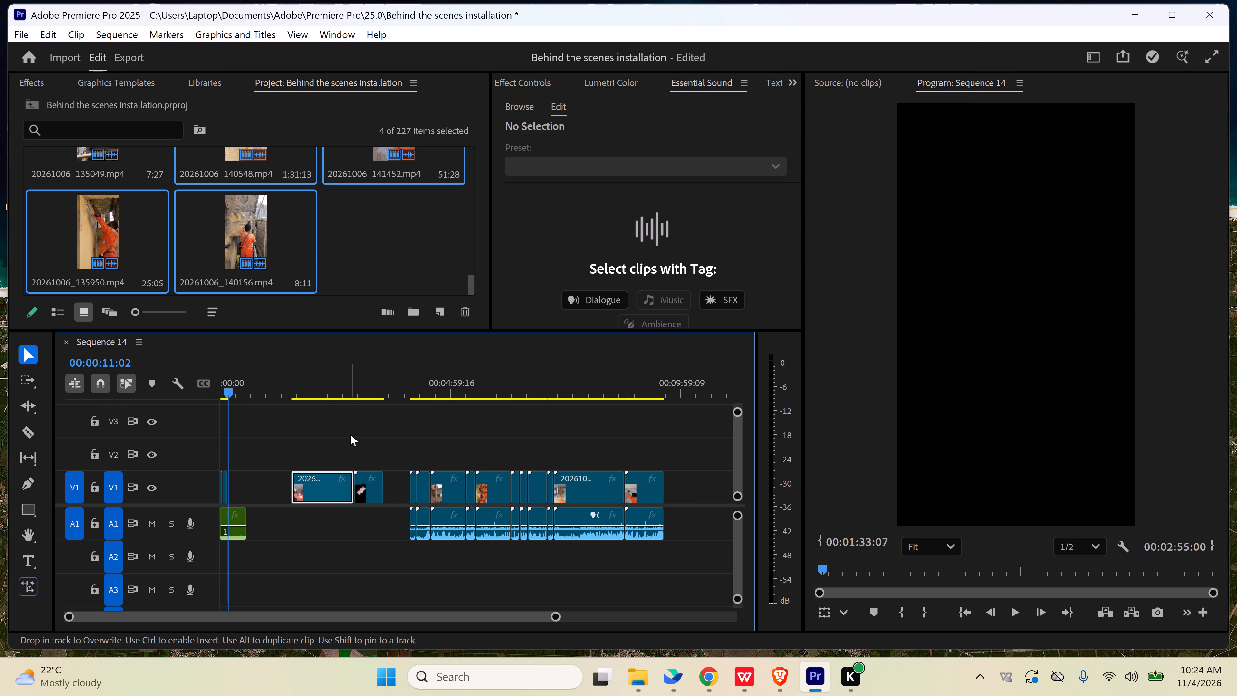
pyautogui.click(352, 431)
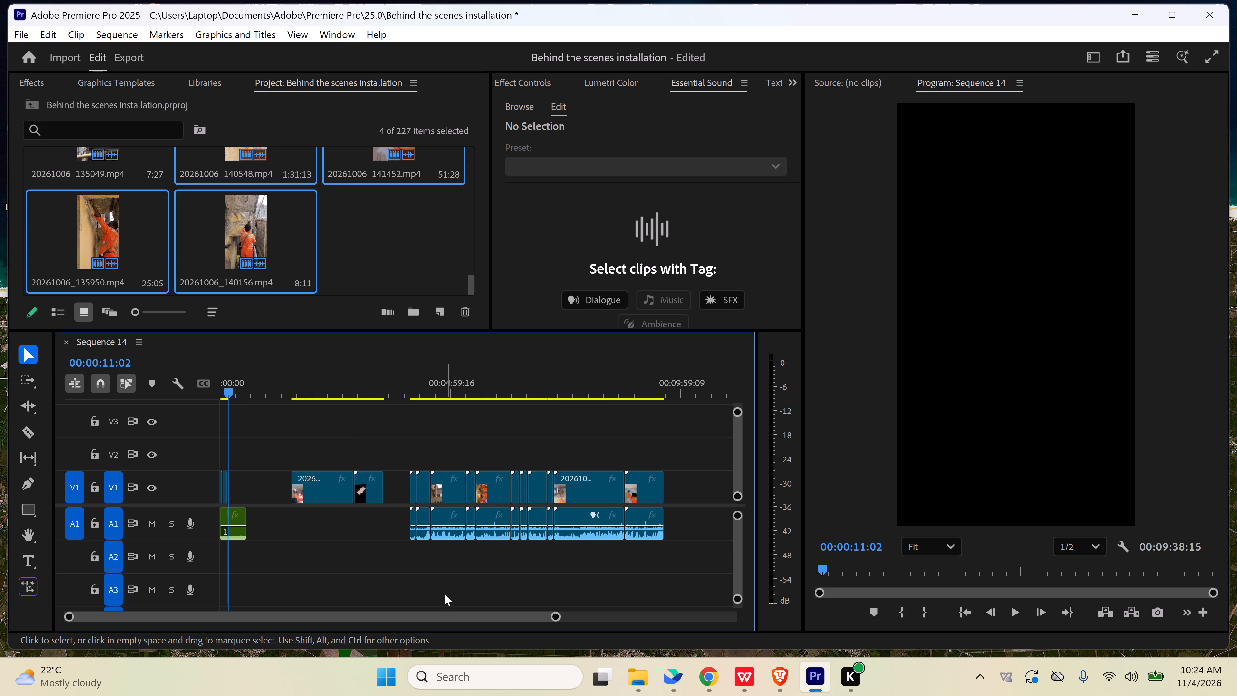
# Move the two joined older V1 clips into the empty space after the newly added Date 6 clips.
pyautogui.moveTo(557, 617); pyautogui.dragTo(610, 619)
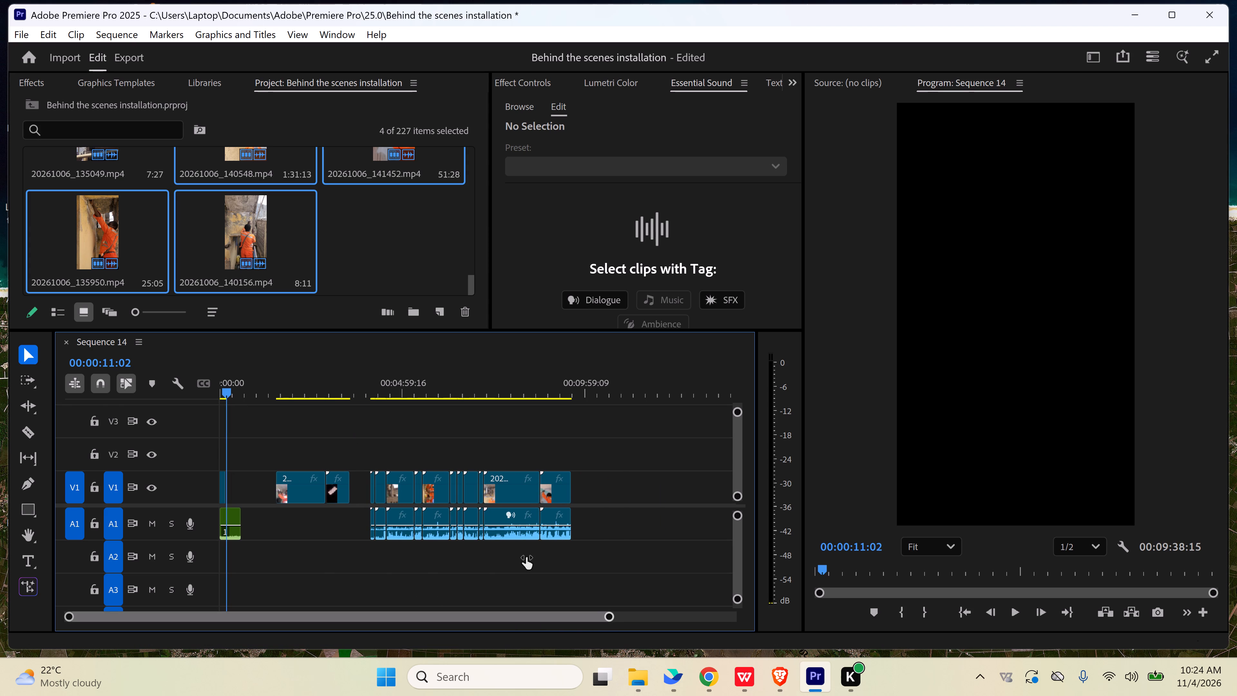
pyautogui.moveTo(292, 455); pyautogui.dragTo(335, 488)
pyautogui.moveTo(308, 494); pyautogui.dragTo(383, 494)
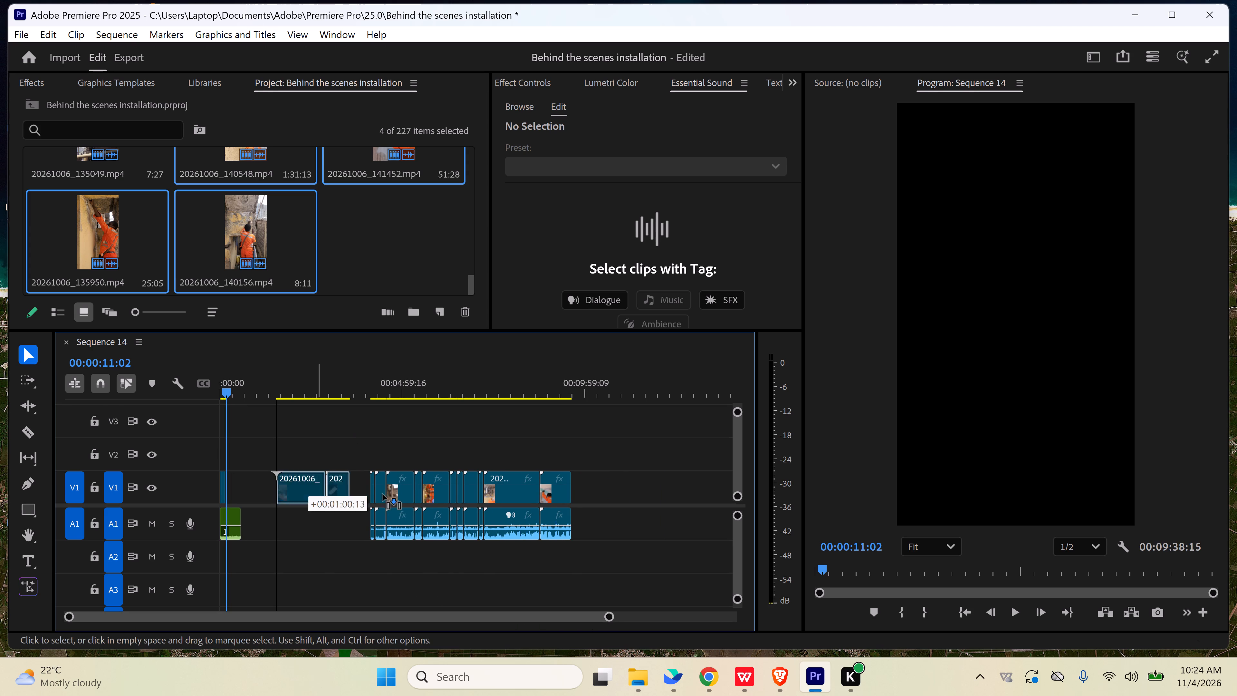
pyautogui.moveTo(383, 494); pyautogui.dragTo(637, 480)
# Unlink the newly added Date 6 clips and delete their audio from A1, keeping their video on V1.
pyautogui.moveTo(340, 456); pyautogui.dragTo(555, 515)
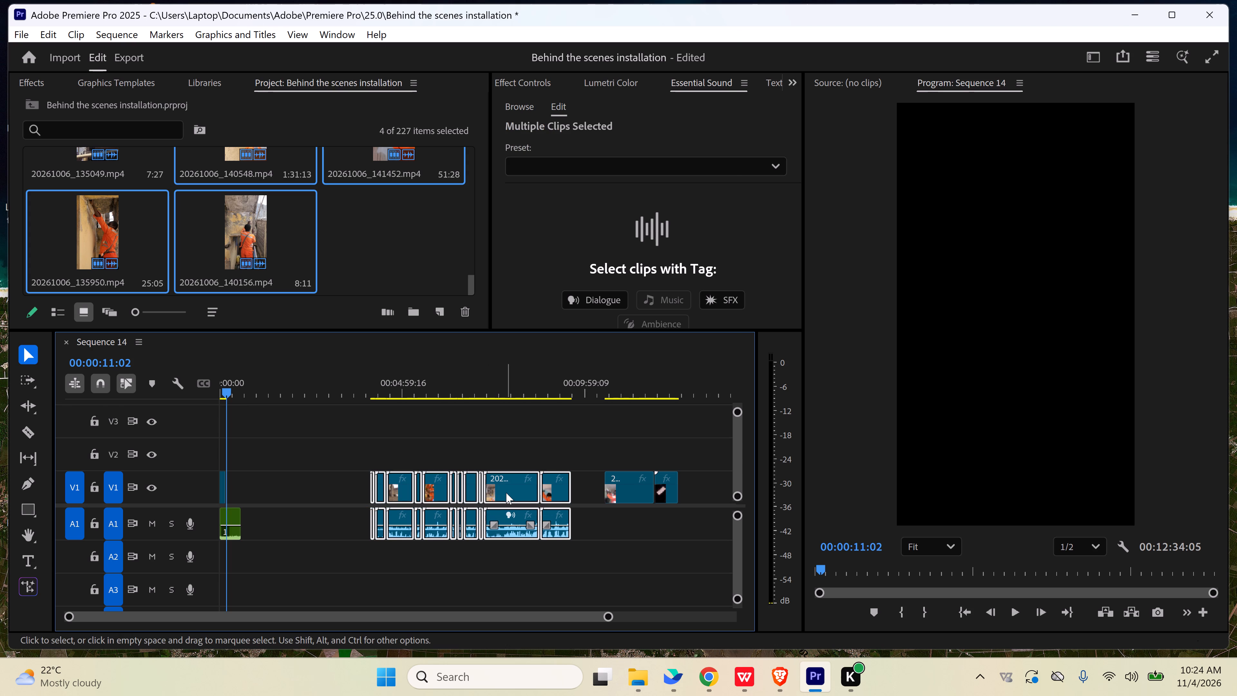
pyautogui.rightClick(506, 493)
pyautogui.click(558, 327)
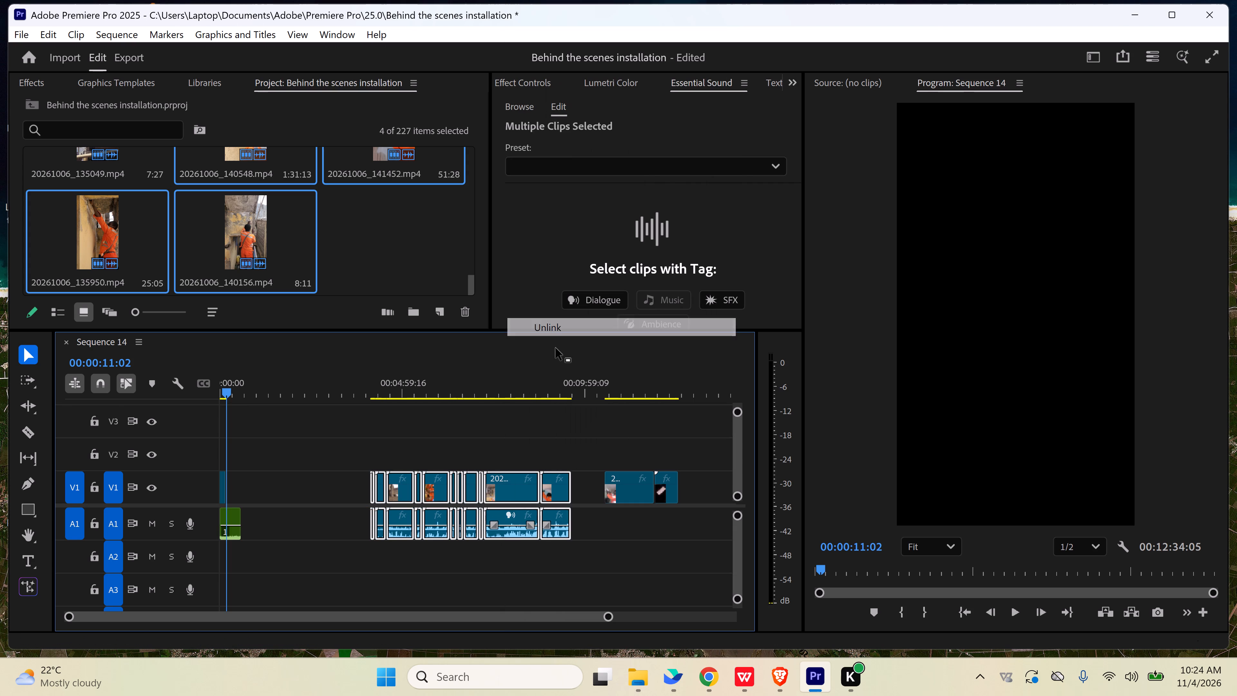
pyautogui.moveTo(339, 521); pyautogui.dragTo(558, 526)
pyautogui.press('Delete')
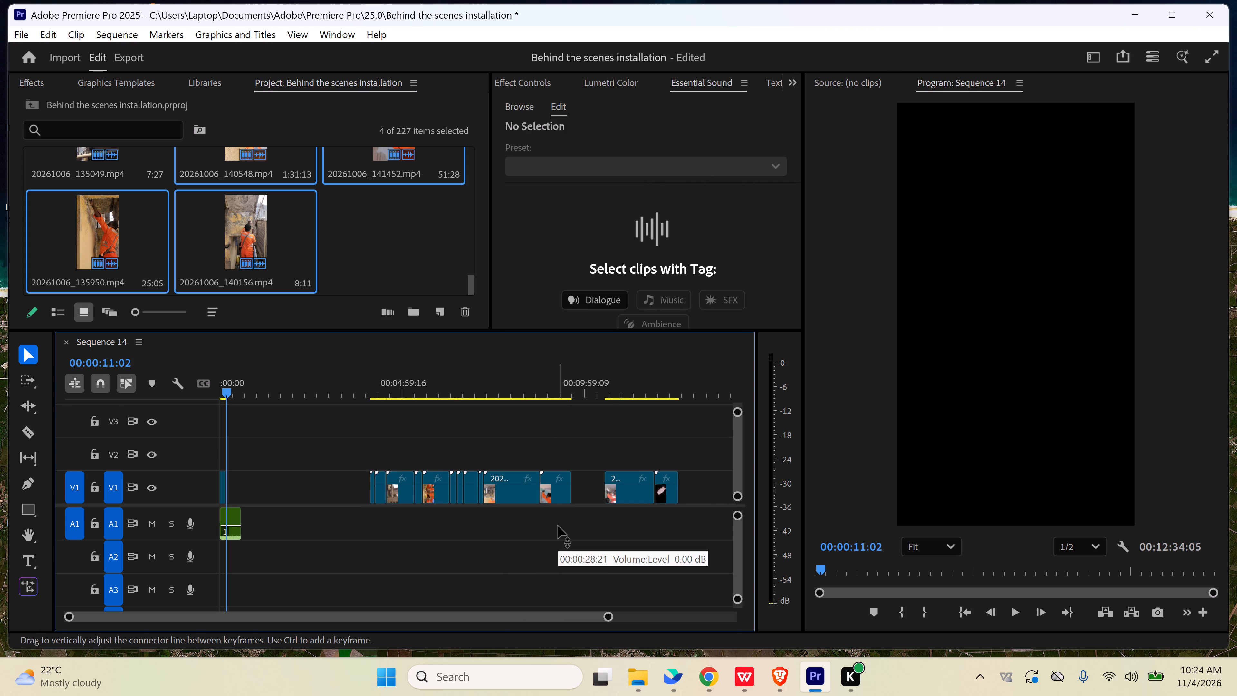
# Move the Date 6 video clips on V1 back to about 00:00:28 and close the gap before the two older clips.
pyautogui.moveTo(351, 456); pyautogui.dragTo(563, 481)
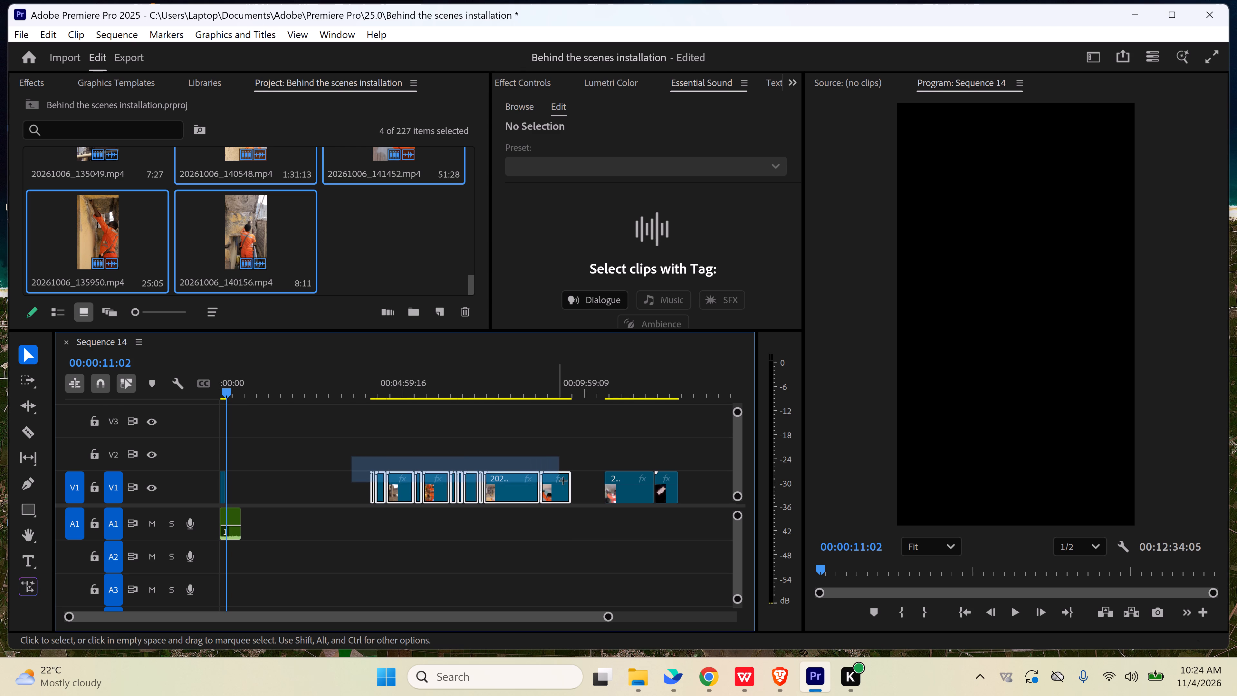
pyautogui.moveTo(563, 481); pyautogui.dragTo(570, 479)
pyautogui.moveTo(511, 495); pyautogui.dragTo(390, 497)
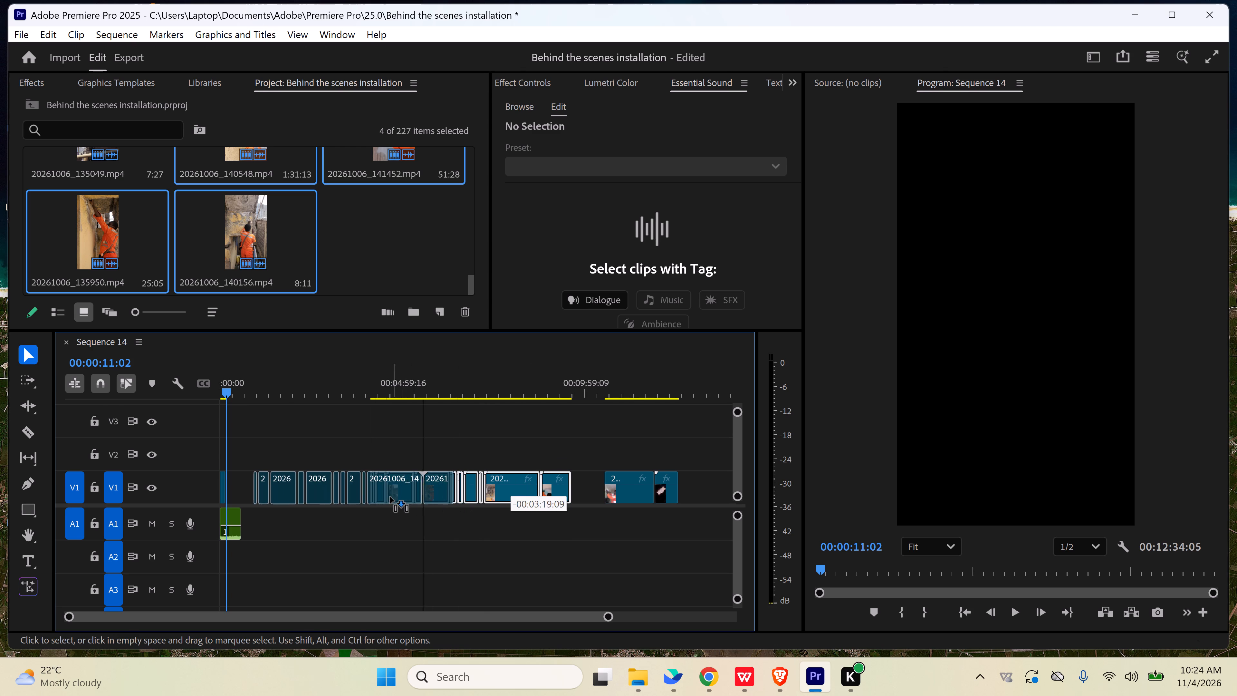
pyautogui.moveTo(390, 497); pyautogui.dragTo(378, 498)
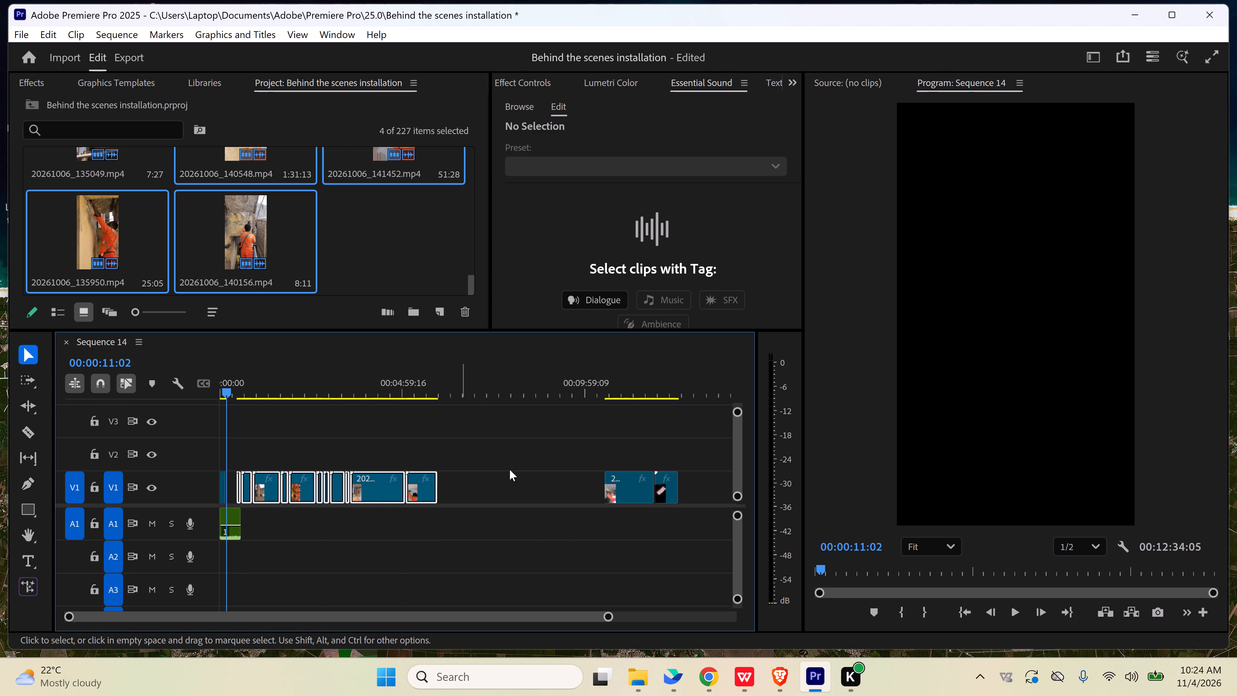
pyautogui.click(513, 483)
pyautogui.press('Delete')
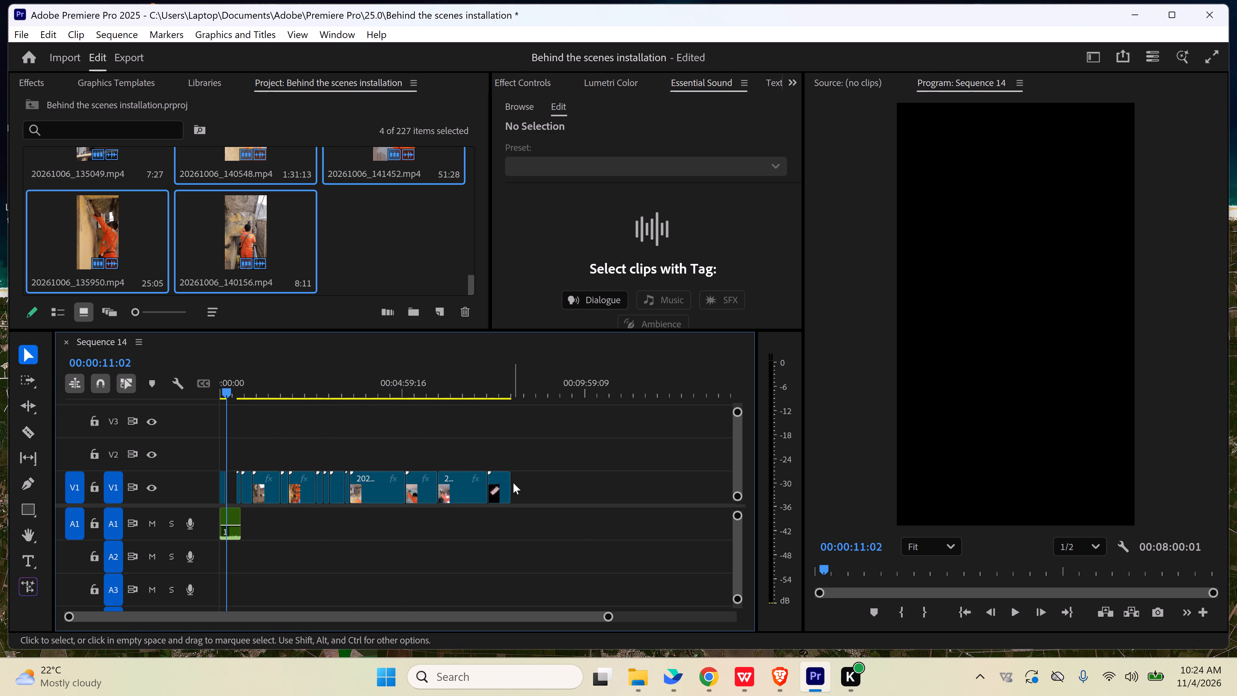
# Save the Behind the scenes installation project.
pyautogui.moveTo(608, 620); pyautogui.dragTo(568, 627)
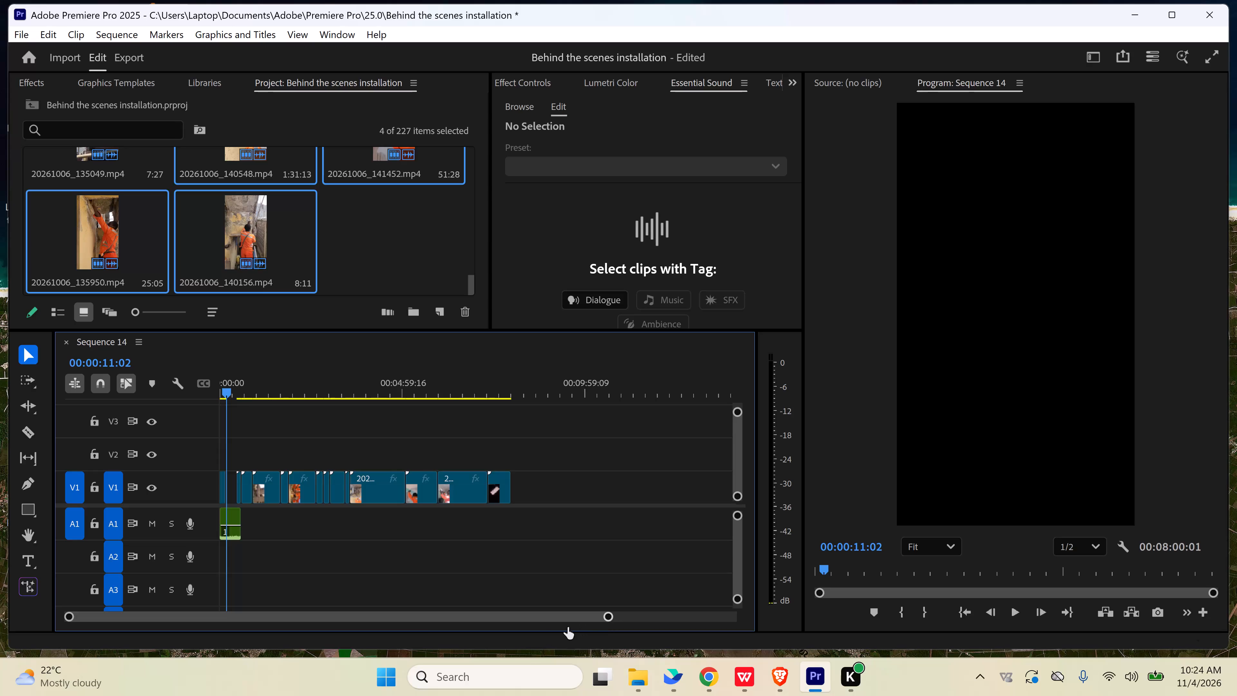
pyautogui.moveTo(568, 627); pyautogui.dragTo(398, 621)
pyautogui.click(380, 384)
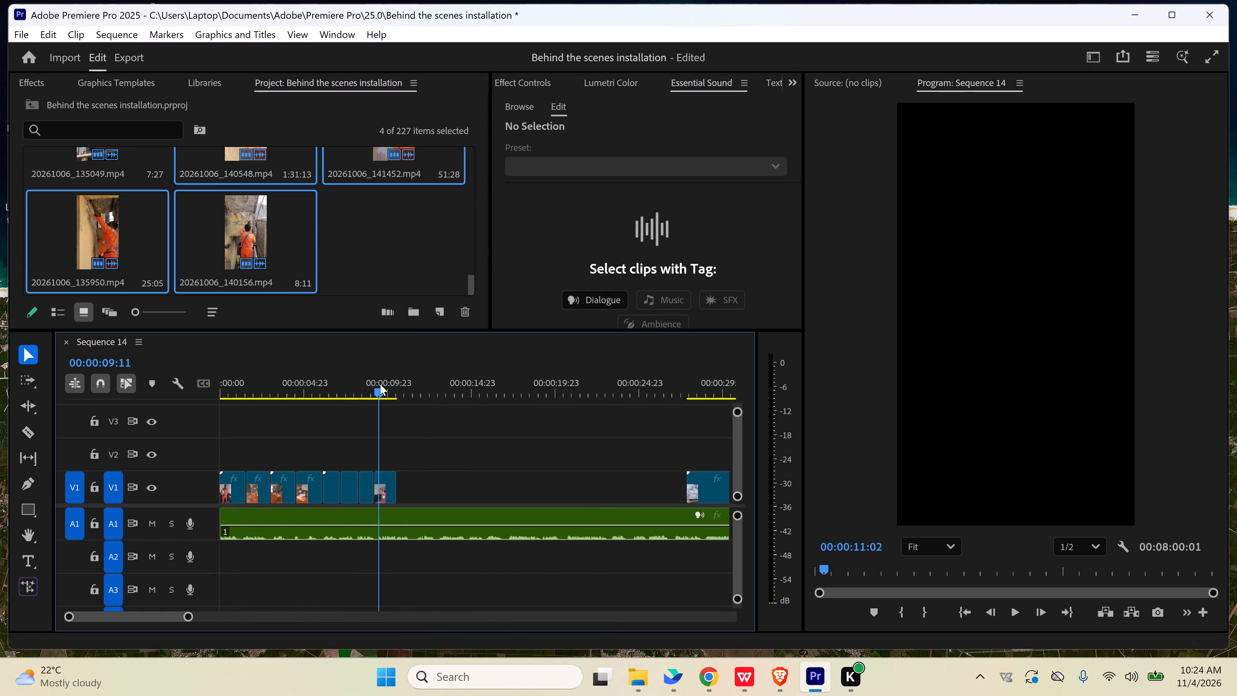
pyautogui.click(430, 436)
pyautogui.hotkey('ctrl', 's')
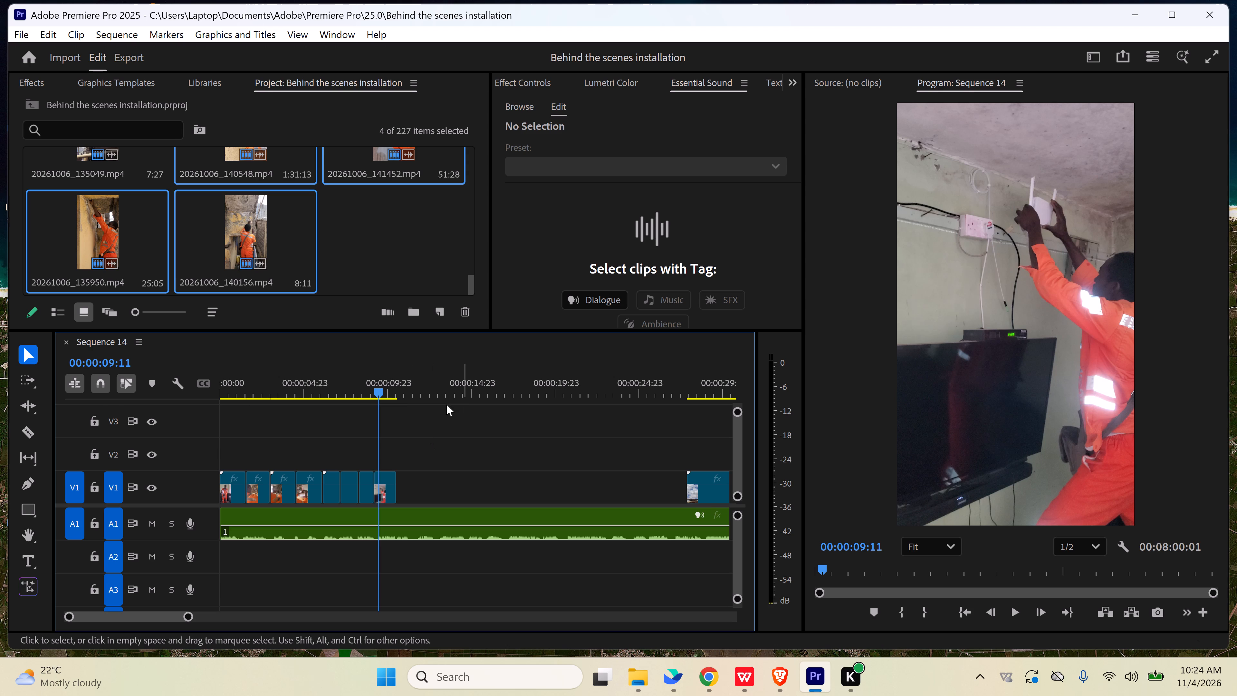
# Play the end of the short V1 excerpts and check the framing of 20261006_135049 up to about 00:00:32.
pyautogui.click(349, 397)
pyautogui.press('space')
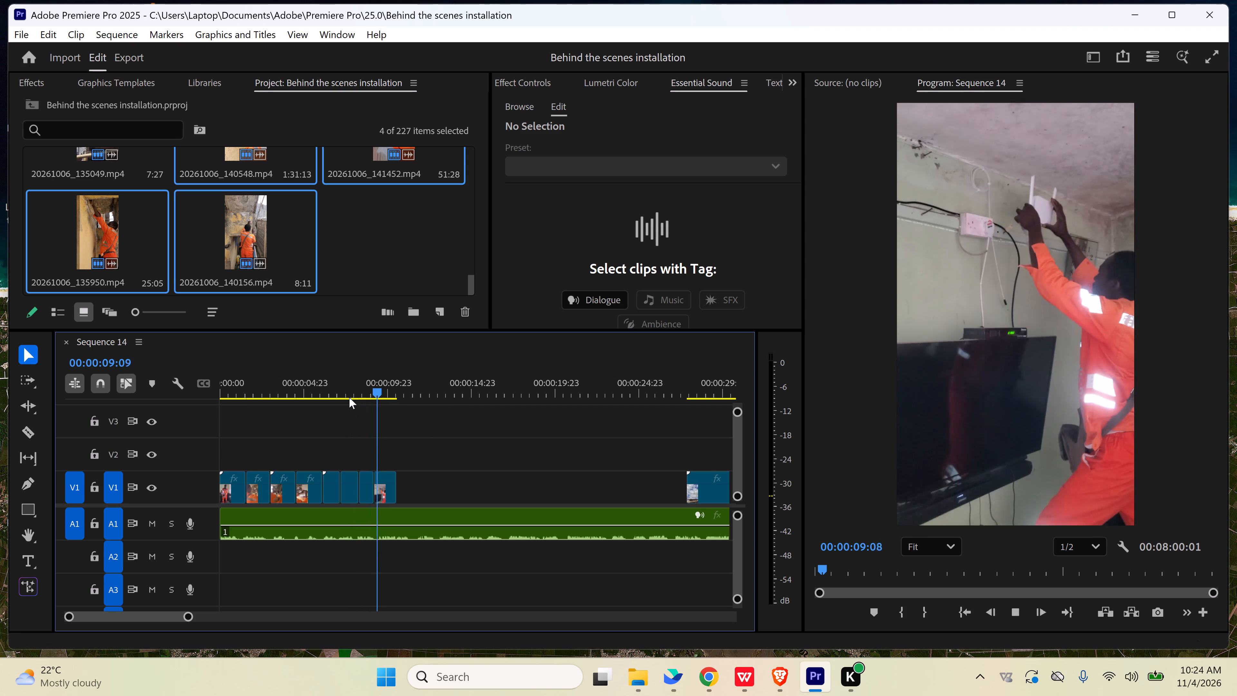
pyautogui.press('space')
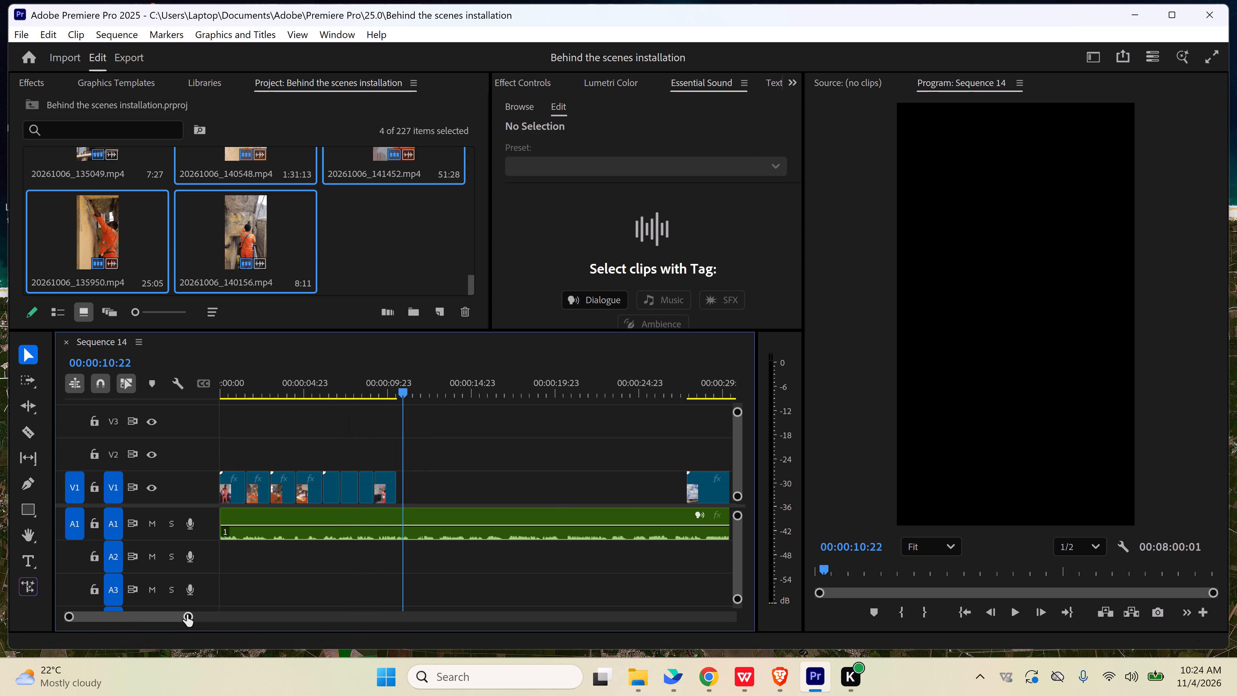
pyautogui.moveTo(187, 615); pyautogui.dragTo(246, 611)
pyautogui.moveTo(422, 392); pyautogui.dragTo(425, 393)
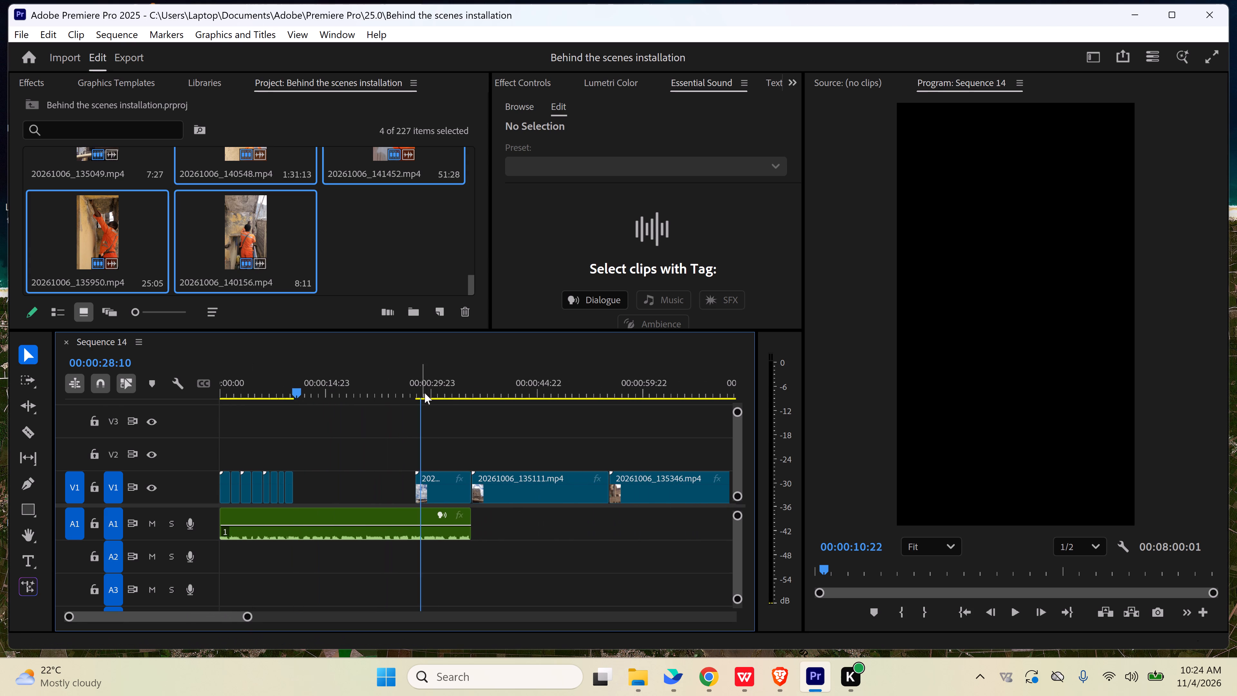
pyautogui.moveTo(425, 393); pyautogui.dragTo(448, 395)
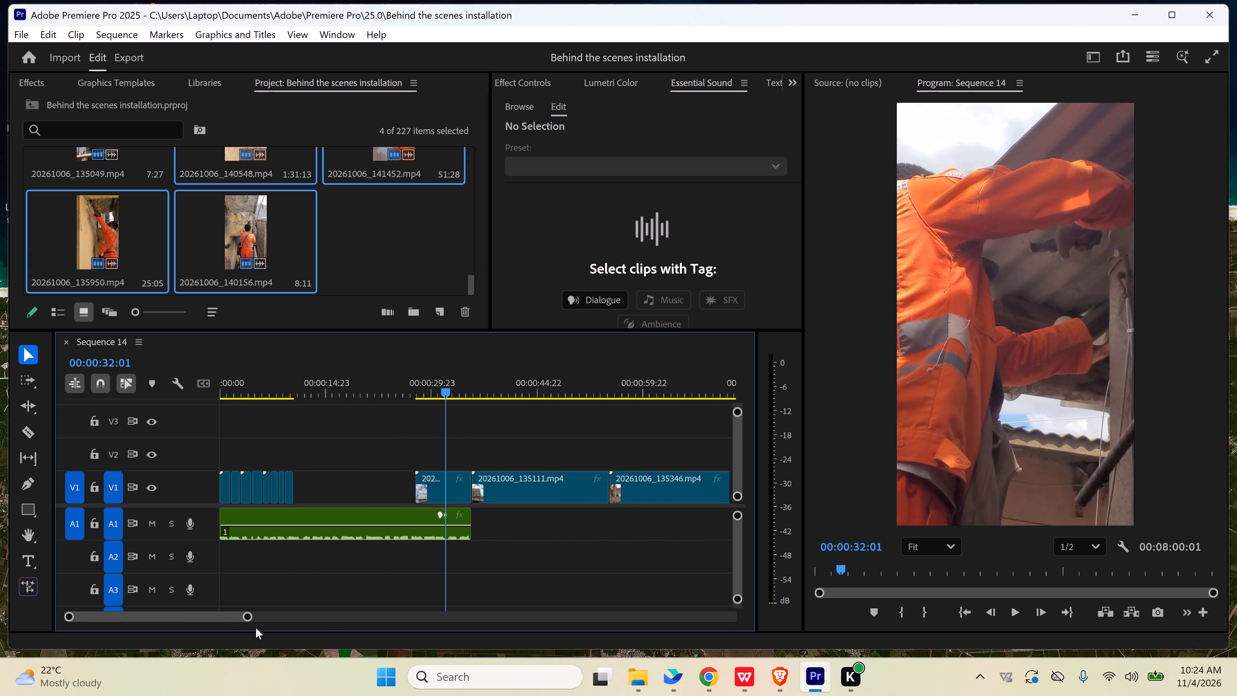
# Apply Scale to Frame Size to all the long V1 clips, from 20261006_135049 to the end of the sequence.
pyautogui.moveTo(247, 617); pyautogui.dragTo(447, 603)
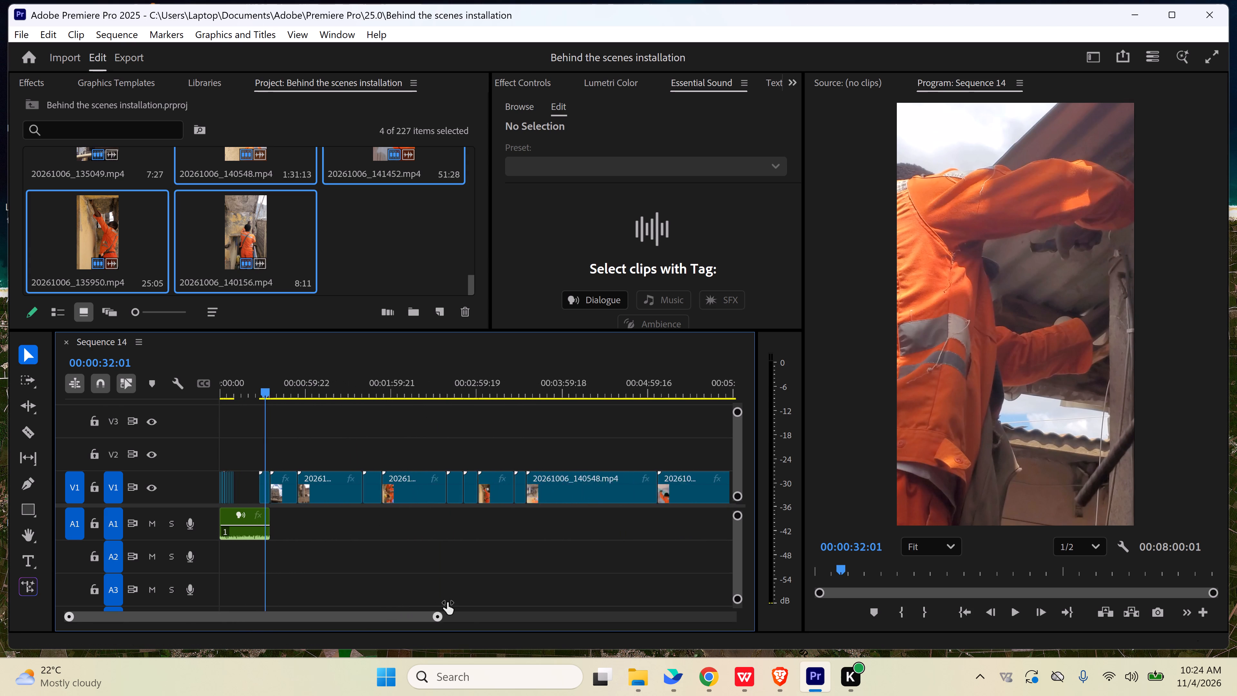
pyautogui.moveTo(447, 603); pyautogui.dragTo(528, 598)
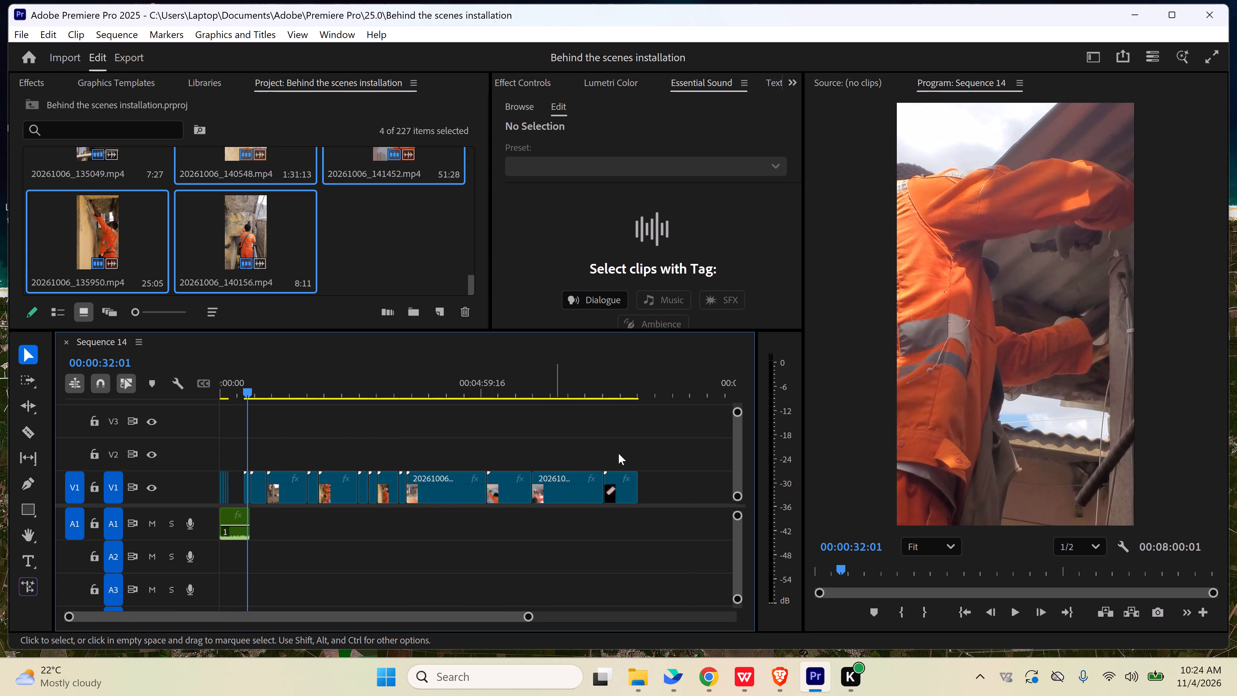
pyautogui.moveTo(667, 450); pyautogui.dragTo(245, 481)
pyautogui.rightClick(292, 493)
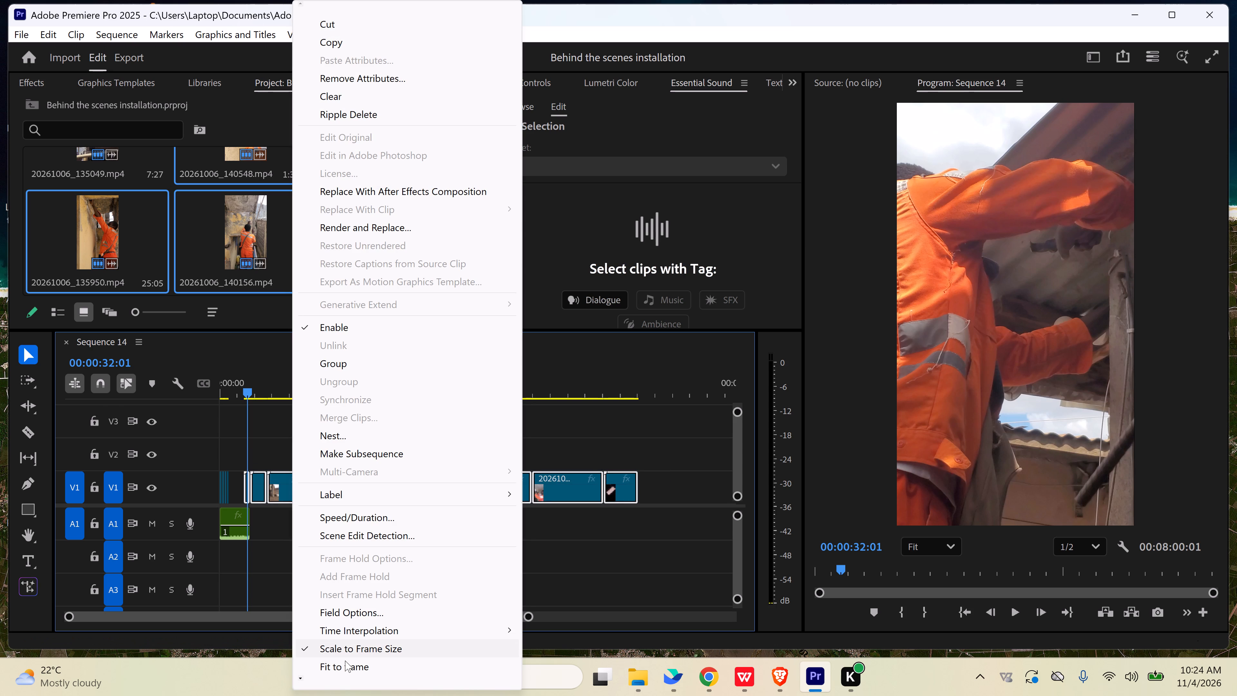
pyautogui.click(343, 649)
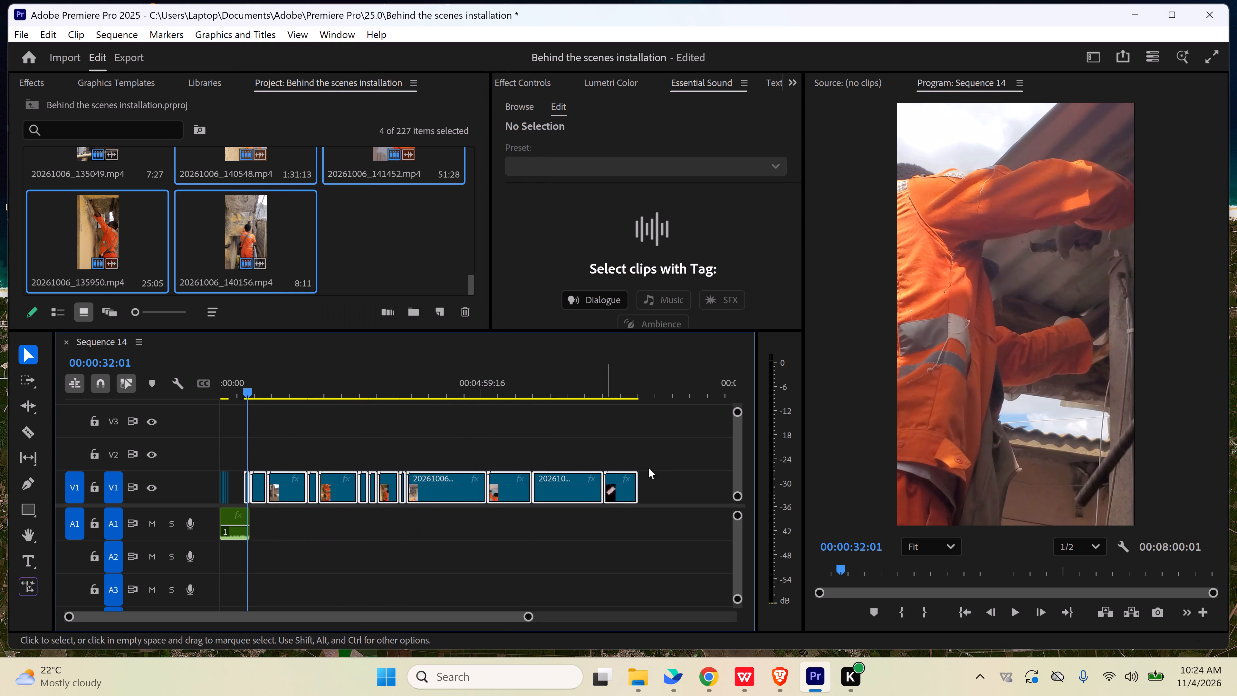
pyautogui.rightClick(446, 493)
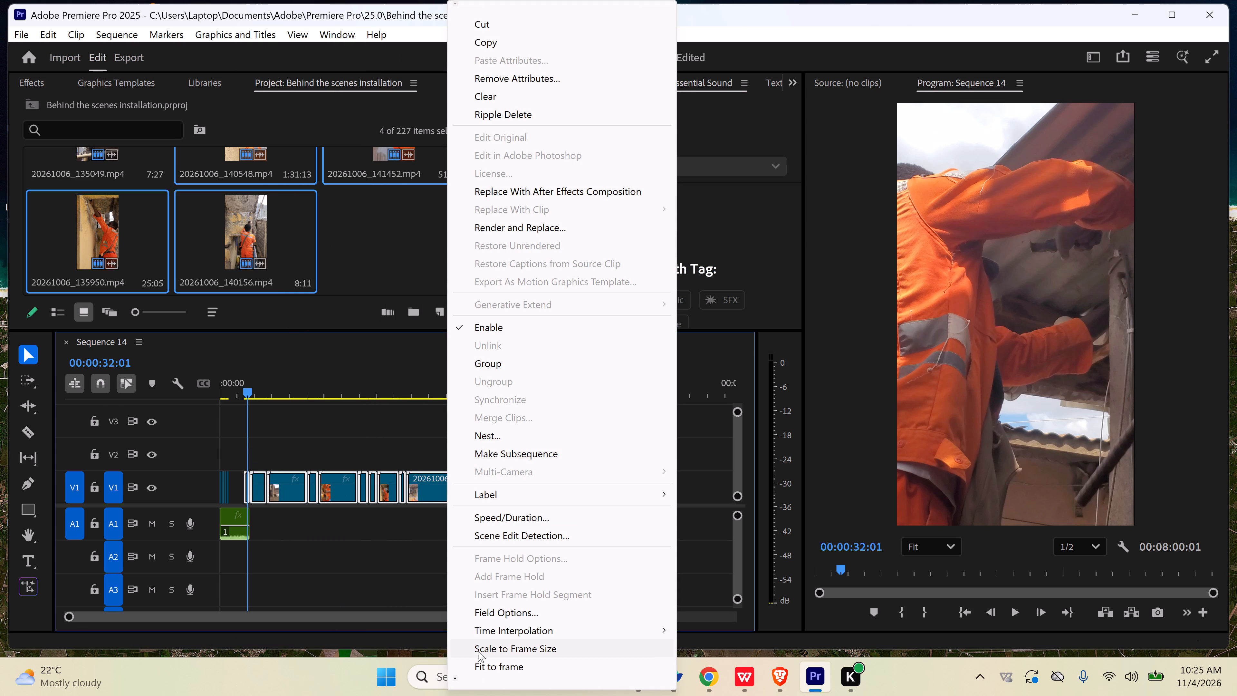
pyautogui.click(478, 650)
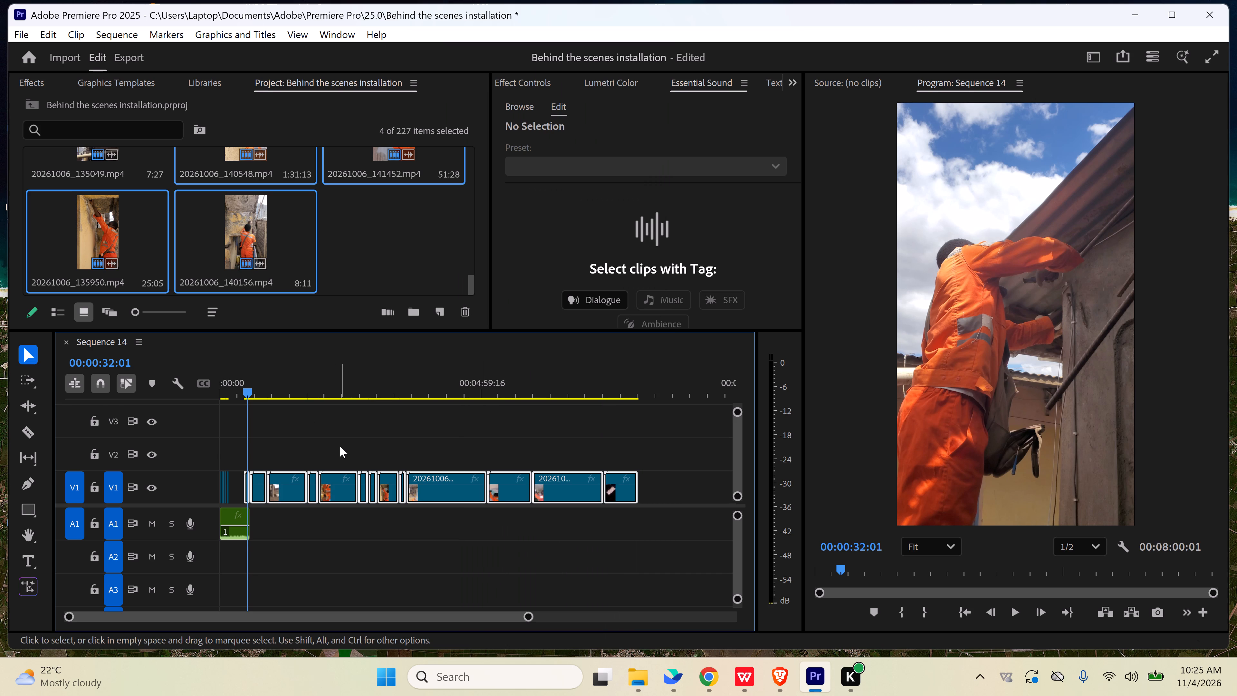
pyautogui.click(340, 446)
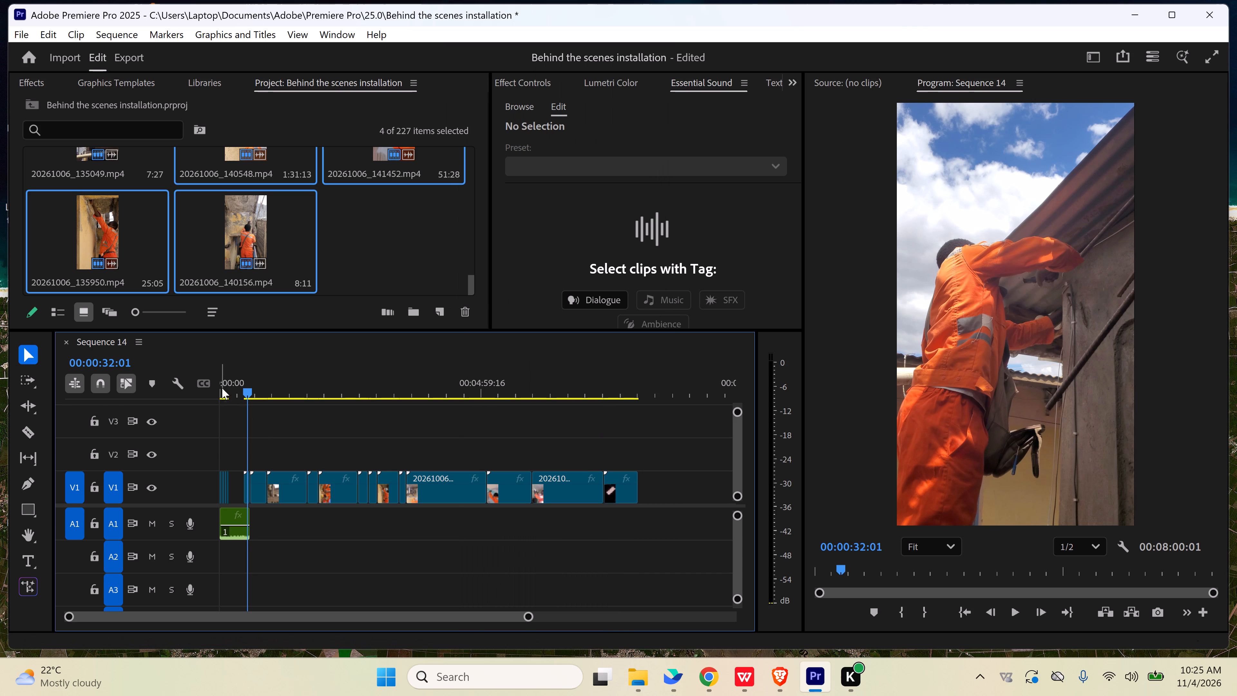
# Find the working moment in 20261006_135049 on V1 and trim the clip's start to about 00:00:32:05.
pyautogui.click(225, 388)
pyautogui.moveTo(531, 616); pyautogui.dragTo(404, 591)
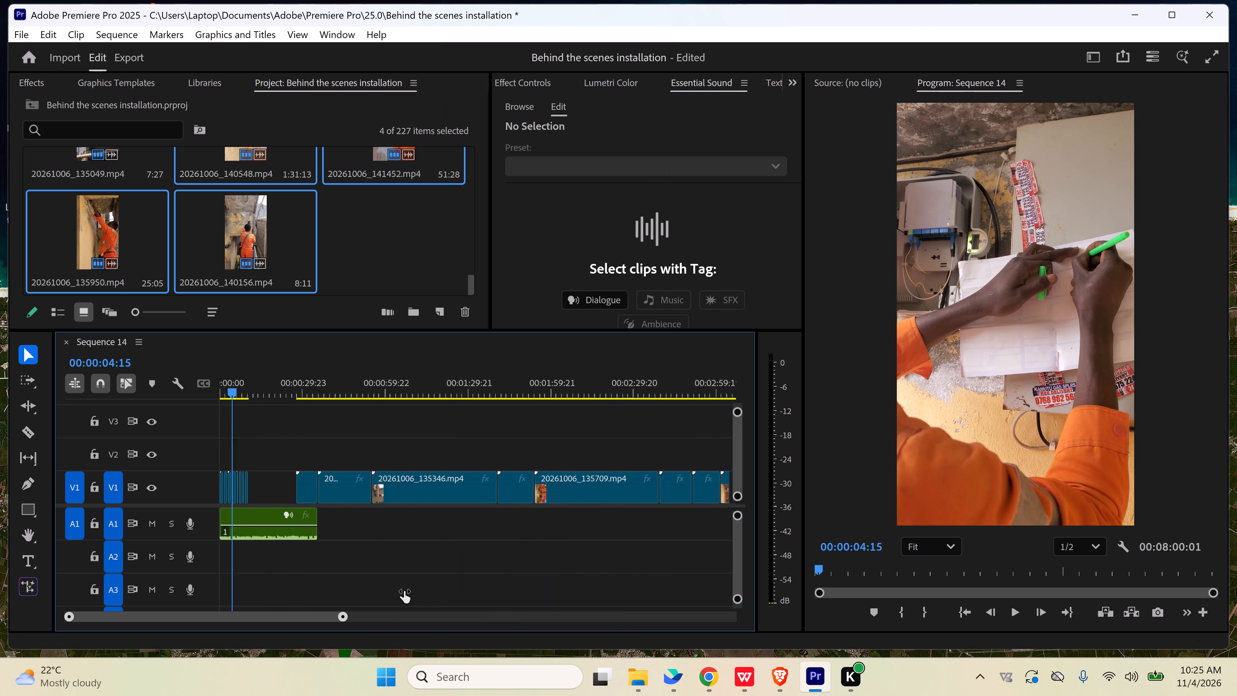
pyautogui.moveTo(404, 591); pyautogui.dragTo(396, 590)
pyautogui.click(279, 391)
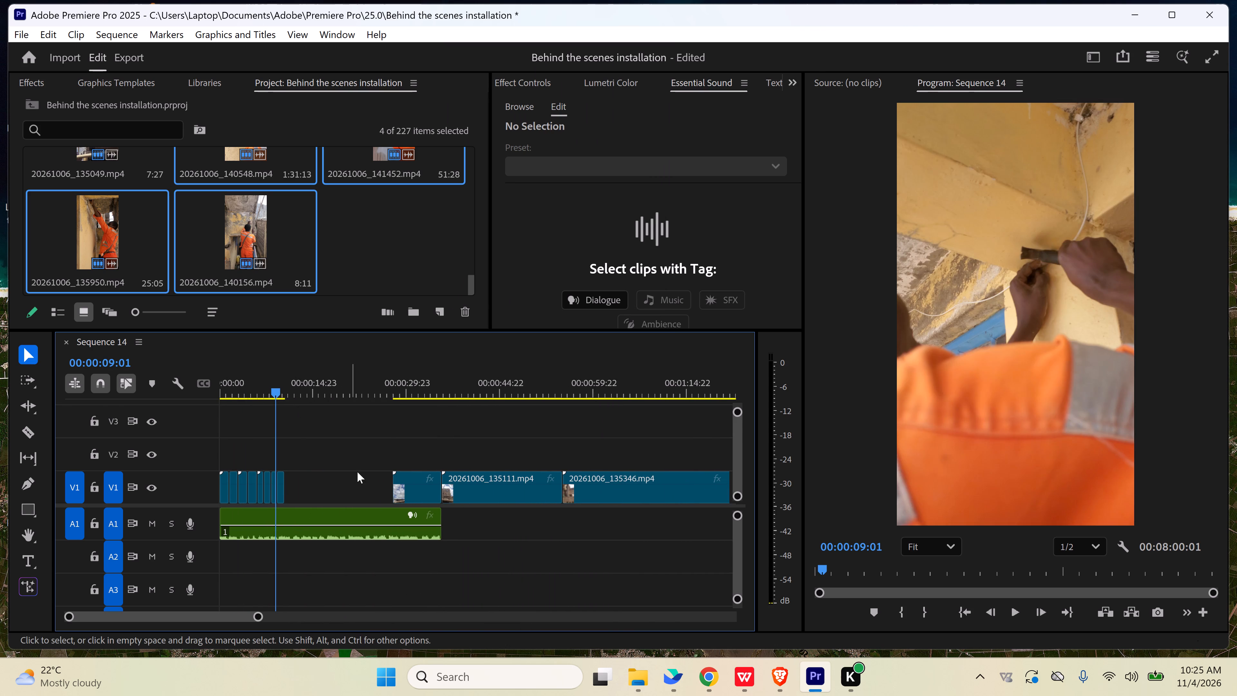
pyautogui.moveTo(400, 385); pyautogui.dragTo(423, 393)
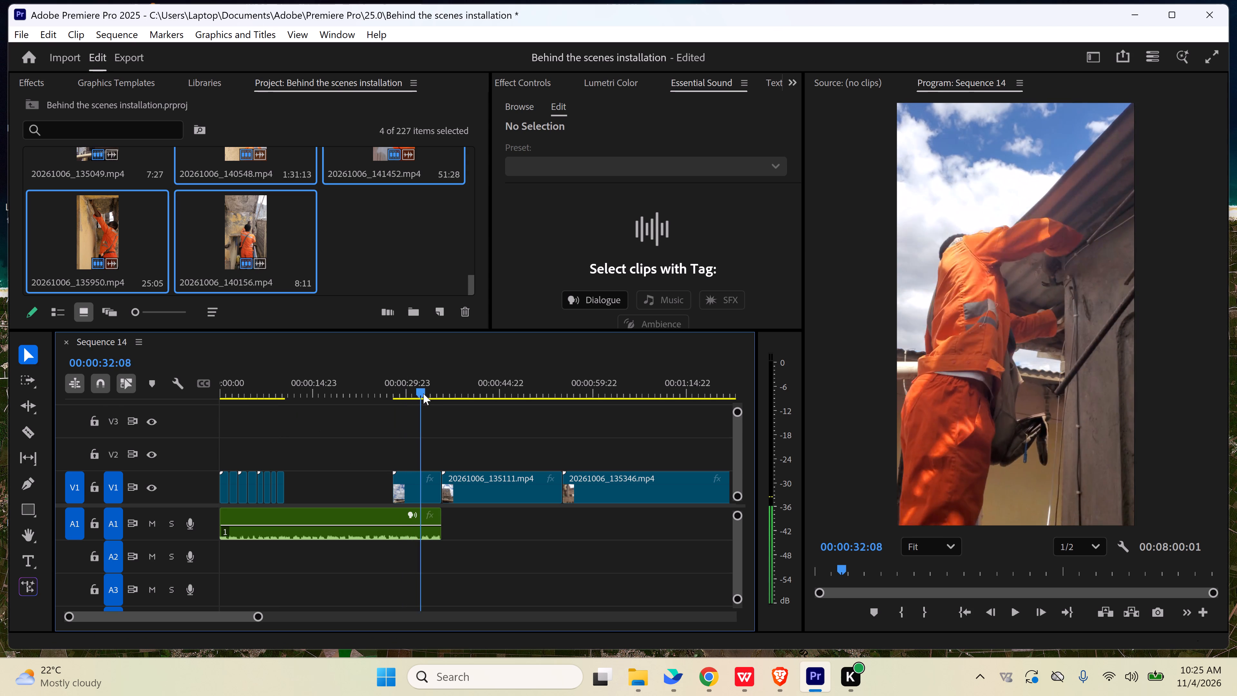
pyautogui.moveTo(423, 393); pyautogui.dragTo(403, 396)
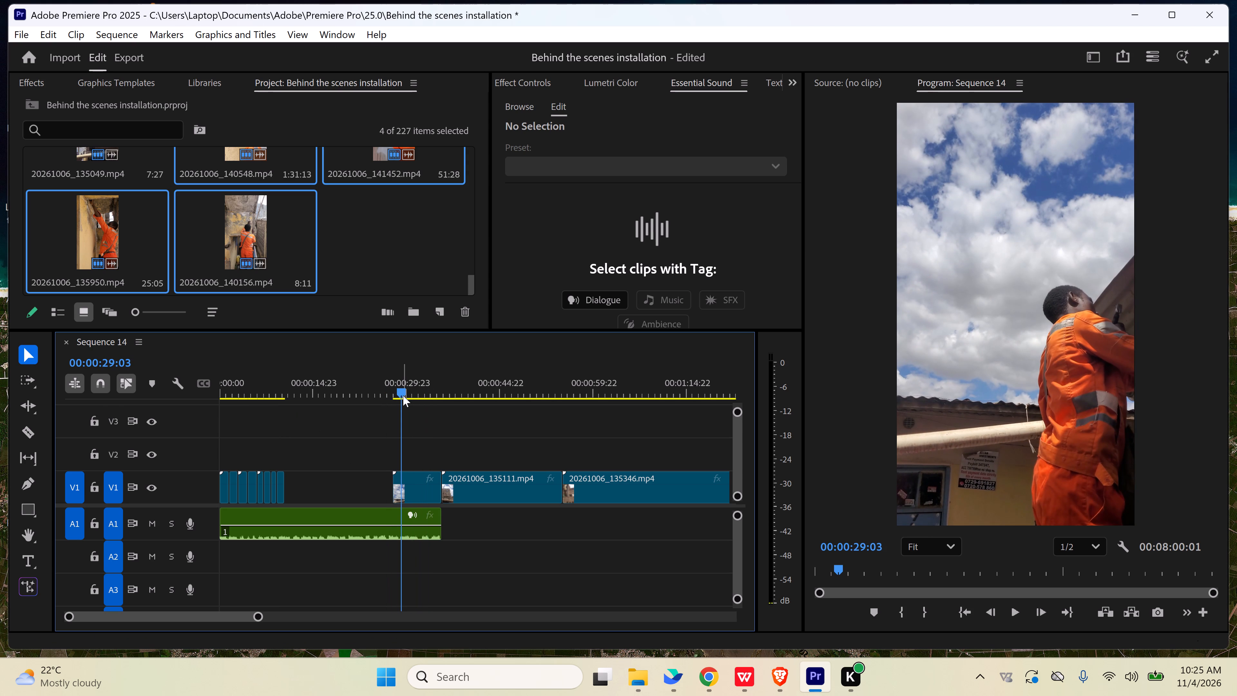
pyautogui.press('space')
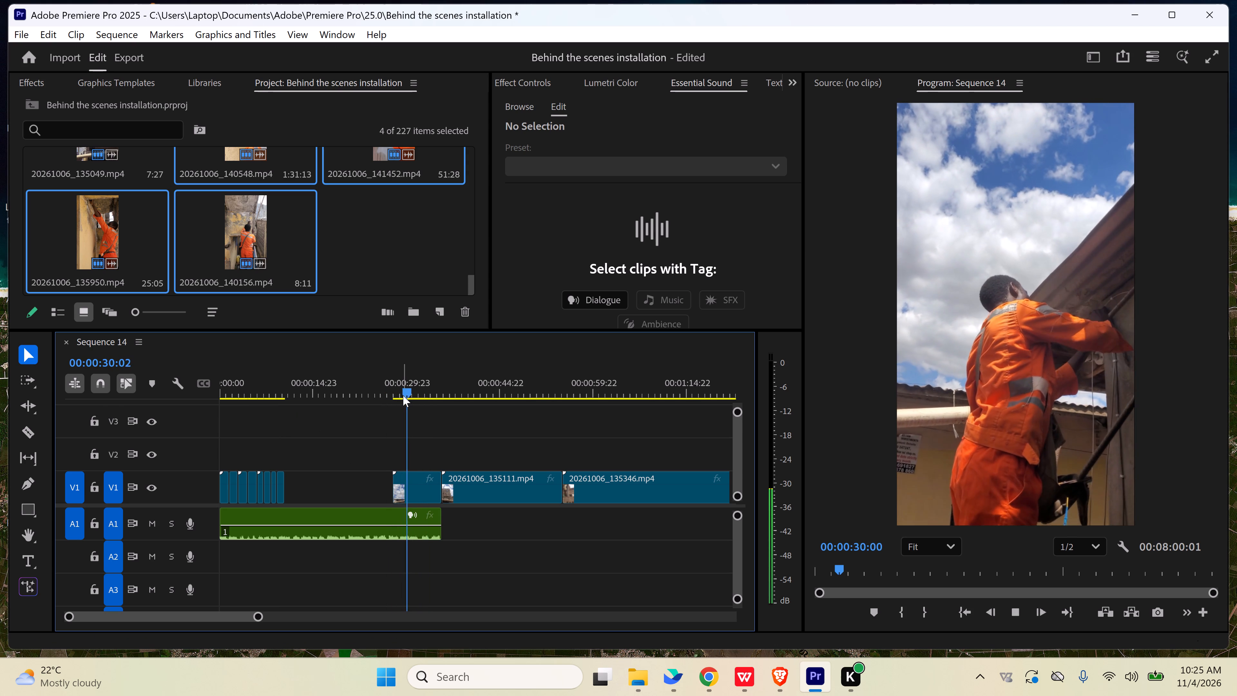
pyautogui.press('space')
pyautogui.moveTo(415, 393); pyautogui.dragTo(423, 393)
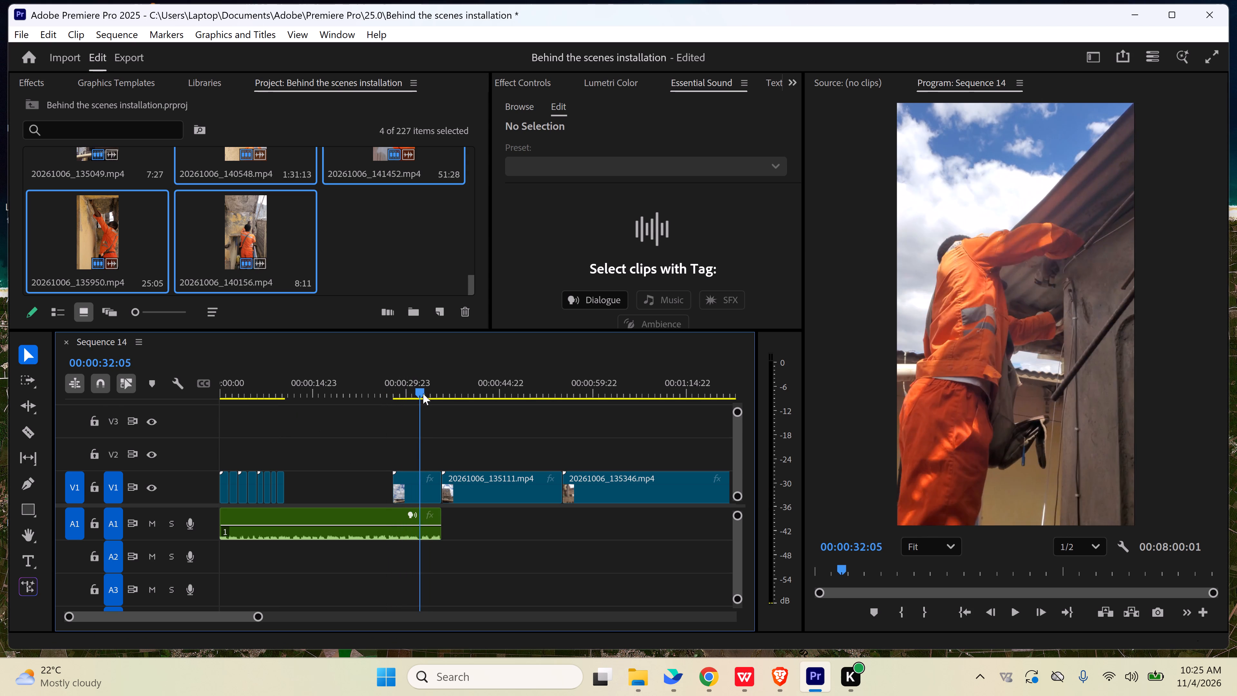
pyautogui.moveTo(423, 393); pyautogui.dragTo(417, 397)
pyautogui.press('space')
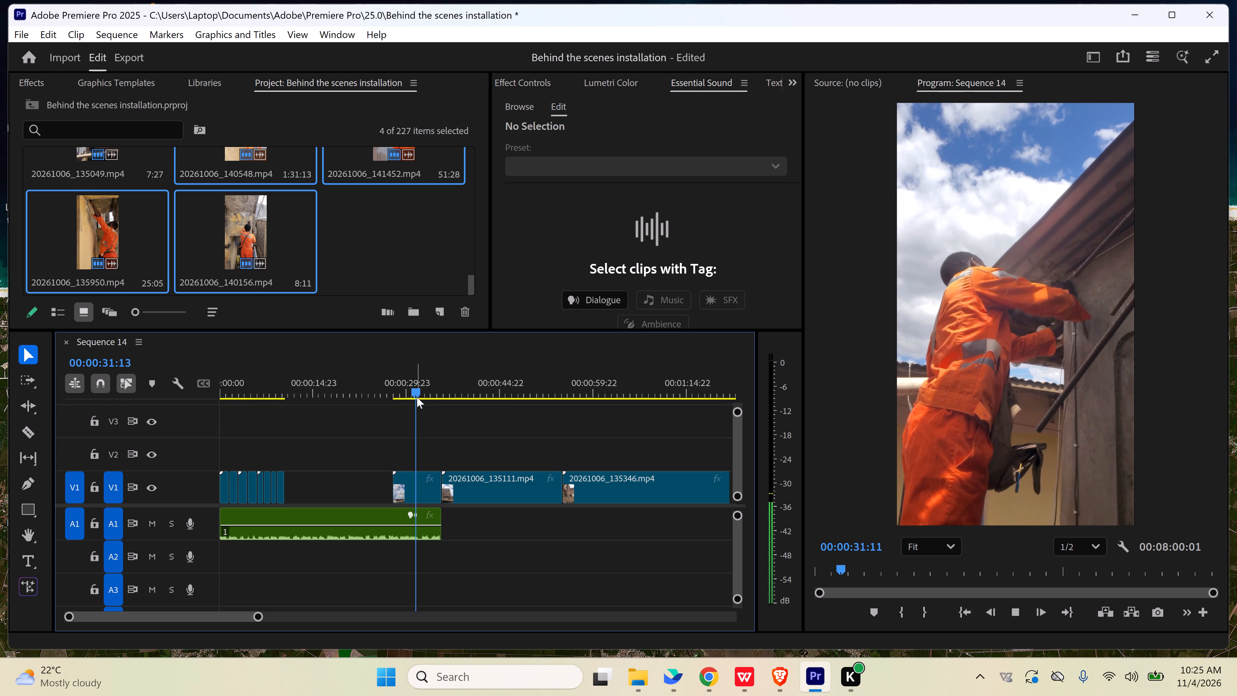
pyautogui.press('space')
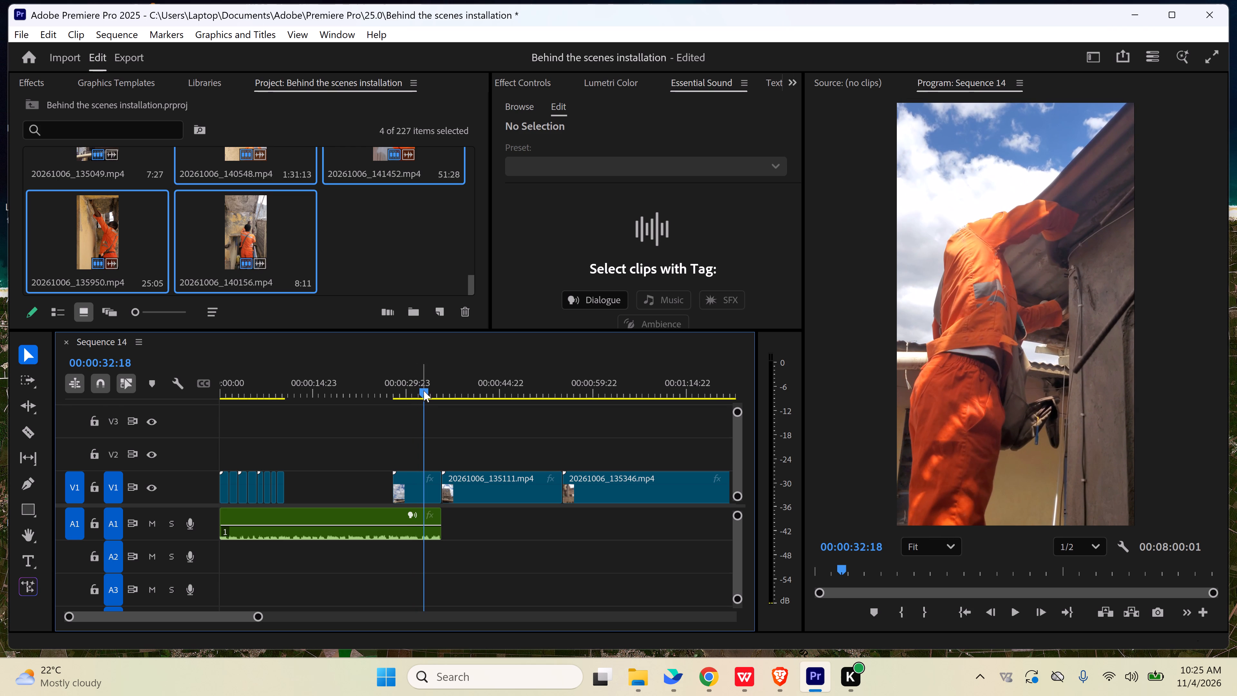
pyautogui.moveTo(424, 391); pyautogui.dragTo(417, 391)
pyautogui.press('space')
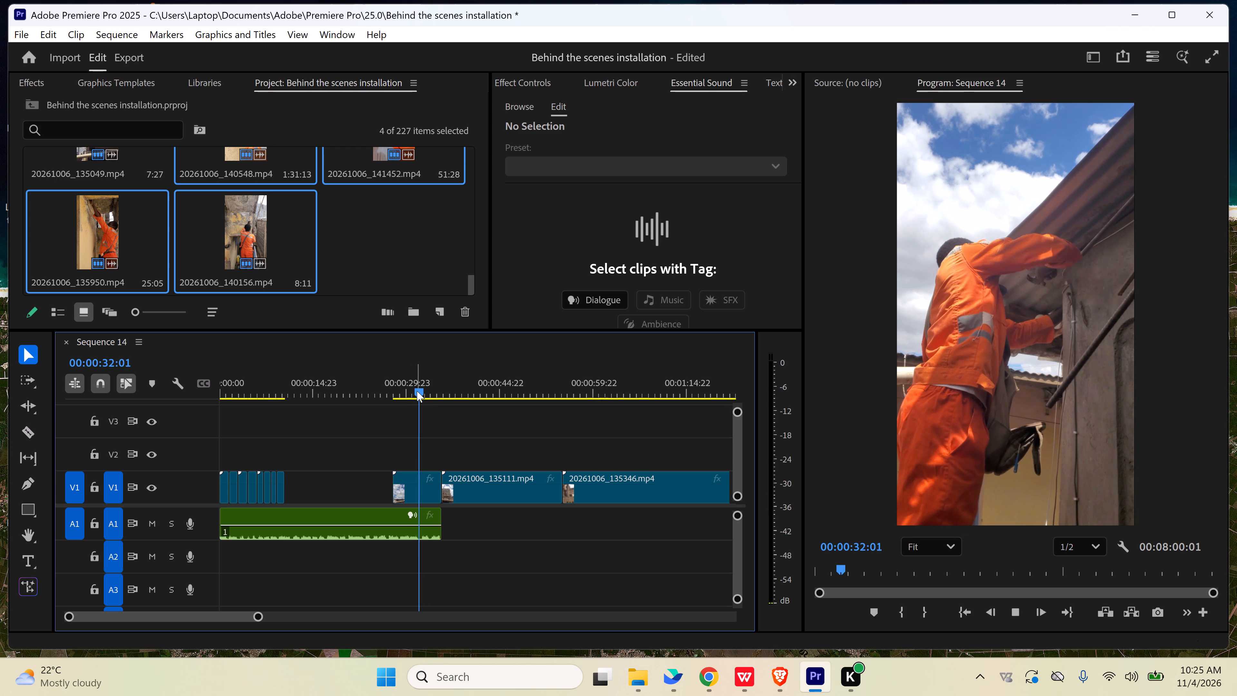
pyautogui.press('space')
pyautogui.moveTo(394, 479); pyautogui.dragTo(420, 482)
# Move the trimmed 20261006_135049 excerpt on V1 back against the end of the short excerpts.
pyautogui.moveTo(432, 494); pyautogui.dragTo(394, 494)
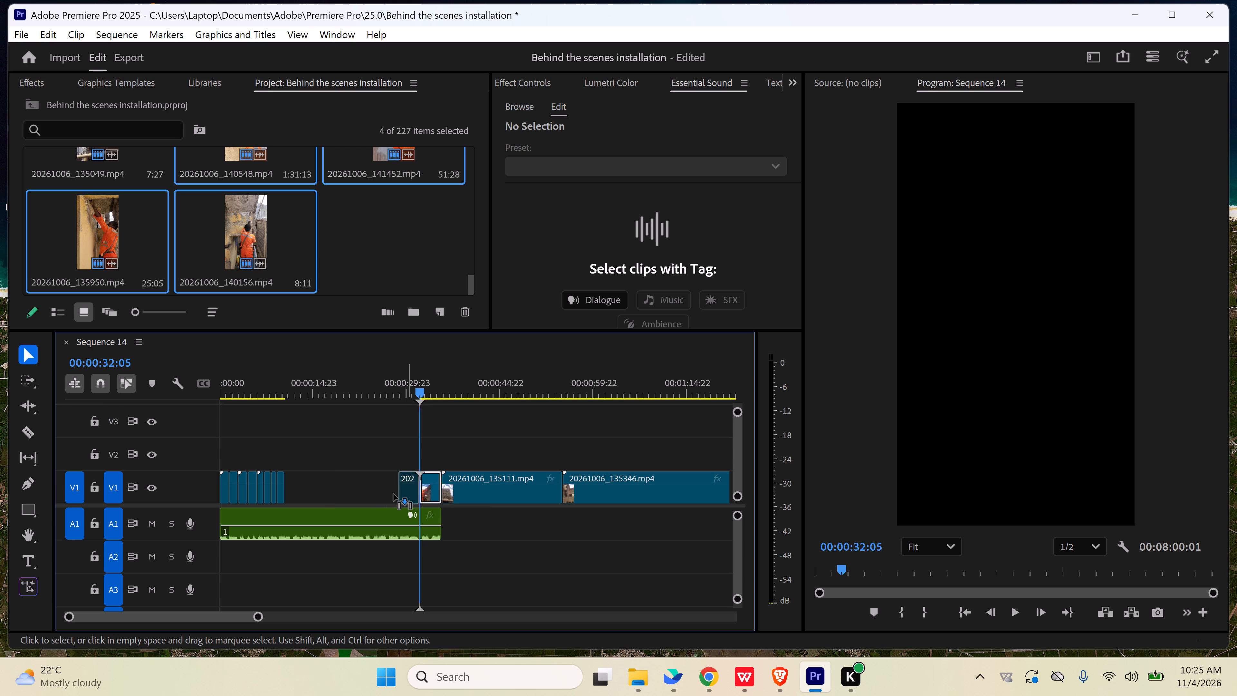
pyautogui.moveTo(394, 494); pyautogui.dragTo(304, 486)
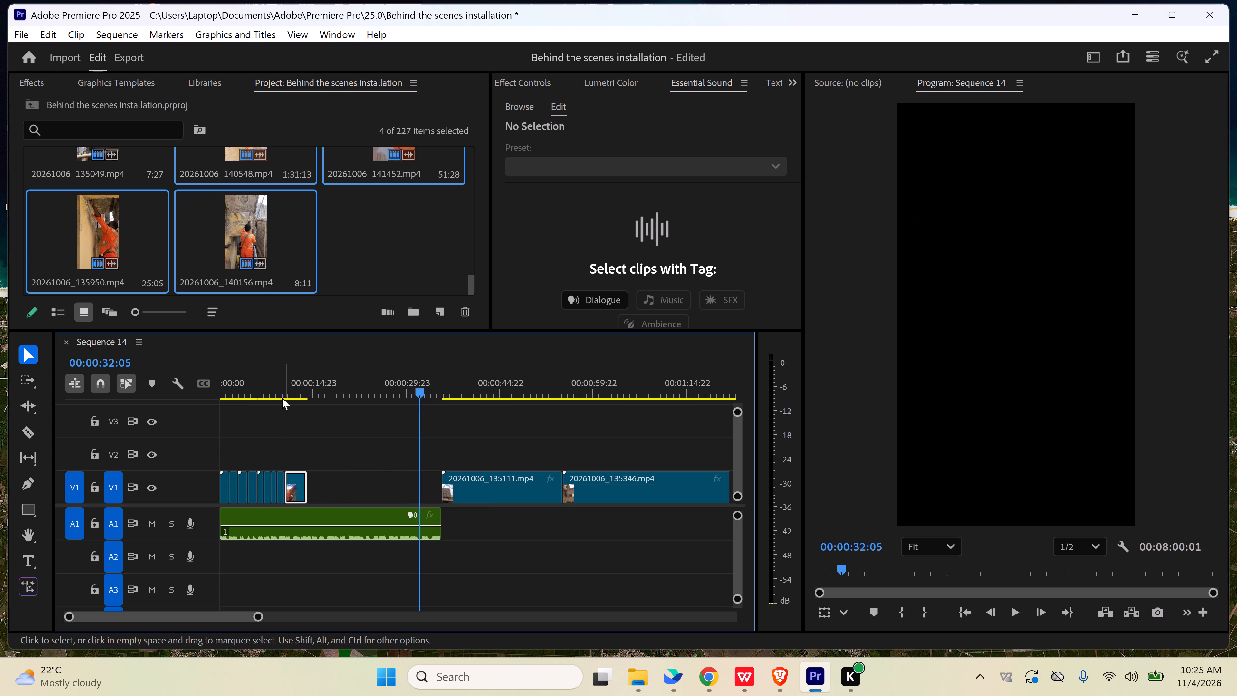
# Play across the join into the 20261006_135049 excerpt and trim the excerpt's end to 00:00:12:09.
pyautogui.click(282, 390)
pyautogui.click(314, 424)
pyautogui.press('space')
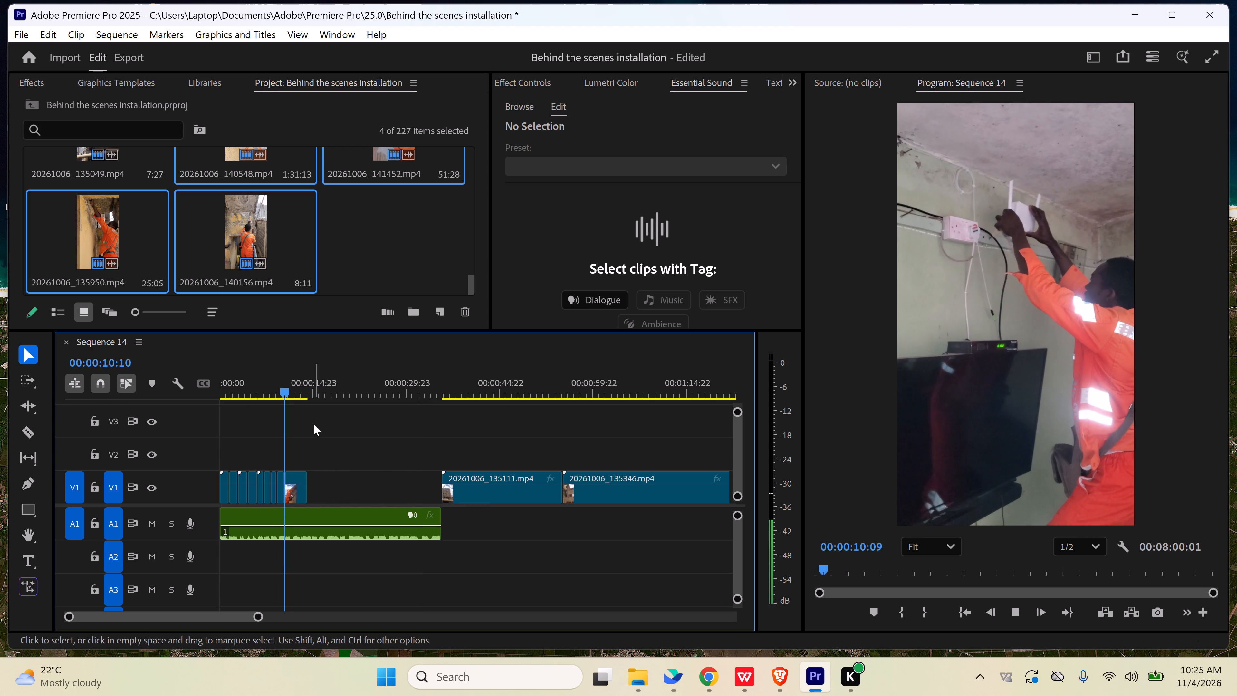
pyautogui.press('space')
pyautogui.moveTo(287, 395); pyautogui.dragTo(277, 396)
pyautogui.press('space')
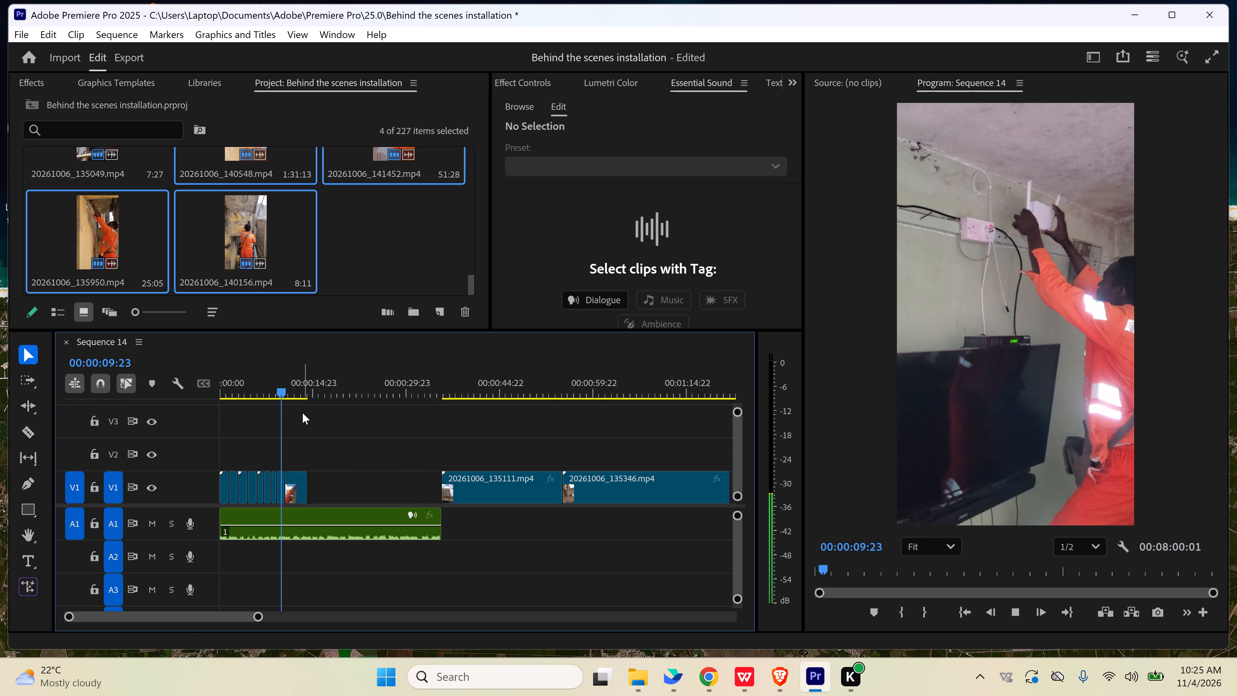
pyautogui.press('space')
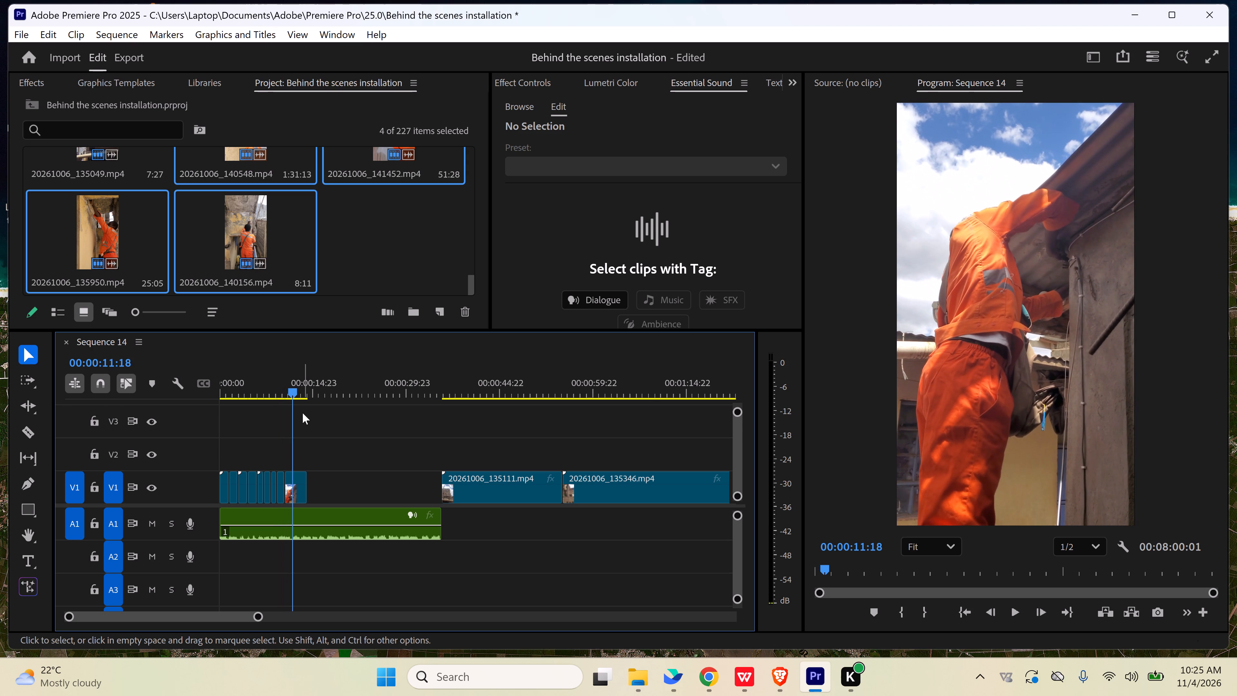
pyautogui.press('space')
pyautogui.press('space')
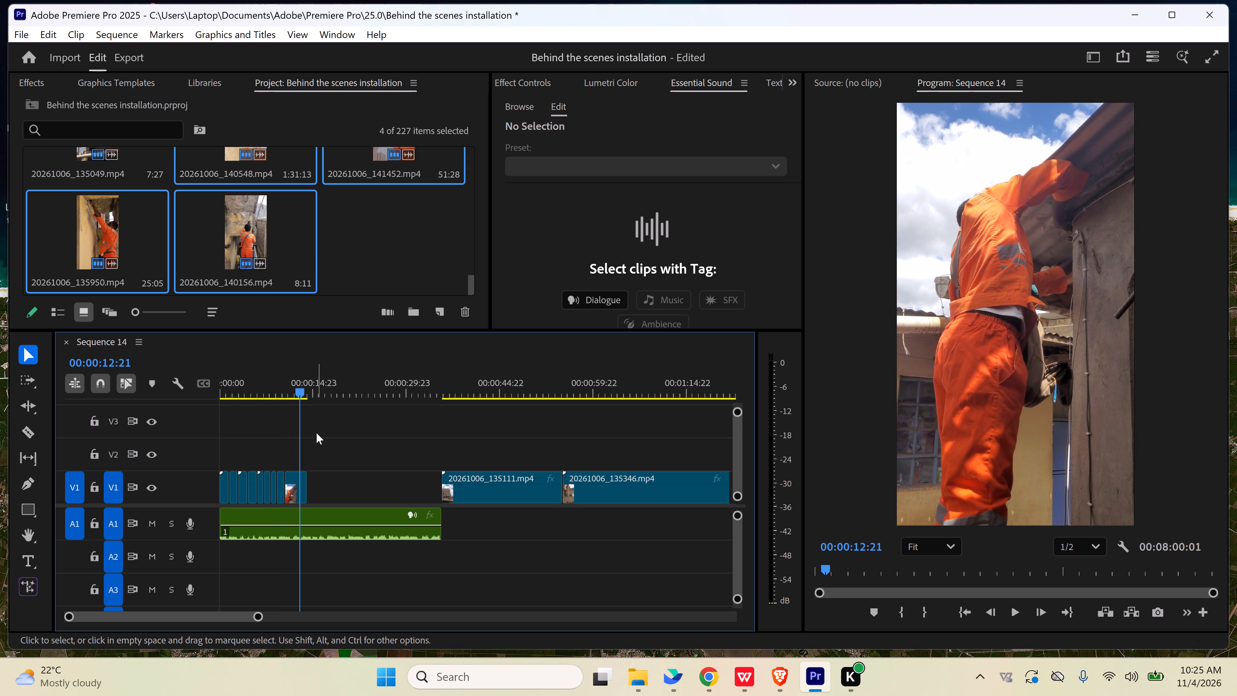
pyautogui.click(281, 388)
pyautogui.press('space')
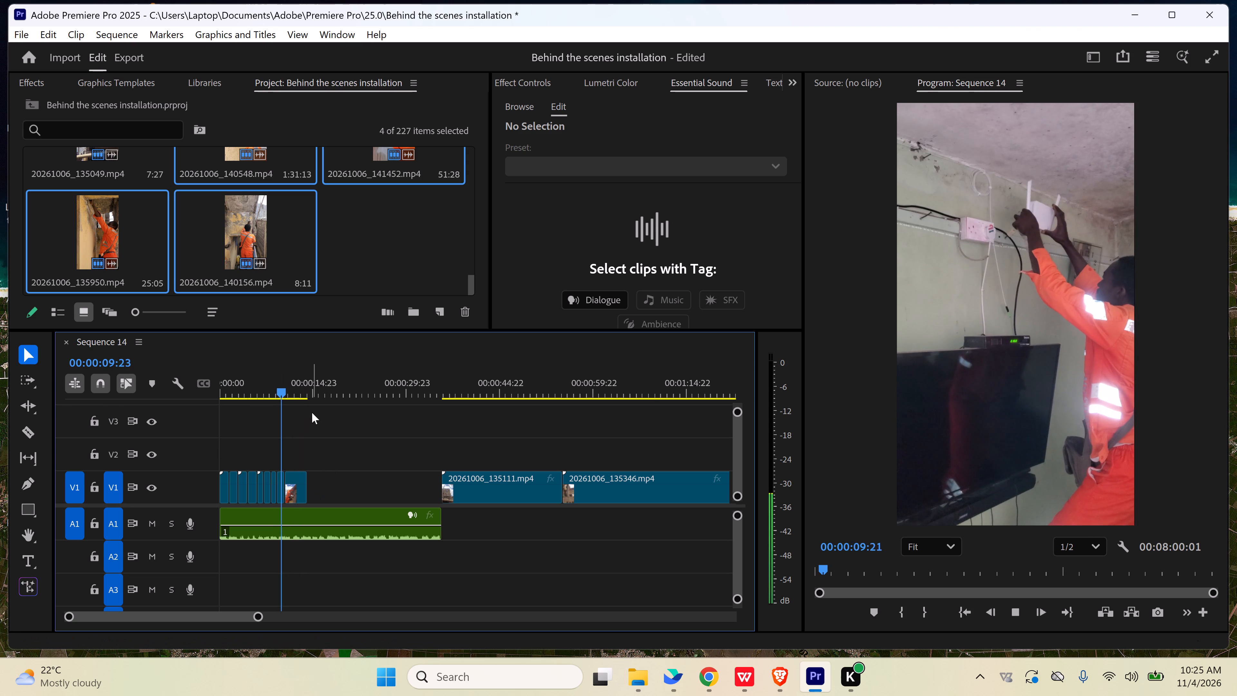
pyautogui.press('space')
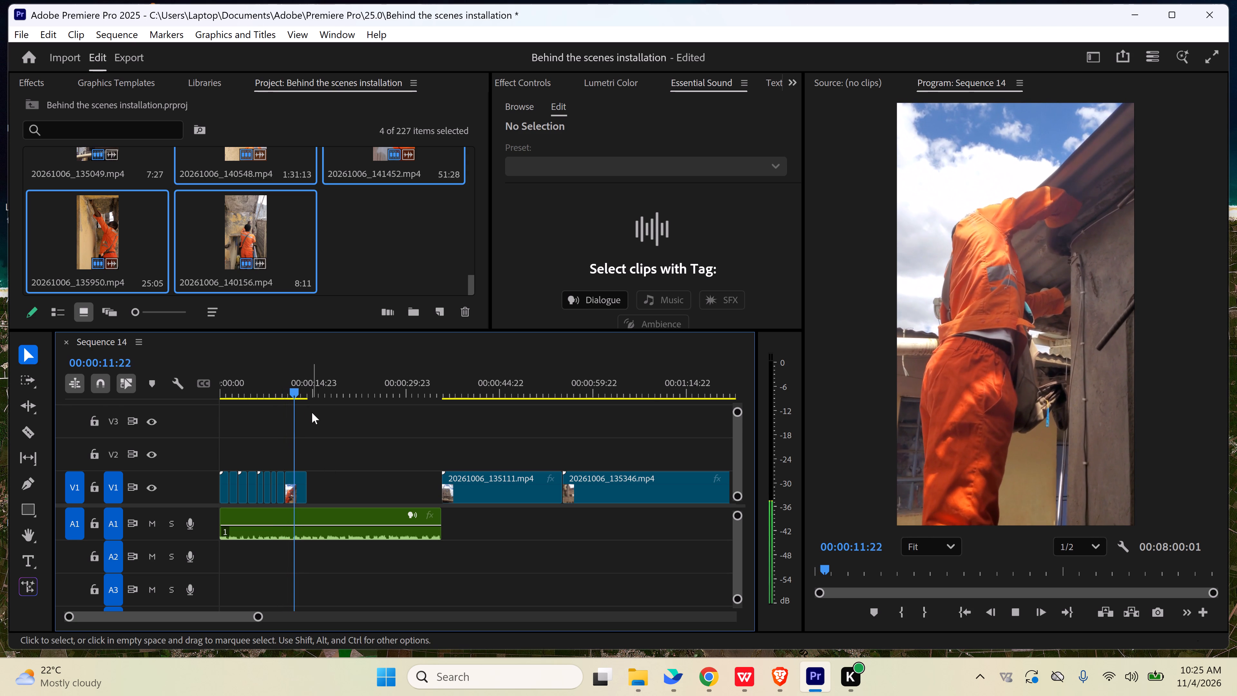
pyautogui.click(284, 386)
pyautogui.press('space')
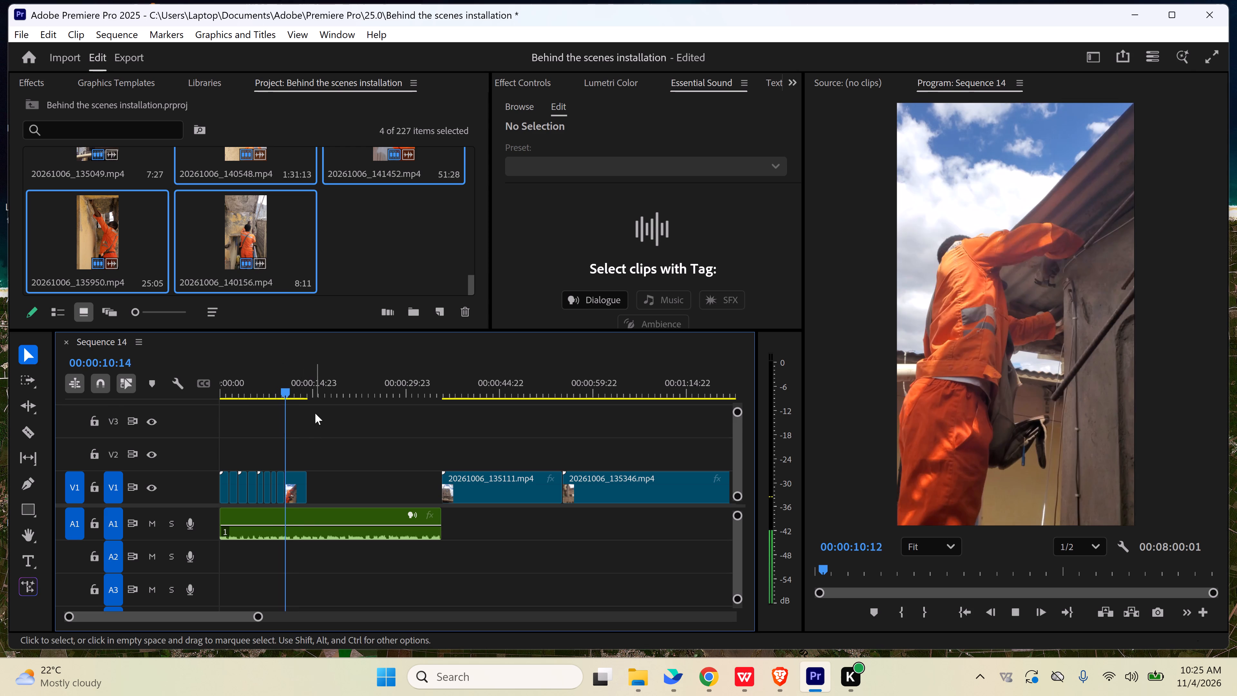
pyautogui.press('space')
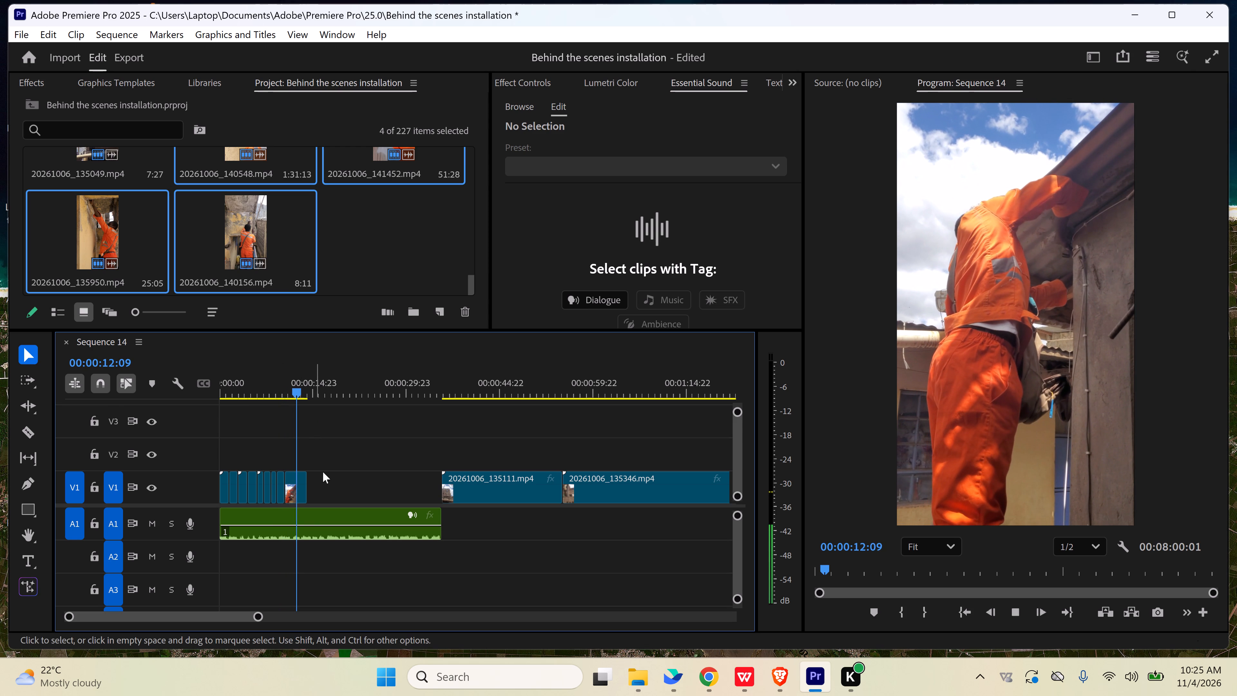
pyautogui.moveTo(304, 483); pyautogui.dragTo(295, 483)
# Close the V1 gap between the 20261006_135049 excerpt and 20261006_135111.
pyautogui.click(321, 486)
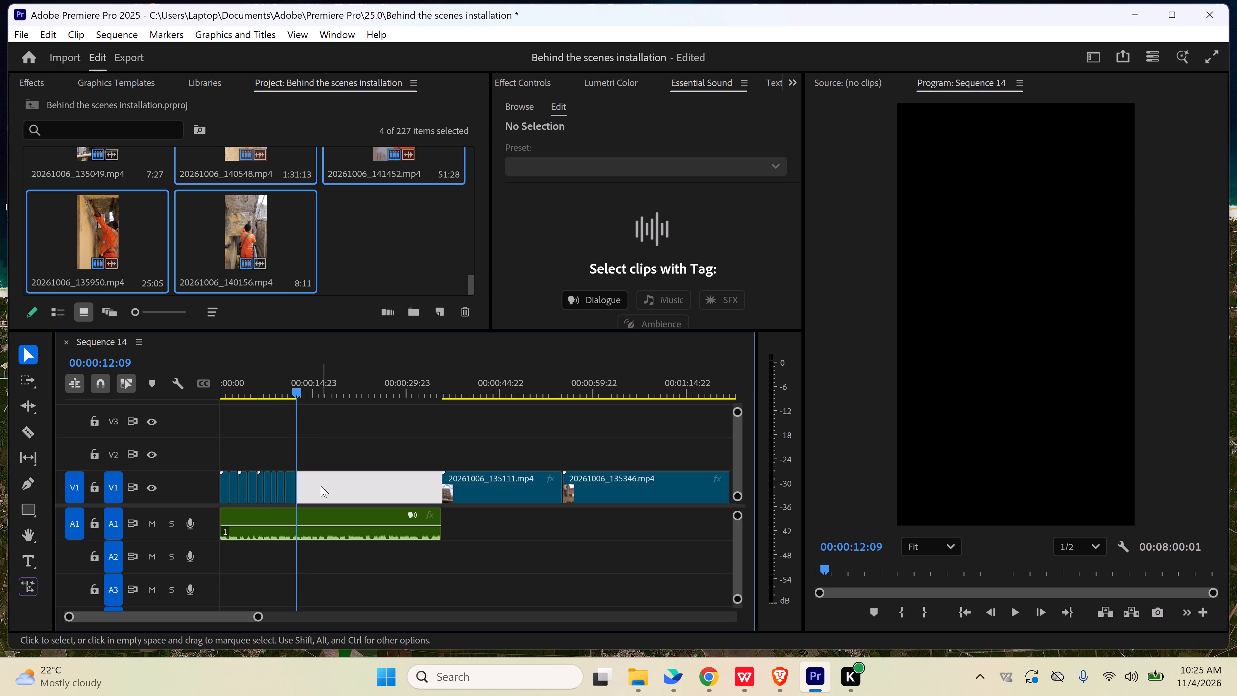
pyautogui.press('Delete')
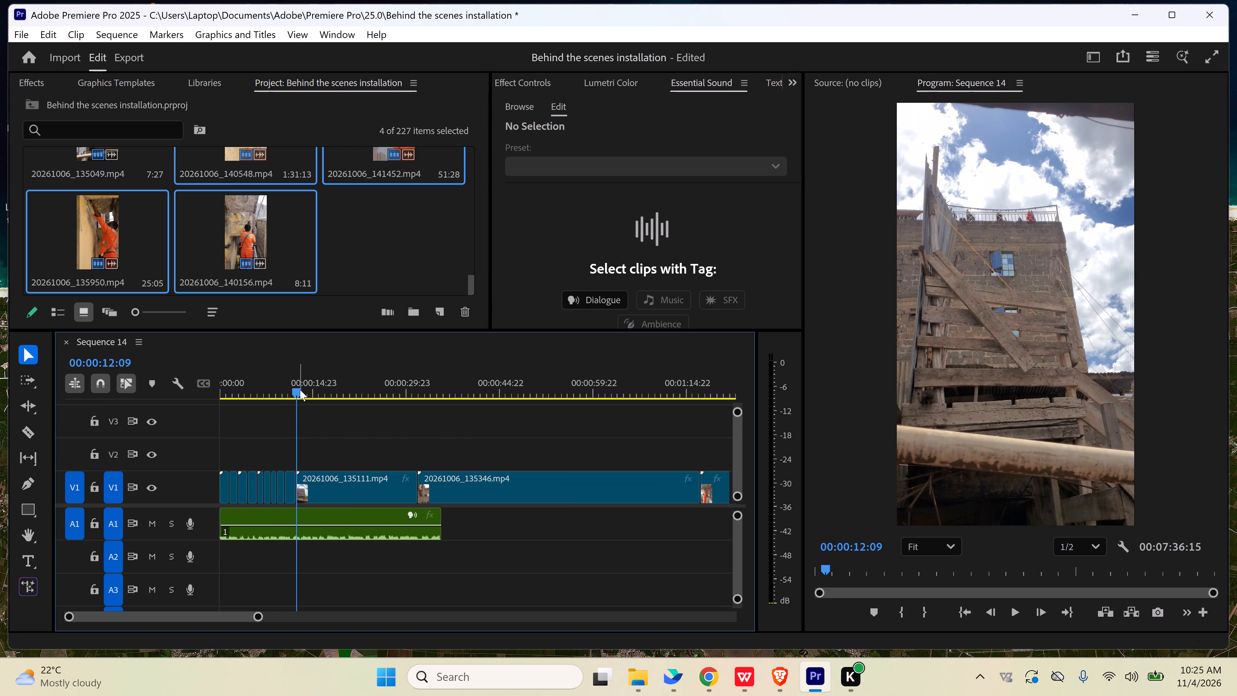
# Split 20261006_135111 on V1 at about 00:00:29 and delete the part before the cut.
pyautogui.moveTo(300, 390); pyautogui.dragTo(347, 407)
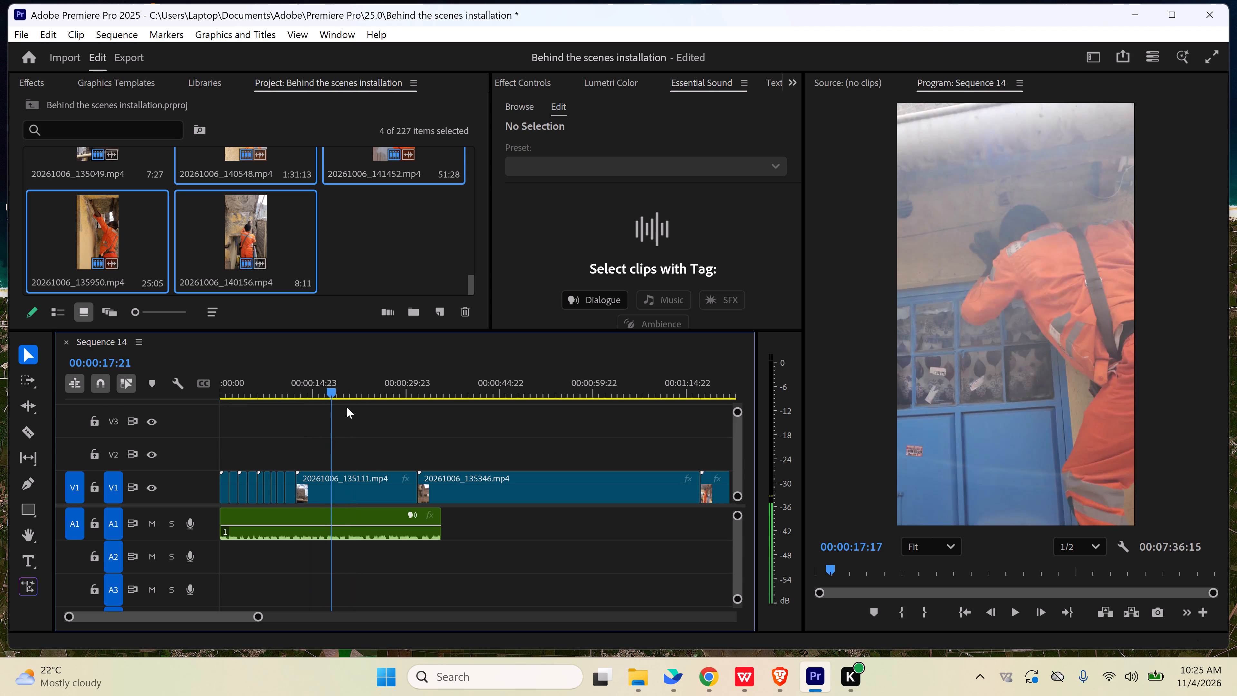
pyautogui.moveTo(347, 407); pyautogui.dragTo(412, 415)
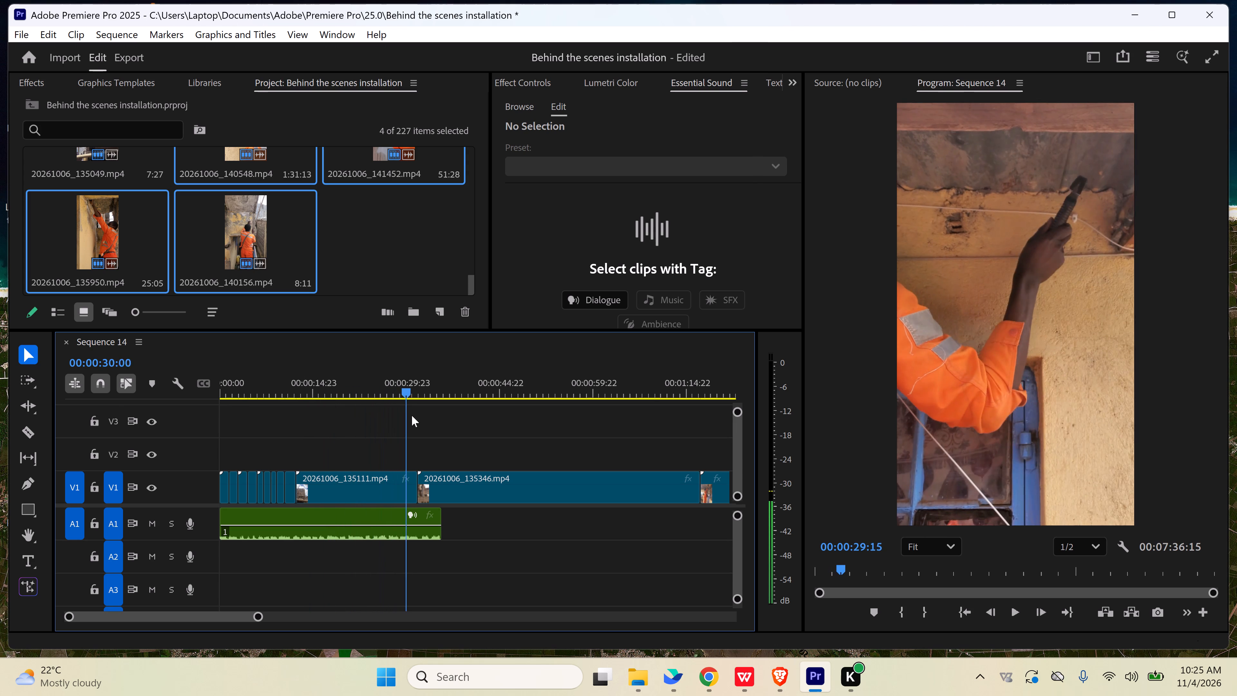
pyautogui.moveTo(412, 415); pyautogui.dragTo(412, 418)
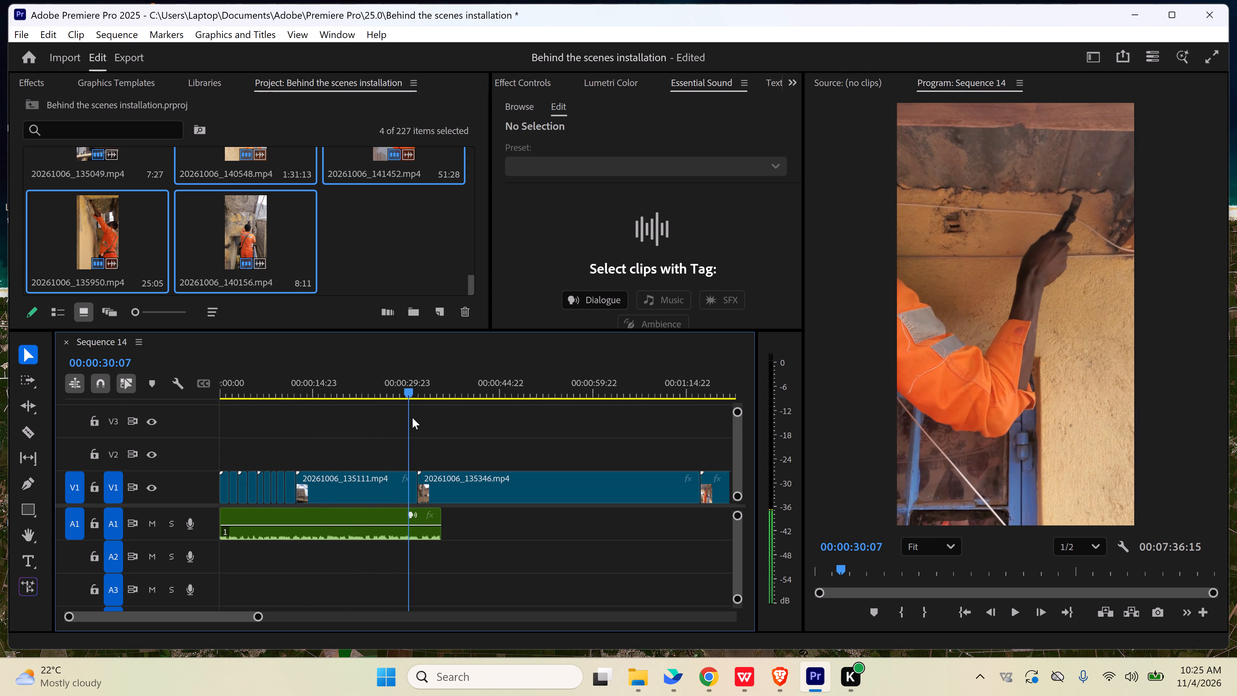
pyautogui.moveTo(412, 418); pyautogui.dragTo(406, 420)
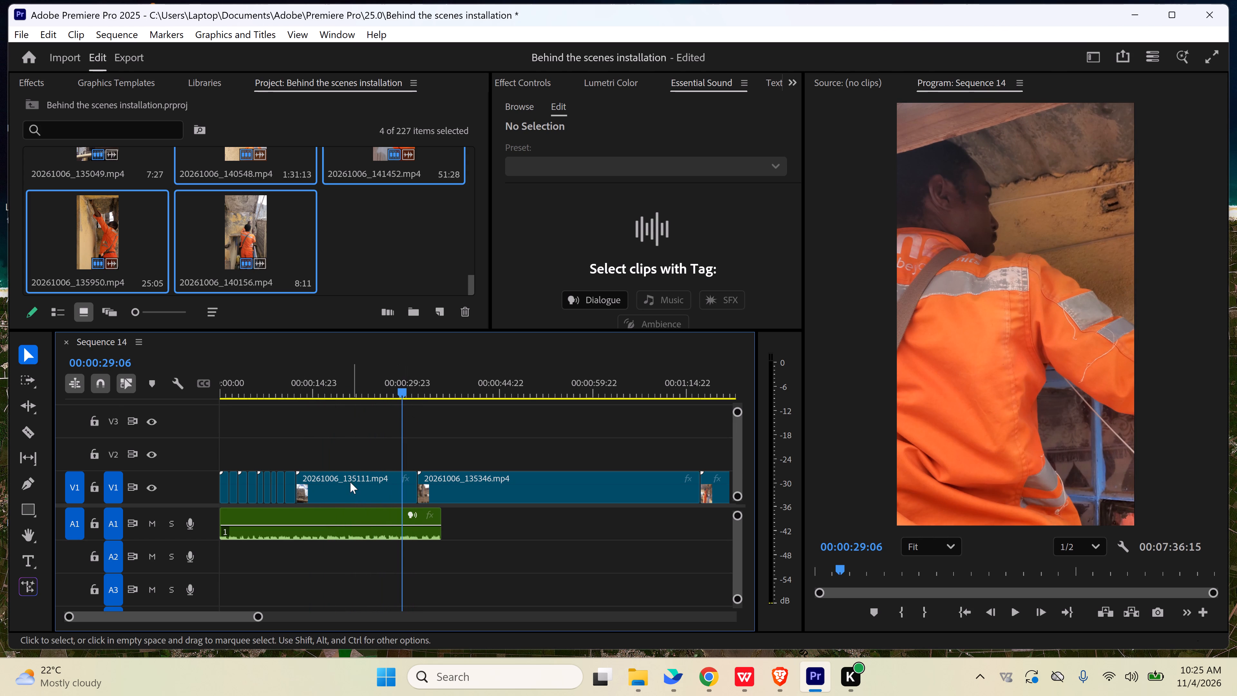
pyautogui.press('c')
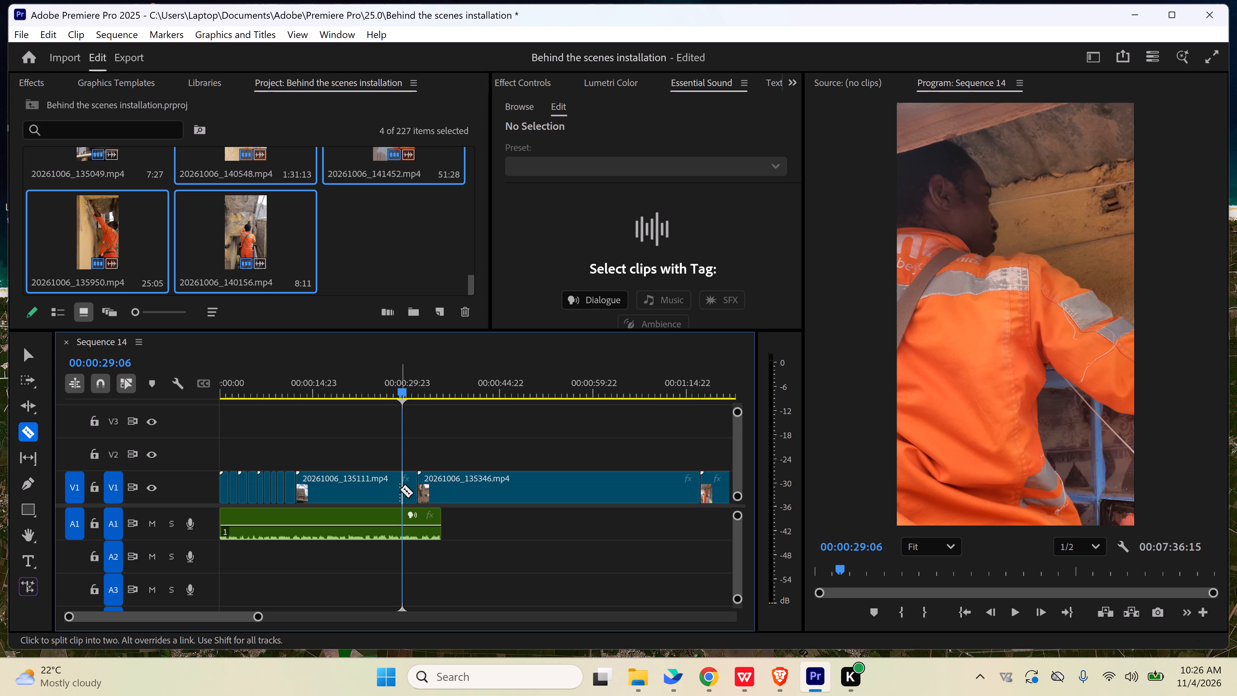
pyautogui.click(400, 489)
pyautogui.press('v')
pyautogui.click(360, 491)
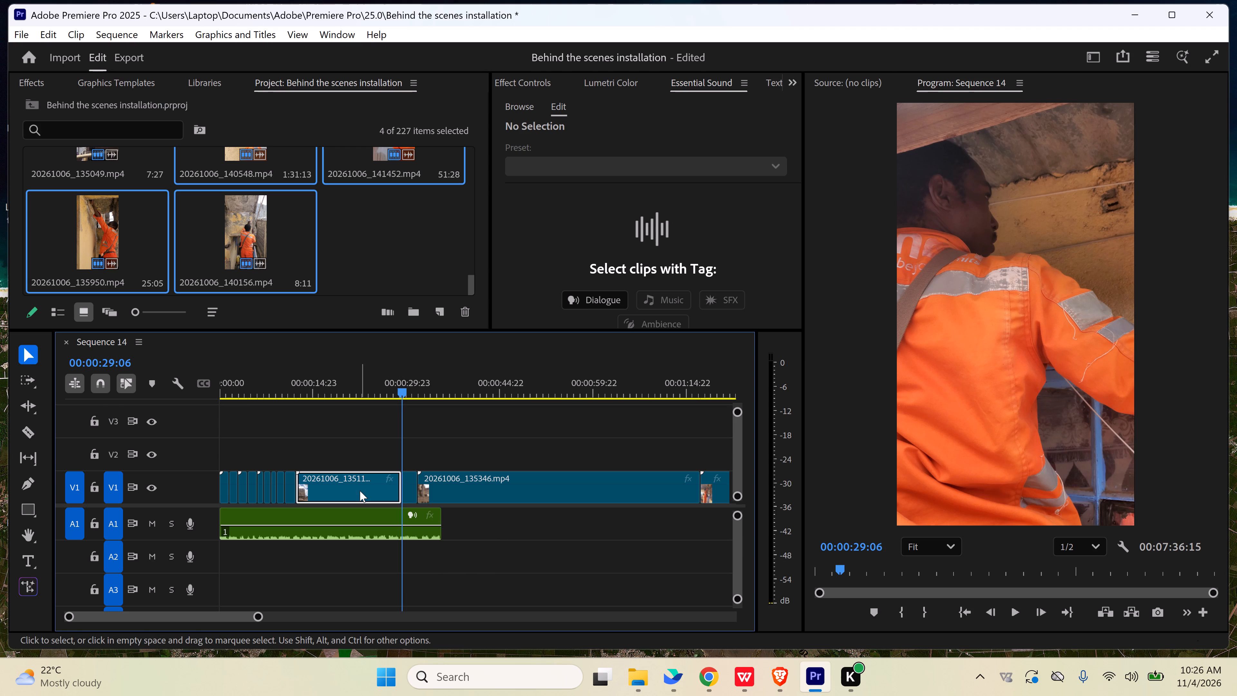
pyautogui.press('Delete')
# Move the remaining piece of 20261006_135111 back against the 20261006_135049 excerpt at 00:00:12:09.
pyautogui.moveTo(413, 492); pyautogui.dragTo(362, 490)
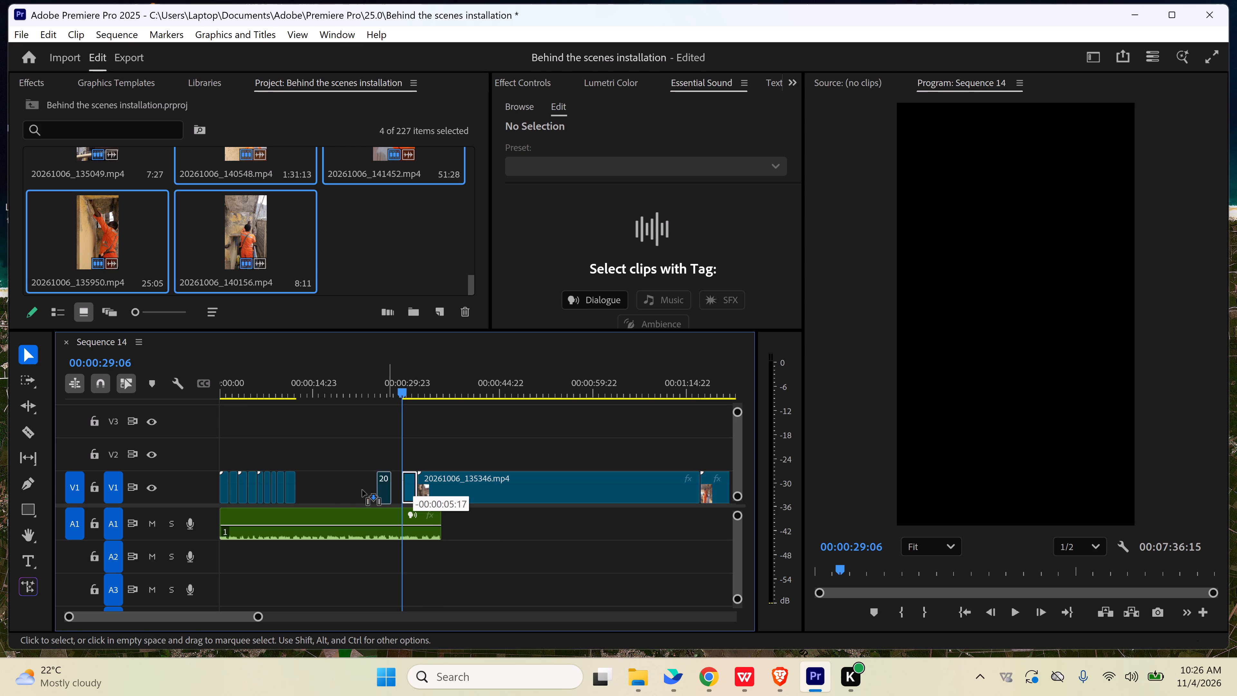
pyautogui.moveTo(362, 490); pyautogui.dragTo(312, 487)
# Play across the join into the 20261006_135111 excerpt and trim the excerpt's end to about 00:00:14:08.
pyautogui.click(292, 386)
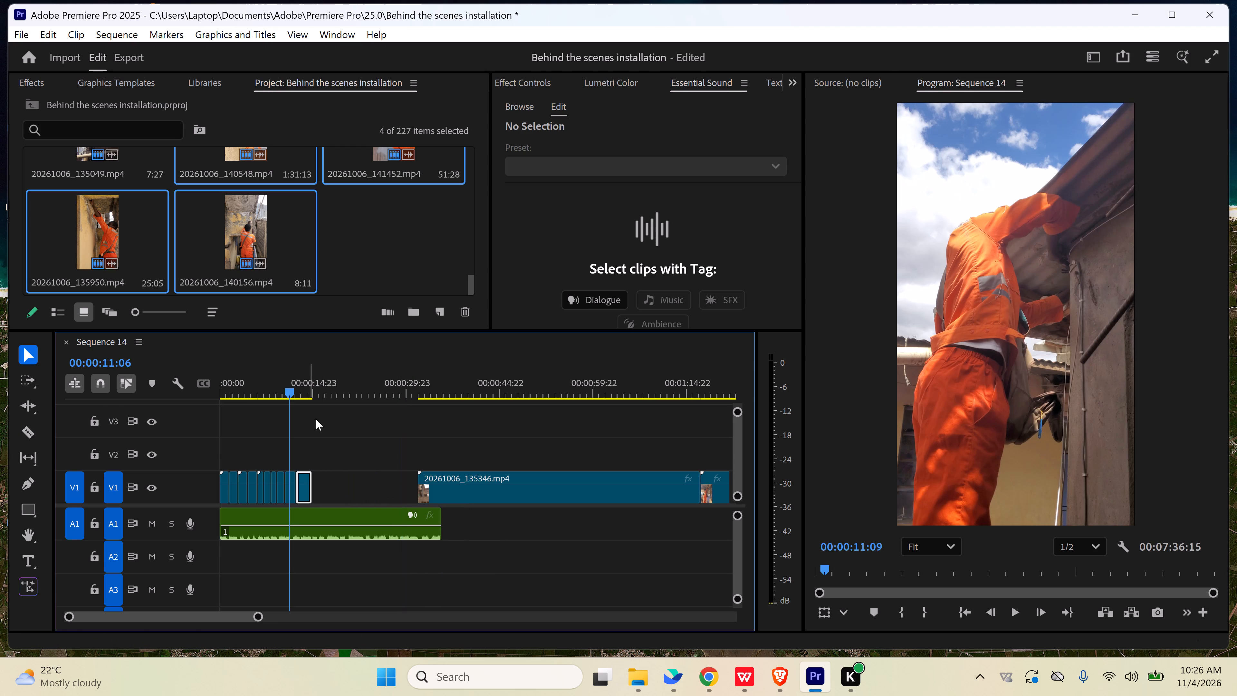
pyautogui.click(334, 438)
pyautogui.press('space')
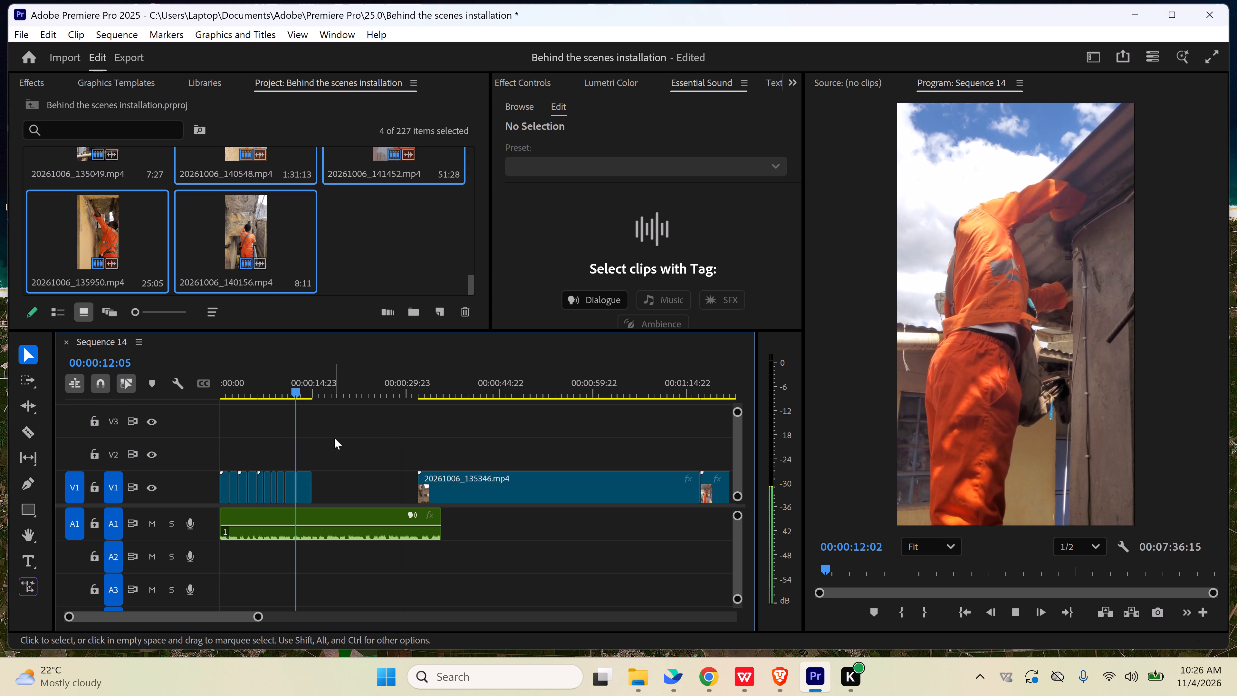
pyautogui.press('space')
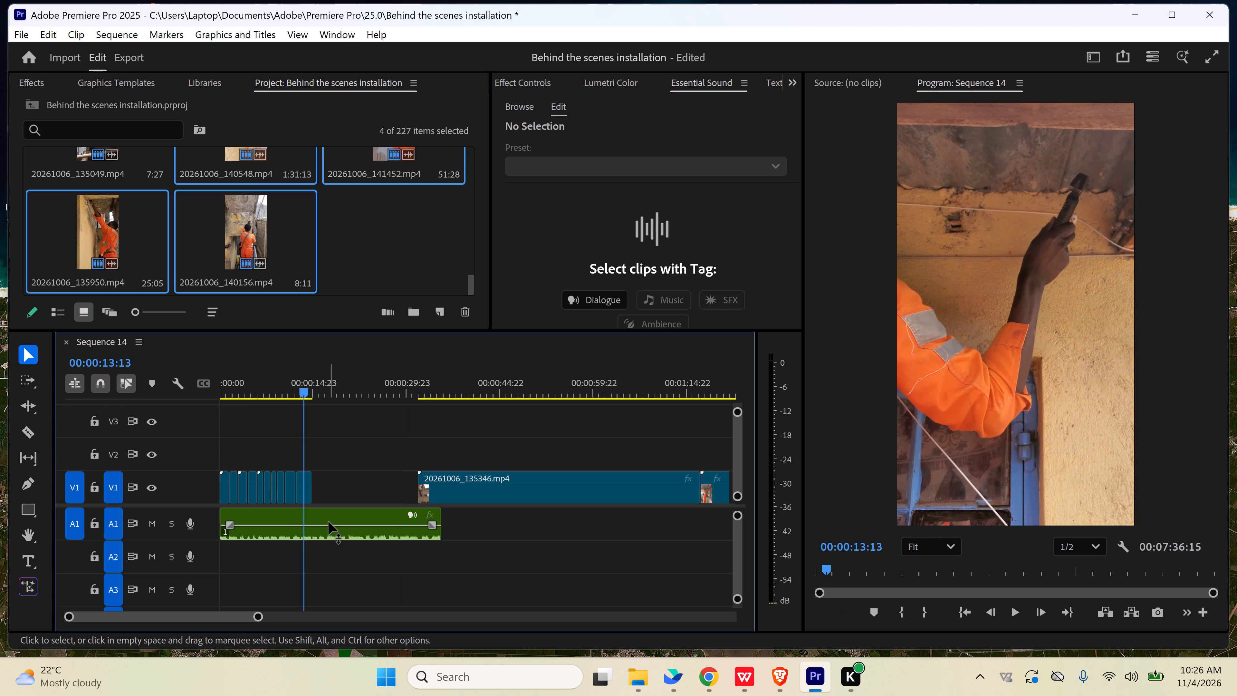
pyautogui.click(292, 386)
pyautogui.press('space')
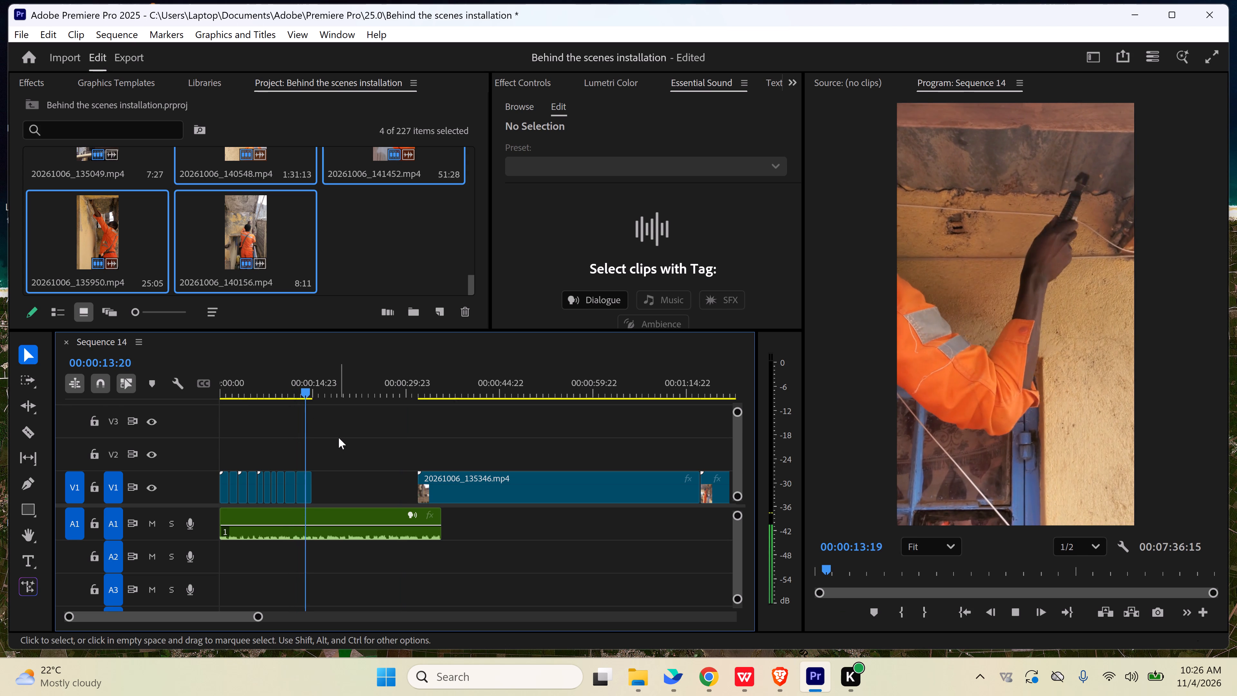
pyautogui.press('space')
pyautogui.moveTo(312, 487); pyautogui.dragTo(307, 487)
# Close the V1 gap between the 20261006_135111 excerpt and 20261006_135346.
pyautogui.click(335, 490)
pyautogui.press('Delete')
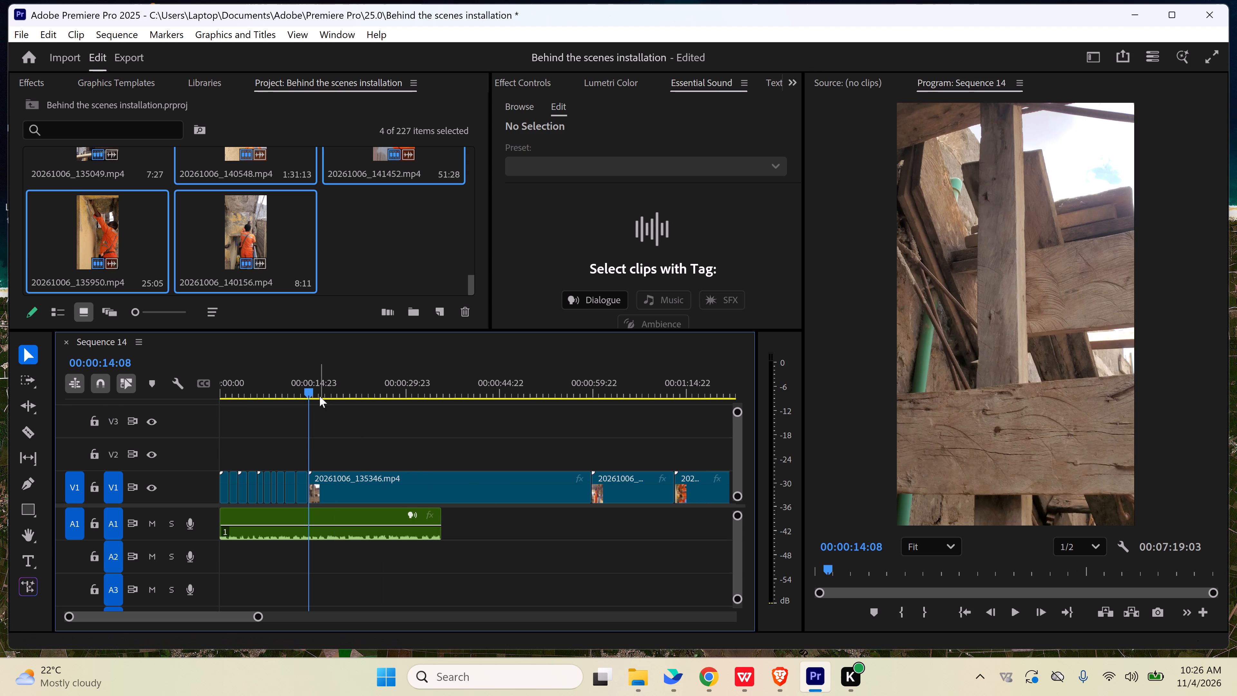
# Preview the opening of 20261006_135346 on V1 and delete the 20261006_135111 excerpt in front of it.
pyautogui.moveTo(309, 391); pyautogui.dragTo(370, 410)
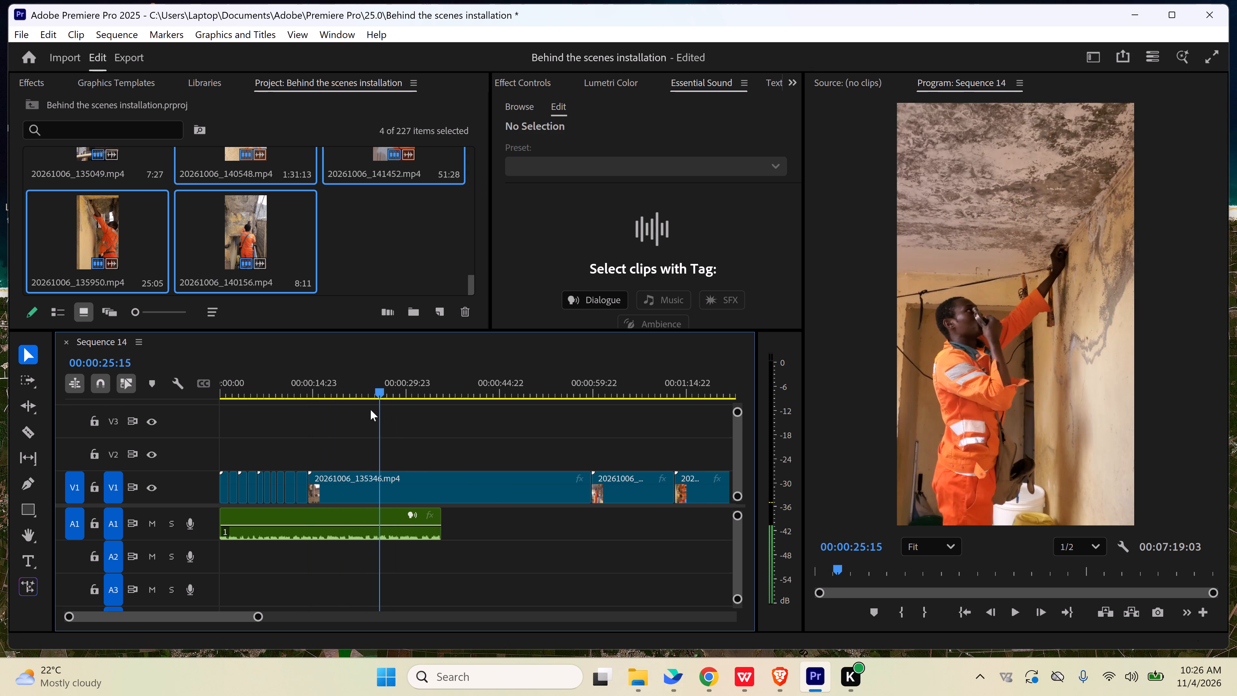
pyautogui.moveTo(370, 410); pyautogui.dragTo(332, 406)
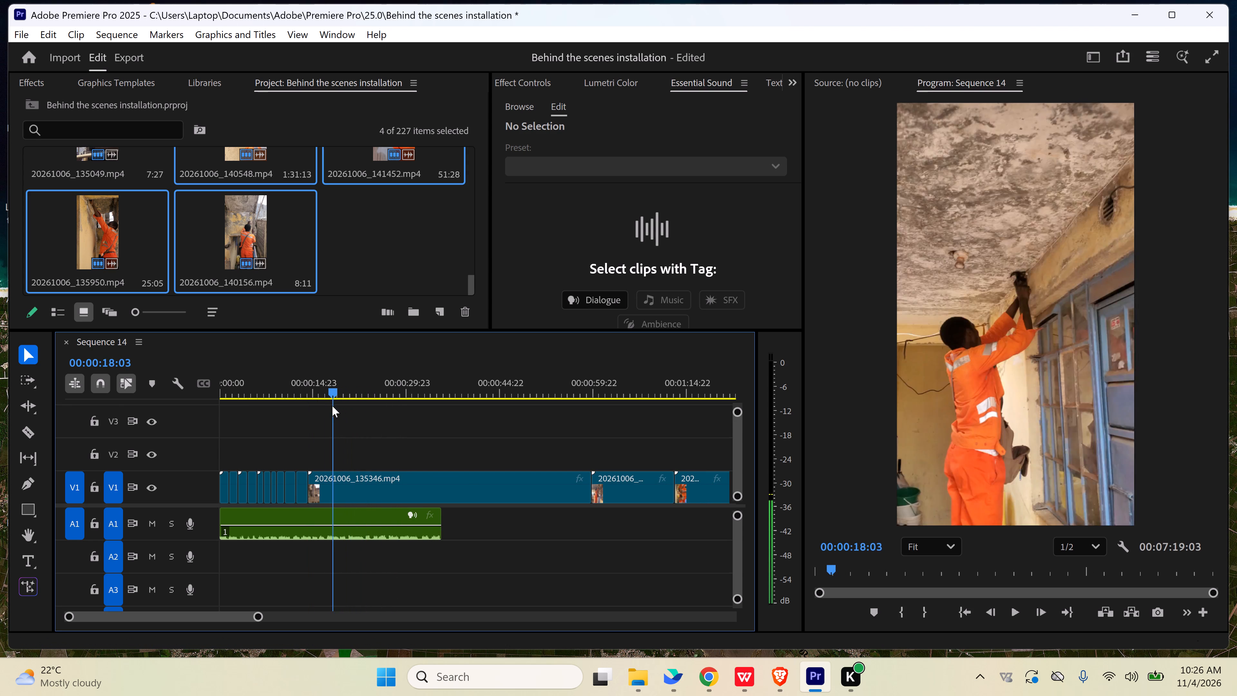
pyautogui.moveTo(332, 406); pyautogui.dragTo(312, 404)
pyautogui.press('space')
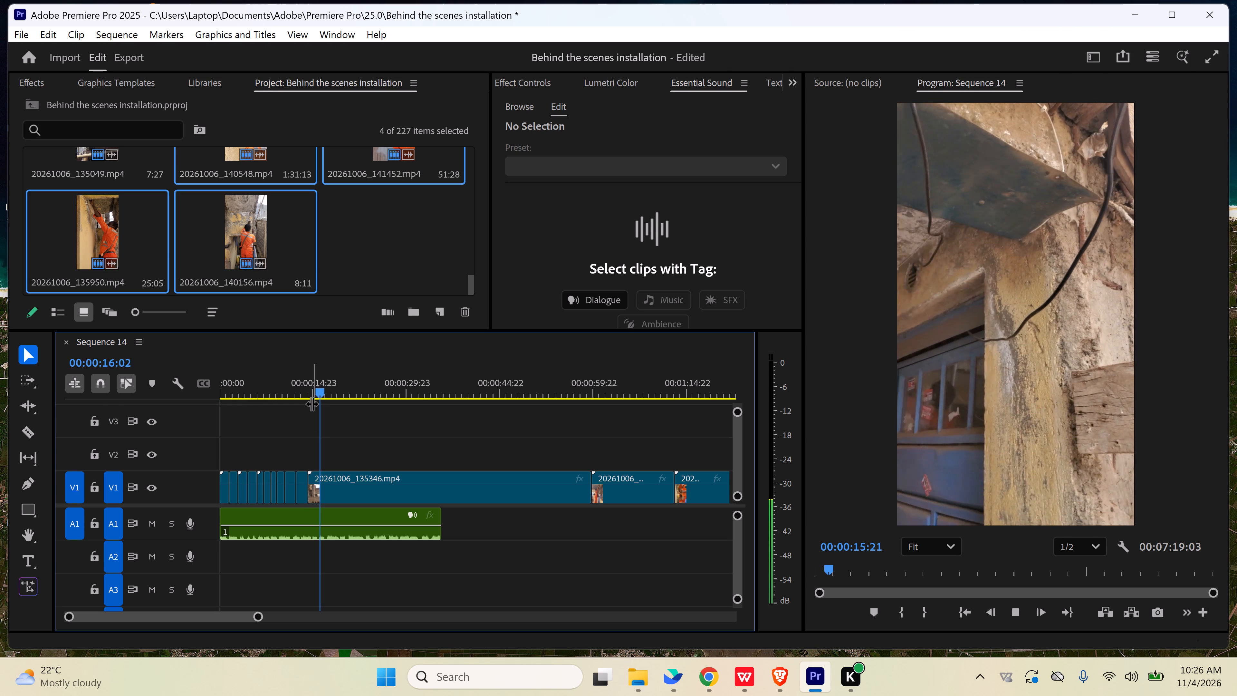
pyautogui.press('space')
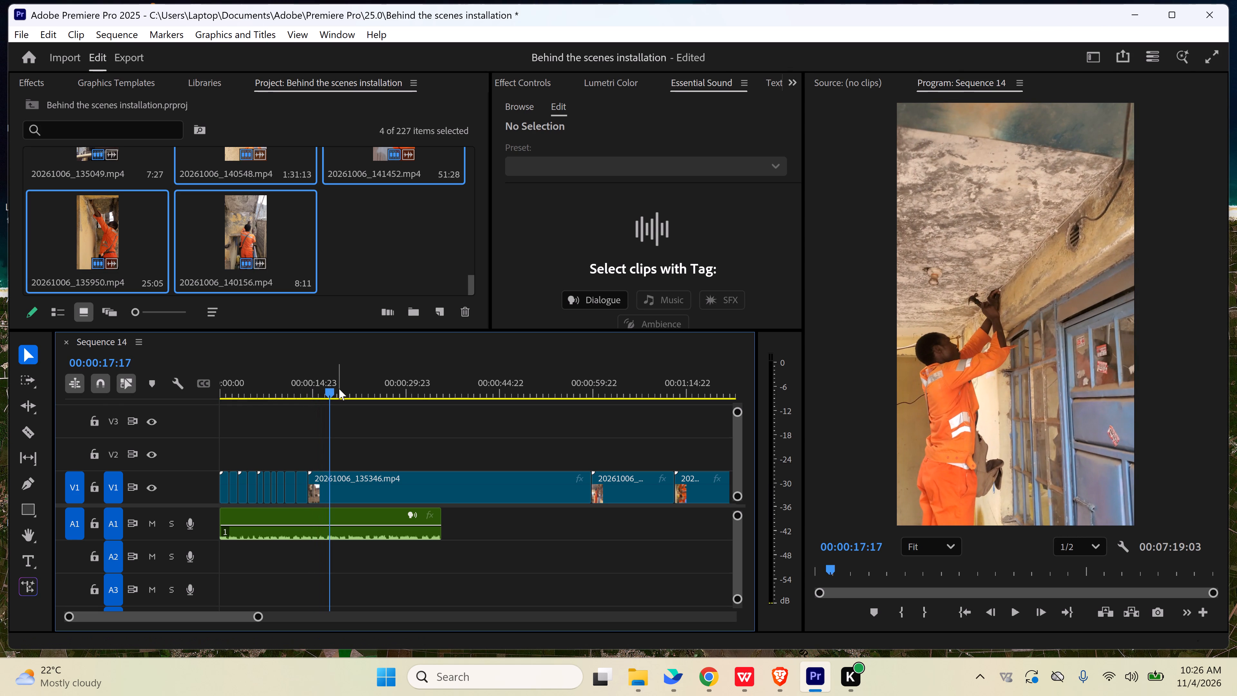
pyautogui.click(301, 491)
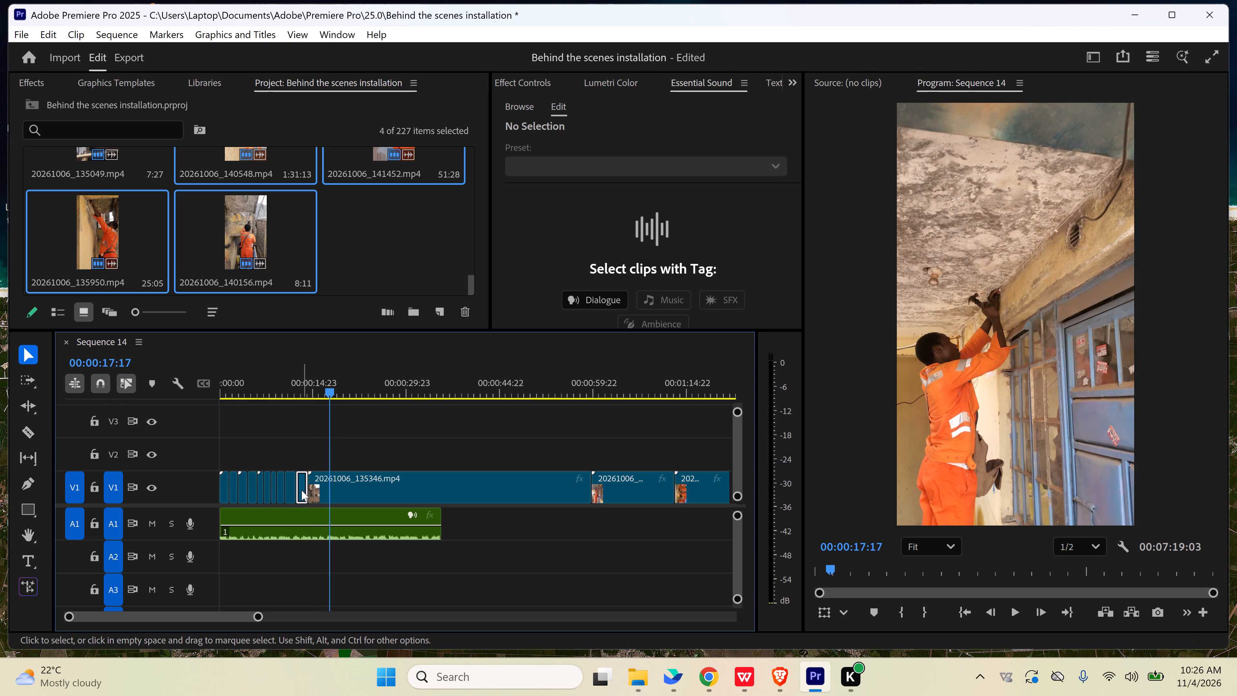
pyautogui.press('Delete')
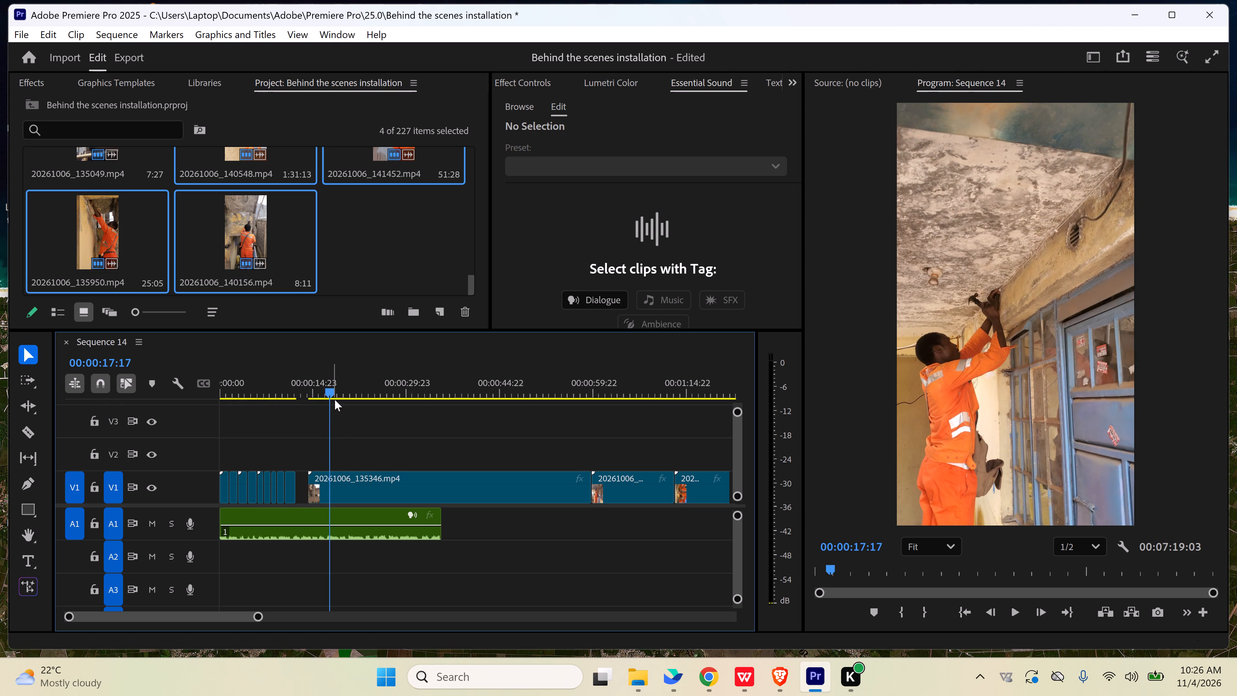
# Split 20261006_135346 on V1 at 00:00:17:17 and move the first piece back against the 20261006_135049 excerpt.
pyautogui.press('c')
pyautogui.click(328, 486)
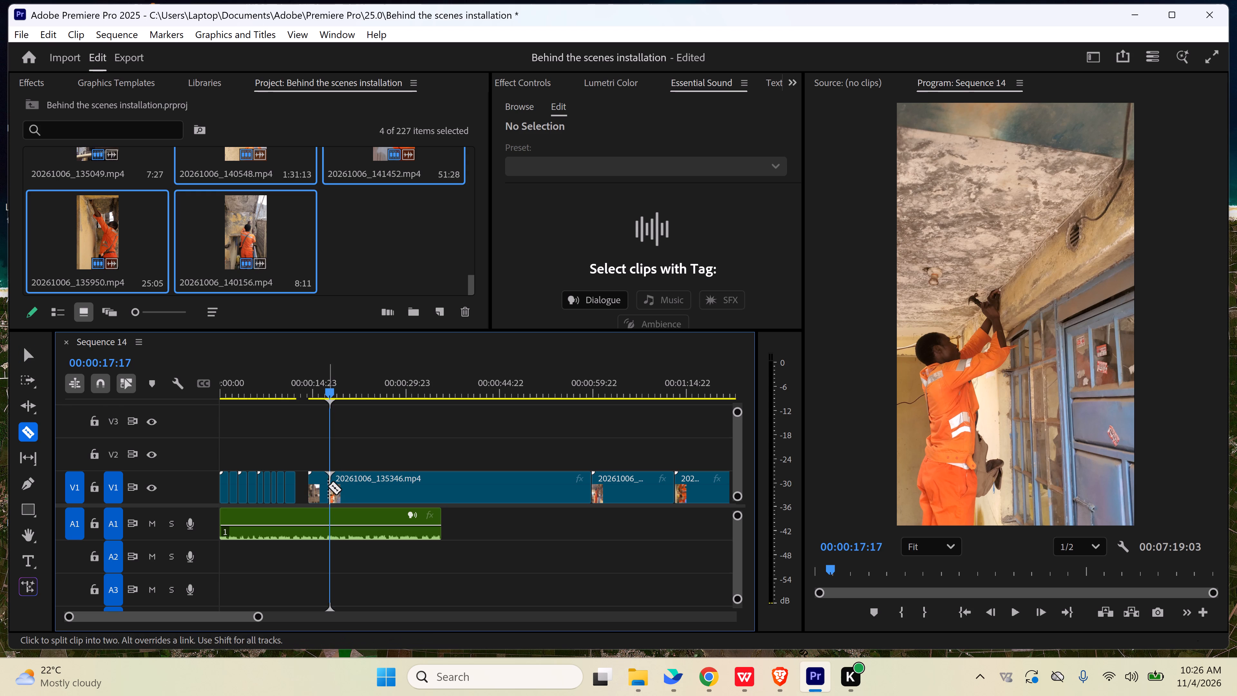
pyautogui.press('v')
pyautogui.moveTo(317, 478); pyautogui.dragTo(304, 478)
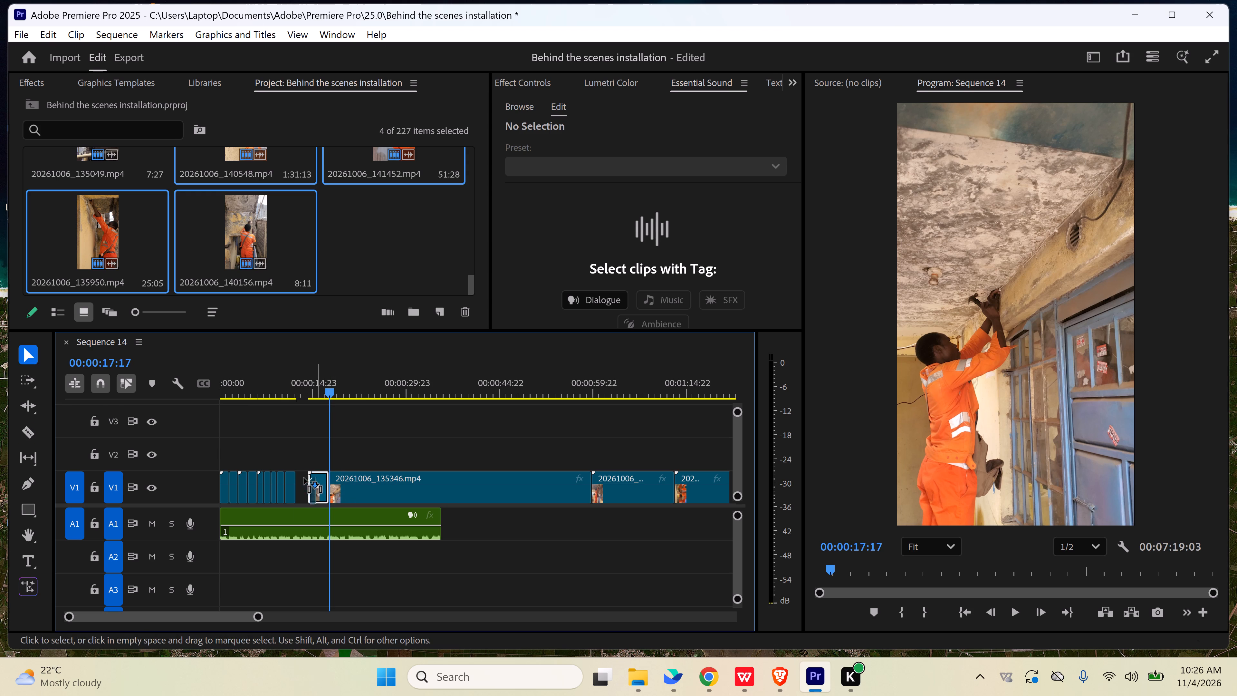
pyautogui.moveTo(304, 478); pyautogui.dragTo(303, 478)
# Play through the 20261006_135049 excerpt, trim its start to about 00:00:11:03, and move it back against the preceding excerpt.
pyautogui.click(291, 392)
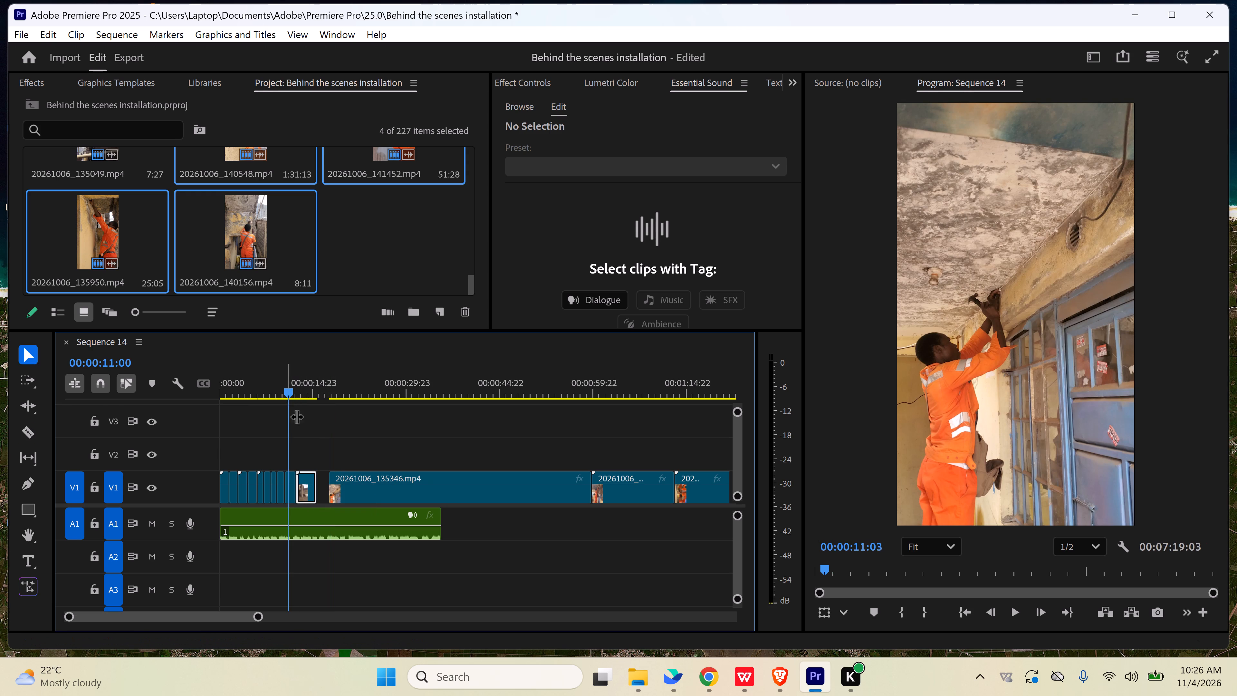
pyautogui.click(326, 439)
pyautogui.press('space')
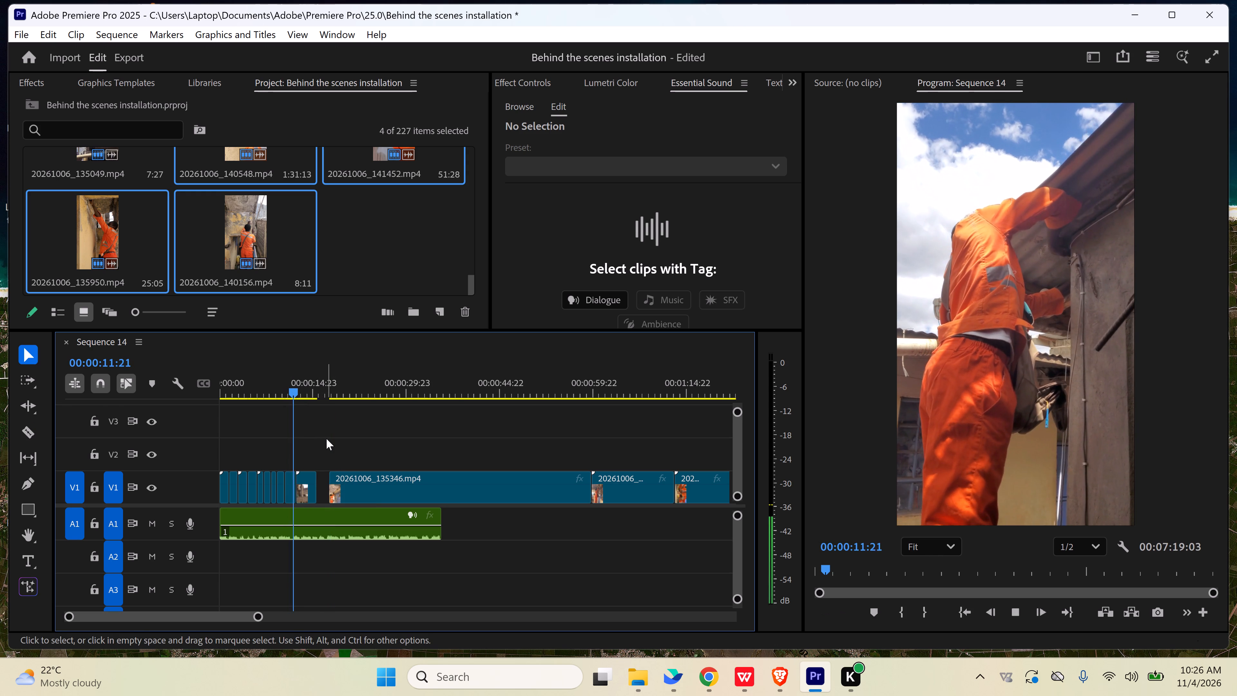
pyautogui.press('space')
pyautogui.moveTo(302, 392); pyautogui.dragTo(295, 393)
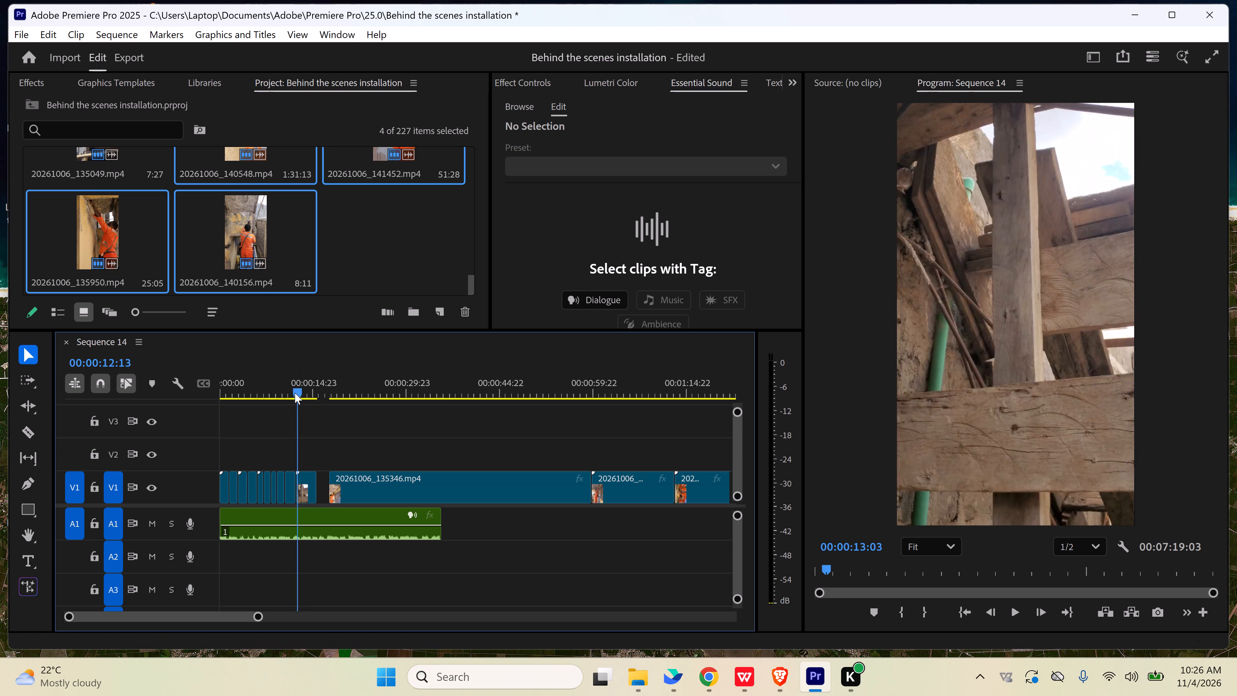
pyautogui.moveTo(295, 393); pyautogui.dragTo(284, 393)
pyautogui.press('space')
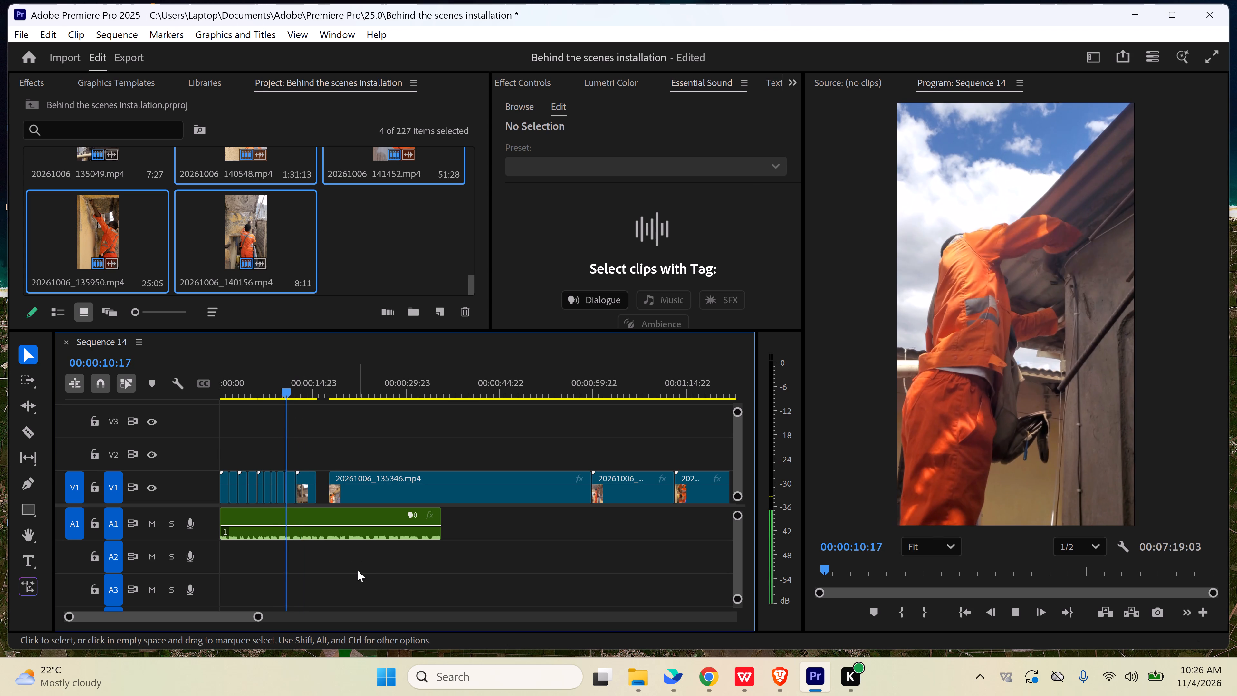
pyautogui.press('space')
pyautogui.moveTo(257, 616); pyautogui.dragTo(194, 608)
pyautogui.moveTo(444, 483); pyautogui.dragTo(458, 485)
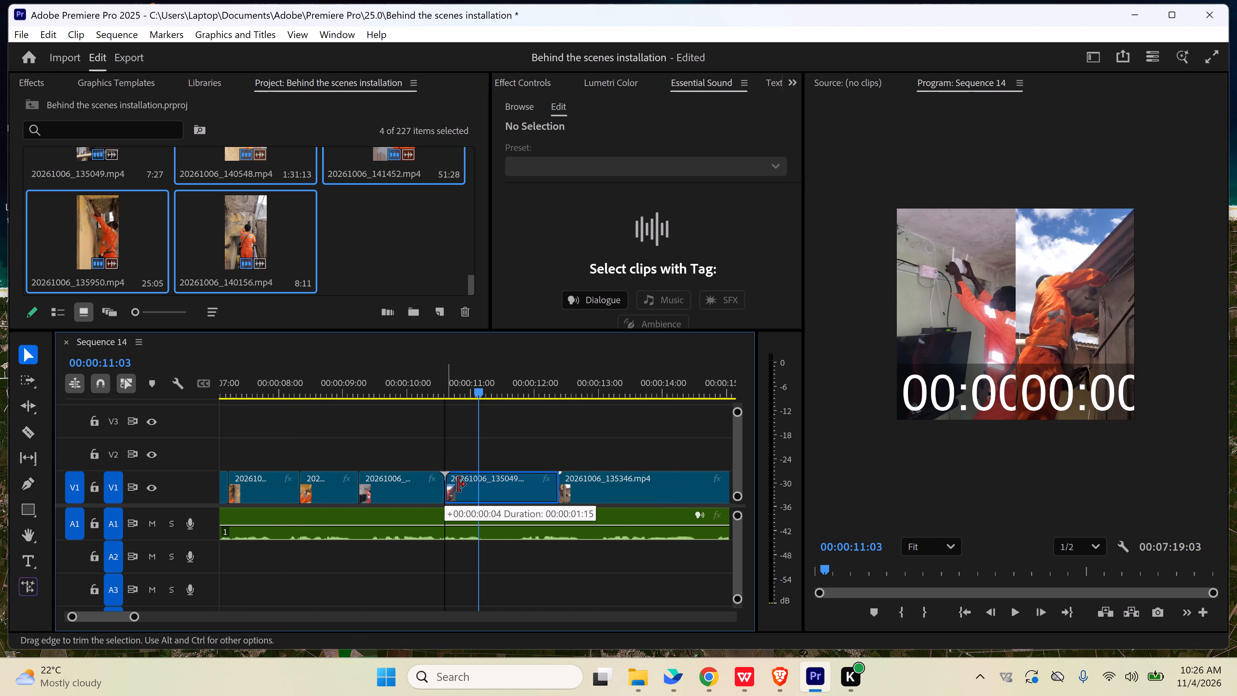
pyautogui.moveTo(458, 485); pyautogui.dragTo(475, 486)
pyautogui.moveTo(518, 494); pyautogui.dragTo(495, 494)
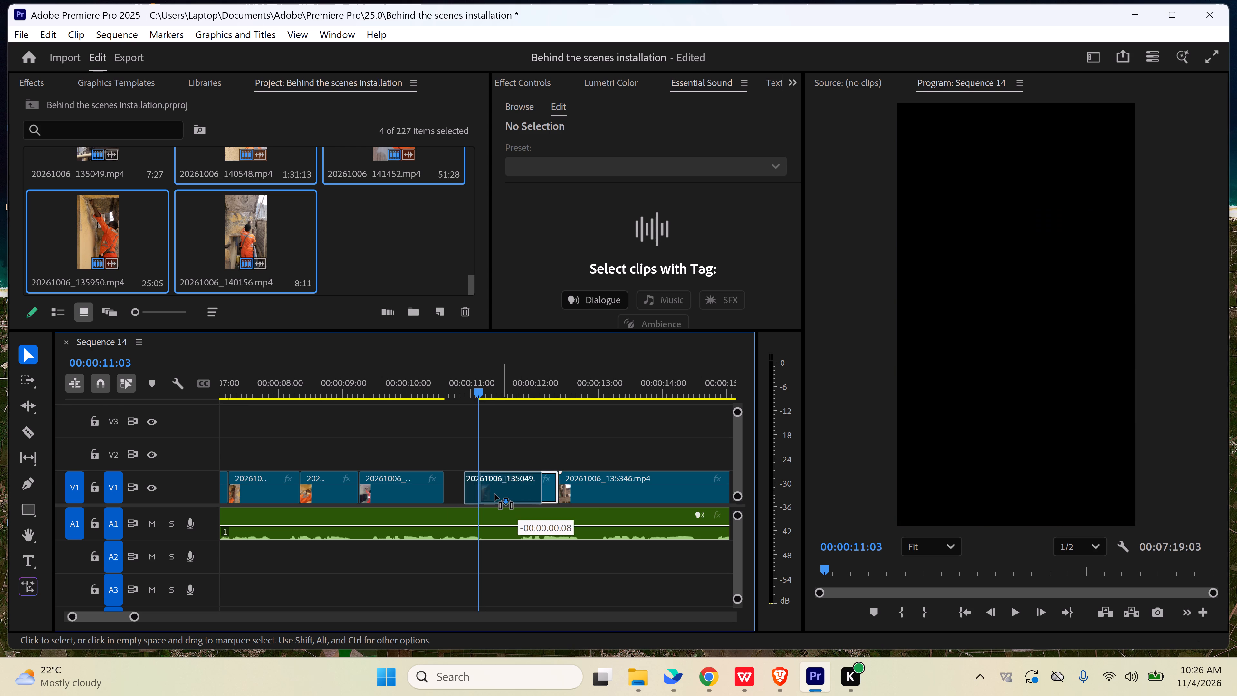
pyautogui.moveTo(495, 494); pyautogui.dragTo(485, 495)
# Close the V1 gap between the 20261006_135049 excerpt and the short 20261006_135346 excerpt.
pyautogui.click(544, 491)
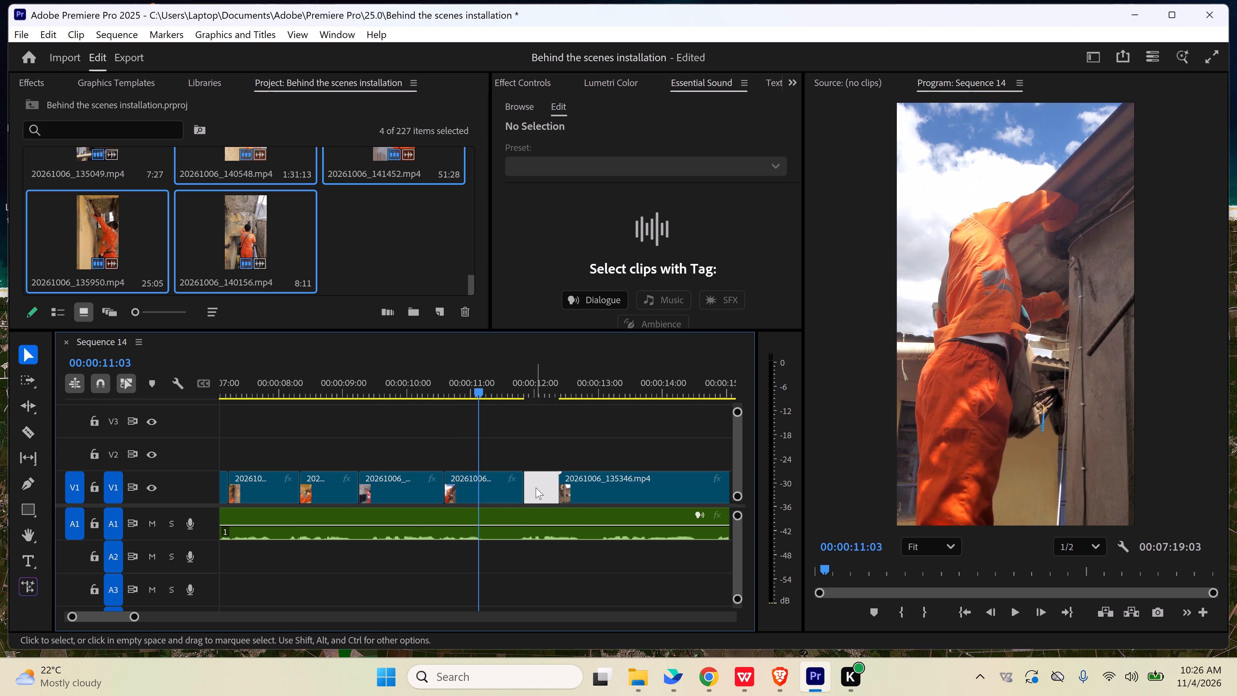
pyautogui.press('Delete')
# Play across the join into the short 20261006_135346 excerpt and extend the excerpt's end to about 00:00:16:12.
pyautogui.click(439, 389)
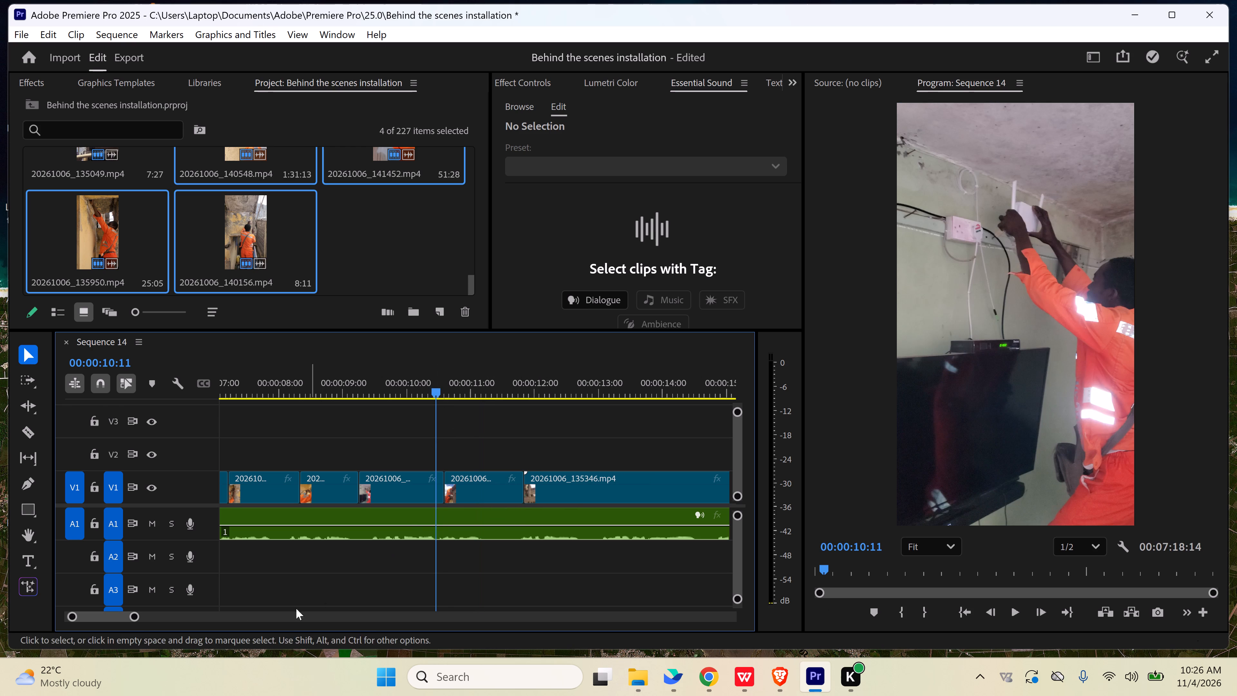
pyautogui.moveTo(136, 617); pyautogui.dragTo(182, 619)
pyautogui.press('space')
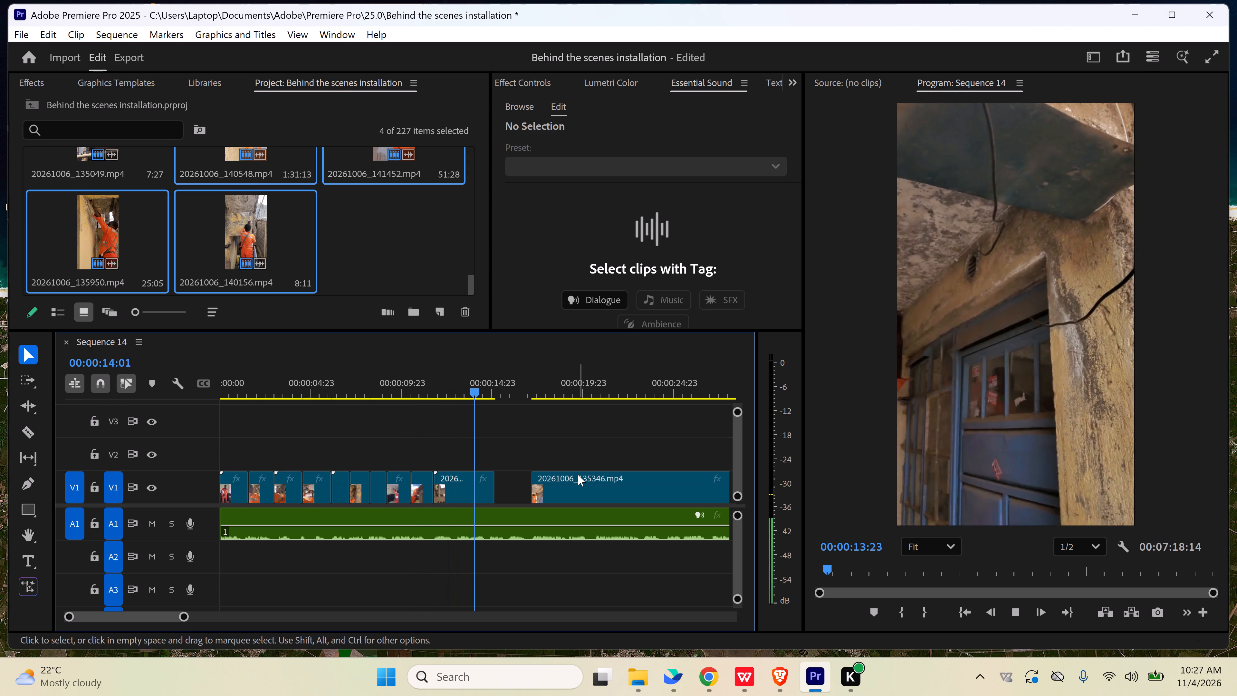
pyautogui.press('space')
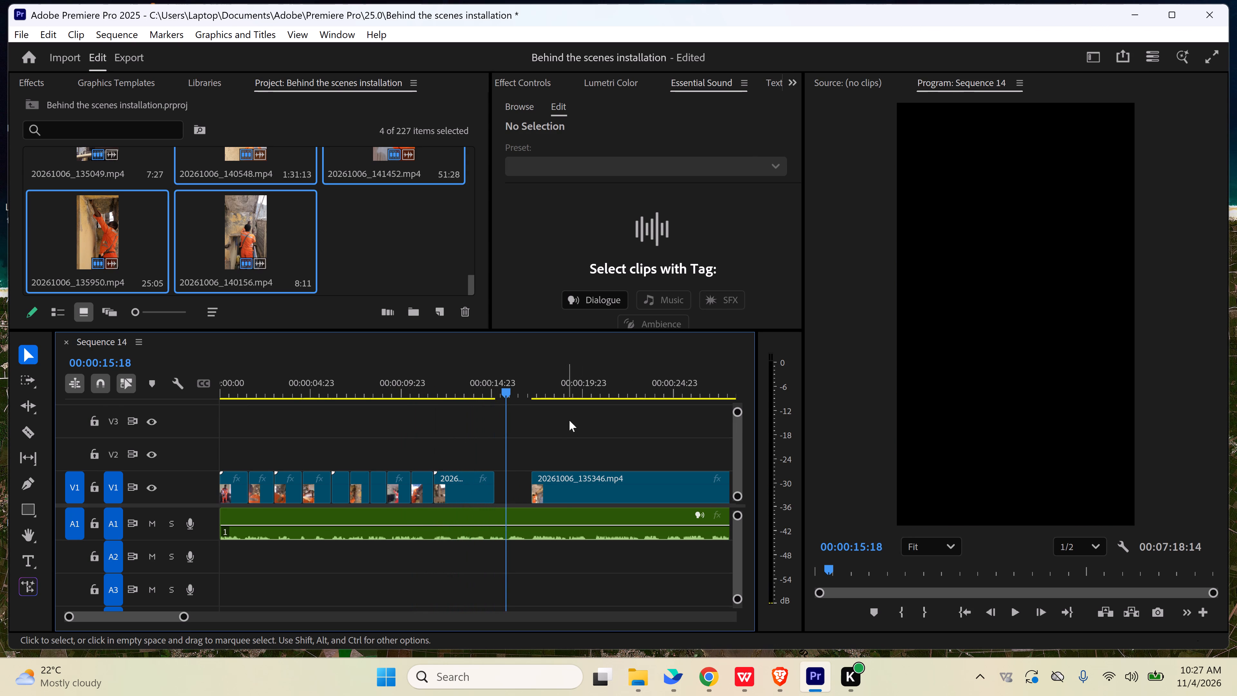
pyautogui.moveTo(494, 485); pyautogui.dragTo(528, 490)
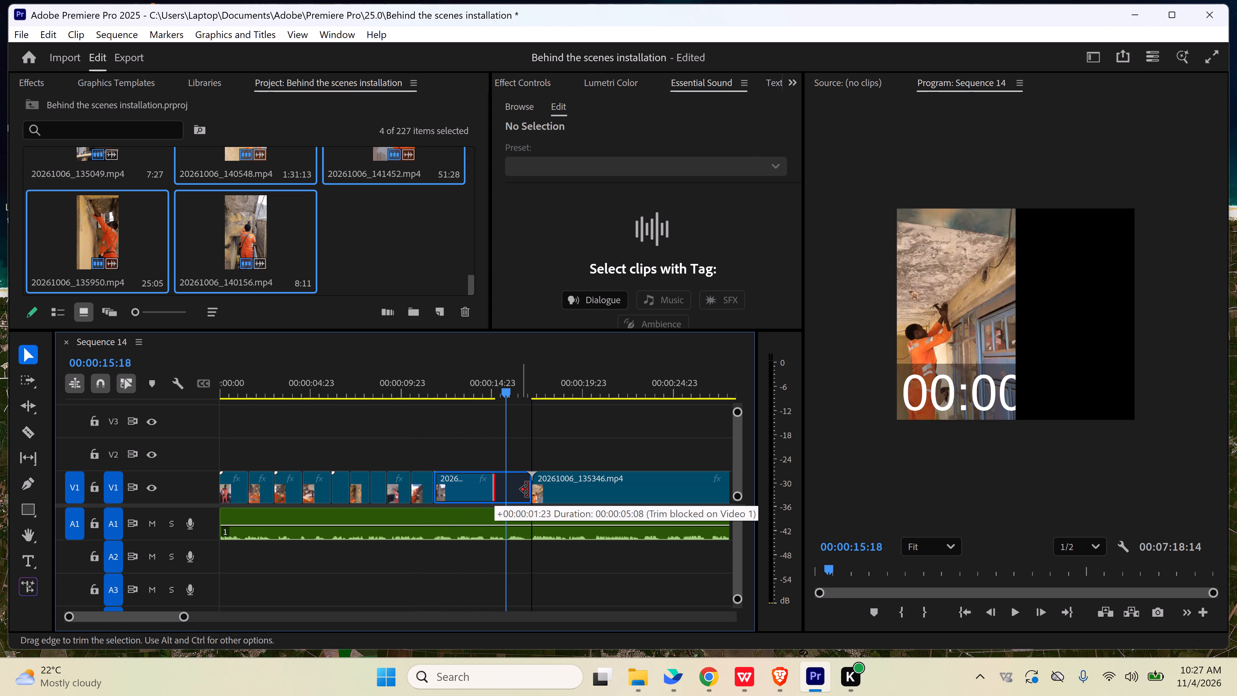
pyautogui.moveTo(528, 490); pyautogui.dragTo(520, 493)
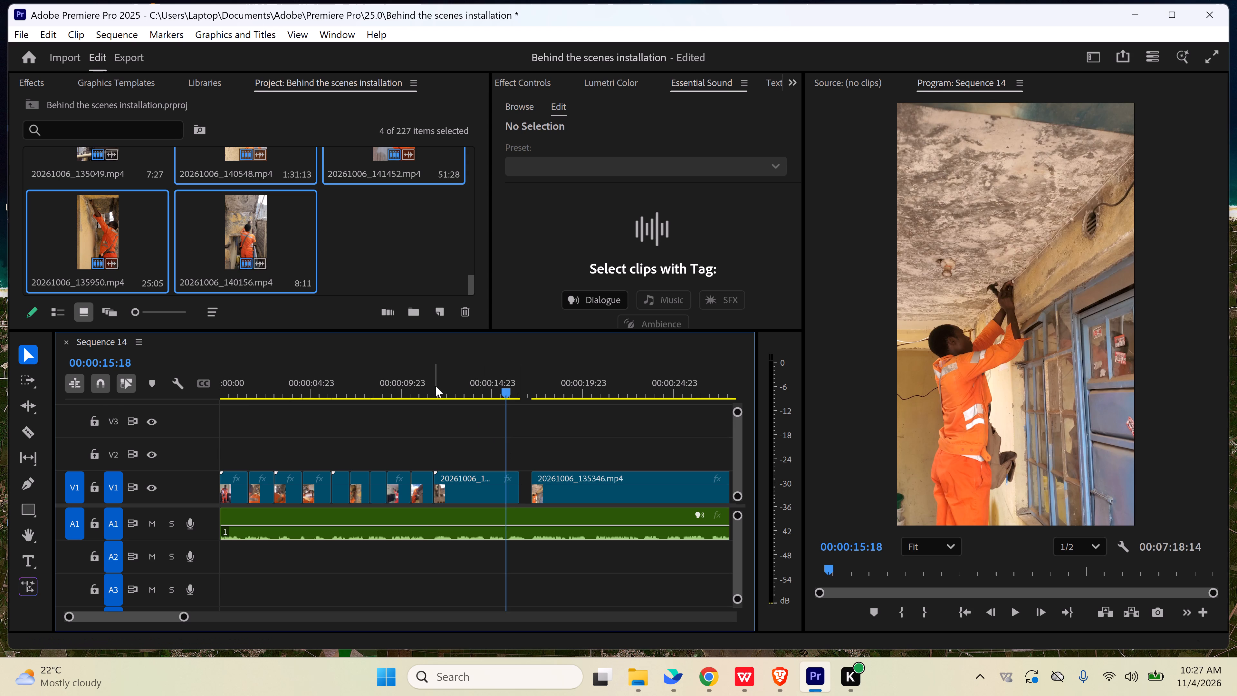
# Replay the join into the short 20261006_135346 excerpt several times to judge how the excerpt opens and runs.
pyautogui.click(436, 386)
pyautogui.moveTo(435, 390); pyautogui.dragTo(431, 391)
pyautogui.press('space')
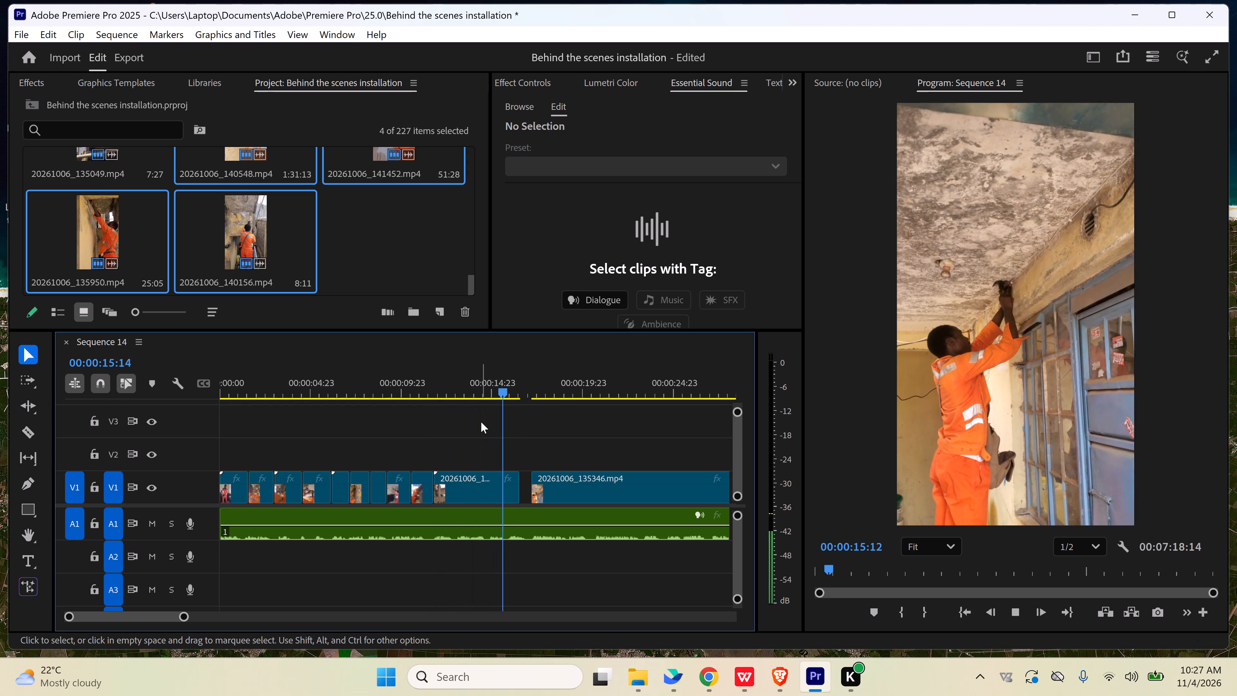
pyautogui.press('space')
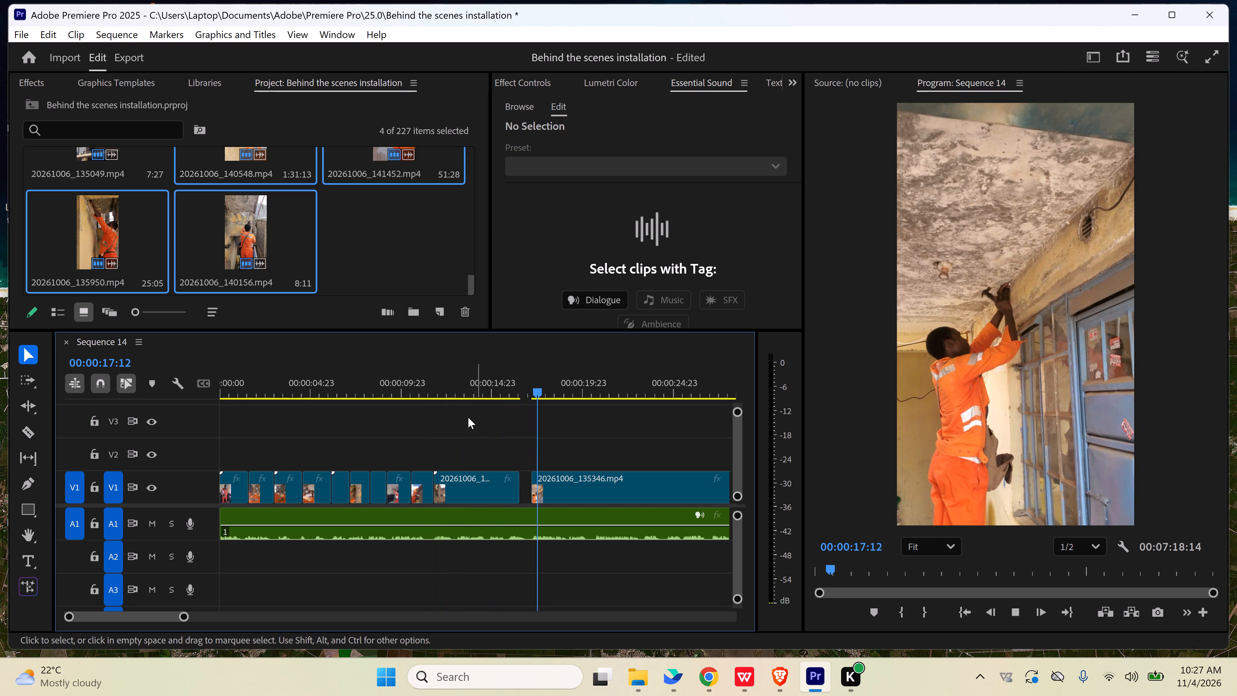
pyautogui.moveTo(436, 390); pyautogui.dragTo(432, 390)
pyautogui.press('space')
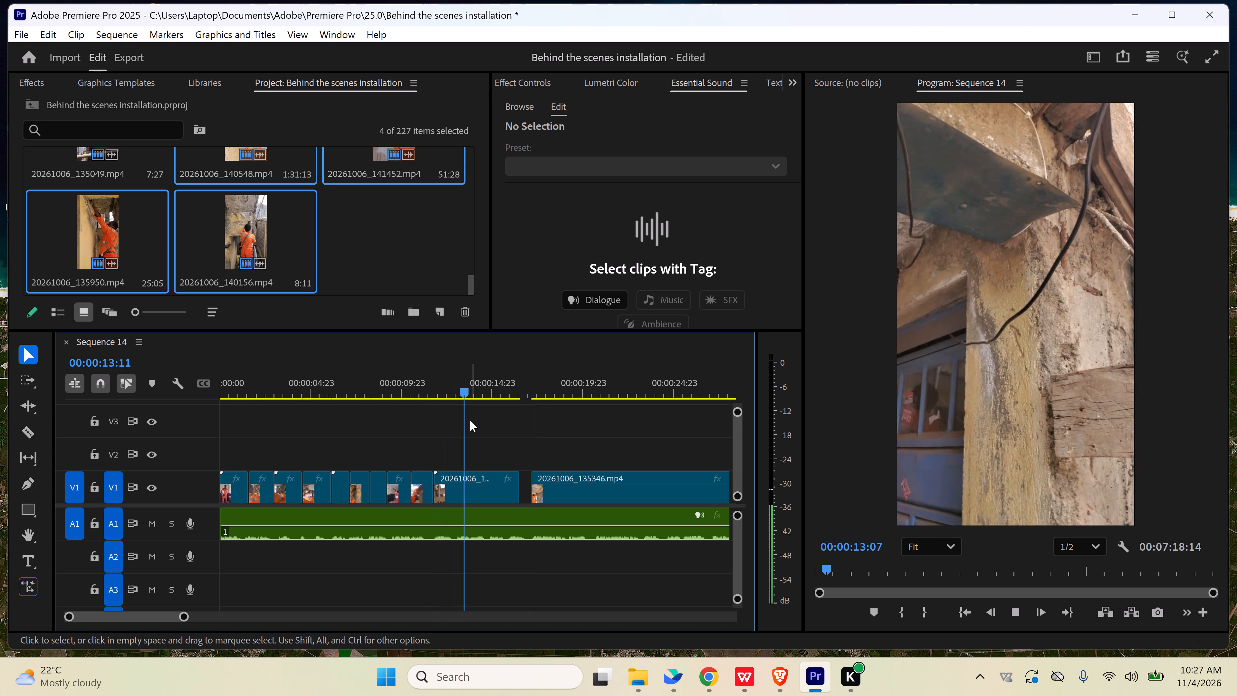
pyautogui.press('space')
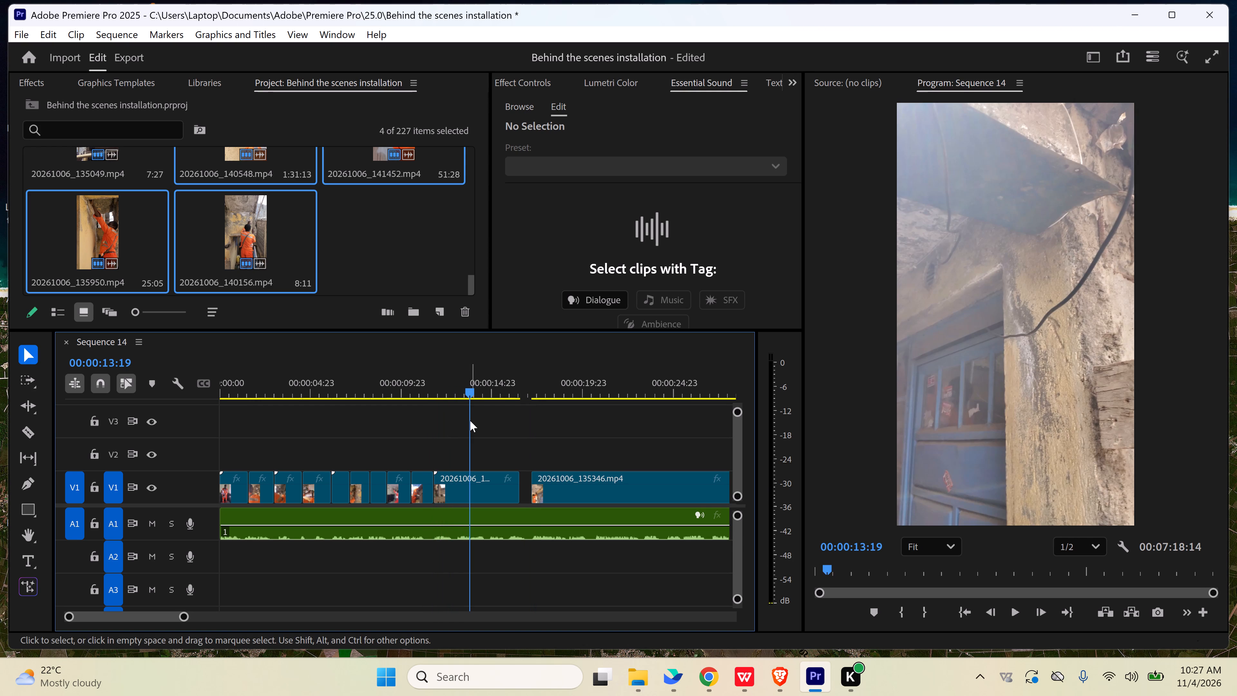
pyautogui.moveTo(434, 390); pyautogui.dragTo(426, 391)
pyautogui.press('space')
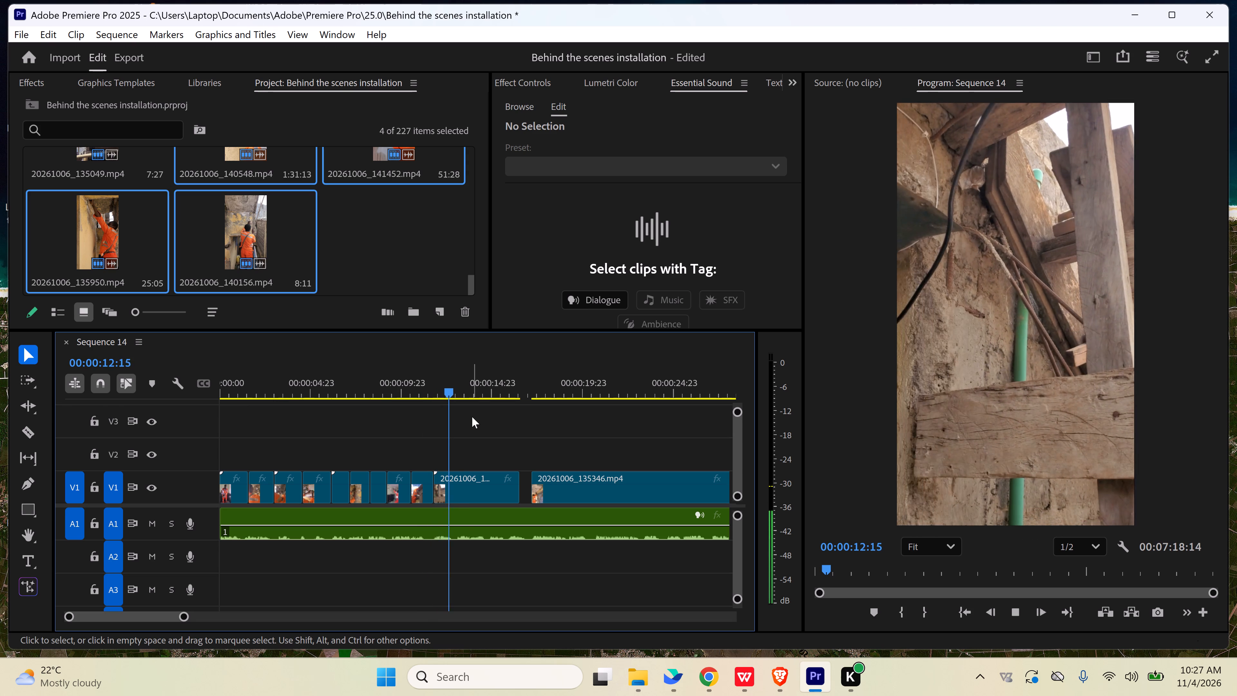
pyautogui.press('space')
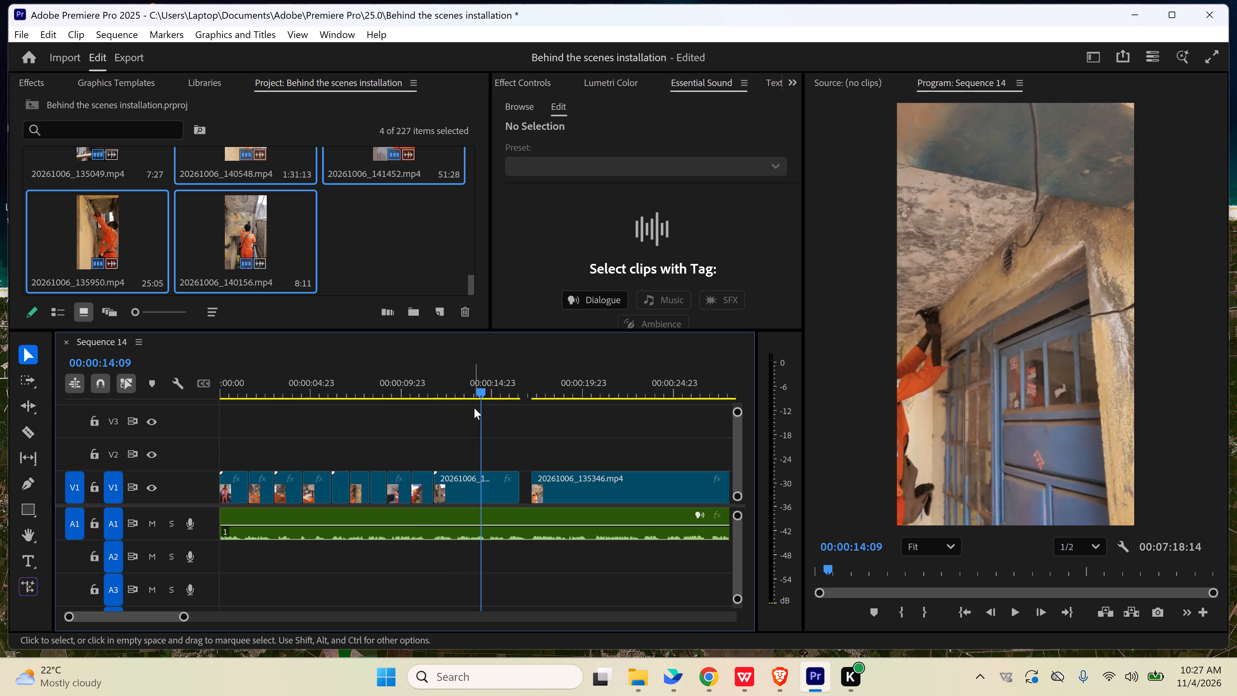
# Trim the start of the short 20261006_135346 excerpt to about 00:00:12:05 and move it back against the 20261006_135049 excerpt.
pyautogui.moveTo(475, 391); pyautogui.dragTo(444, 394)
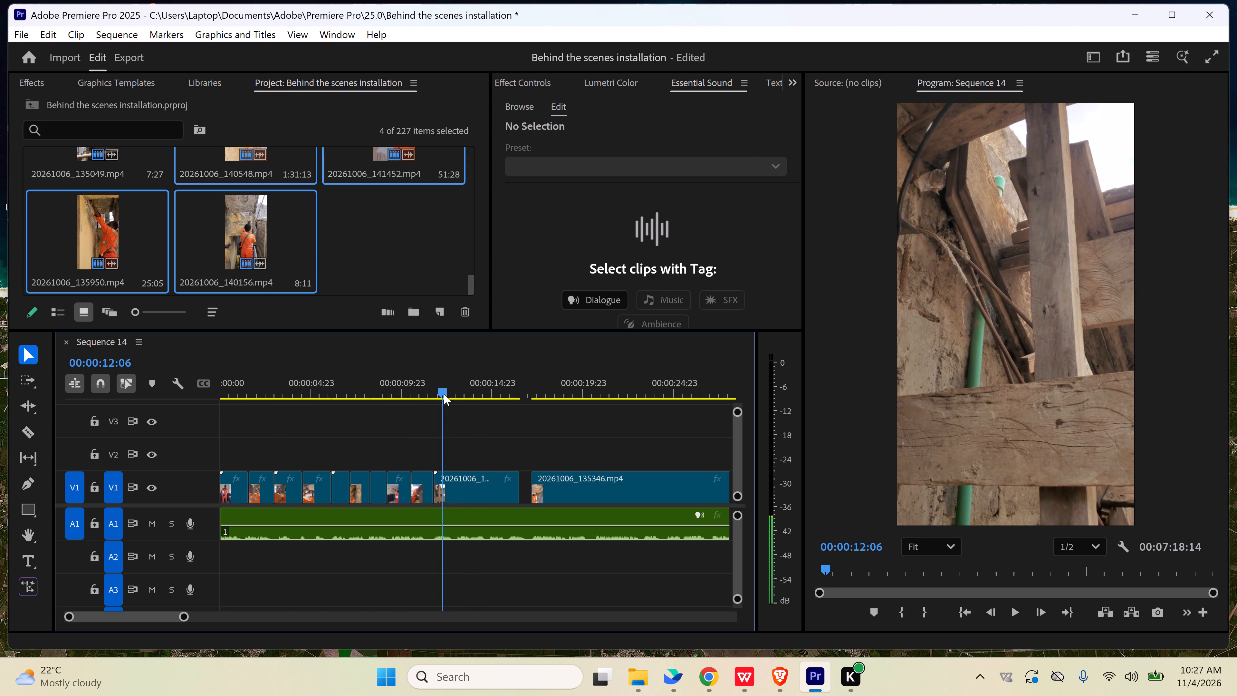
pyautogui.moveTo(444, 394); pyautogui.dragTo(435, 395)
pyautogui.press('space')
pyautogui.press('space')
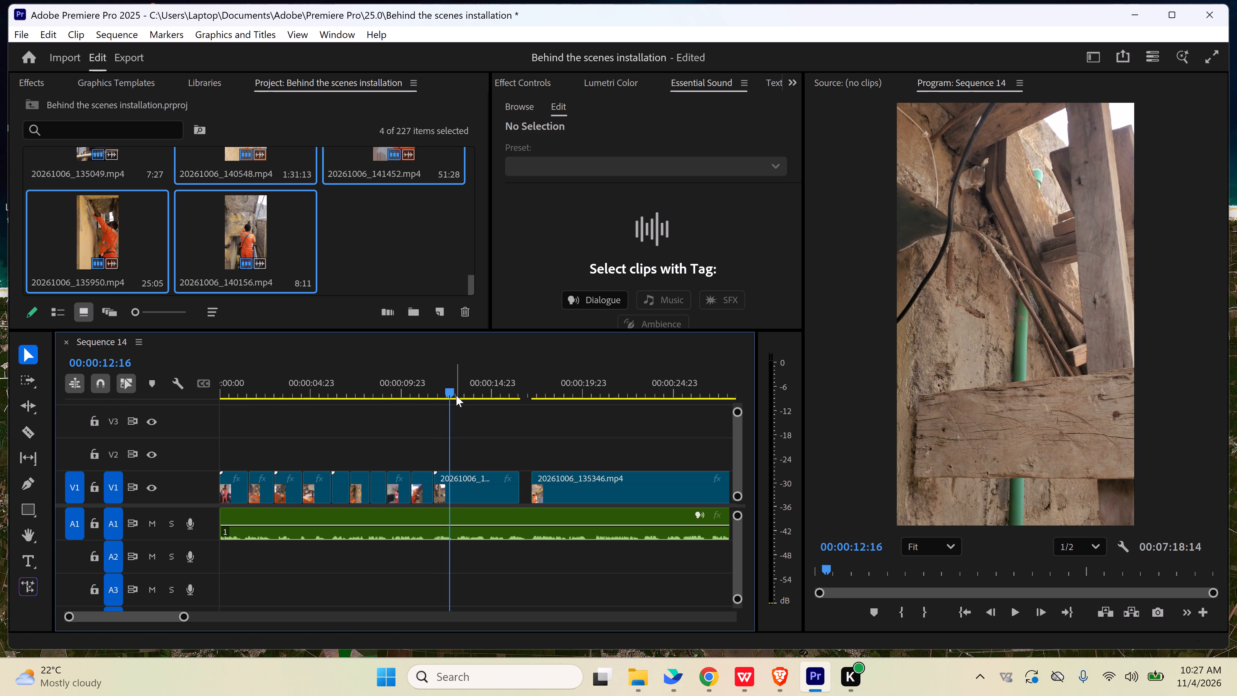
pyautogui.moveTo(450, 391); pyautogui.dragTo(444, 392)
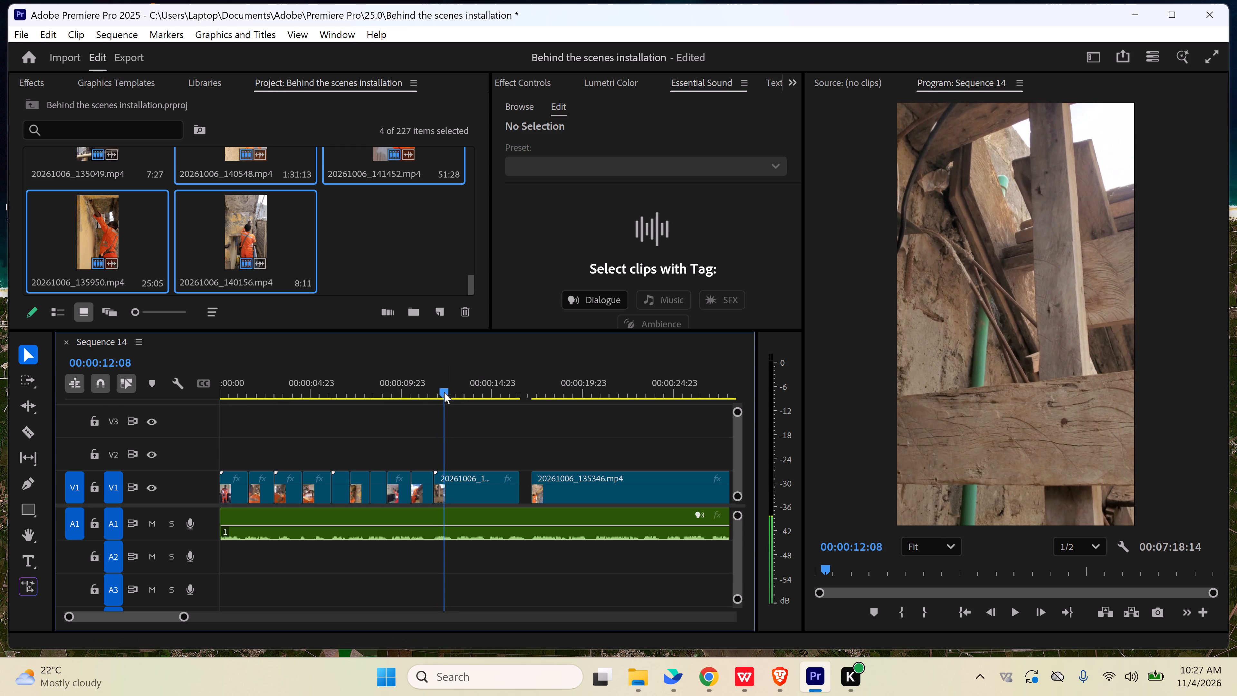
pyautogui.moveTo(444, 392); pyautogui.dragTo(442, 393)
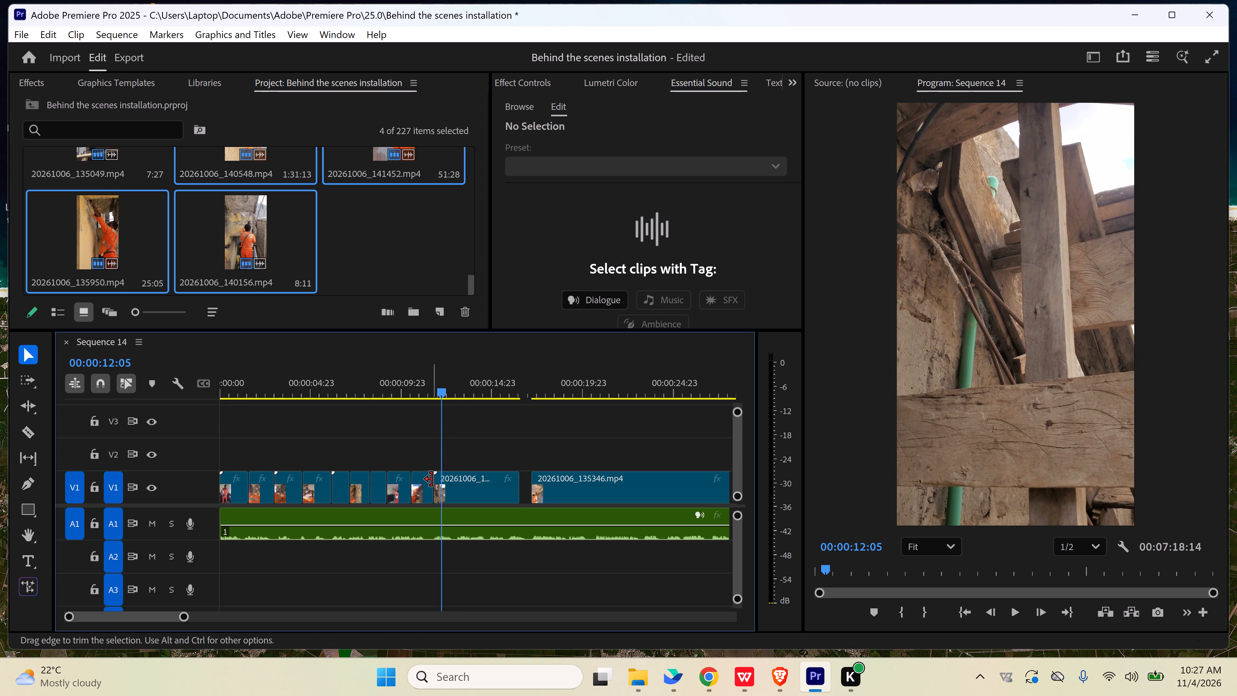
pyautogui.moveTo(436, 479); pyautogui.dragTo(443, 479)
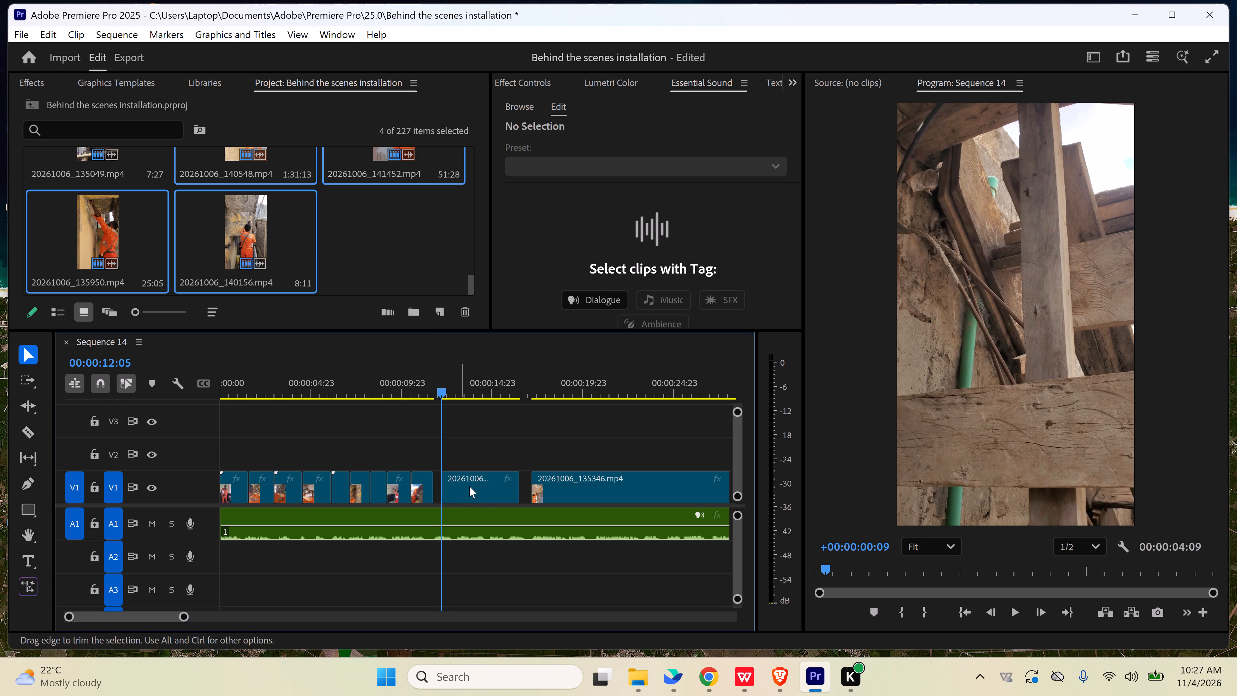
pyautogui.moveTo(488, 498); pyautogui.dragTo(481, 499)
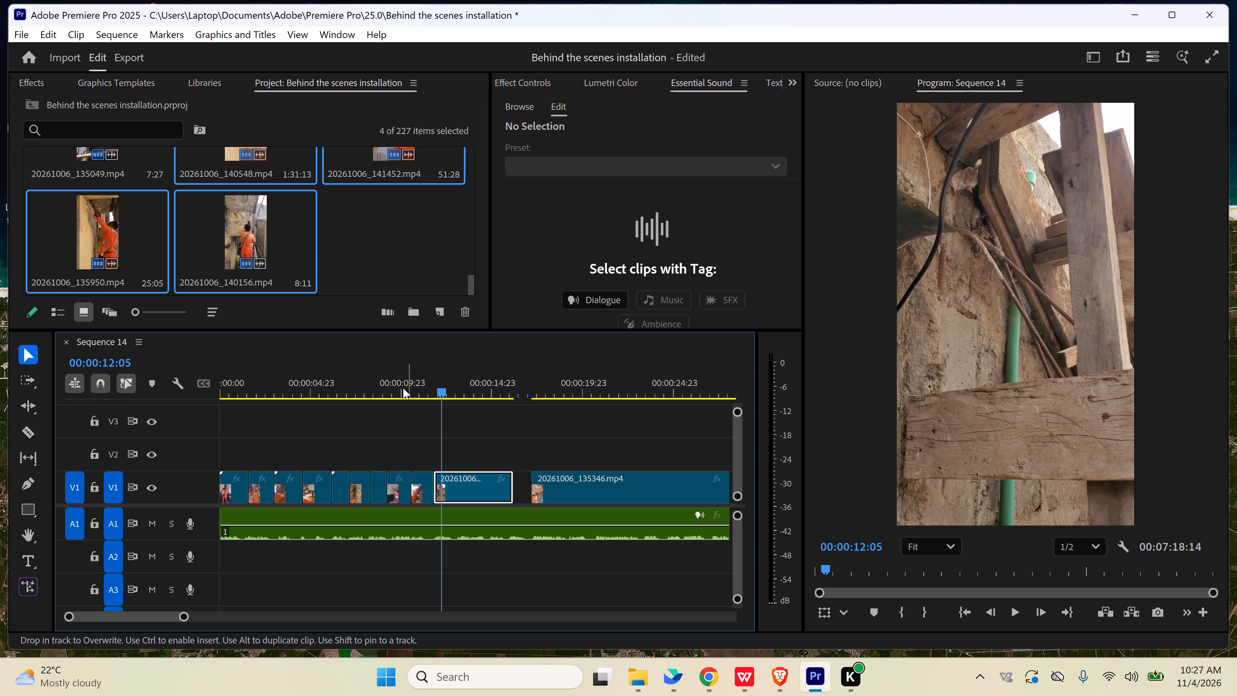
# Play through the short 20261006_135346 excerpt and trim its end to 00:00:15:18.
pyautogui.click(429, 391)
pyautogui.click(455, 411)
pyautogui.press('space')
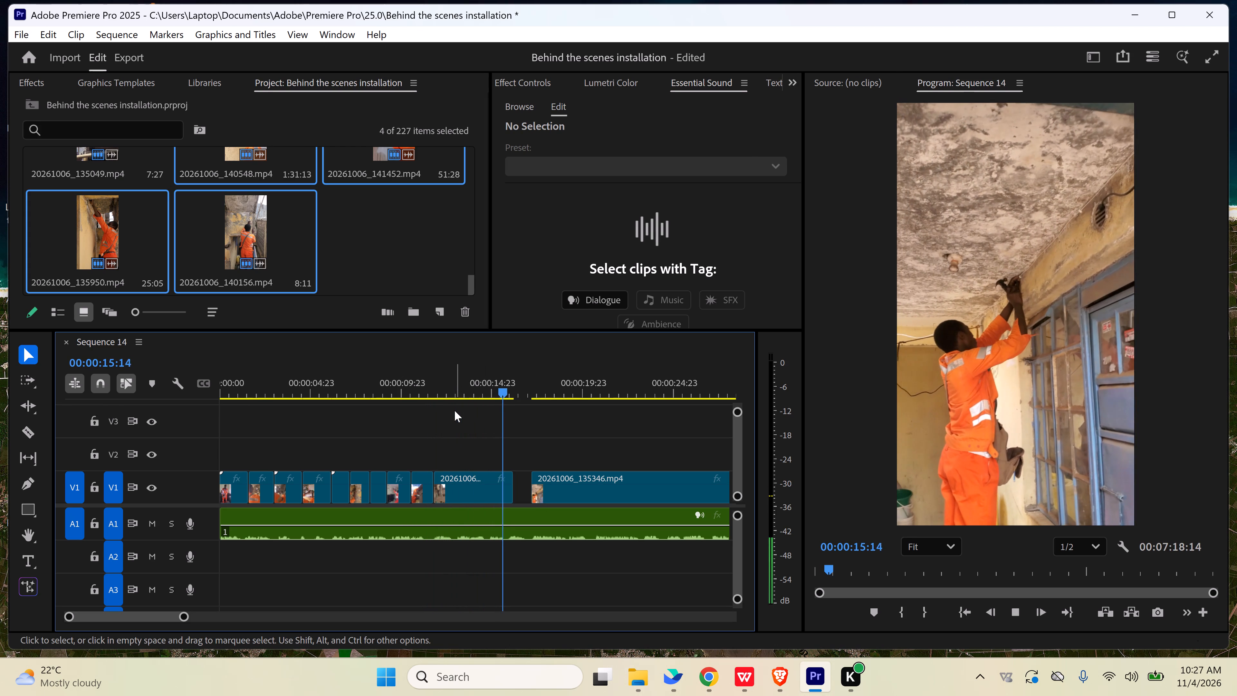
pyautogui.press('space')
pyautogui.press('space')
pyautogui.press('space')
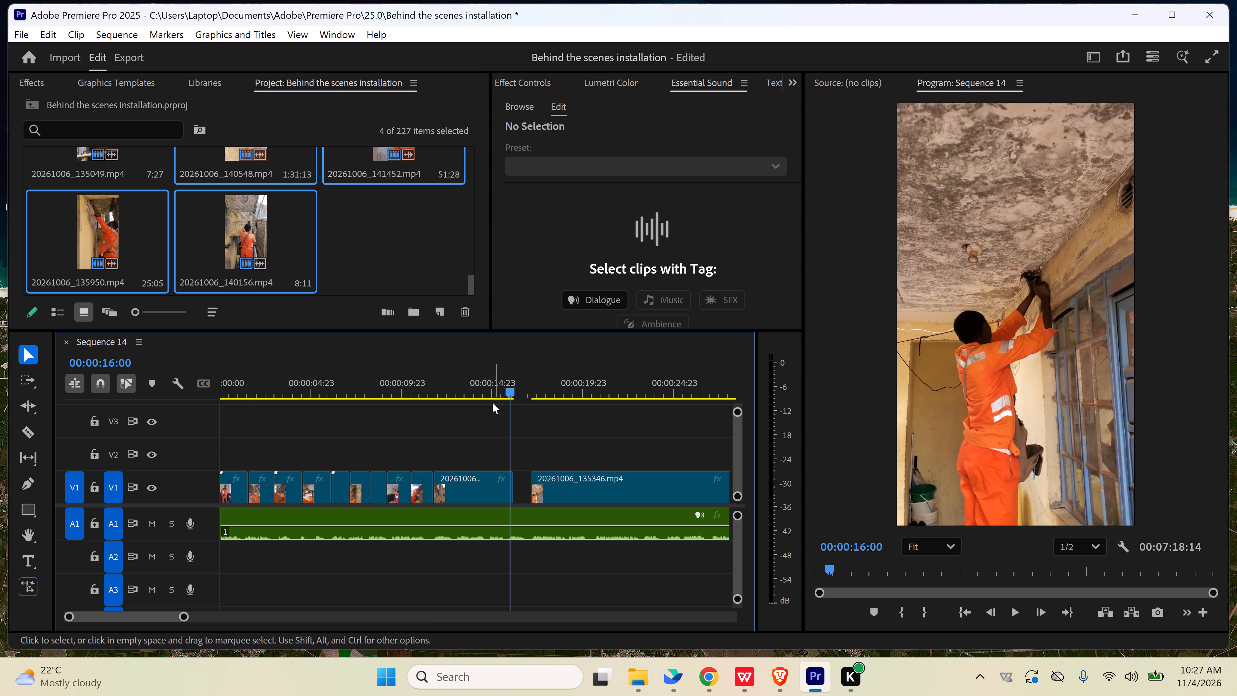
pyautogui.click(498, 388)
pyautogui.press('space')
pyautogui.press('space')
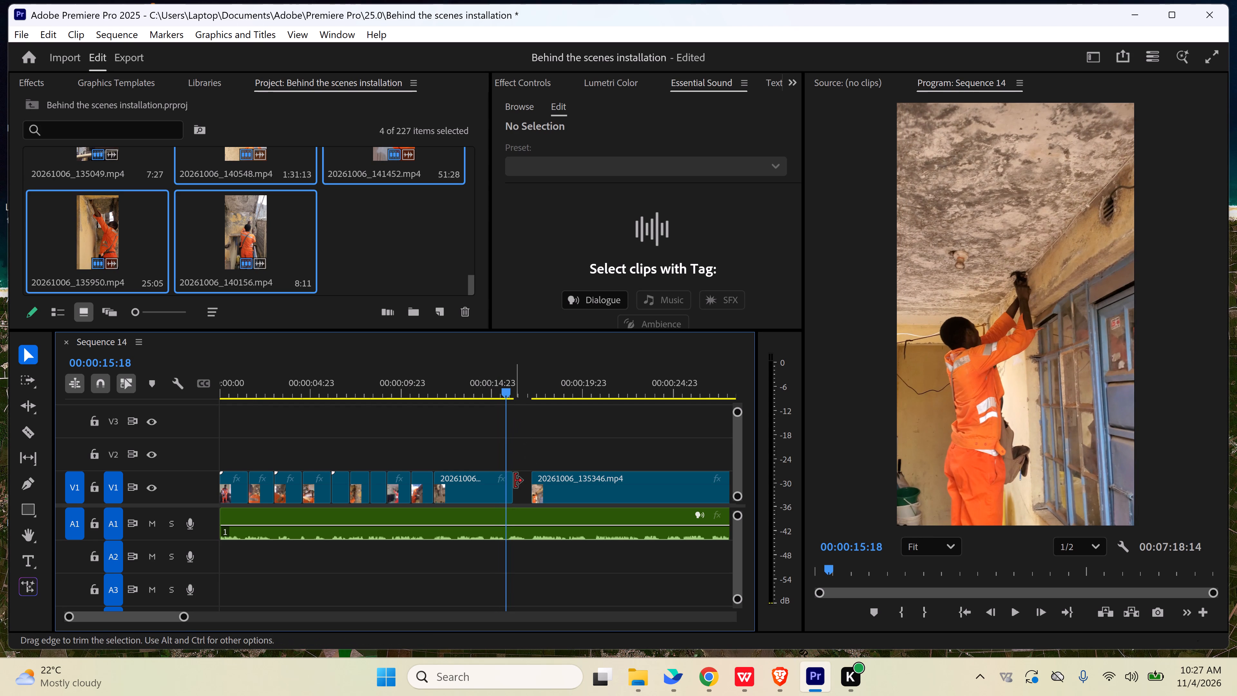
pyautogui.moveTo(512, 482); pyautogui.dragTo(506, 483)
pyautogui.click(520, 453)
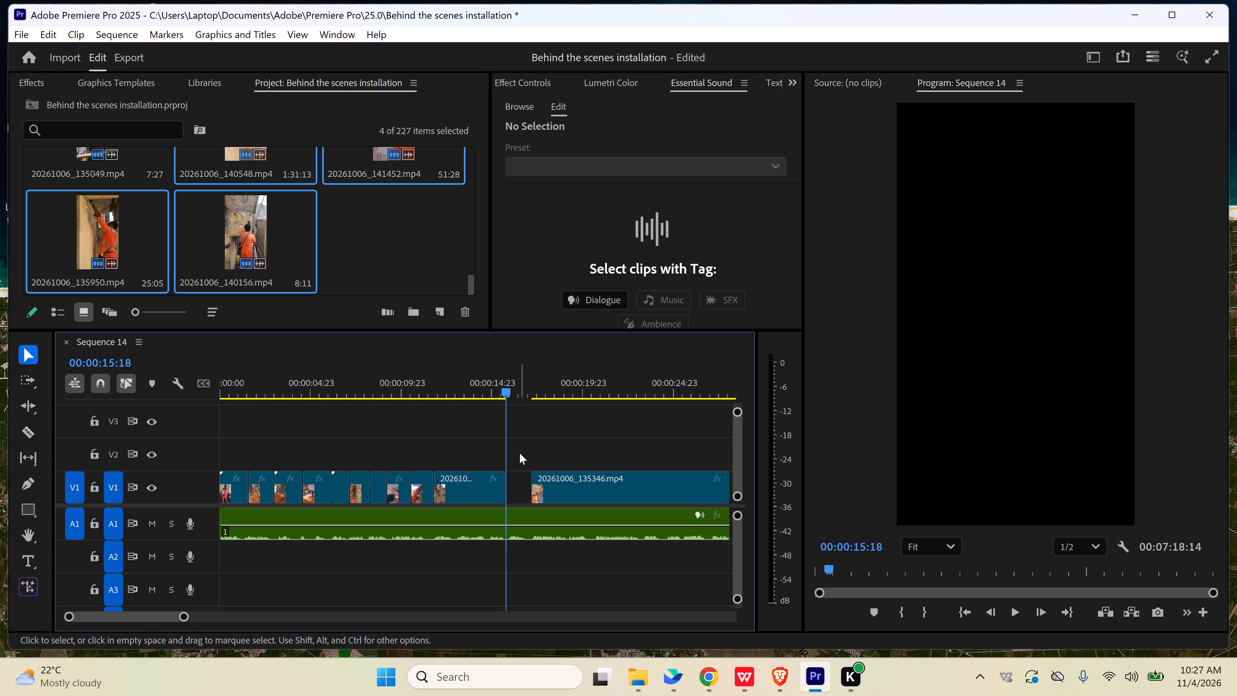
# Save the project.
pyautogui.hotkey('ctrl', 's')
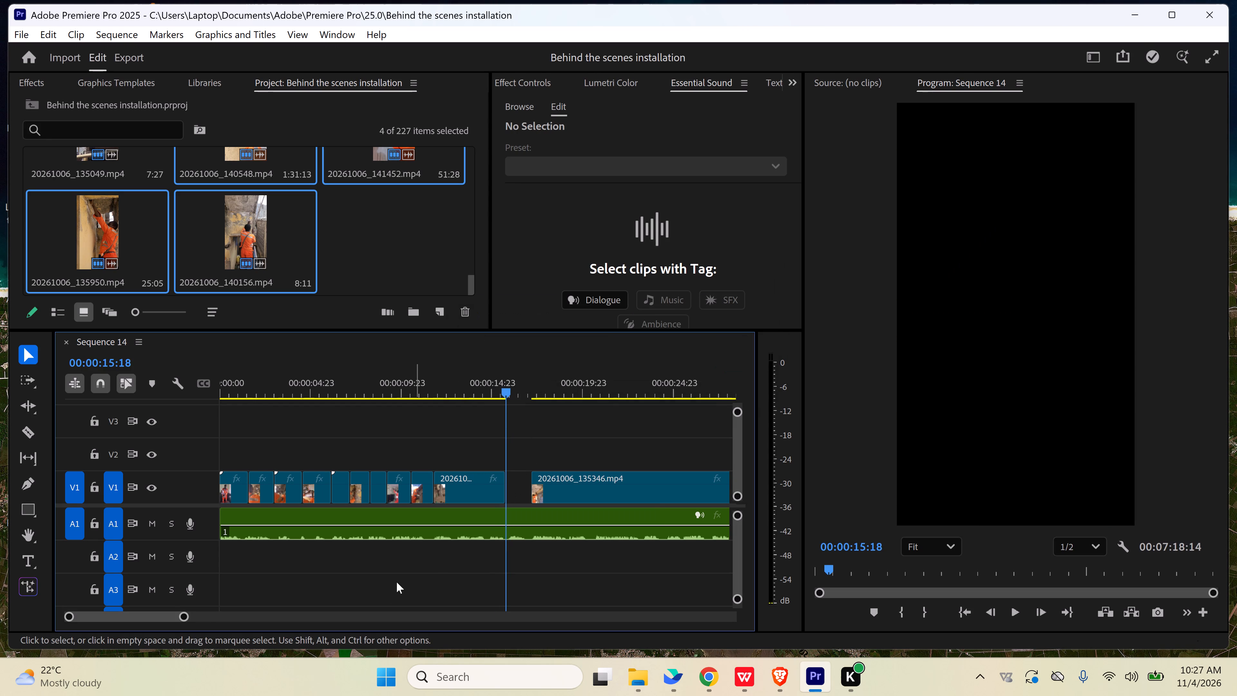
# Scrub the longer 20261006_135346 clip, then delete the short 20261006_135346 excerpt before it and close the V1 gap.
pyautogui.moveTo(185, 618); pyautogui.dragTo(299, 624)
pyautogui.moveTo(293, 392); pyautogui.dragTo(358, 405)
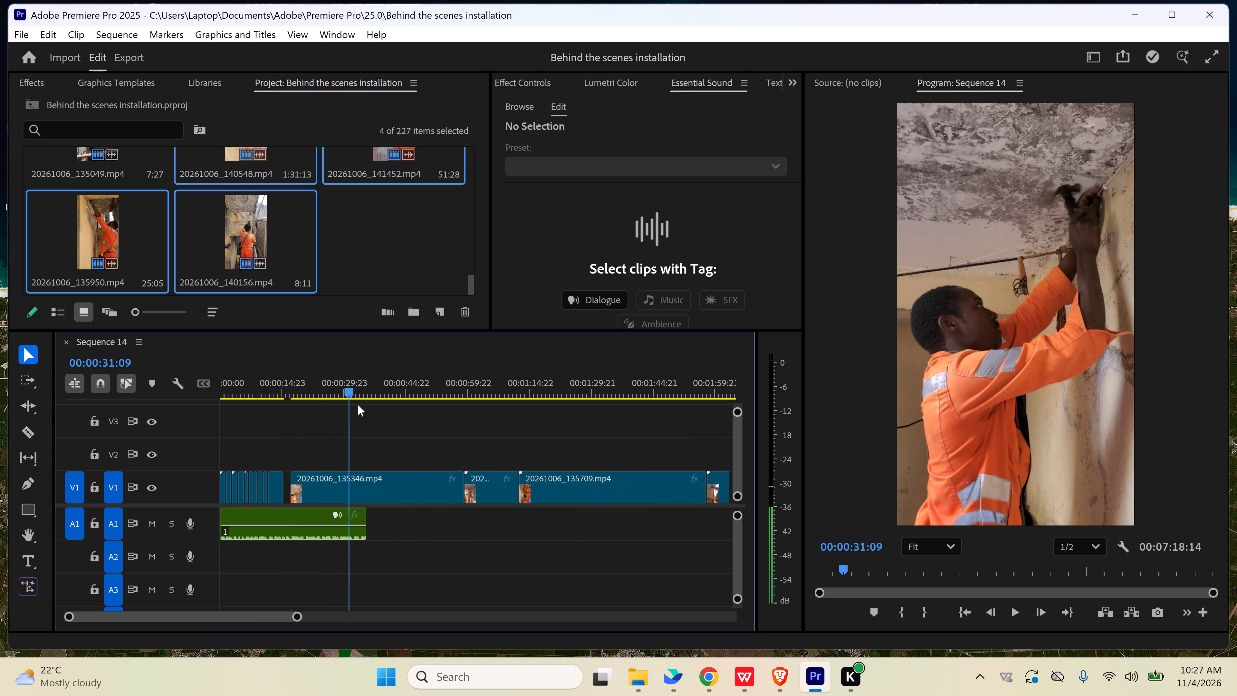
pyautogui.moveTo(358, 405); pyautogui.dragTo(322, 418)
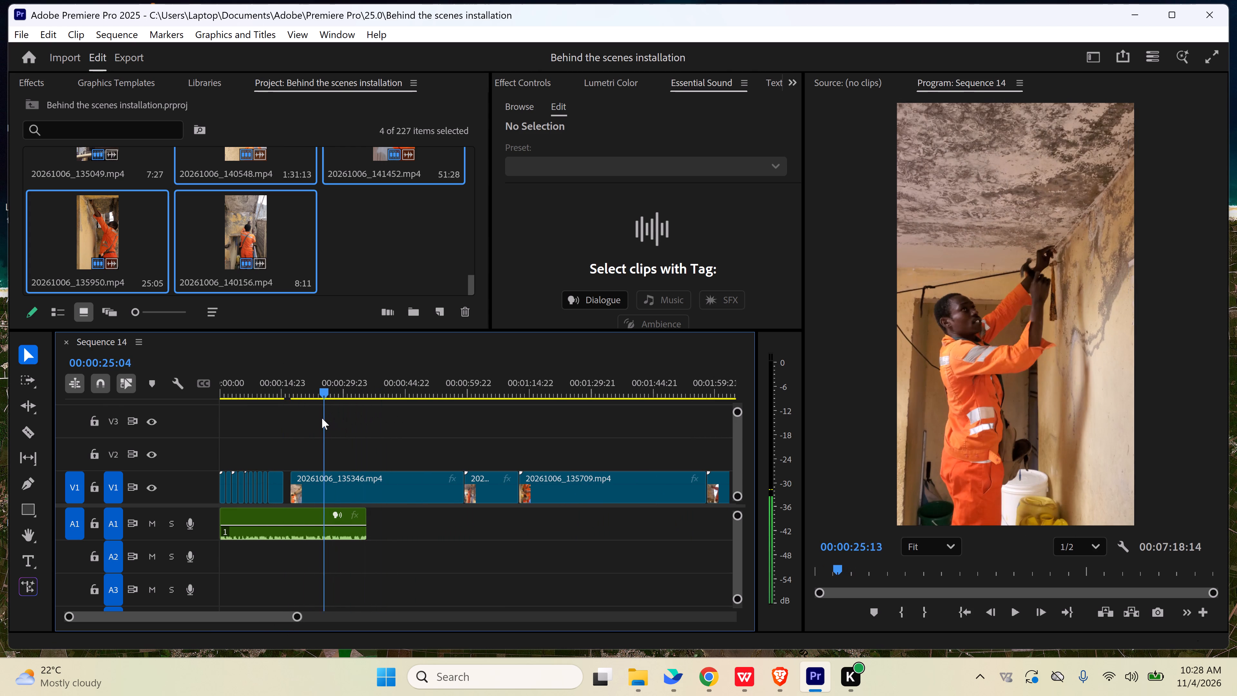
pyautogui.moveTo(322, 418); pyautogui.dragTo(300, 416)
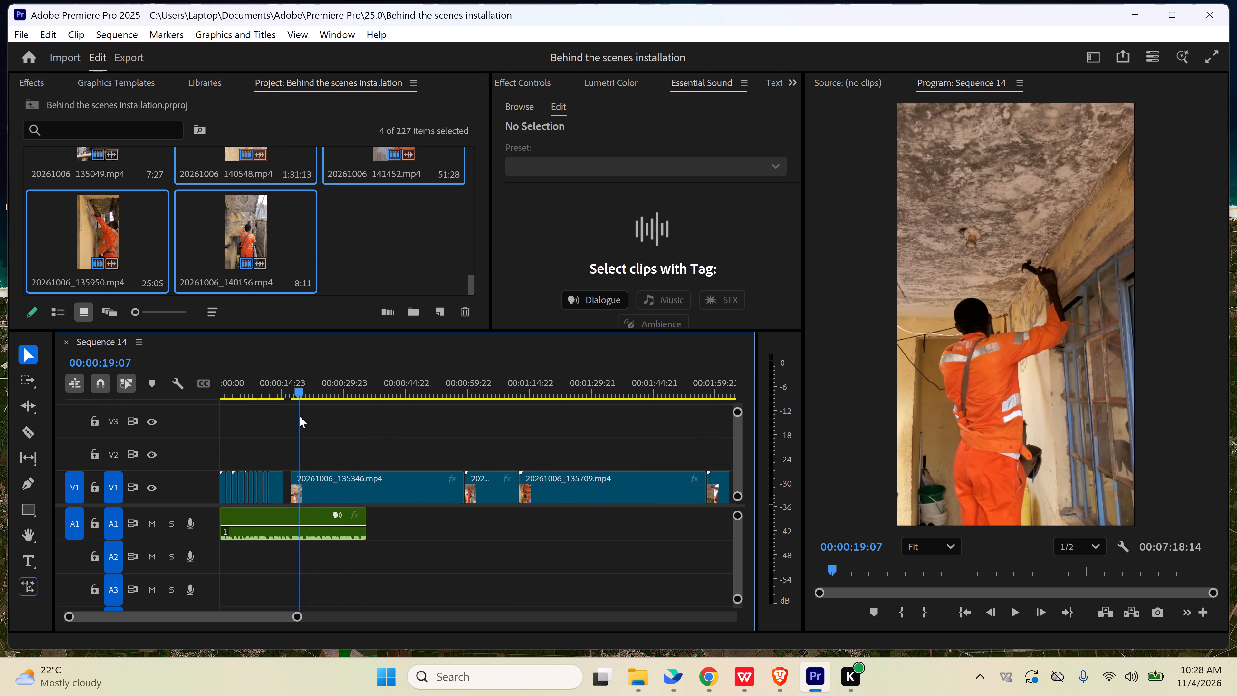
pyautogui.moveTo(300, 416); pyautogui.dragTo(306, 416)
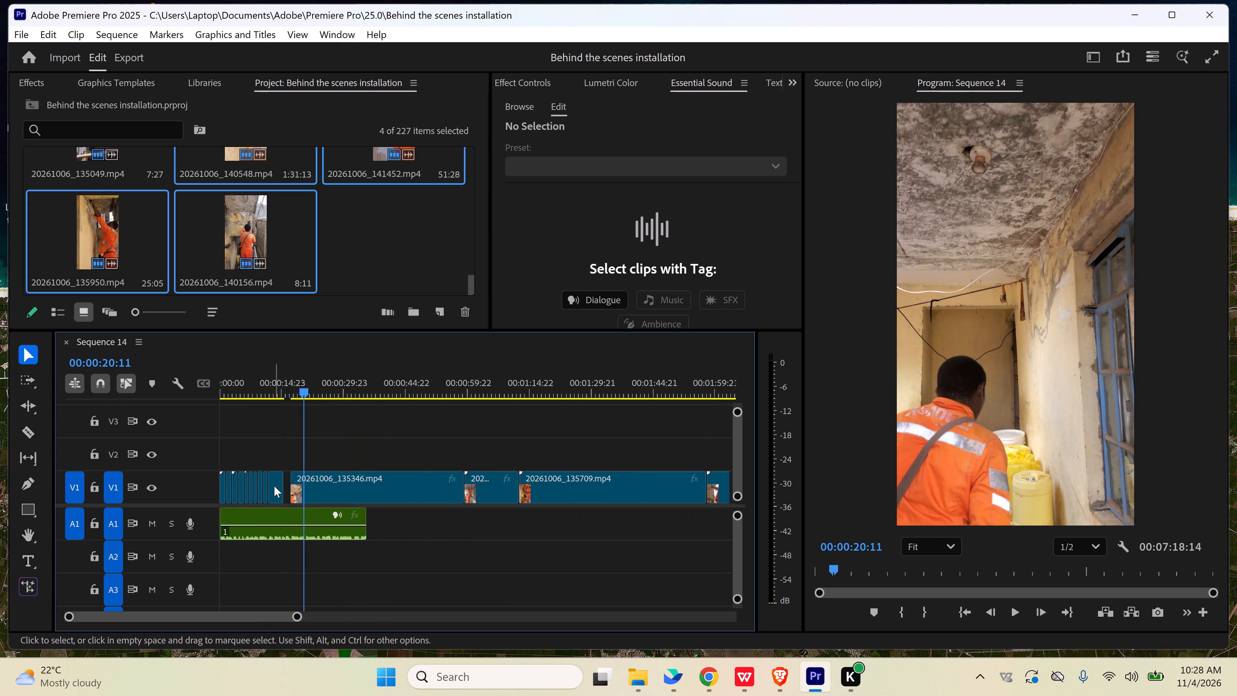
pyautogui.click(274, 486)
pyautogui.press('Delete')
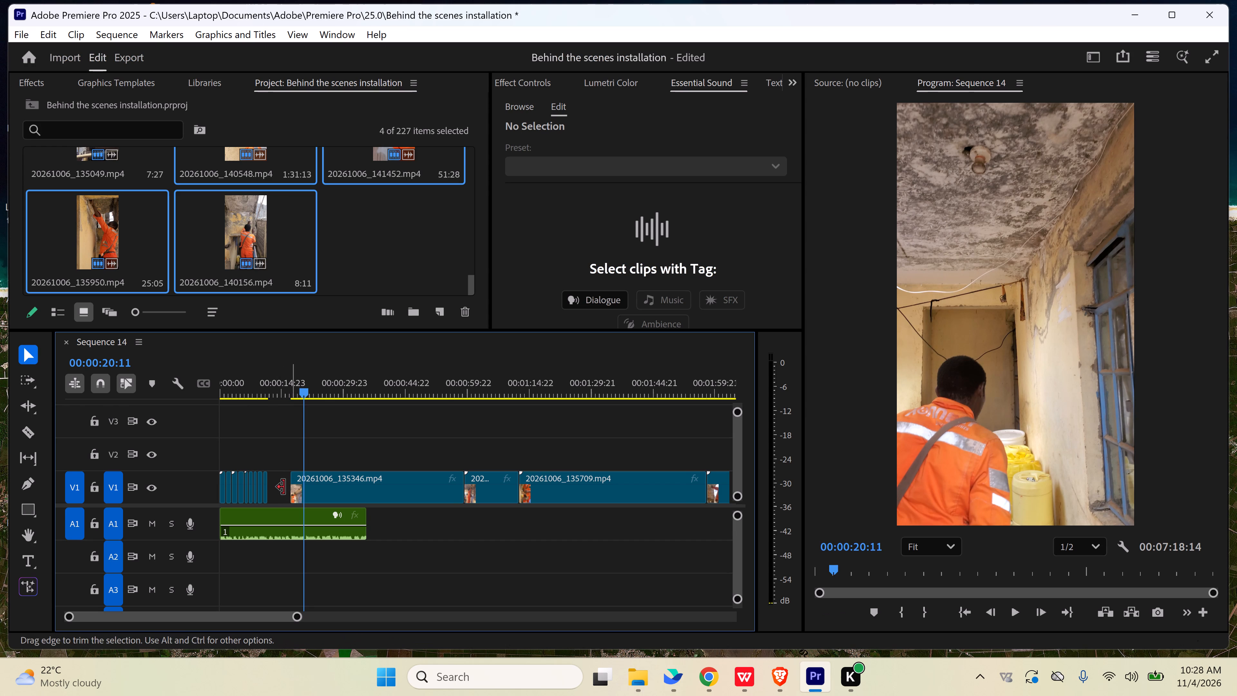
pyautogui.click(279, 486)
pyautogui.press('Delete')
# Play into the remaining 20261006_135346 clip, trim its start to 00:00:15:14 and move it back against the 20261006_135049 excerpt.
pyautogui.click(267, 389)
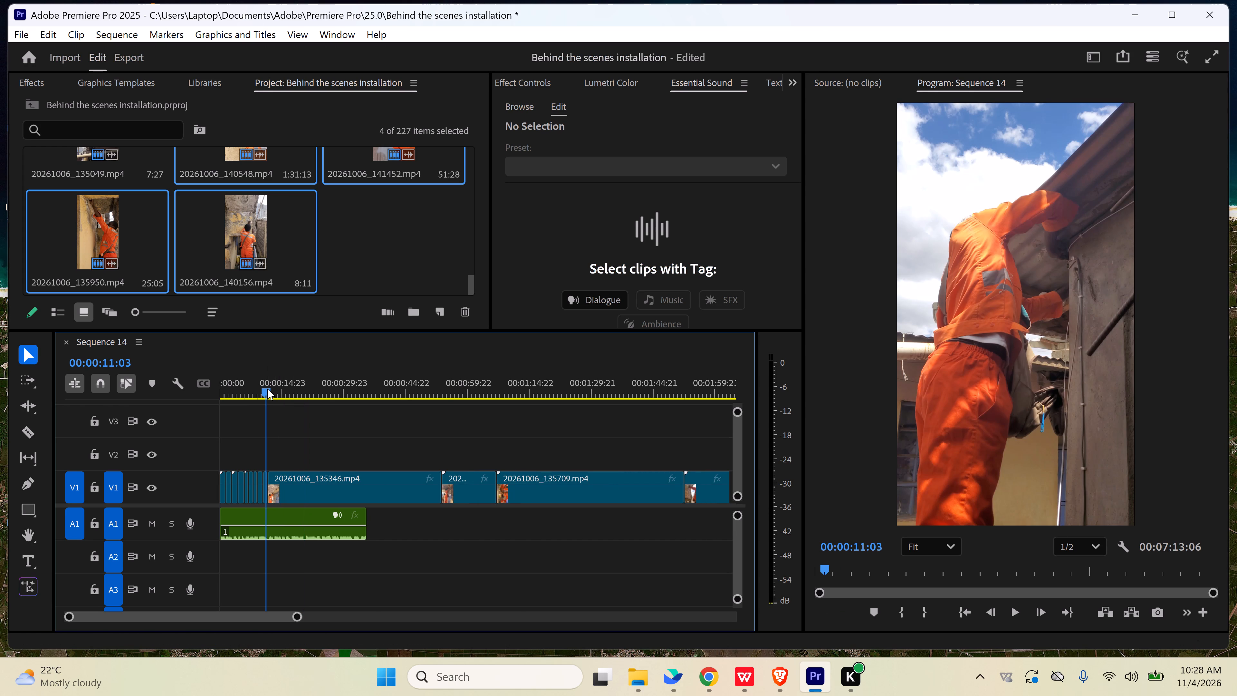
pyautogui.press('space')
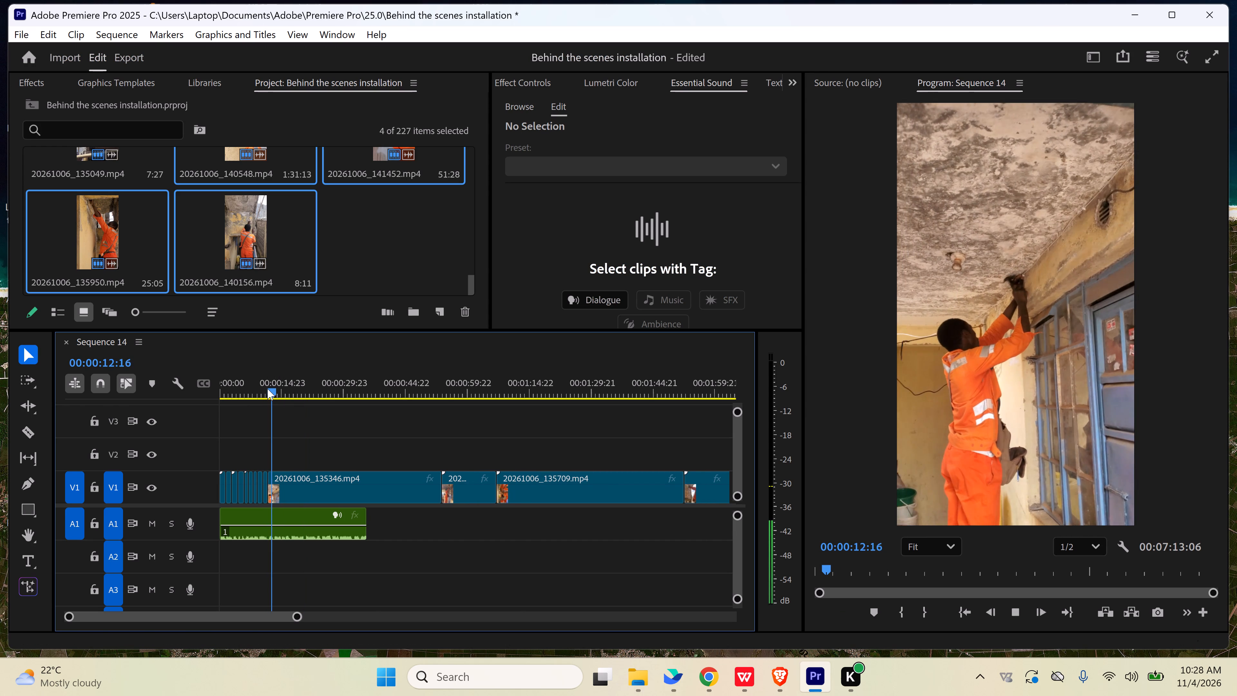
pyautogui.press('space')
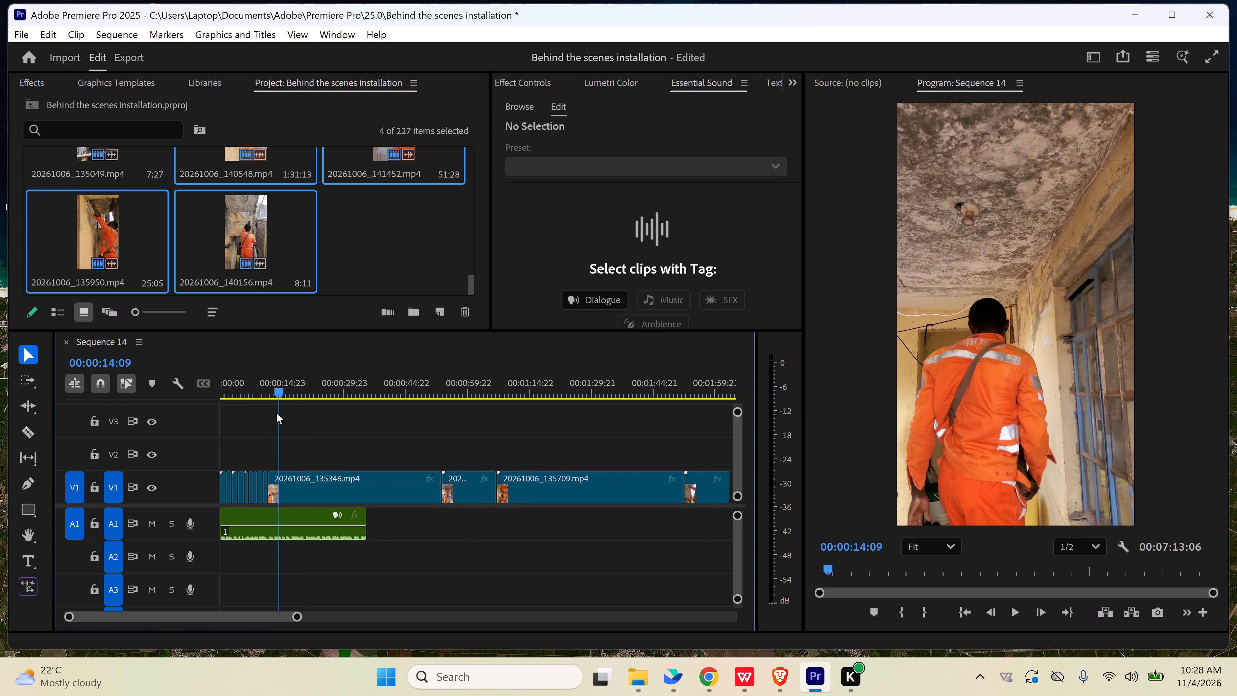
pyautogui.press('space')
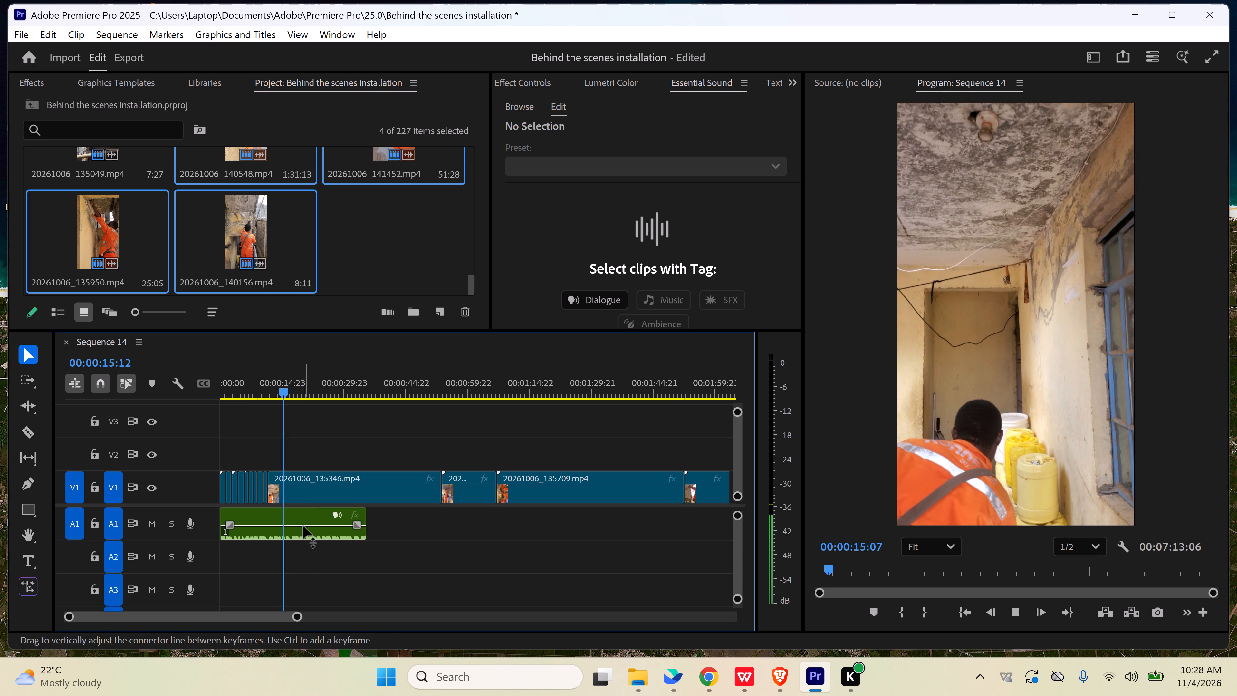
pyautogui.press('space')
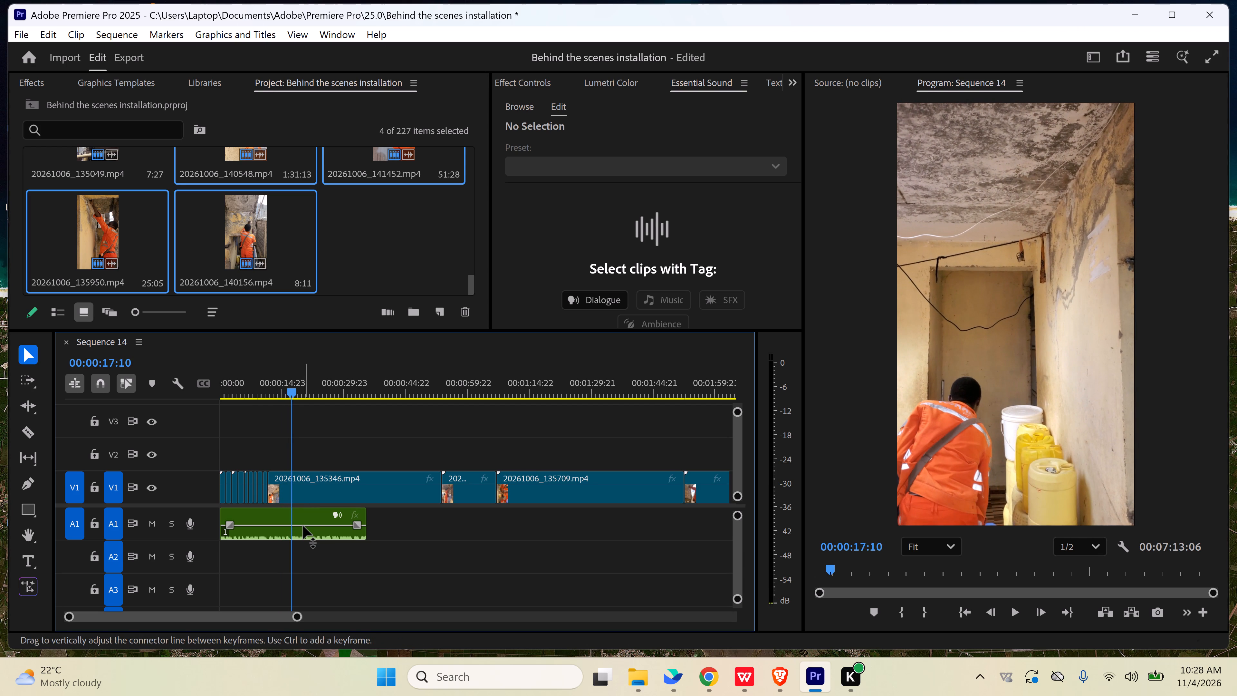
pyautogui.moveTo(291, 393); pyautogui.dragTo(284, 394)
pyautogui.moveTo(271, 481); pyautogui.dragTo(275, 482)
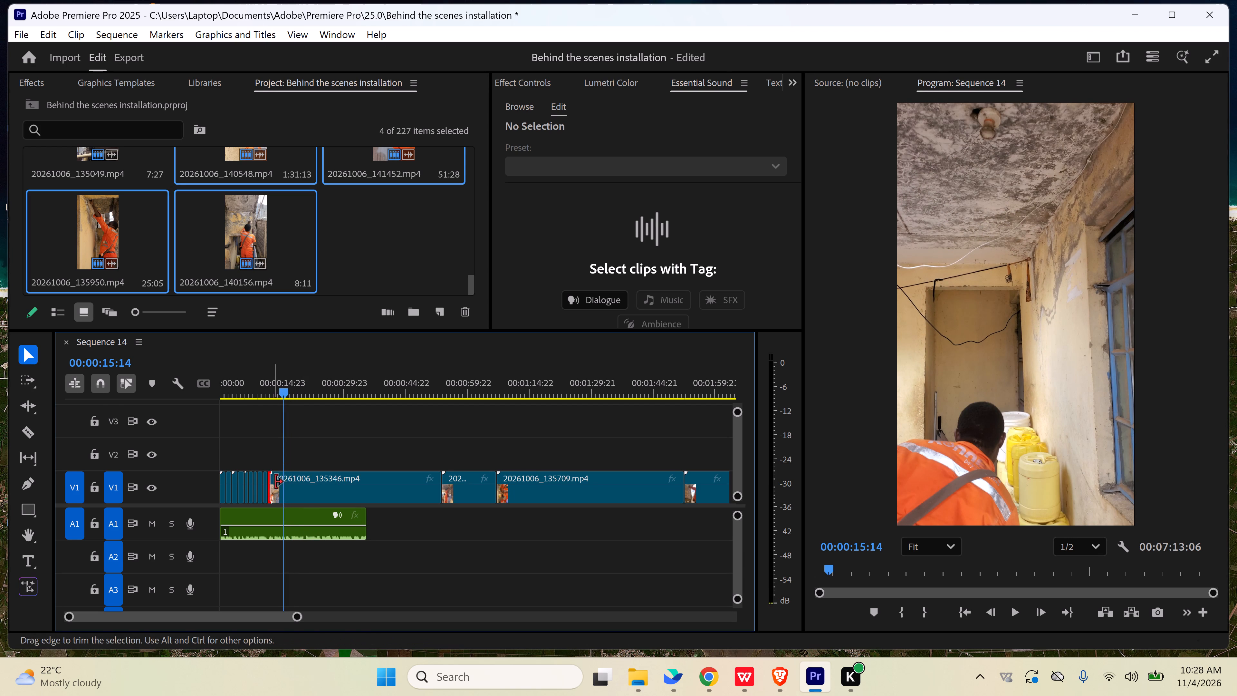
pyautogui.moveTo(275, 482); pyautogui.dragTo(284, 482)
pyautogui.moveTo(331, 493); pyautogui.dragTo(322, 494)
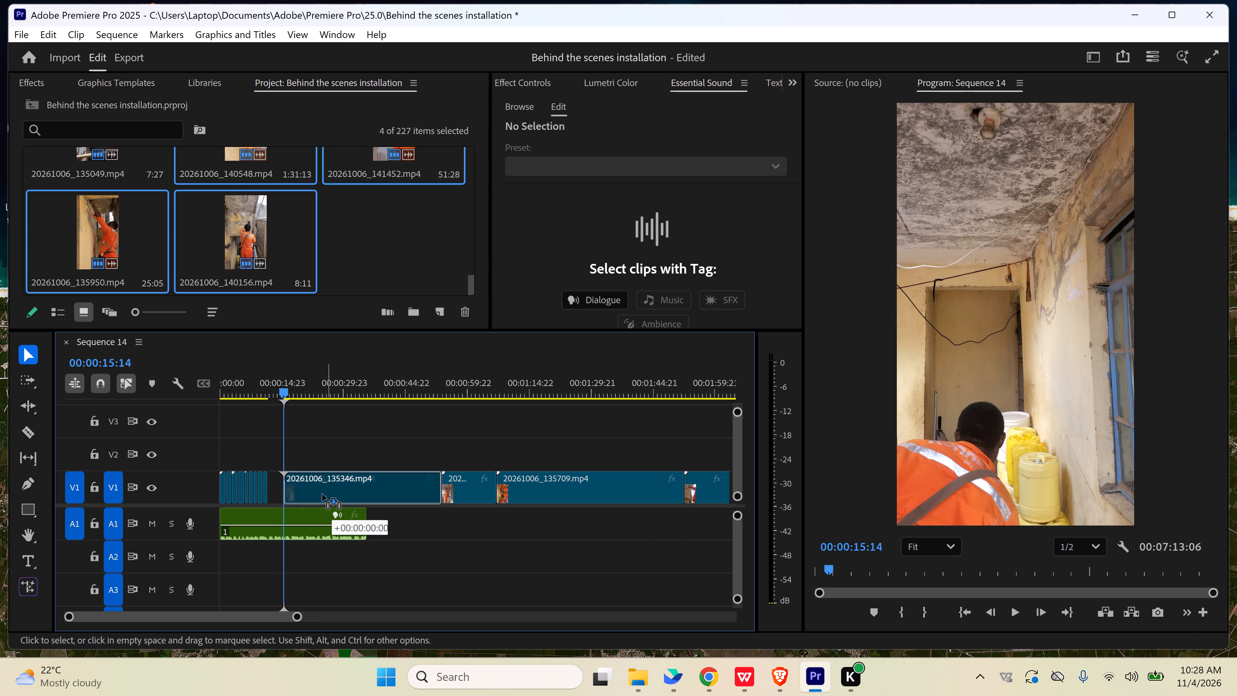
pyautogui.moveTo(322, 494); pyautogui.dragTo(321, 494)
# Replay the join into the 20261006_135346 clip to judge how its new opening runs.
pyautogui.click(264, 391)
pyautogui.click(304, 432)
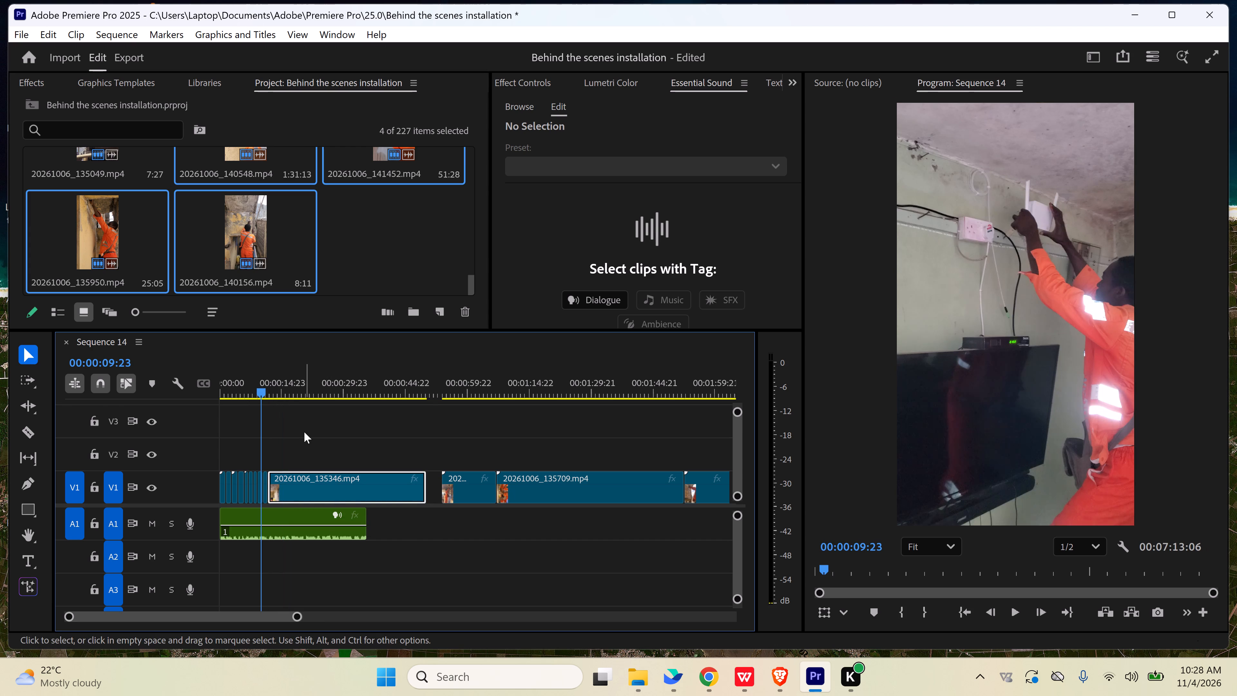
pyautogui.press('space')
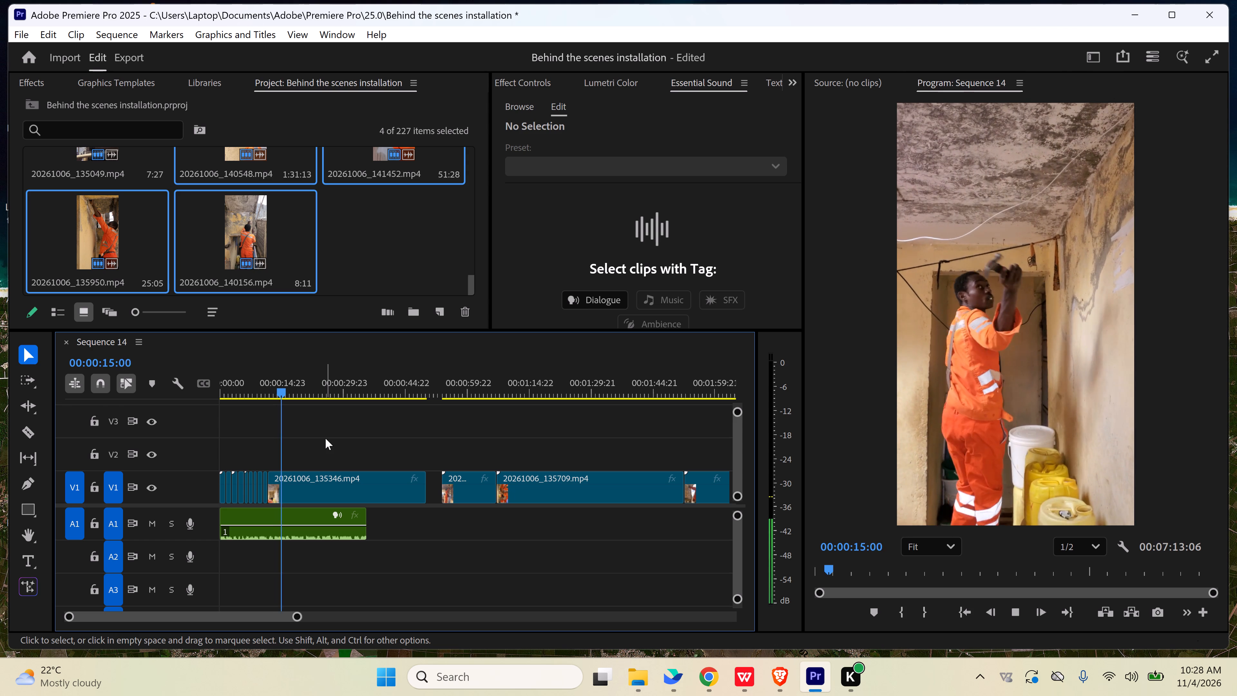
pyautogui.press('space')
pyautogui.press('space')
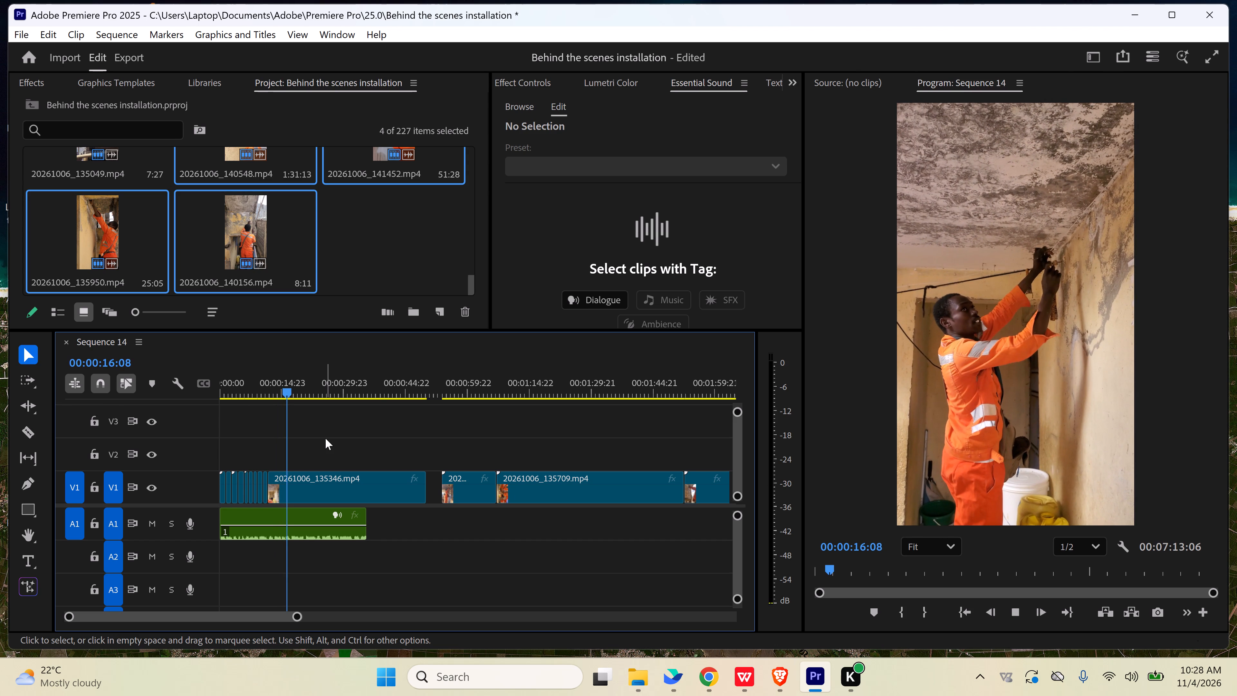
pyautogui.press('space')
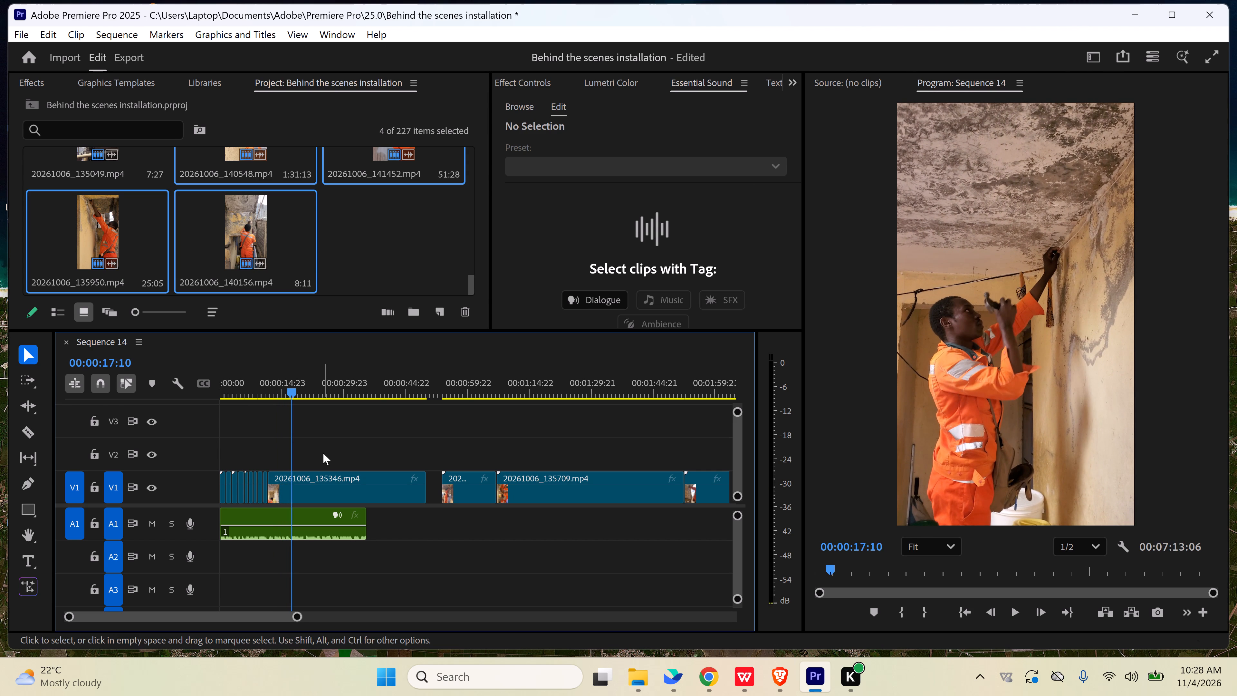
pyautogui.press('space')
pyautogui.press('space')
pyautogui.press('space')
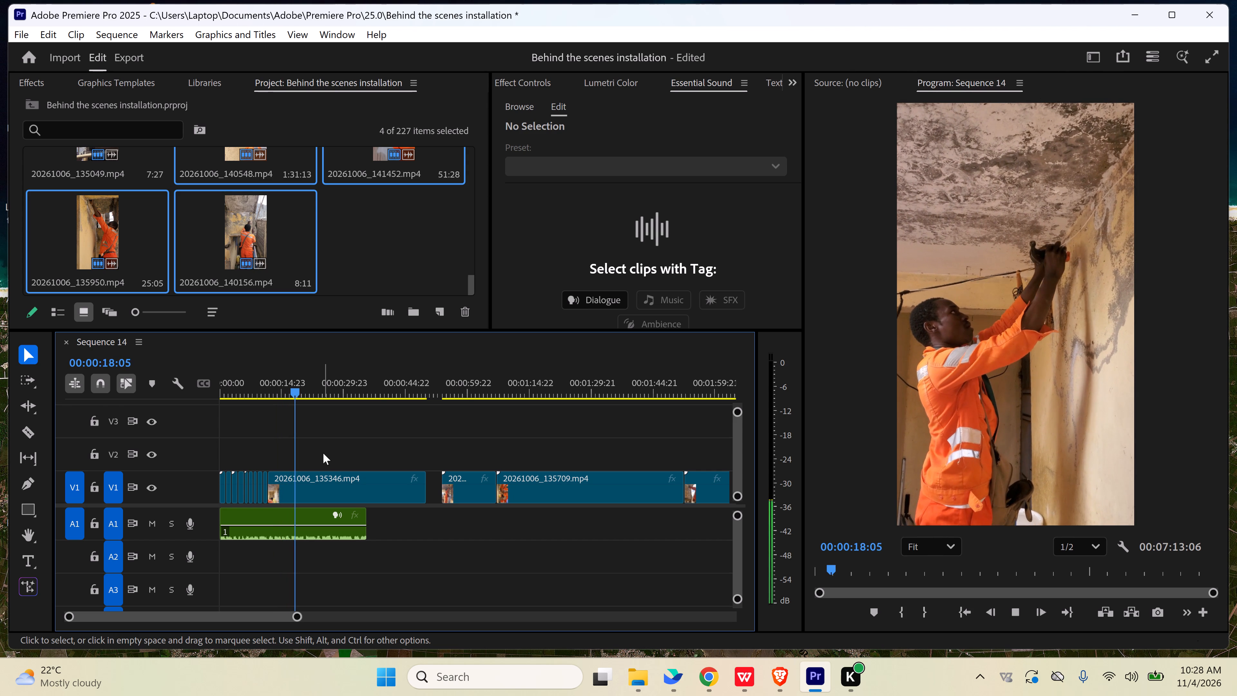
pyautogui.press('space')
pyautogui.click(277, 387)
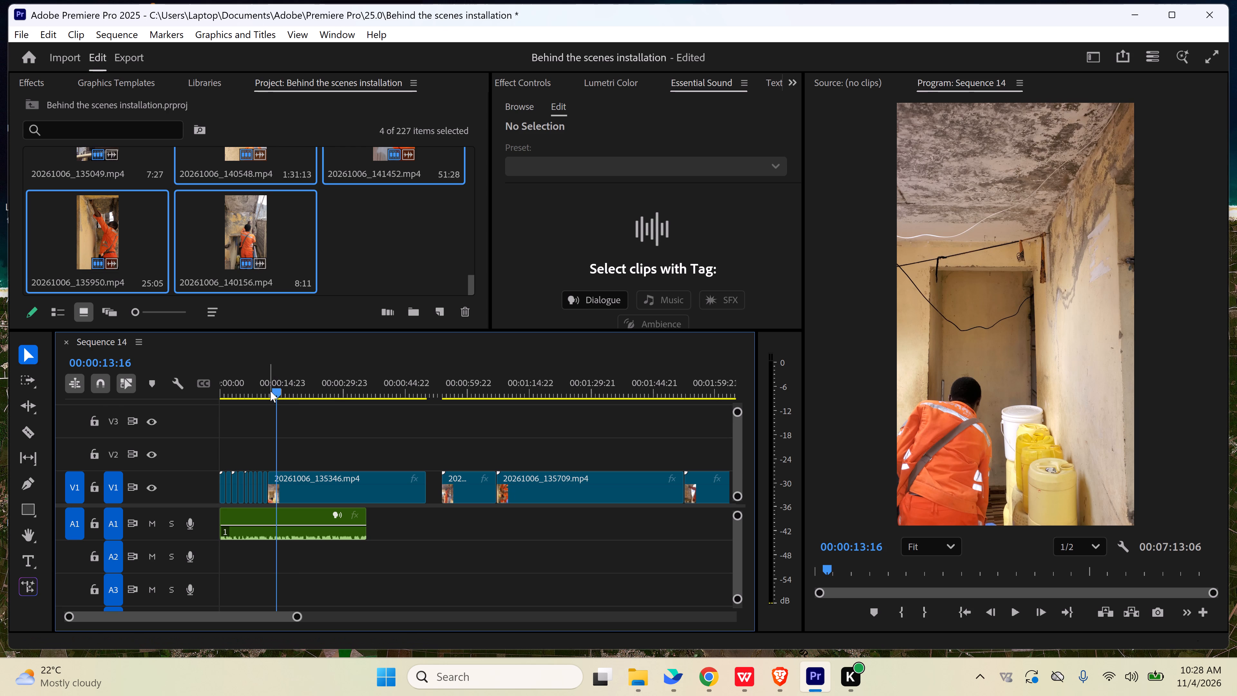
pyautogui.moveTo(270, 391); pyautogui.dragTo(263, 391)
pyautogui.press('space')
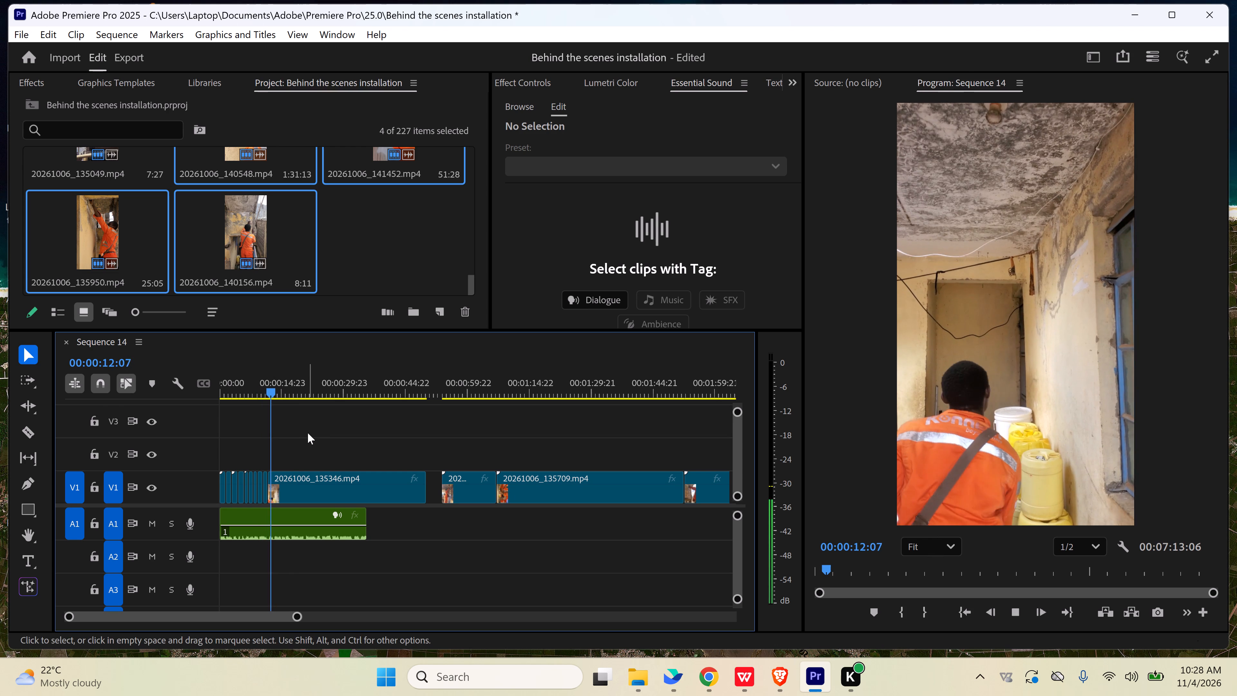
pyautogui.press('space')
# Trim the start of the 20261006_135346 clip to 00:00:13:09 and move it back against the 20261006_135049 excerpt.
pyautogui.moveTo(298, 616); pyautogui.dragTo(234, 604)
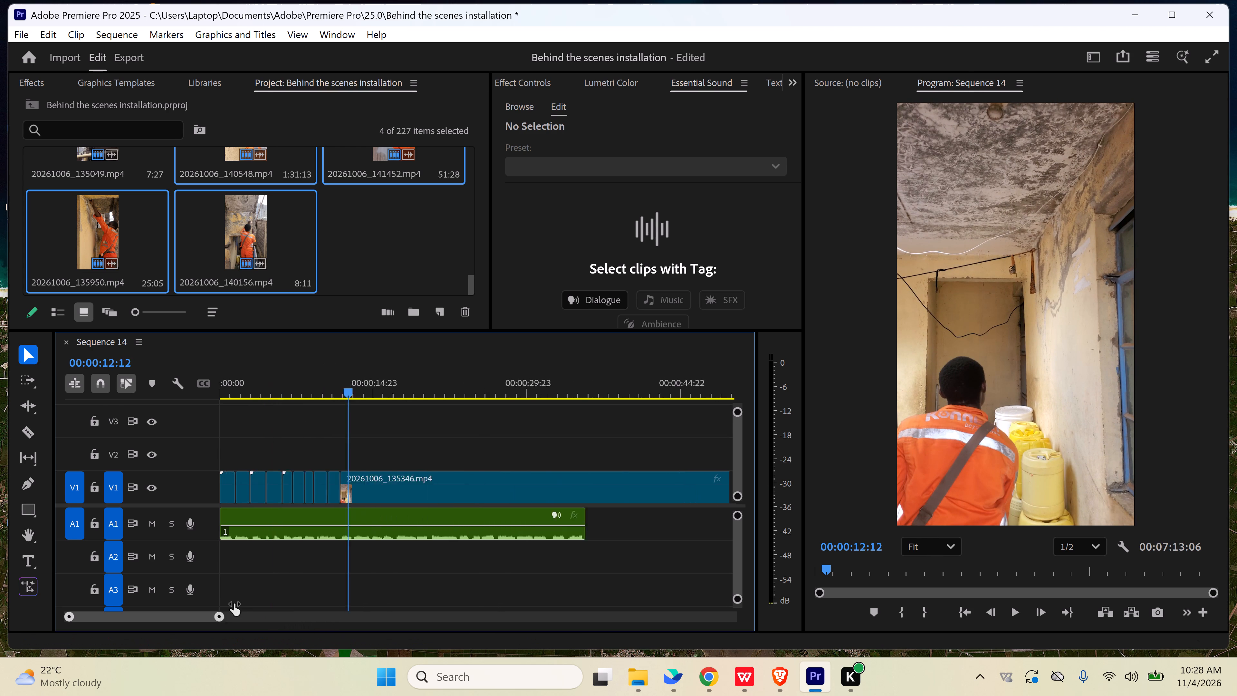
pyautogui.moveTo(234, 604); pyautogui.dragTo(229, 602)
pyautogui.press('space')
pyautogui.press('space')
pyautogui.press('space')
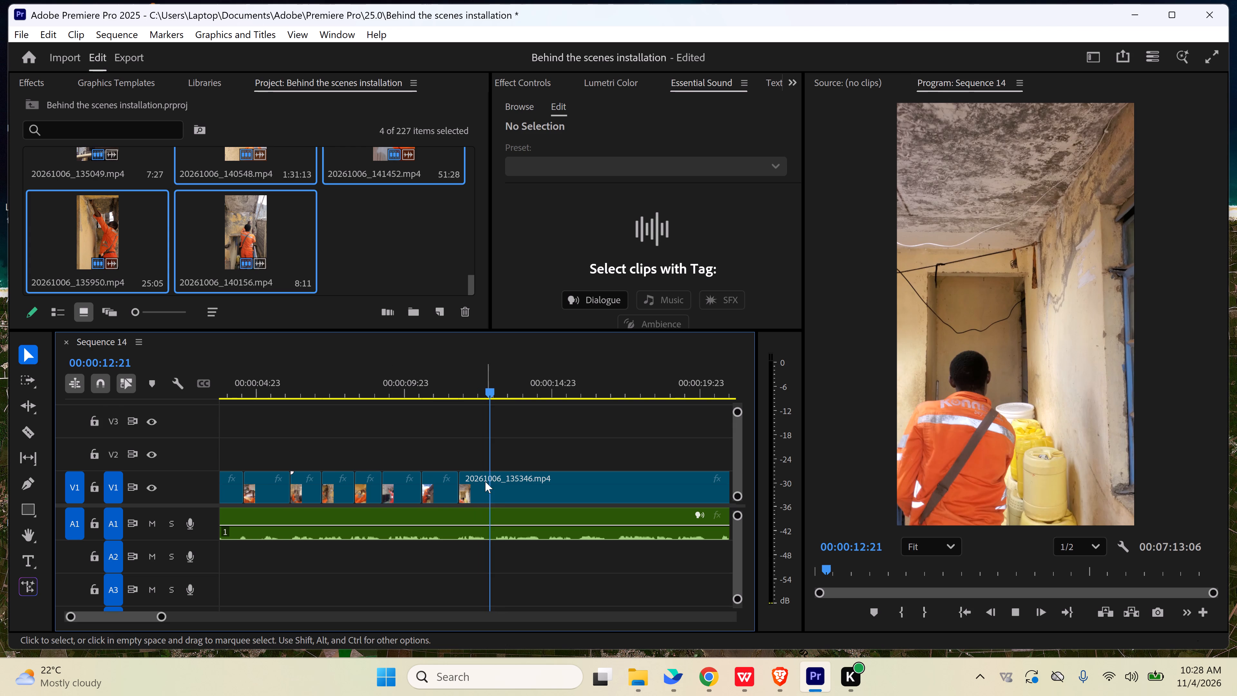
pyautogui.press('space')
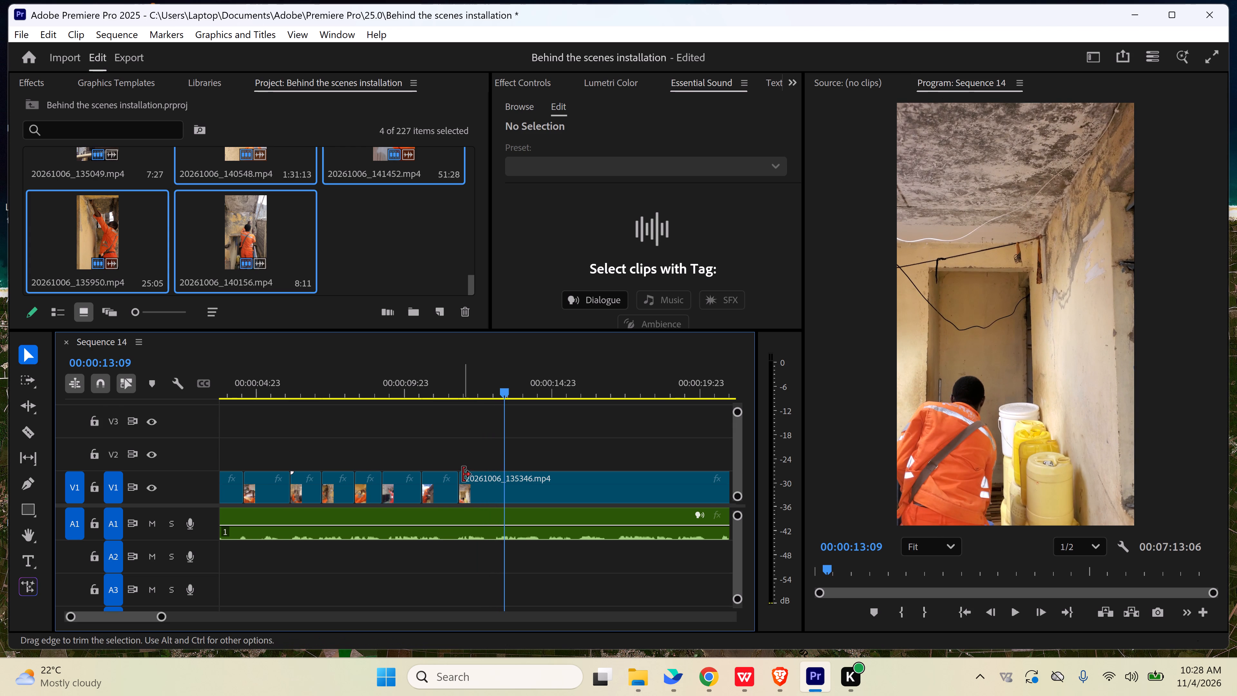
pyautogui.moveTo(463, 475); pyautogui.dragTo(505, 478)
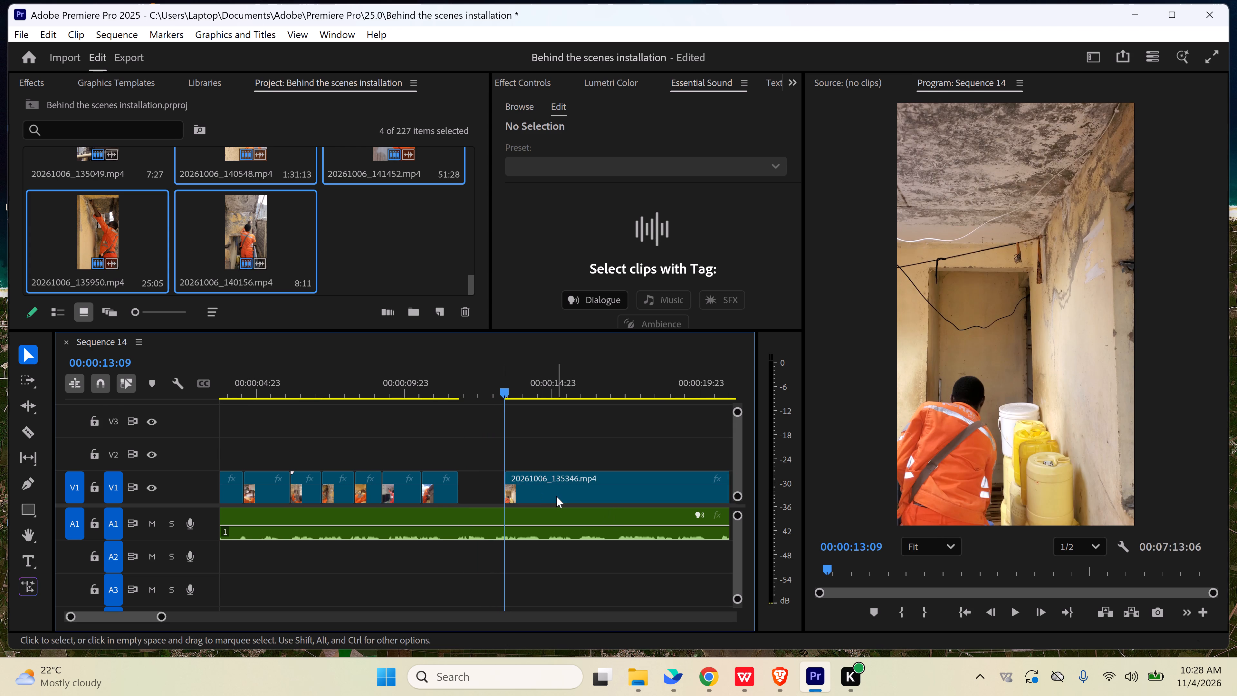
pyautogui.moveTo(556, 496); pyautogui.dragTo(513, 496)
# Play from just before the 20261006_135346 clip and cut the clip at 00:00:15:22.
pyautogui.click(453, 387)
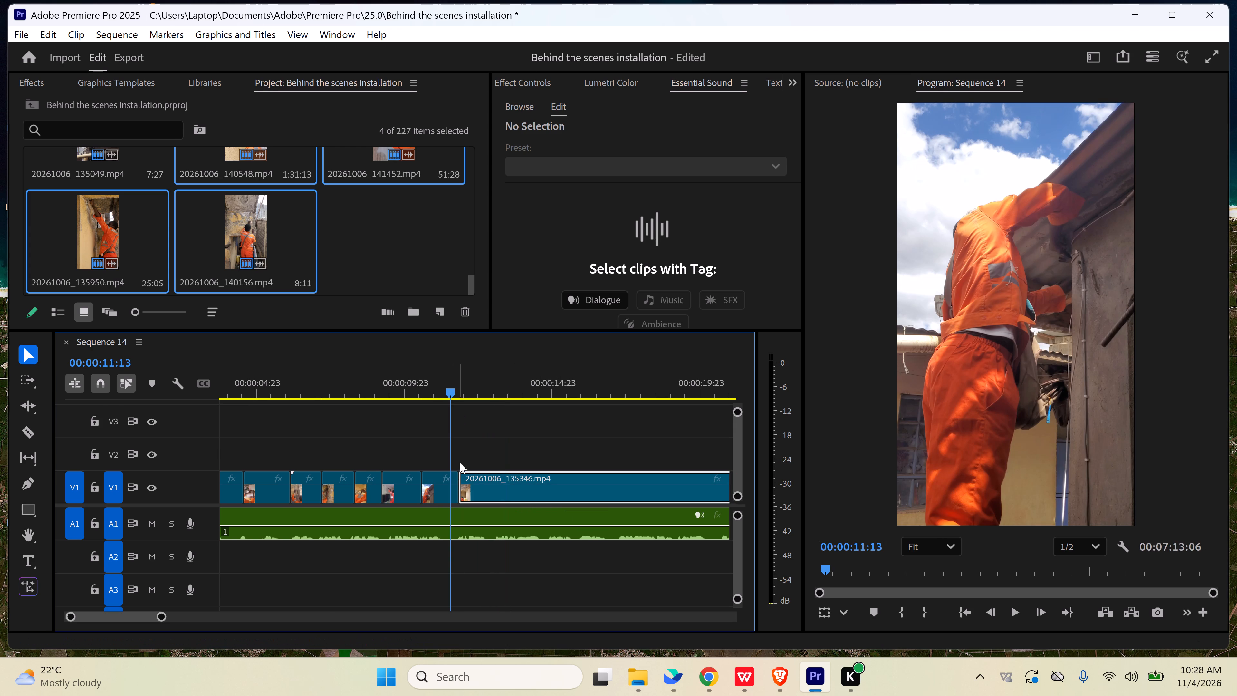
pyautogui.moveTo(159, 617); pyautogui.dragTo(228, 614)
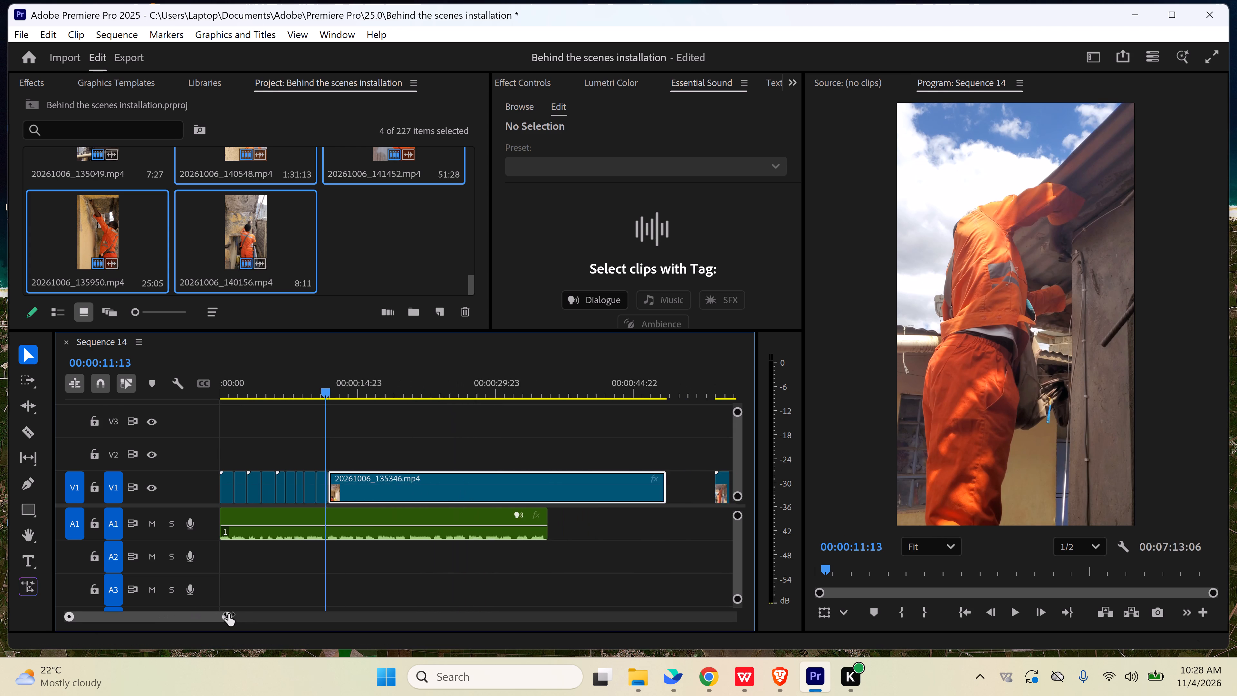
pyautogui.moveTo(228, 614); pyautogui.dragTo(258, 610)
pyautogui.press('space')
pyautogui.click(368, 436)
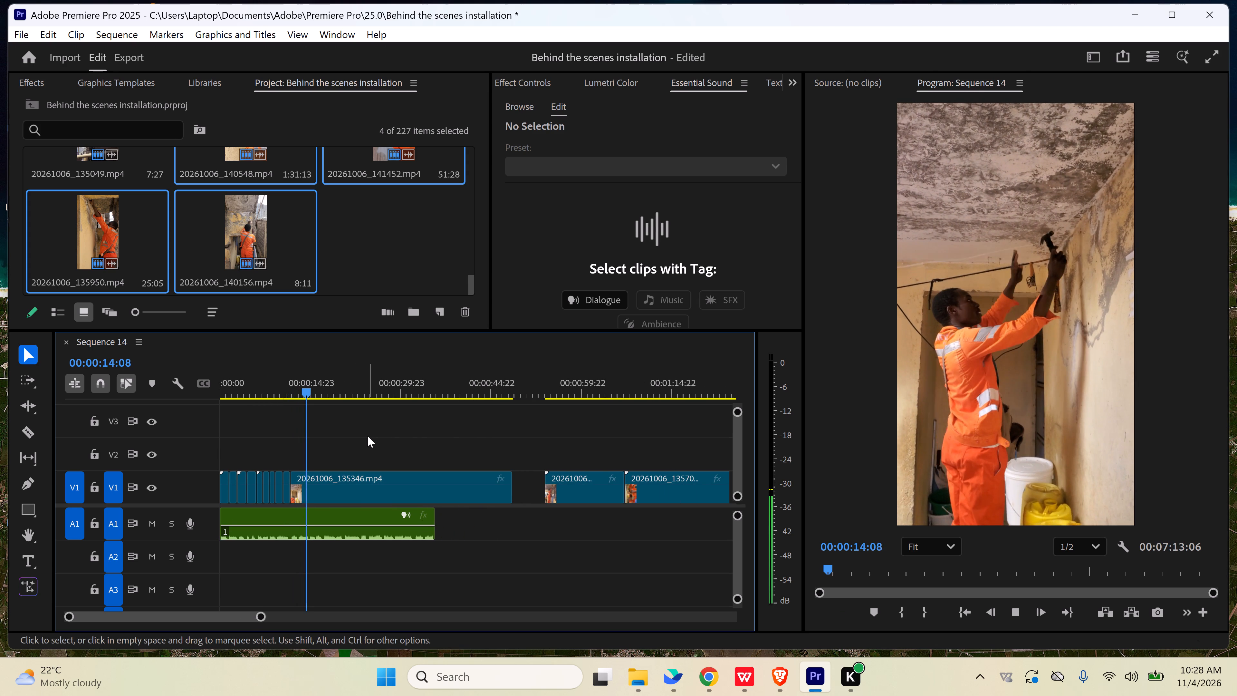
pyautogui.press('space')
pyautogui.press('space')
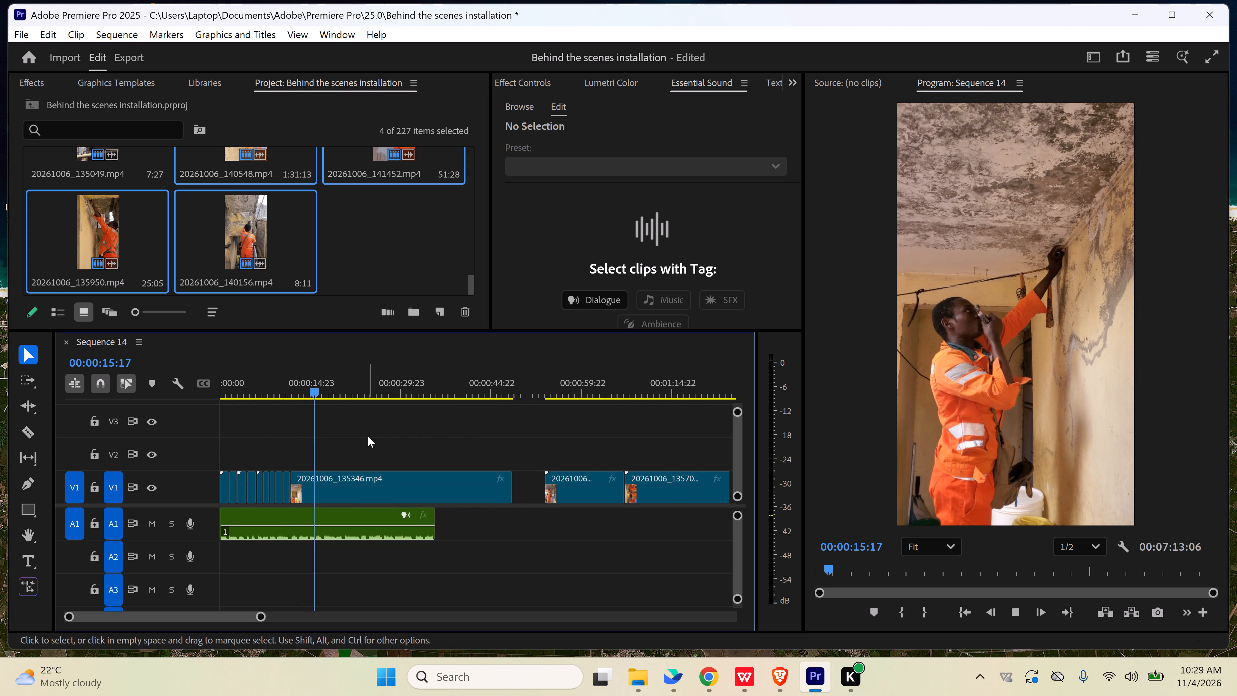
pyautogui.press('space')
pyautogui.press('c')
pyautogui.click(314, 487)
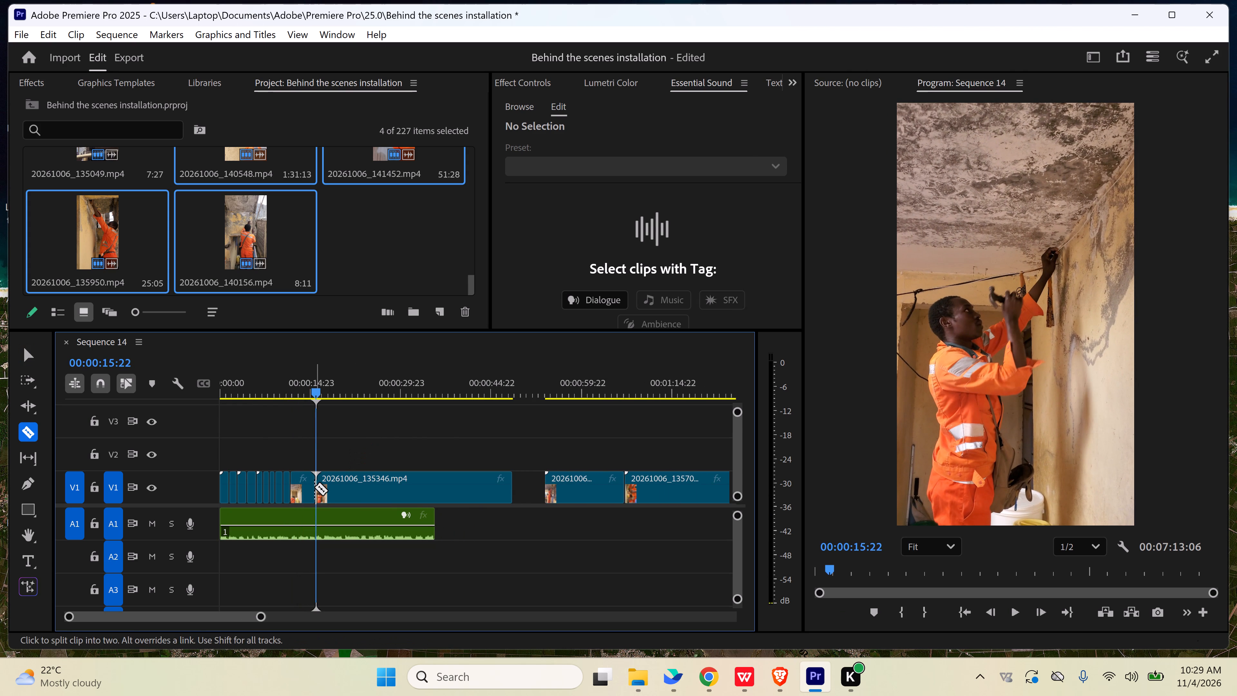
pyautogui.press('v')
# Cut the remaining 20261006_135346 clip at 00:00:43:02, delete the section before the cut and close the gap.
pyautogui.moveTo(315, 389); pyautogui.dragTo(362, 399)
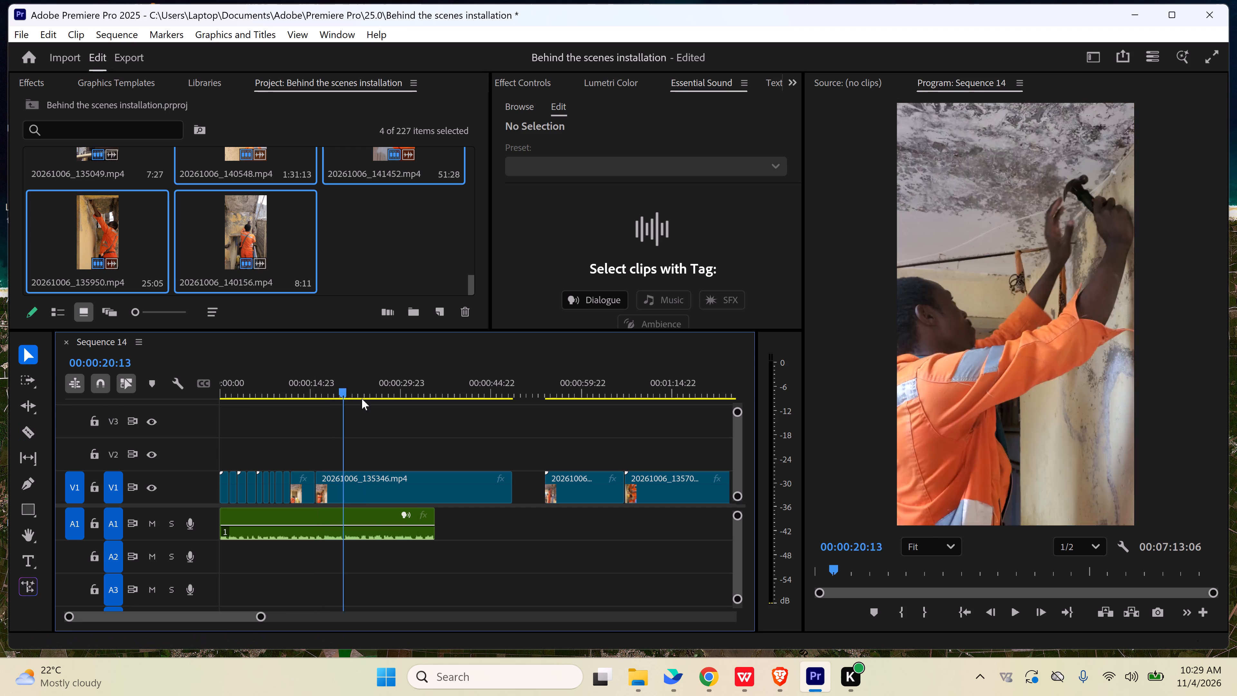
pyautogui.moveTo(362, 399); pyautogui.dragTo(466, 401)
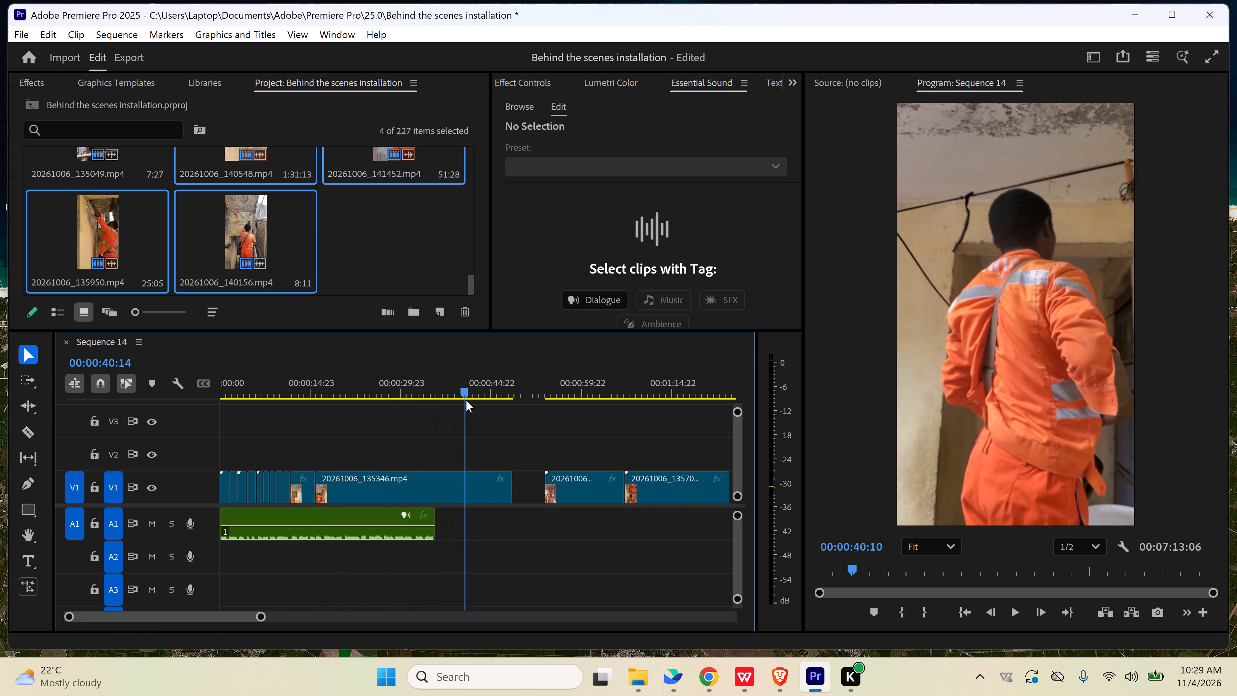
pyautogui.moveTo(466, 401); pyautogui.dragTo(489, 398)
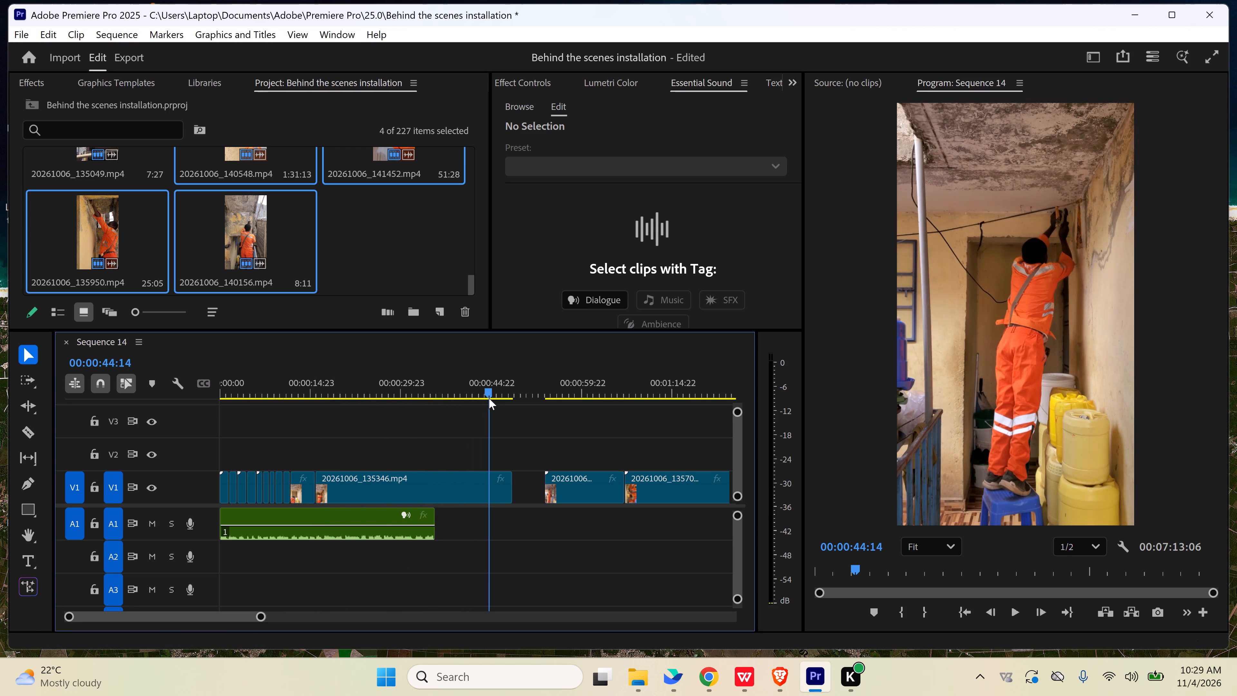
pyautogui.moveTo(489, 398); pyautogui.dragTo(489, 398)
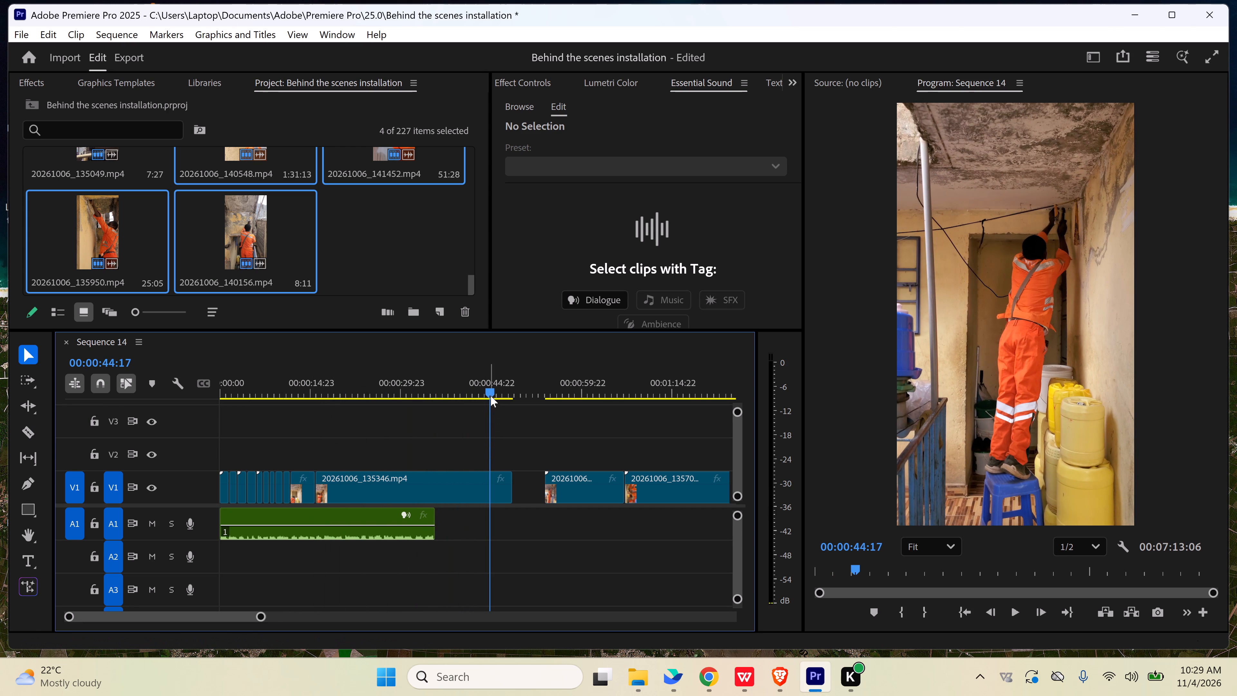
pyautogui.moveTo(491, 394); pyautogui.dragTo(481, 395)
pyautogui.press('c')
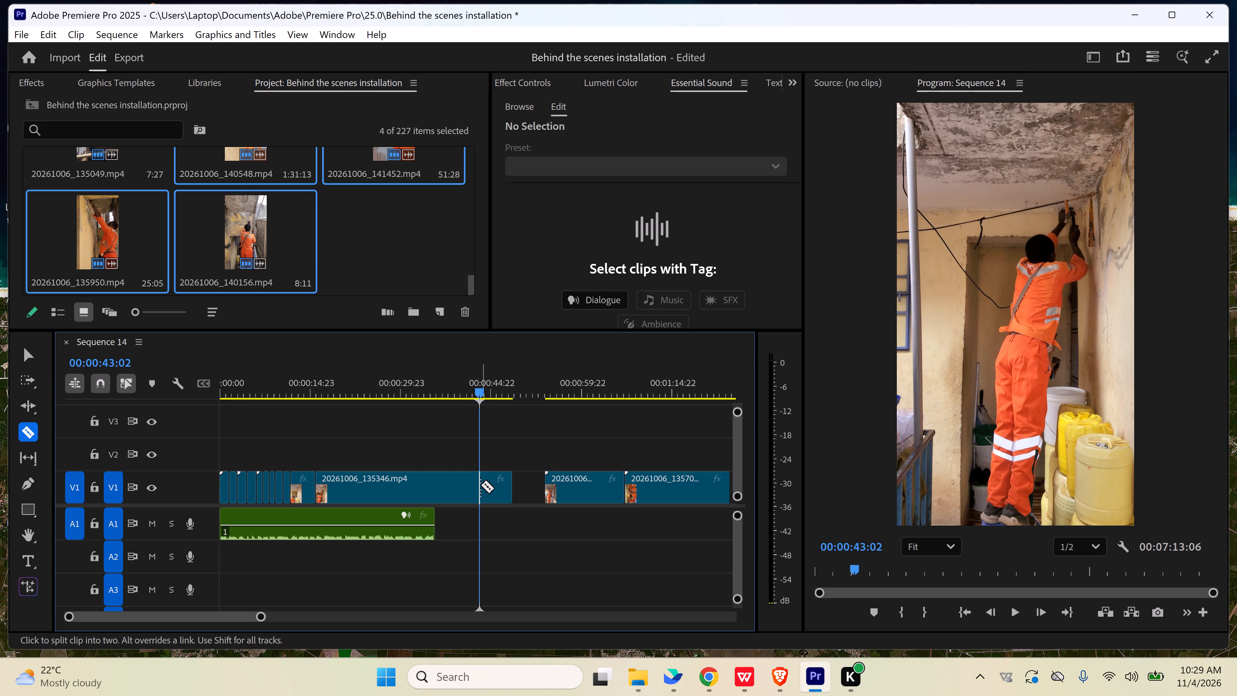
pyautogui.click(481, 485)
pyautogui.press('v')
pyautogui.click(445, 496)
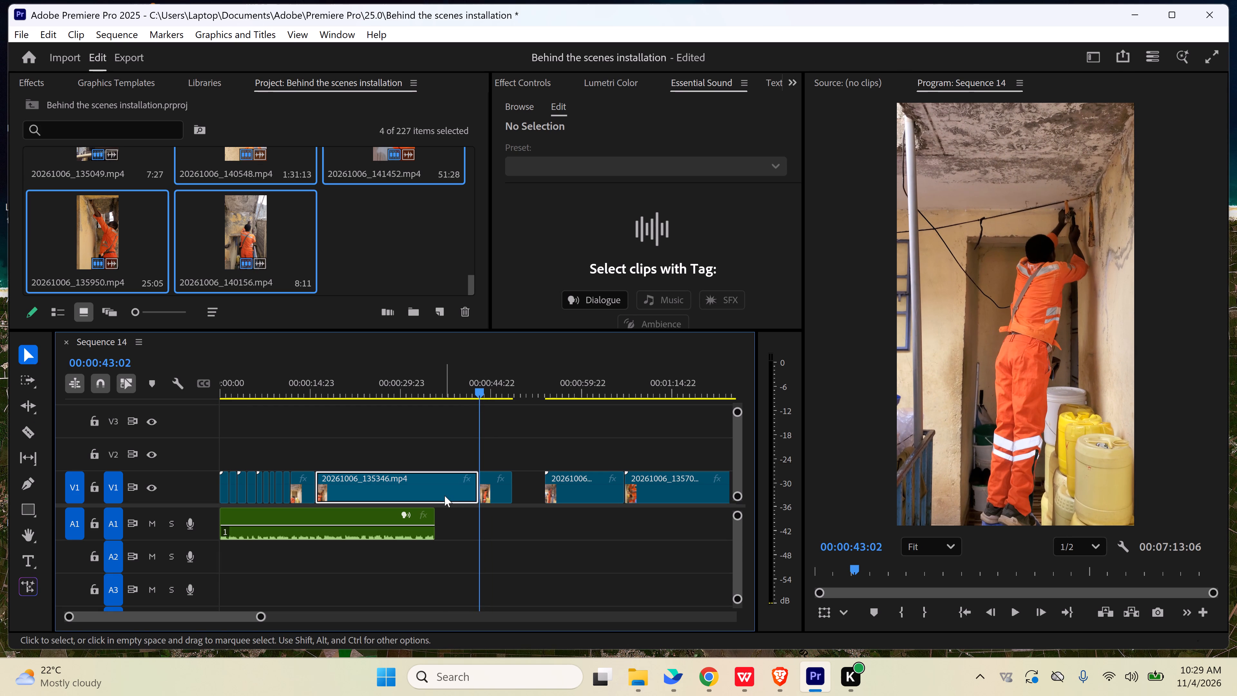
pyautogui.press('Delete')
pyautogui.click(442, 497)
pyautogui.press('Delete')
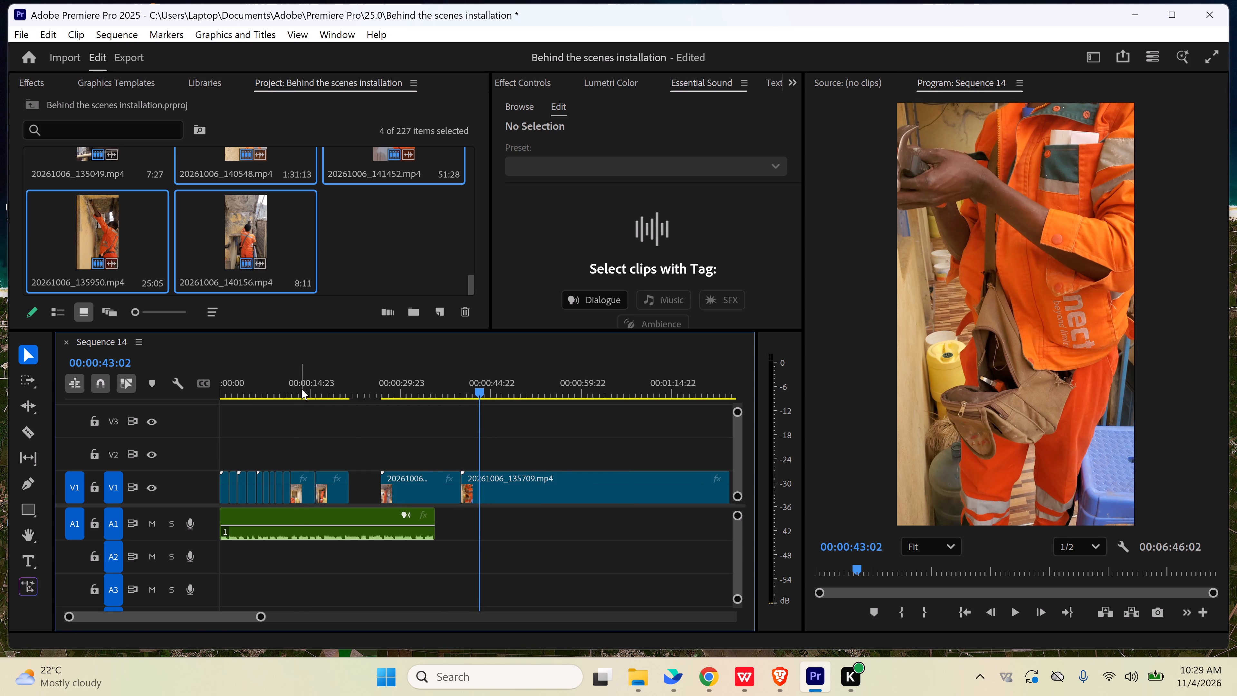
# Play across the new 20261006_135346 join and move the later excerpt earlier to start at 00:00:15:02, over the preceding excerpt's end.
pyautogui.click(302, 389)
pyautogui.press('space')
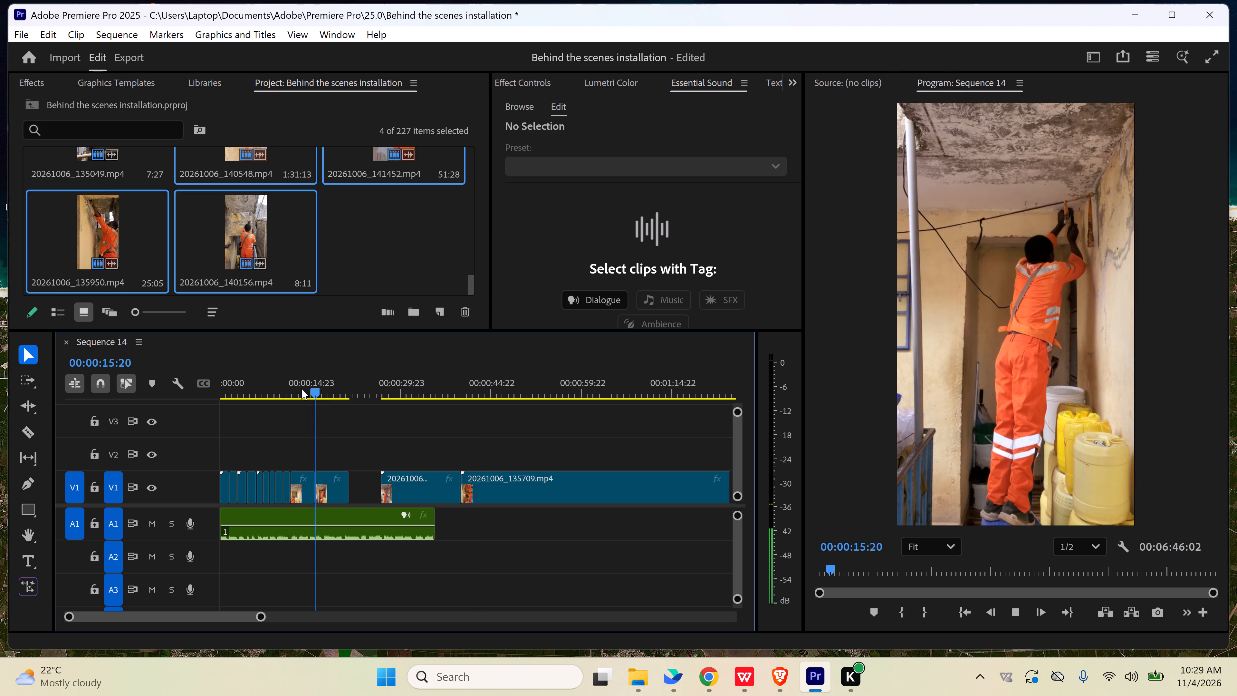
pyautogui.press('space')
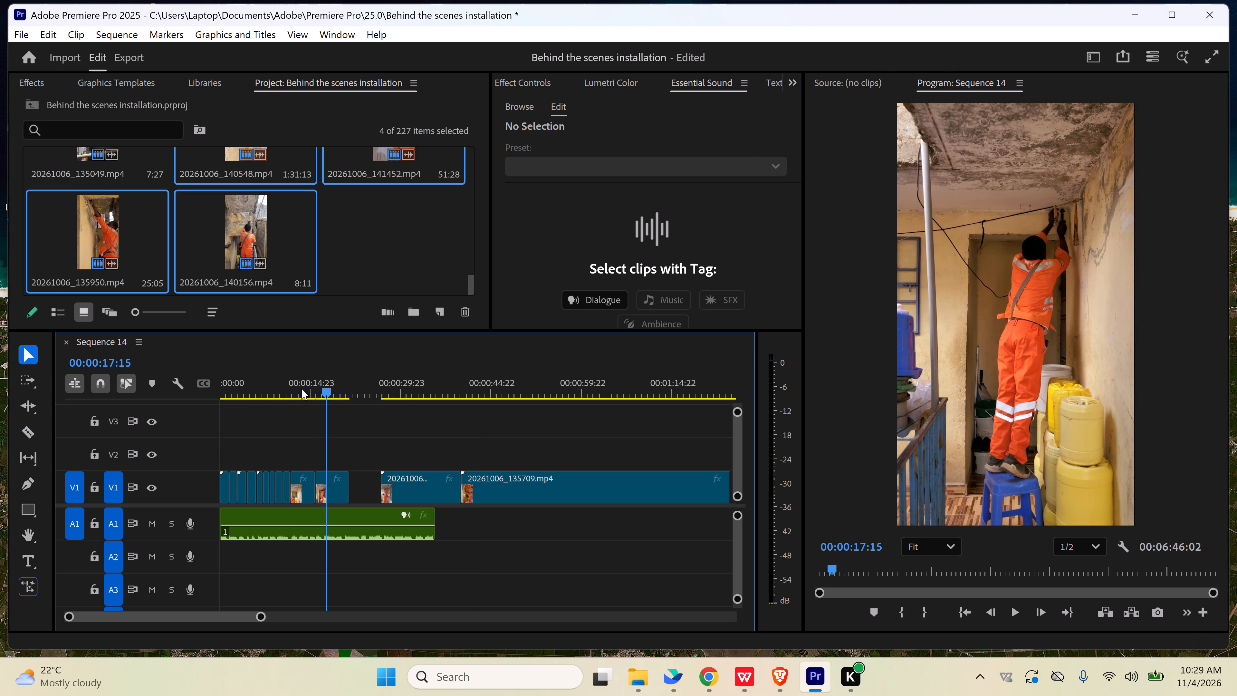
pyautogui.click(293, 391)
pyautogui.press('space')
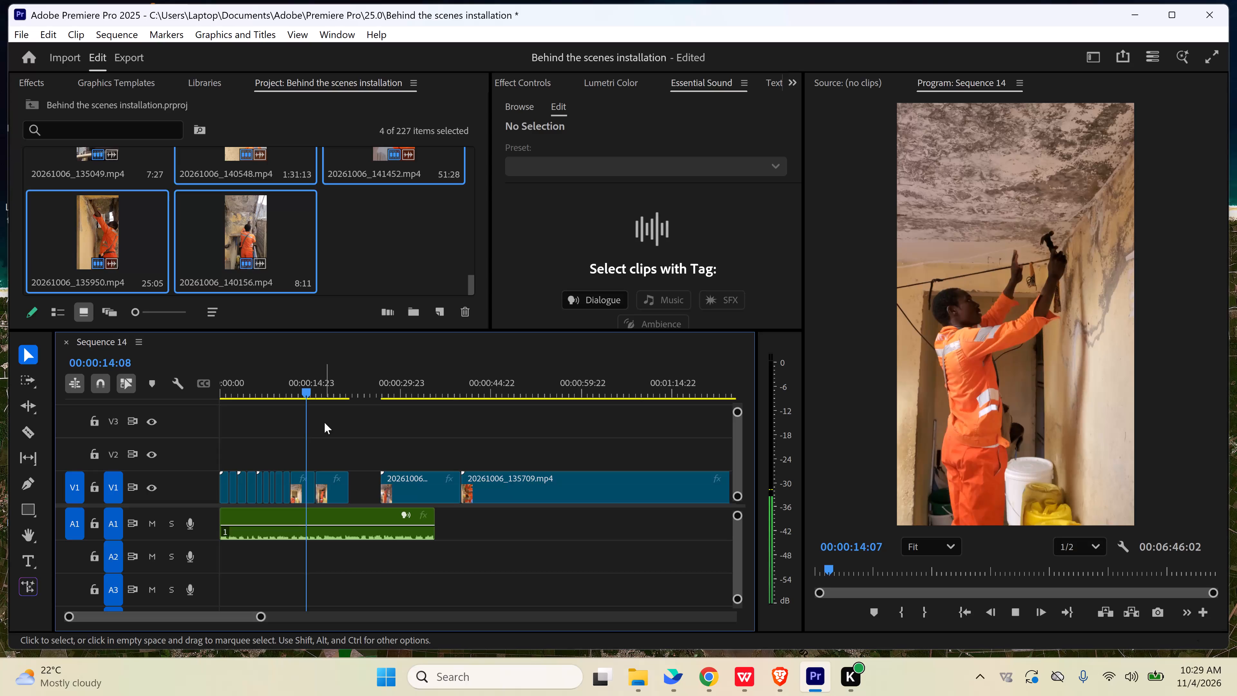
pyautogui.press('space')
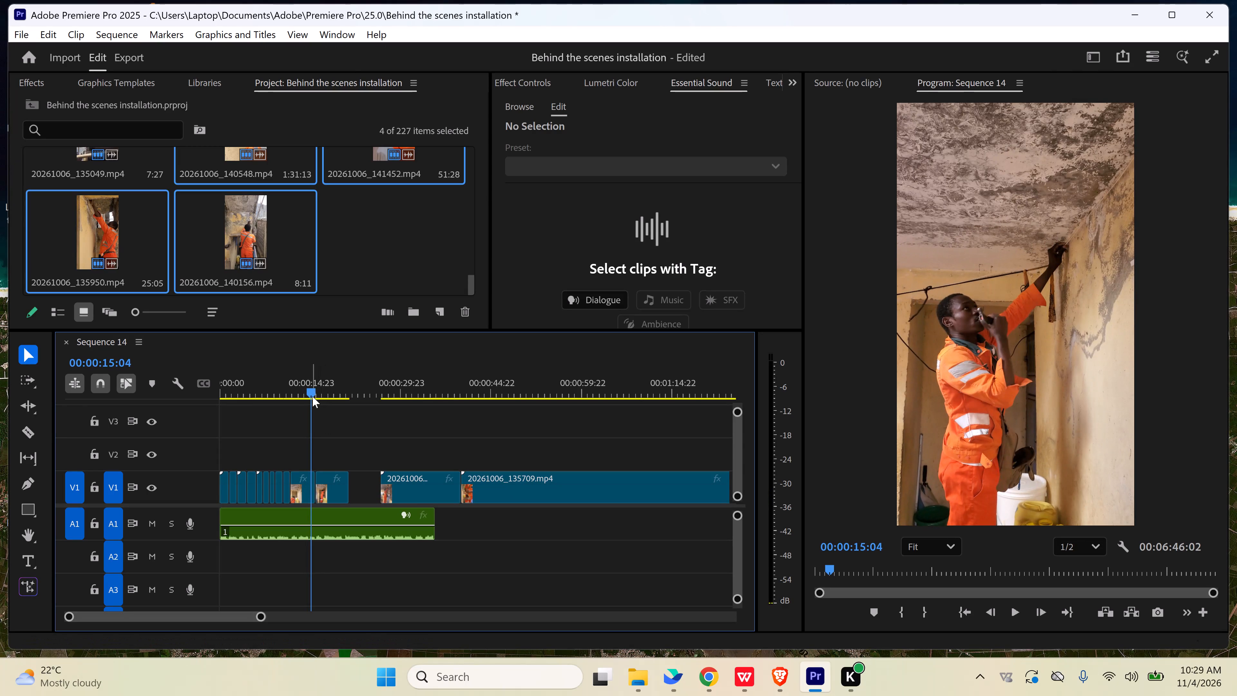
pyautogui.click(991, 615)
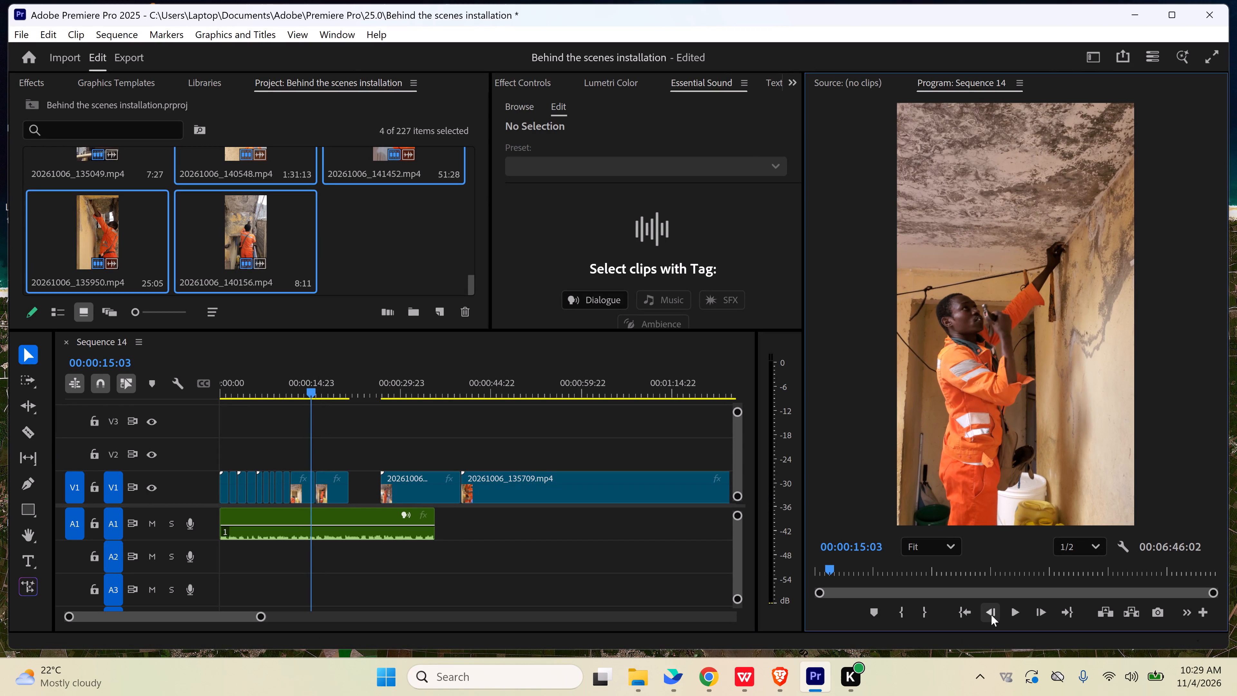
pyautogui.click(991, 615)
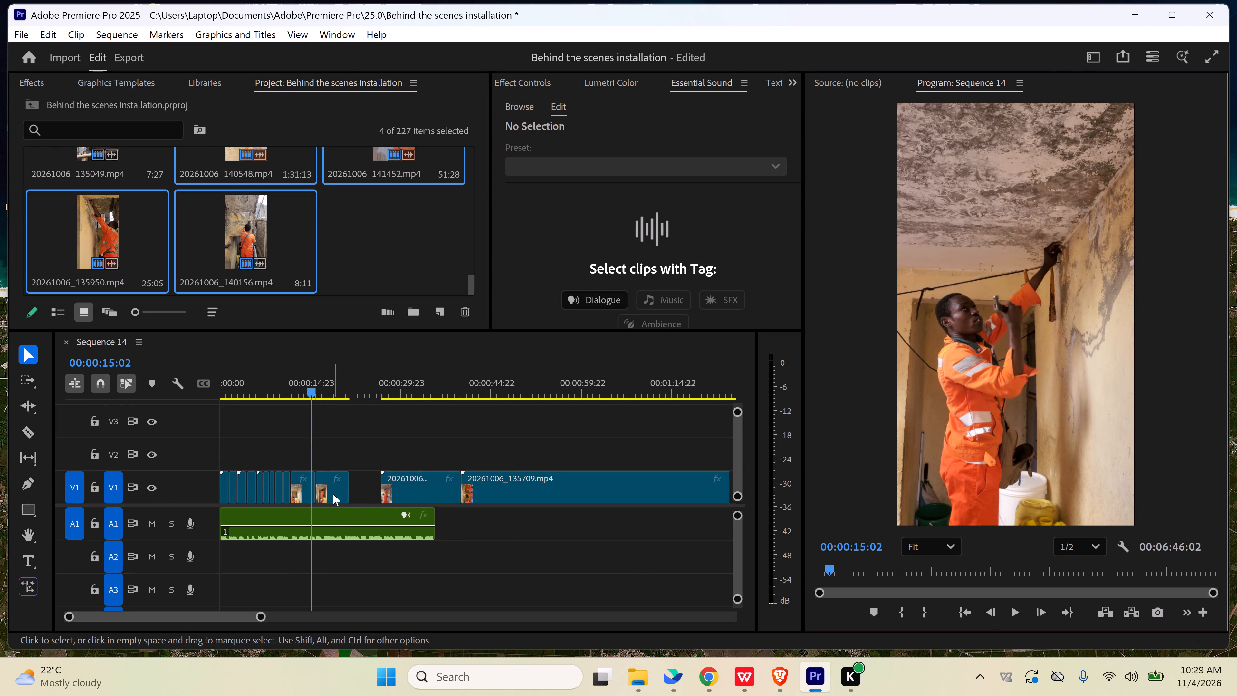
pyautogui.moveTo(334, 494); pyautogui.dragTo(328, 495)
# Replay the join between the two 20261006_135346 excerpts to judge its timing and where the second should end.
pyautogui.click(303, 388)
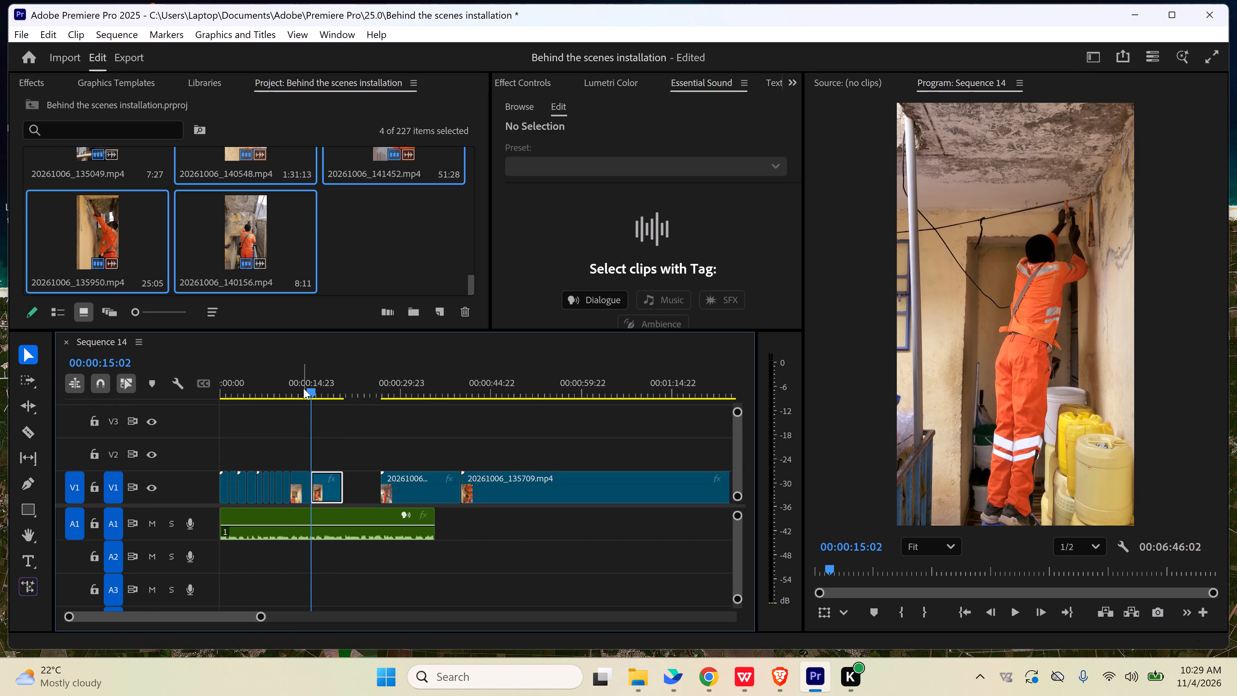
pyautogui.click(342, 430)
pyautogui.press('space')
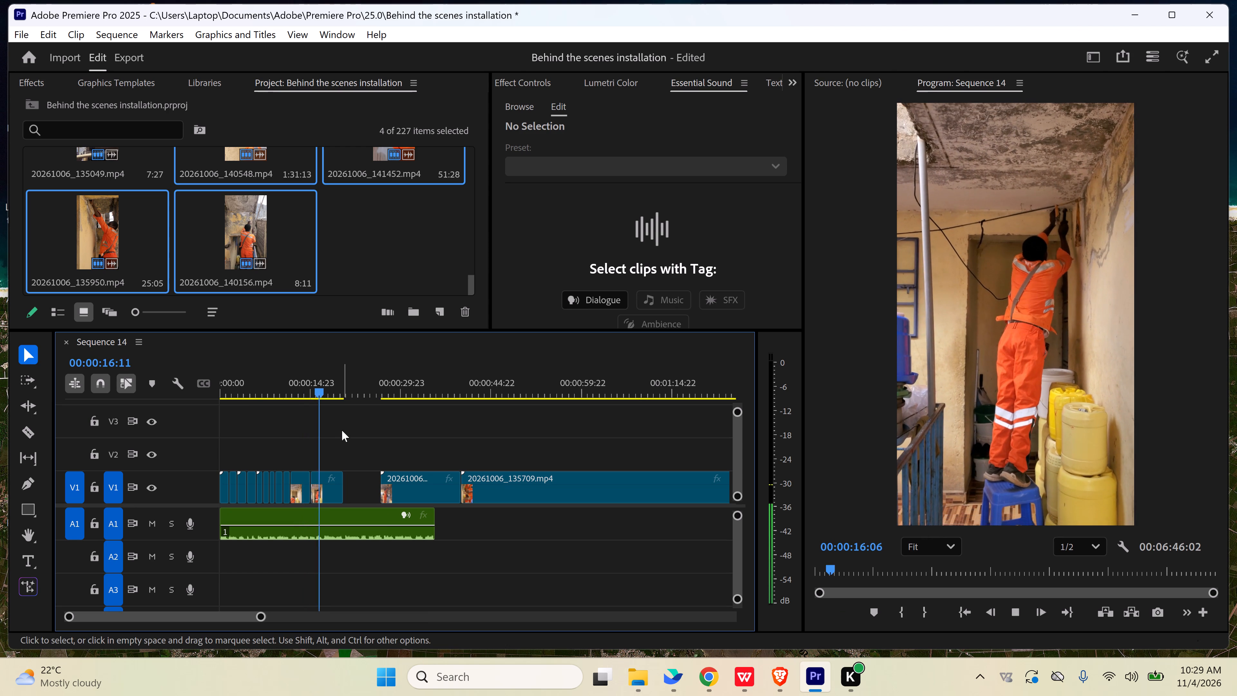
pyautogui.press('space')
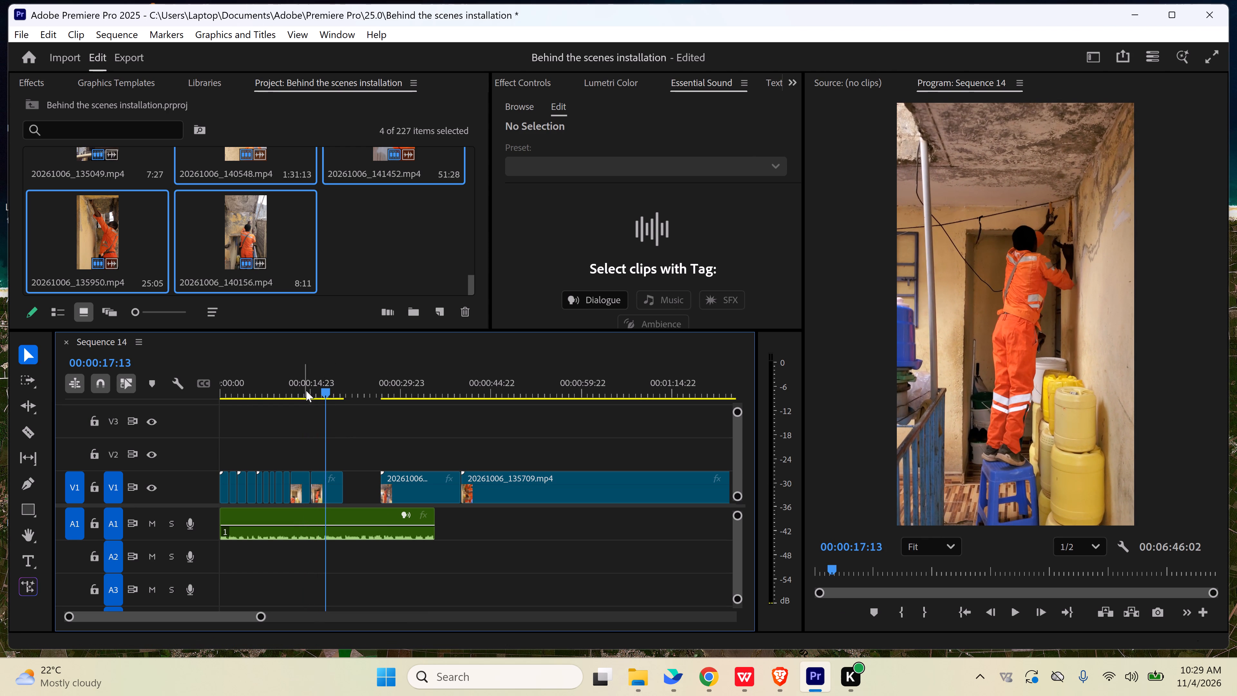
pyautogui.click(308, 389)
pyautogui.press('space')
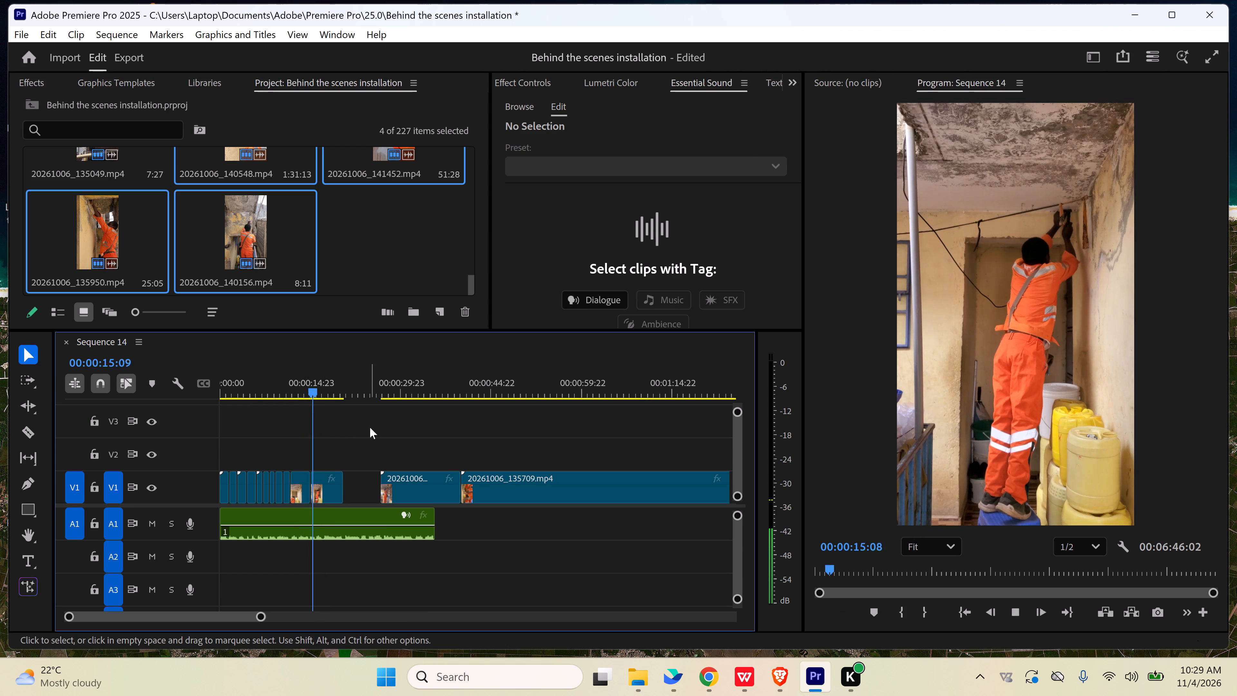
pyautogui.press('space')
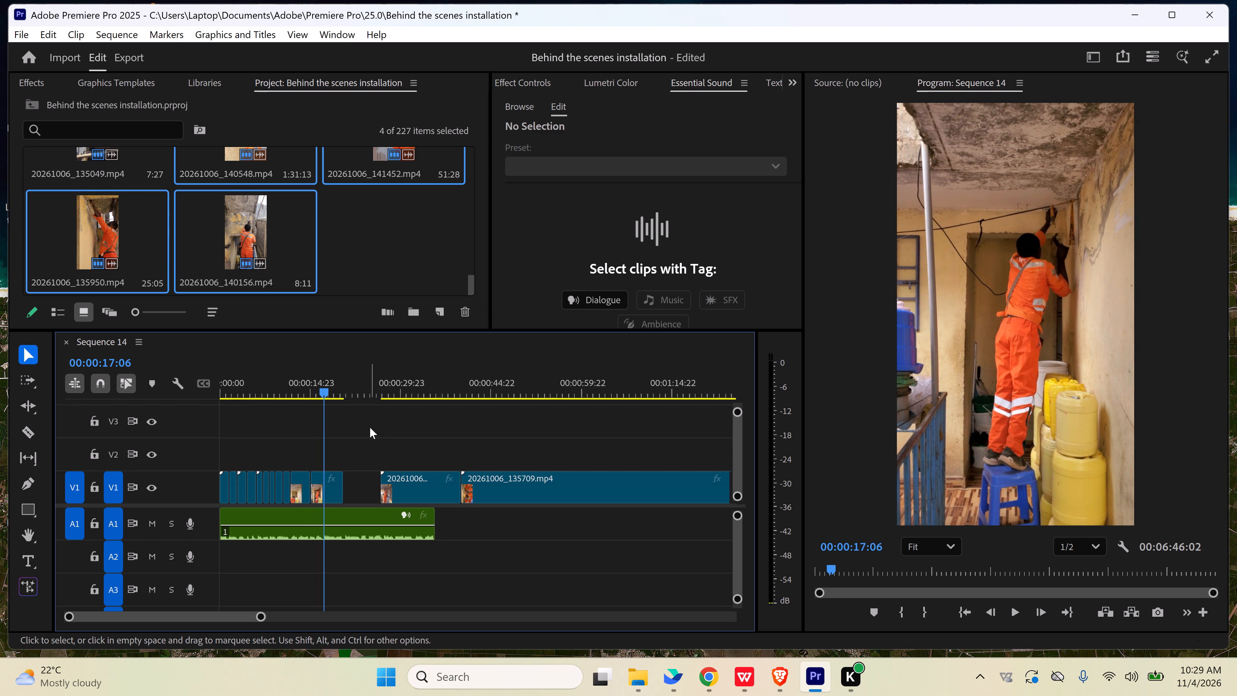
pyautogui.click(304, 388)
pyautogui.press('space')
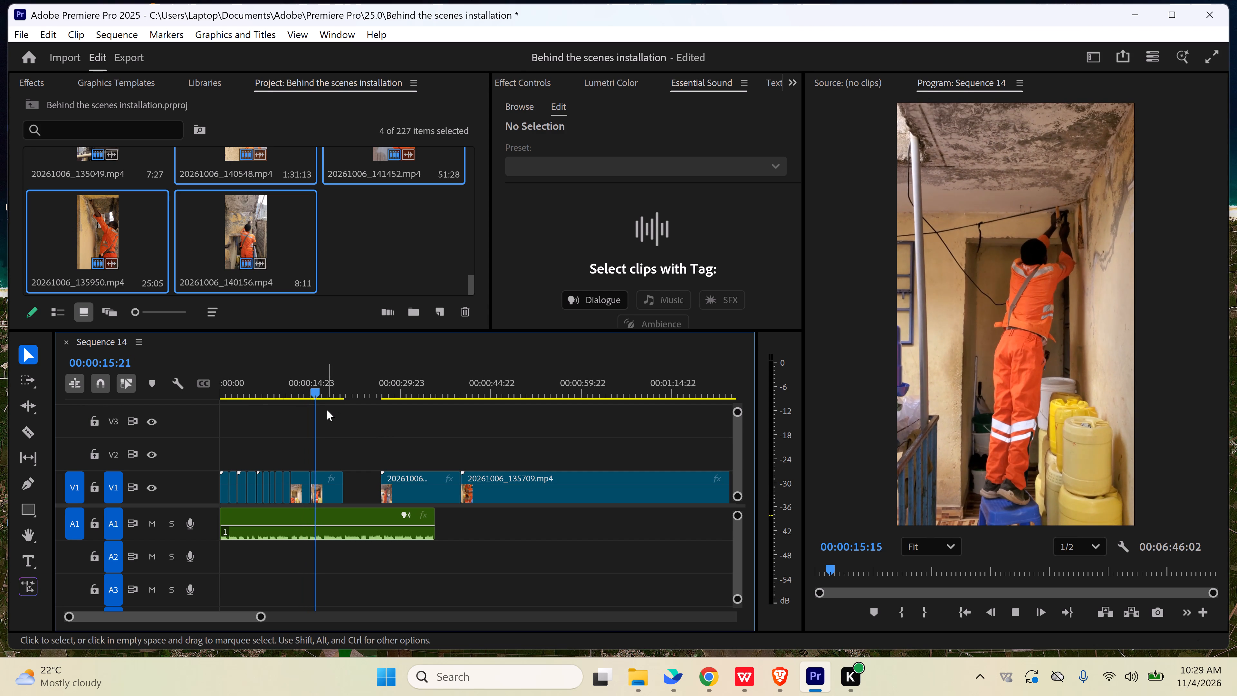
pyautogui.press('space')
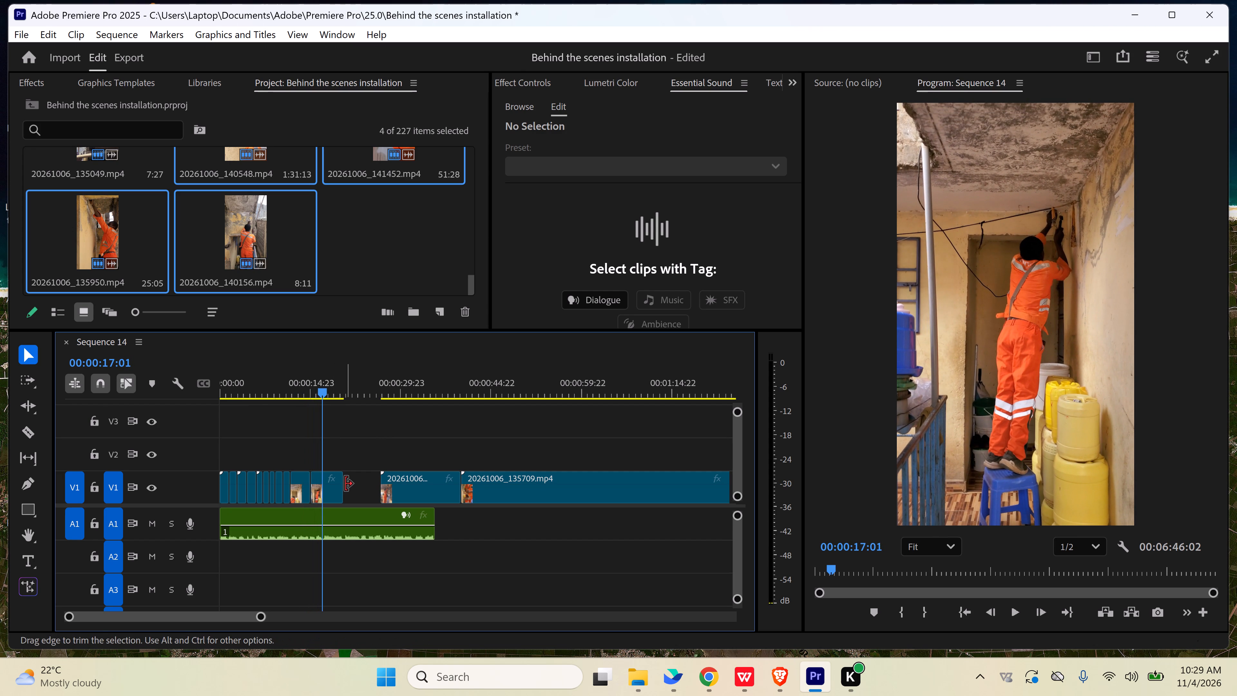
# Trim the end of the second 20261006_135346 excerpt to 00:00:17:08 and save the project.
pyautogui.press('space')
pyautogui.press('space')
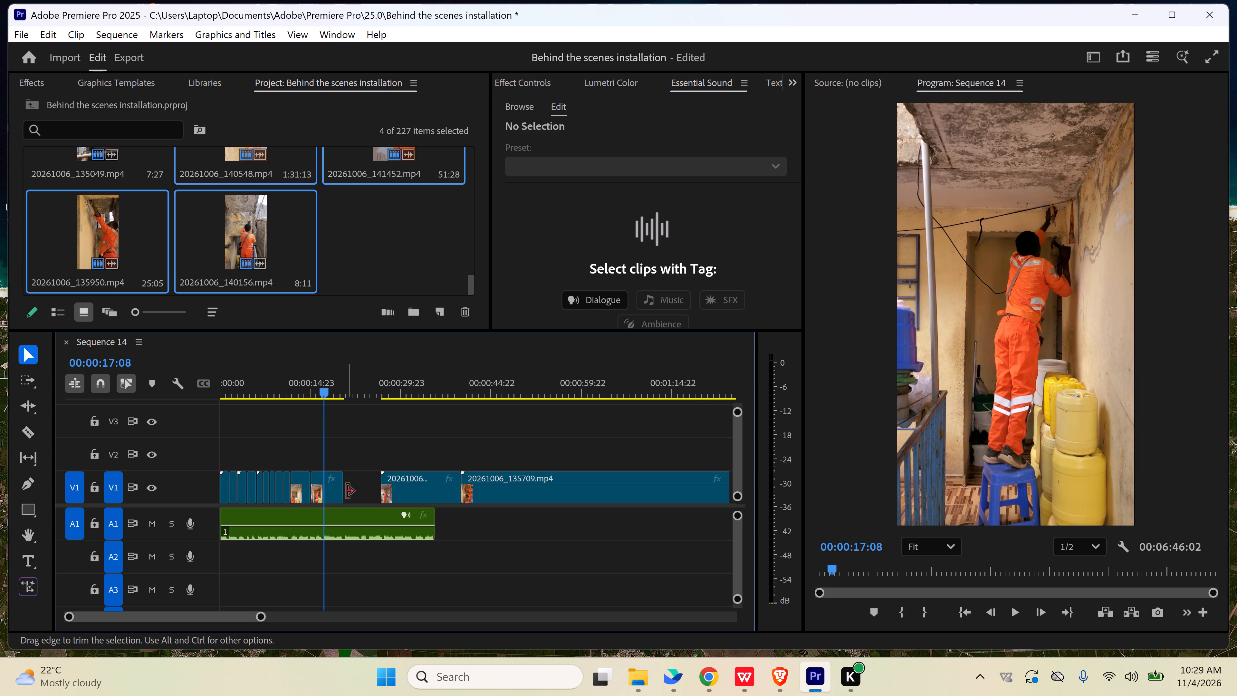
pyautogui.moveTo(344, 487); pyautogui.dragTo(328, 486)
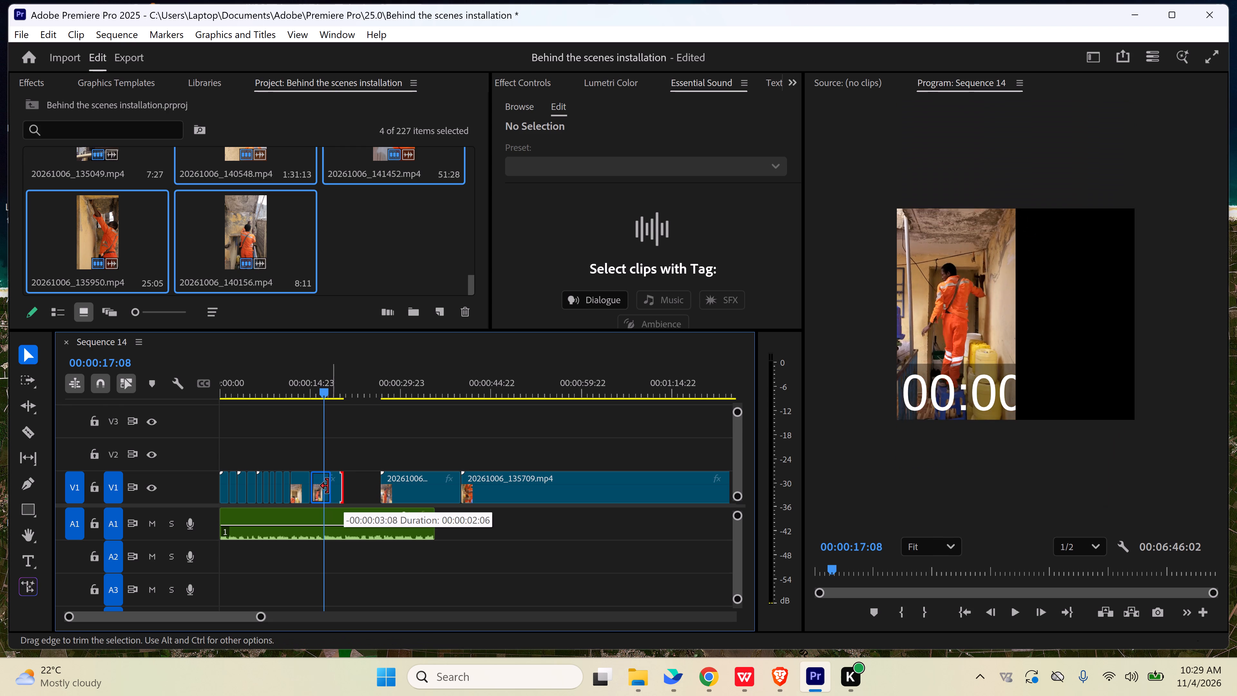
pyautogui.moveTo(328, 486); pyautogui.dragTo(327, 486)
pyautogui.hotkey('ctrl', 's')
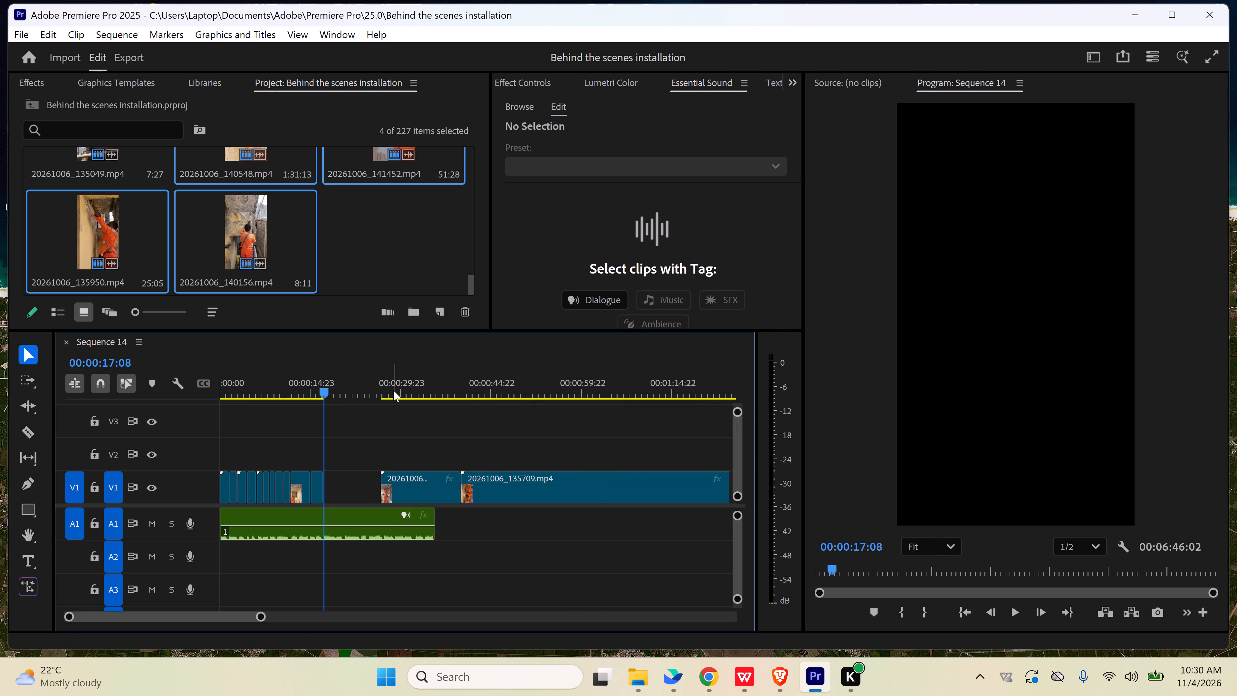
# Skim the short clip before 20261006_135709, delete it and close the gap after the last 20261006_135346 excerpt.
pyautogui.moveTo(393, 390); pyautogui.dragTo(455, 395)
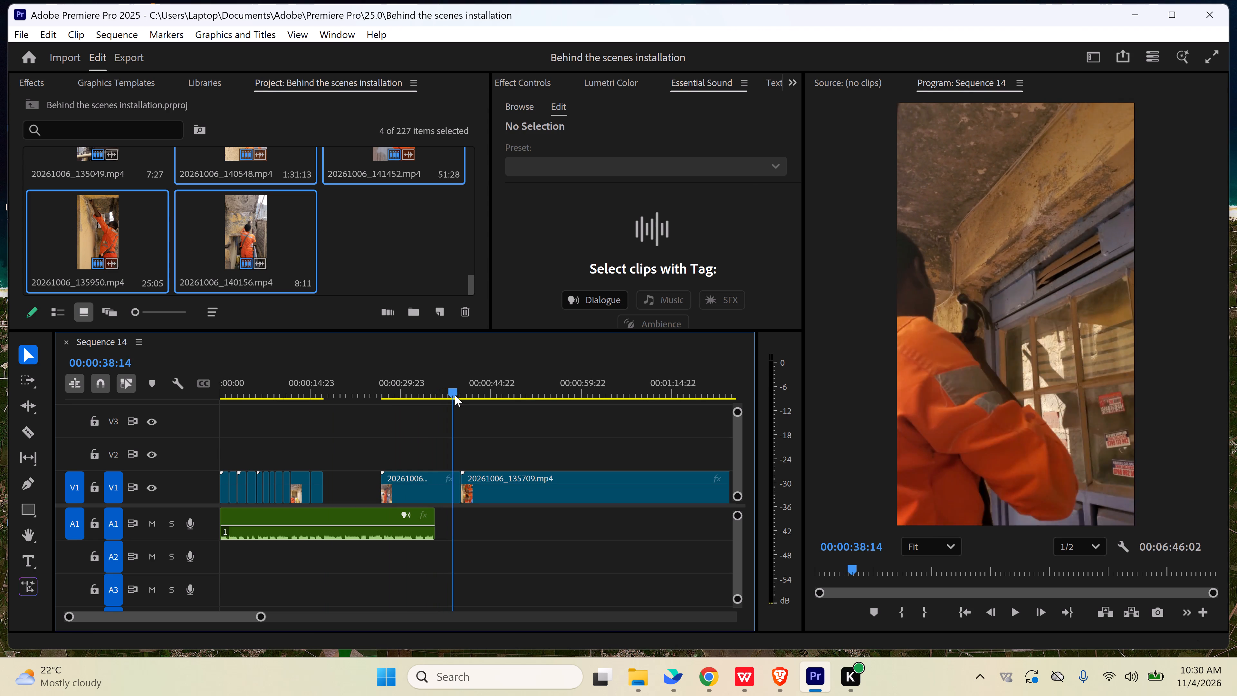
pyautogui.moveTo(455, 395); pyautogui.dragTo(476, 394)
pyautogui.click(420, 491)
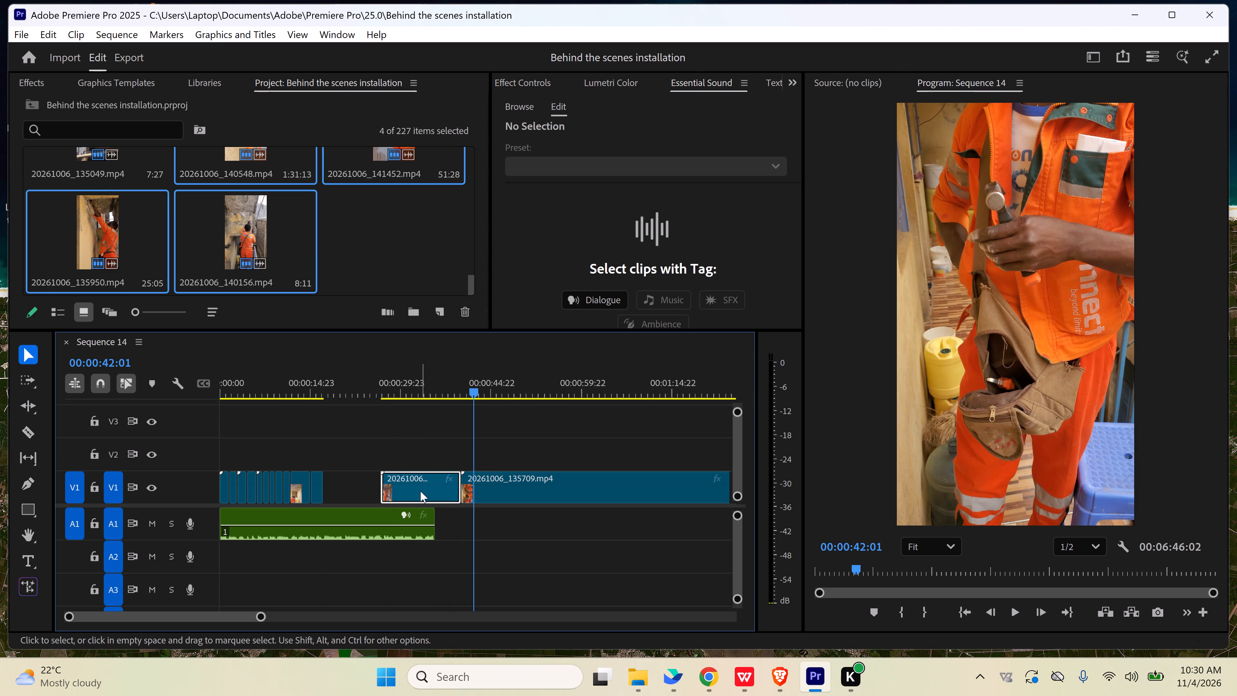
pyautogui.press('Delete')
pyautogui.click(424, 484)
pyautogui.press('Delete')
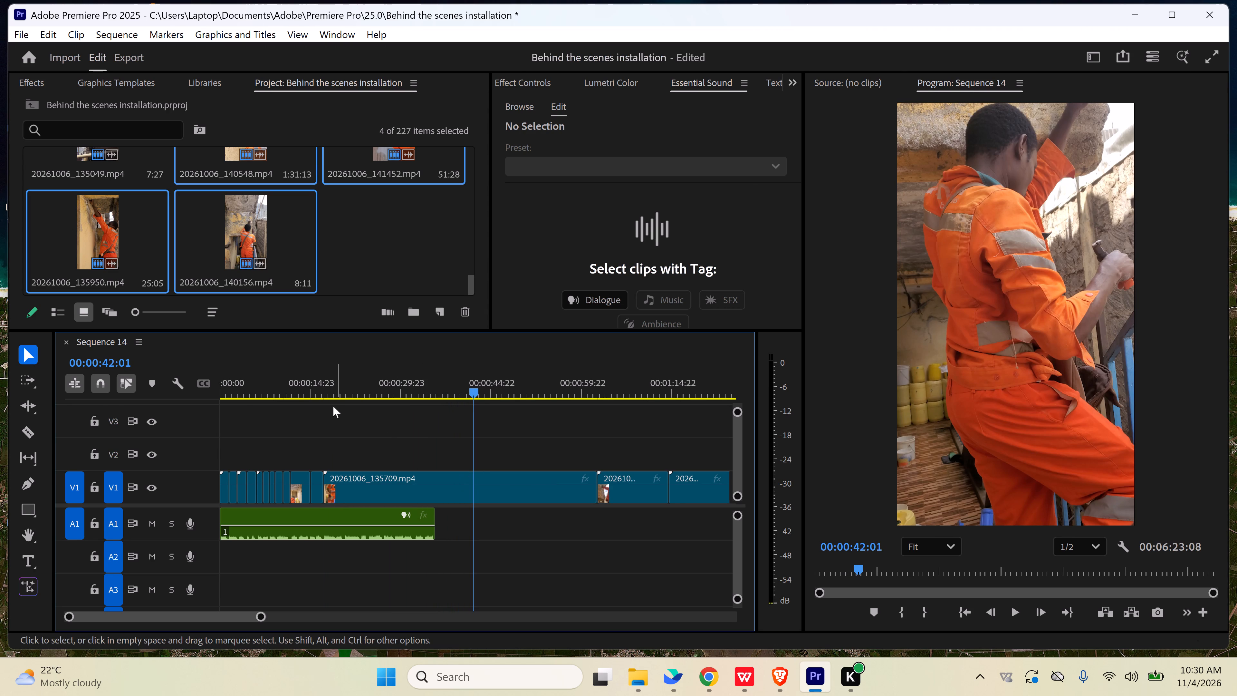
# Skim the 20261006_135709 clip on V1, delete it and close the gap after the last 20261006_135346 excerpt.
pyautogui.moveTo(323, 384); pyautogui.dragTo(423, 409)
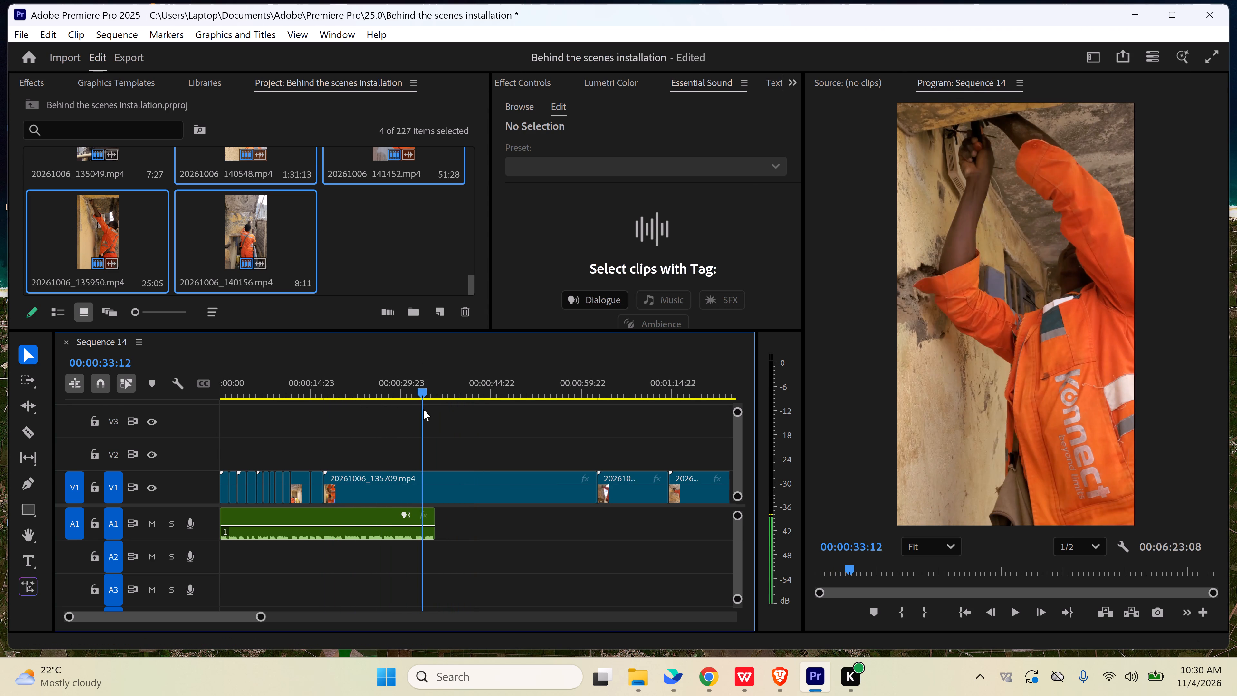
pyautogui.moveTo(423, 409); pyautogui.dragTo(458, 415)
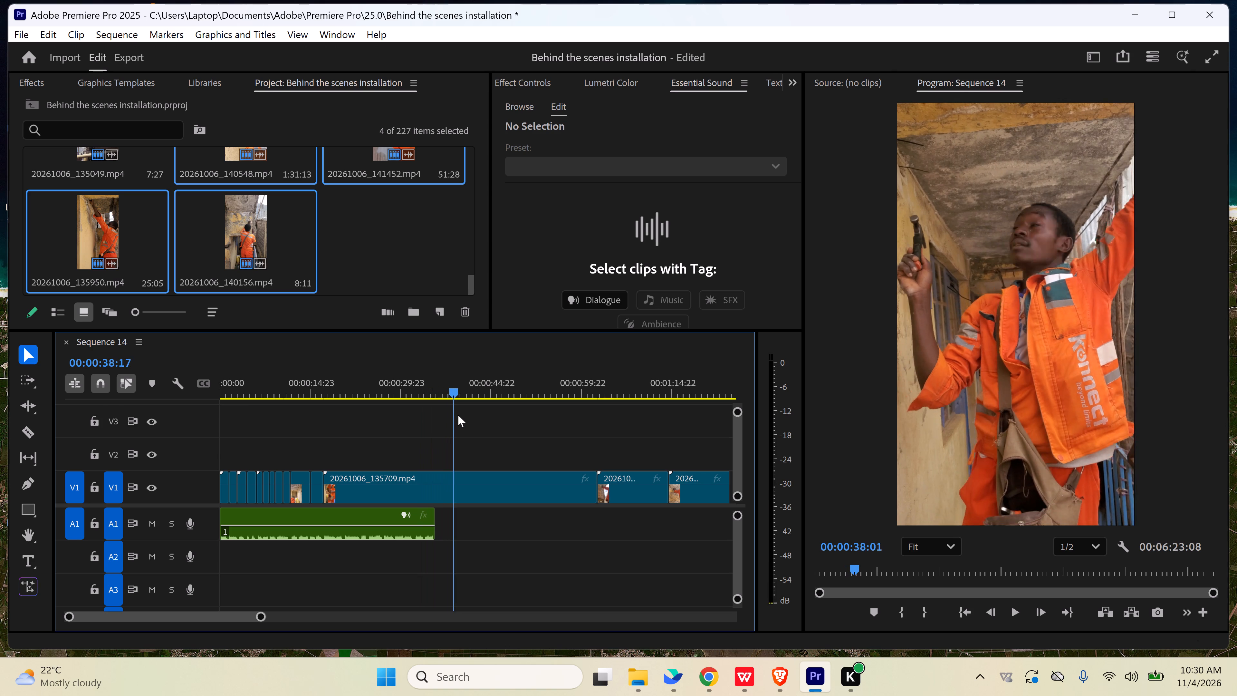
pyautogui.moveTo(458, 415); pyautogui.dragTo(492, 418)
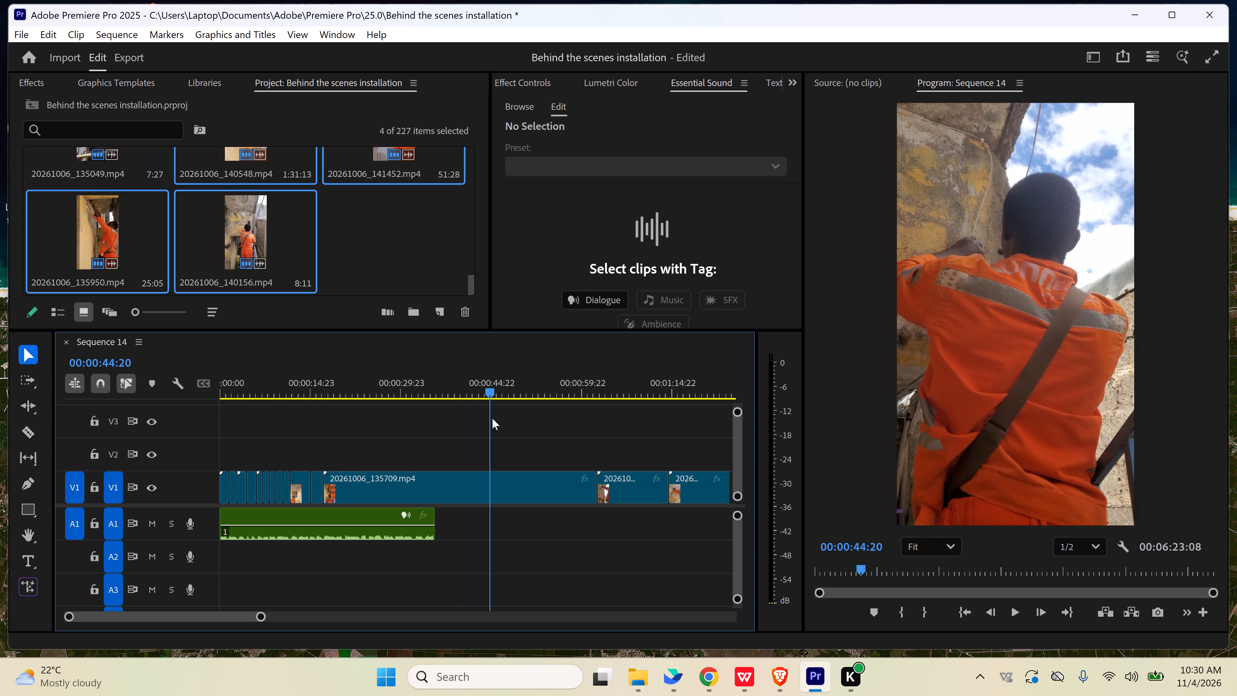
pyautogui.moveTo(492, 418); pyautogui.dragTo(420, 432)
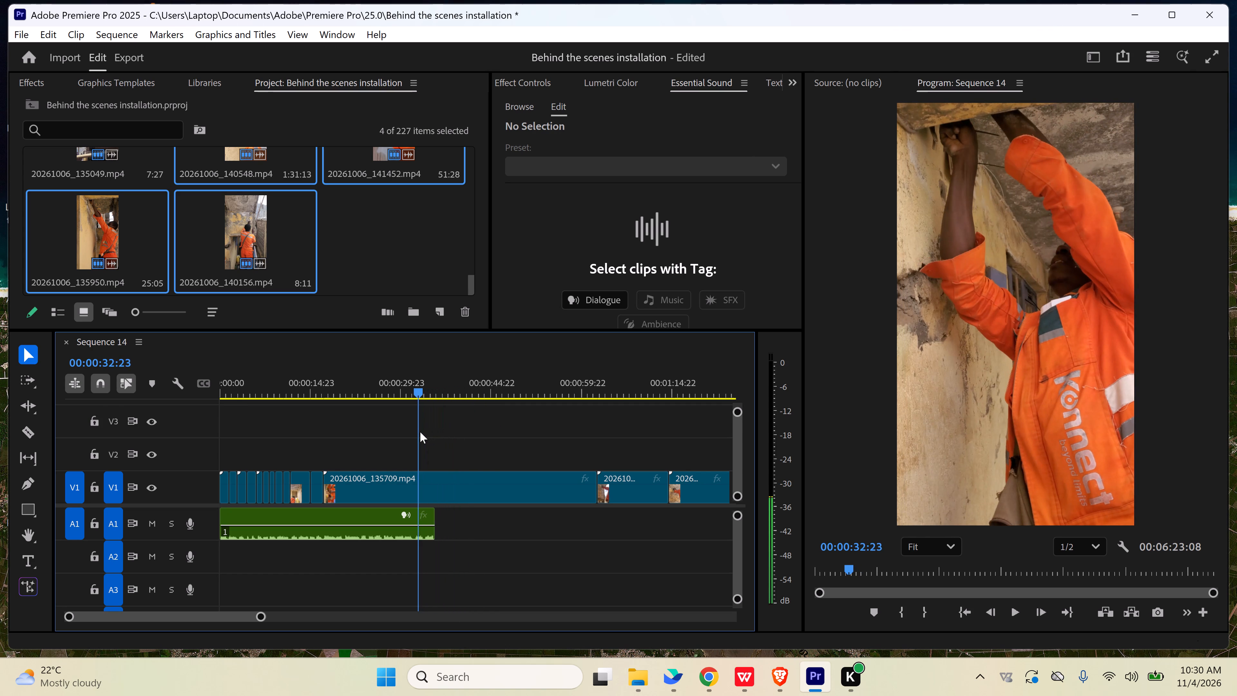
pyautogui.moveTo(420, 432); pyautogui.dragTo(443, 430)
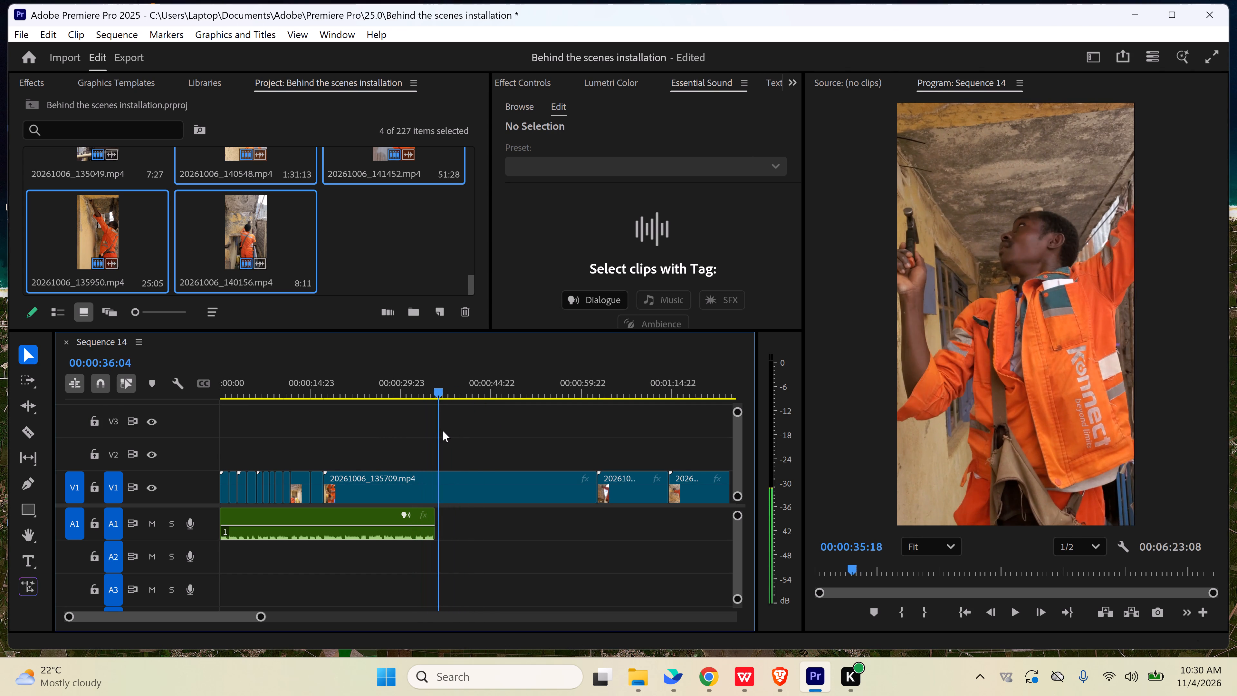
pyautogui.moveTo(443, 430); pyautogui.dragTo(483, 430)
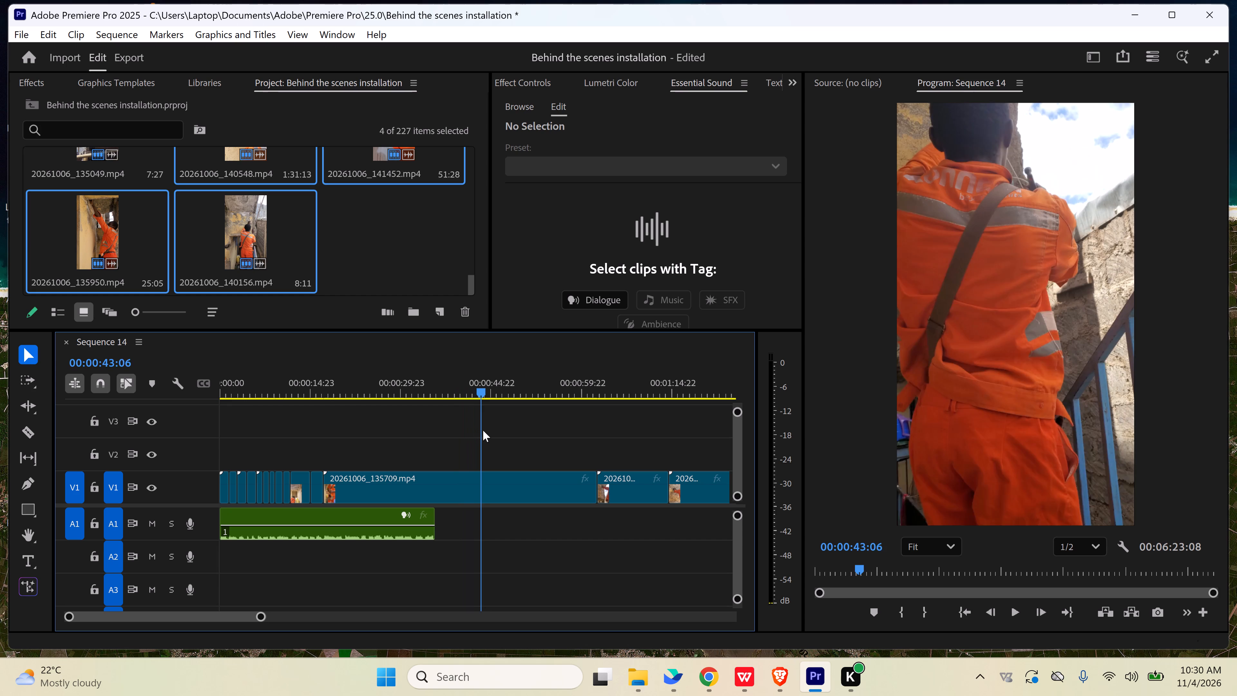
pyautogui.moveTo(483, 430); pyautogui.dragTo(539, 438)
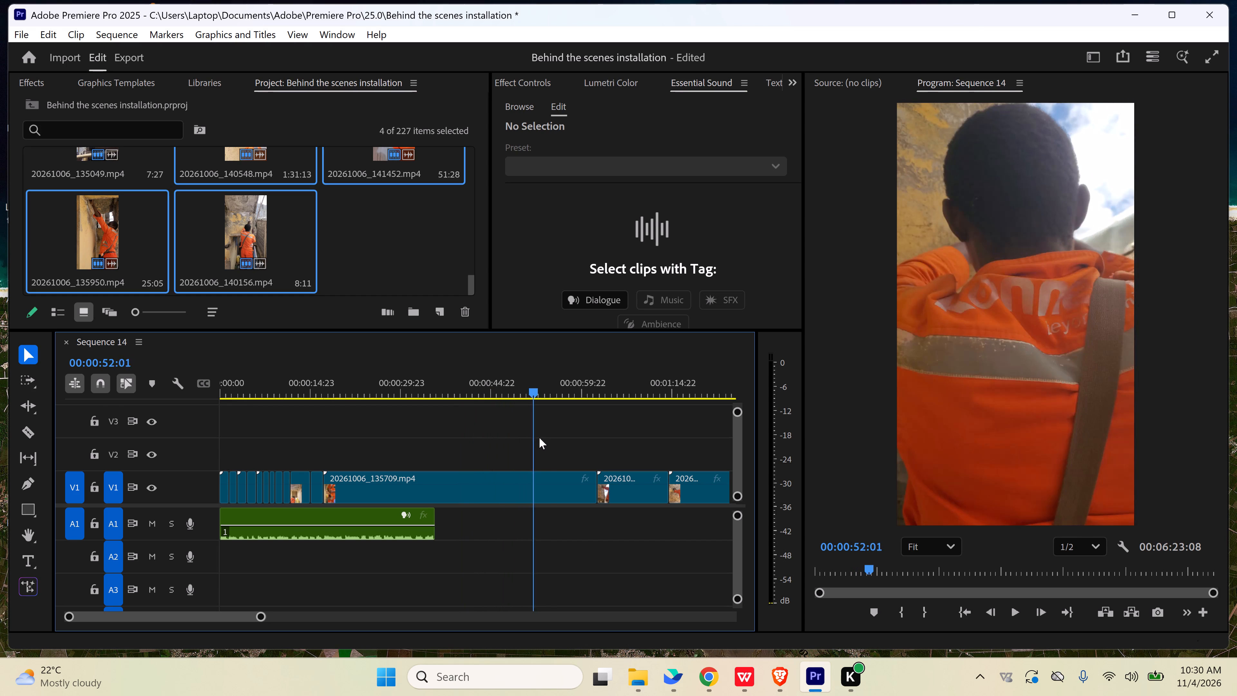
pyautogui.moveTo(539, 438); pyautogui.dragTo(582, 441)
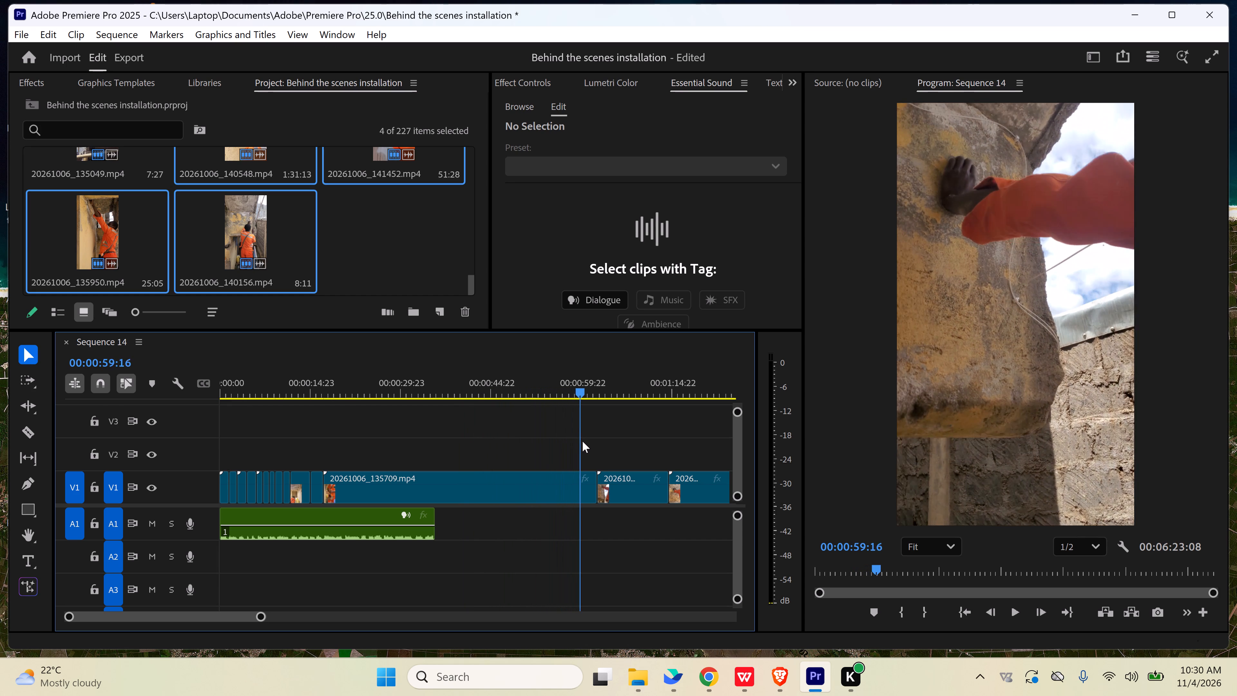
pyautogui.moveTo(582, 441); pyautogui.dragTo(583, 449)
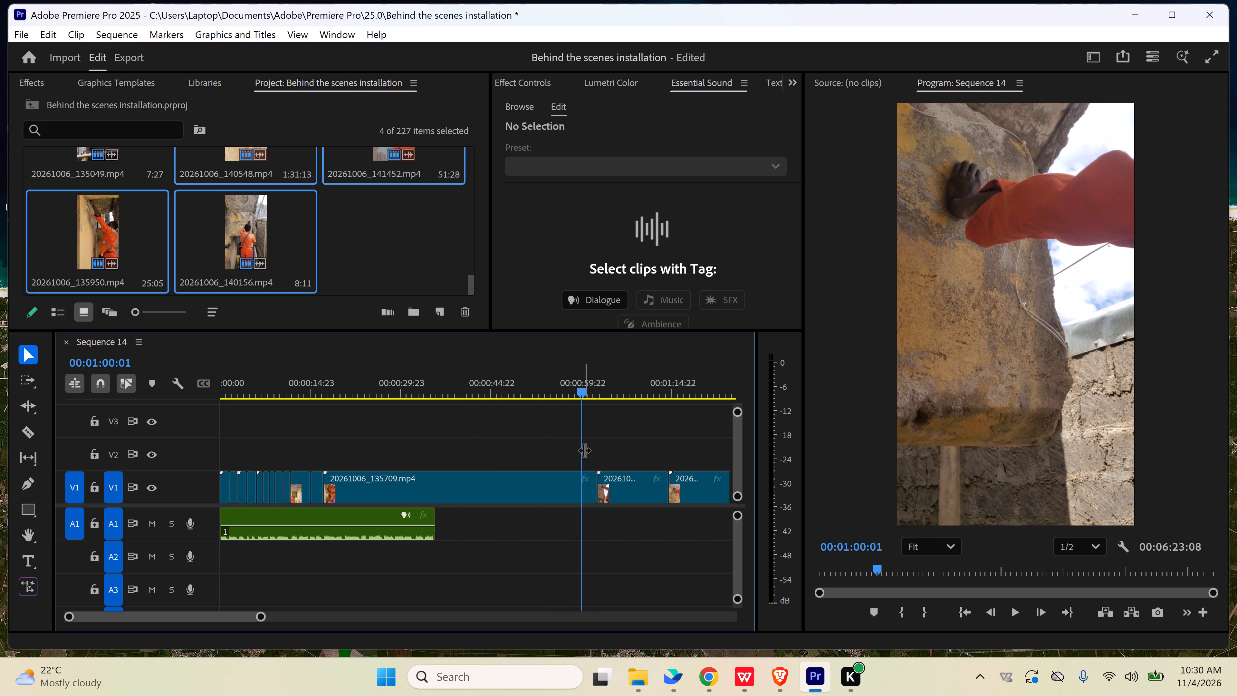
pyautogui.click(503, 486)
pyautogui.press('Delete')
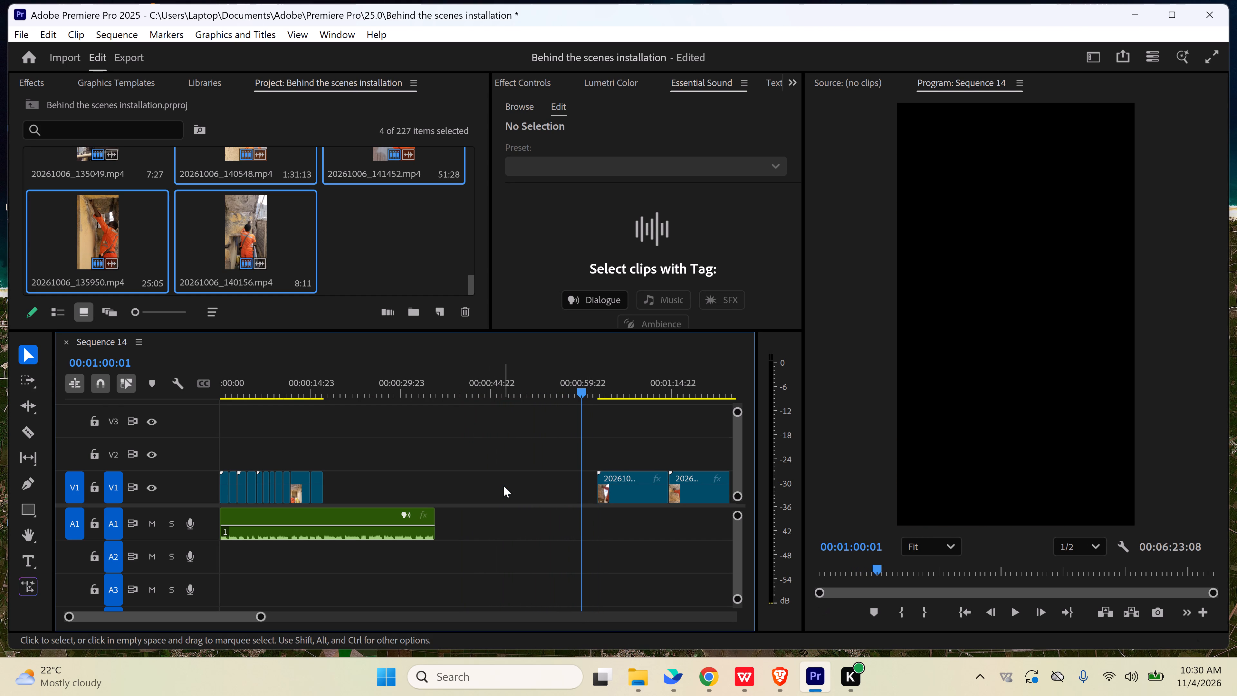
pyautogui.click(503, 486)
pyautogui.press('Delete')
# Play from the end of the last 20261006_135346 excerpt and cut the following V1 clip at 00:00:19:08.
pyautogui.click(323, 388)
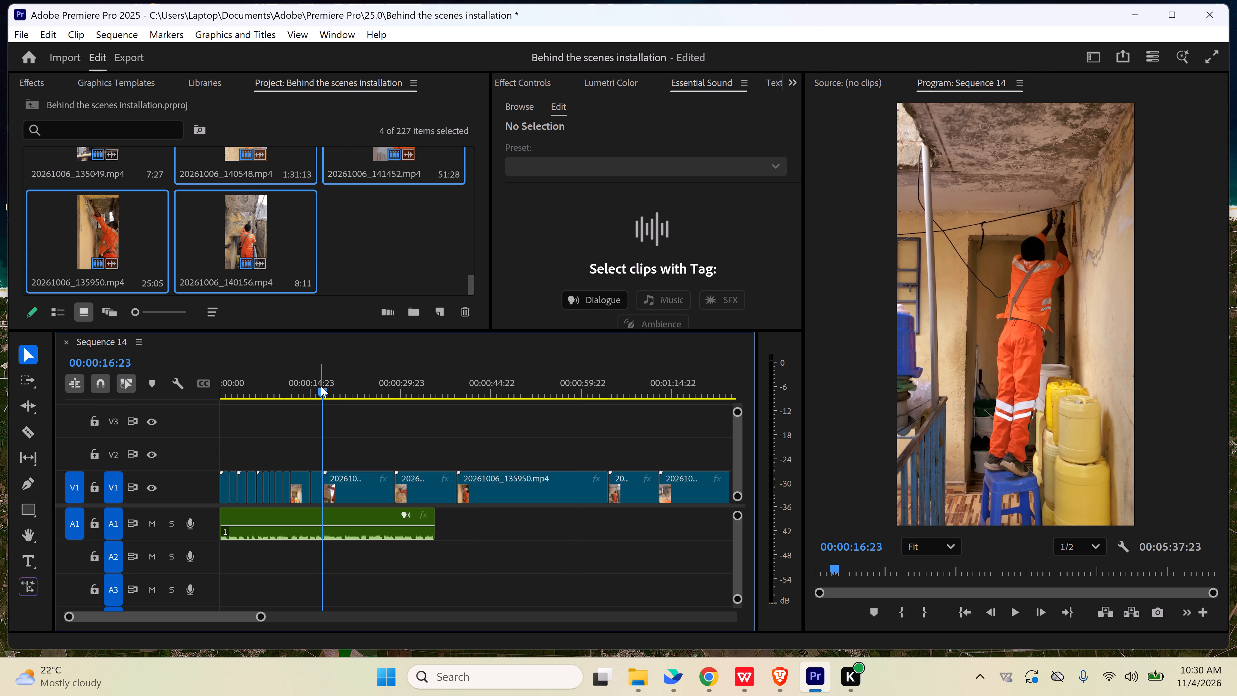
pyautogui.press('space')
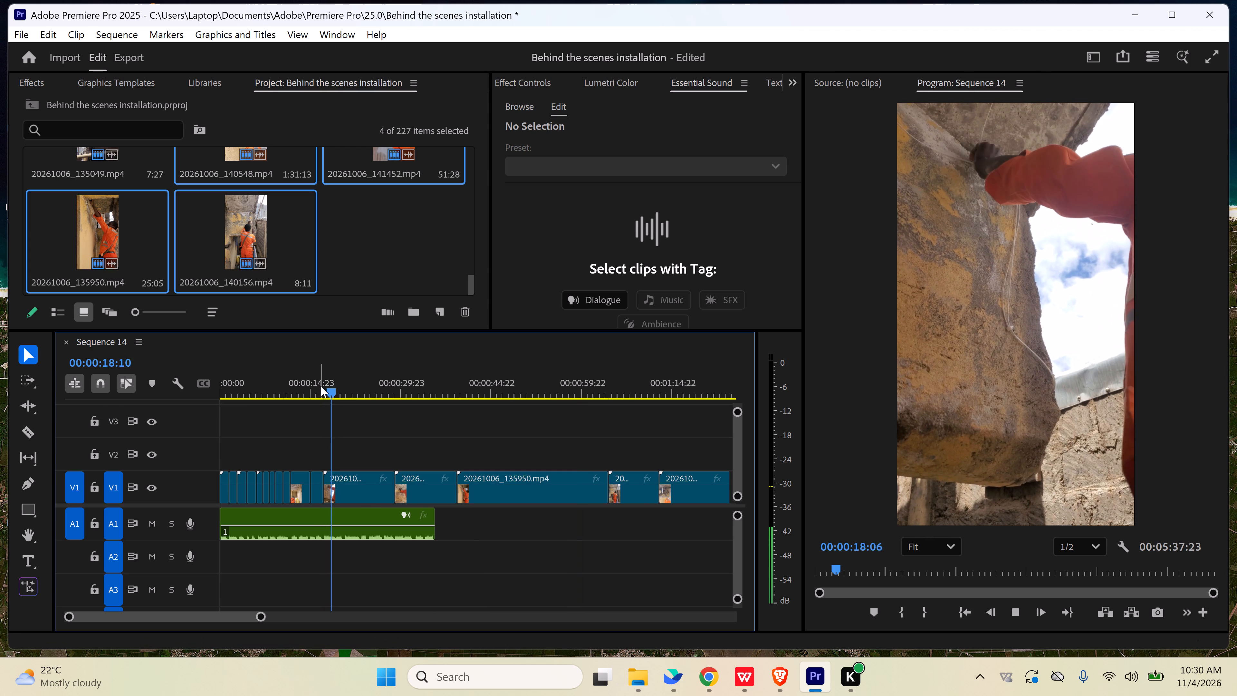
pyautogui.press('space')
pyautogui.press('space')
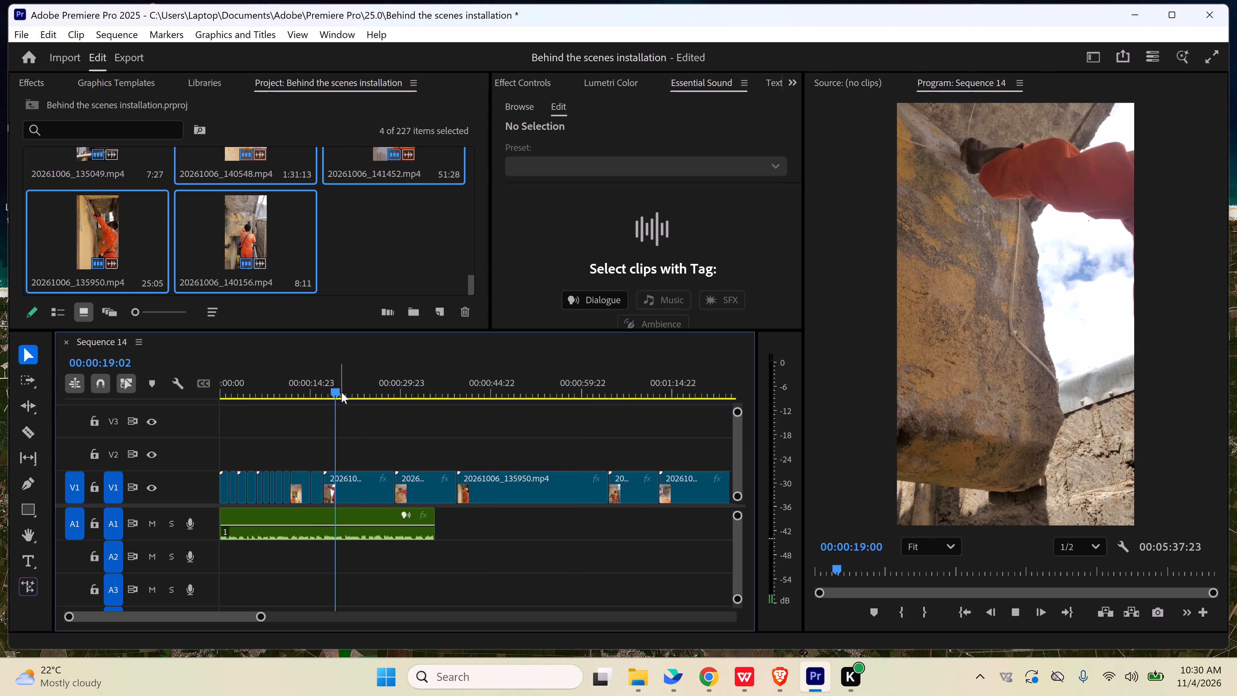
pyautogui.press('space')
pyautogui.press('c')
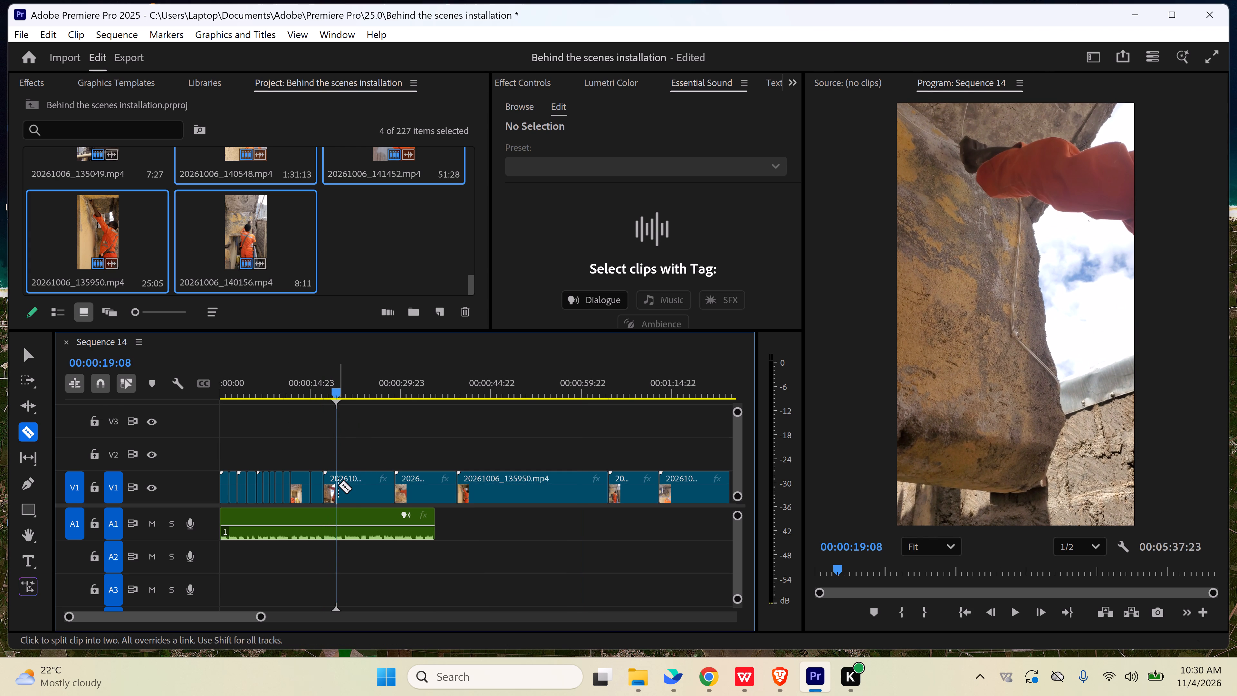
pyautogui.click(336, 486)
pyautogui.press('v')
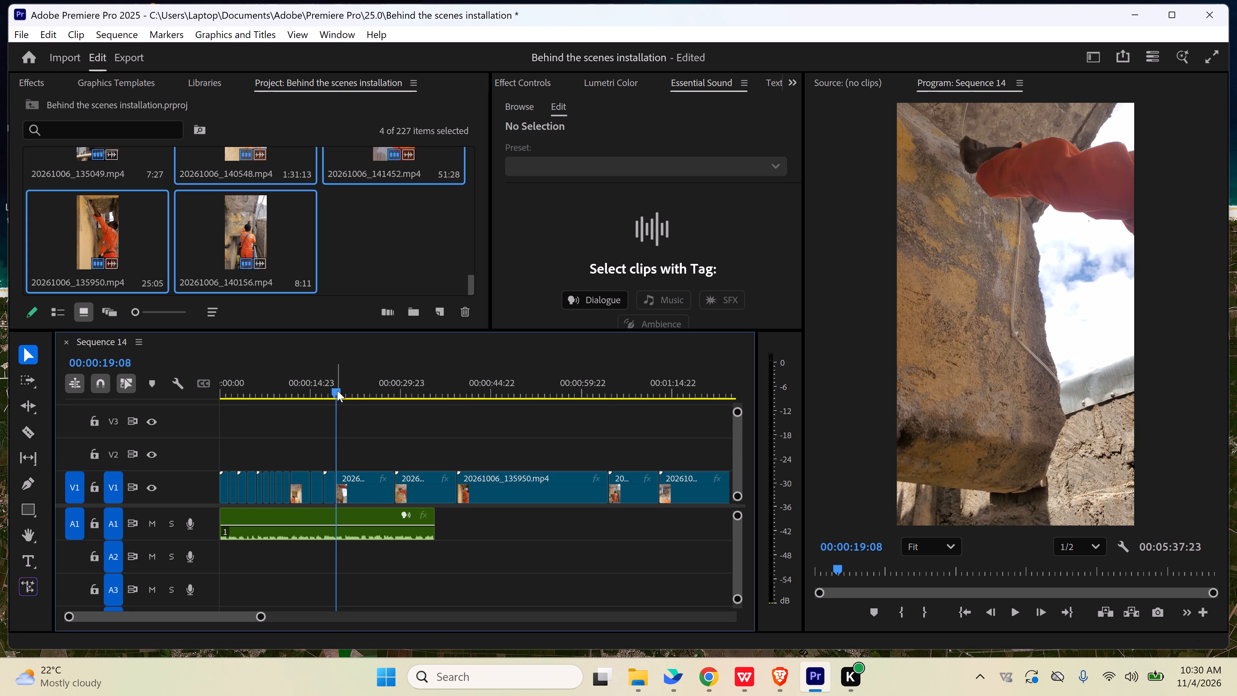
# Skim the footage after the cut, delete the remainder of the clip from 00:00:19:08 and close the gap.
pyautogui.moveTo(337, 391); pyautogui.dragTo(411, 404)
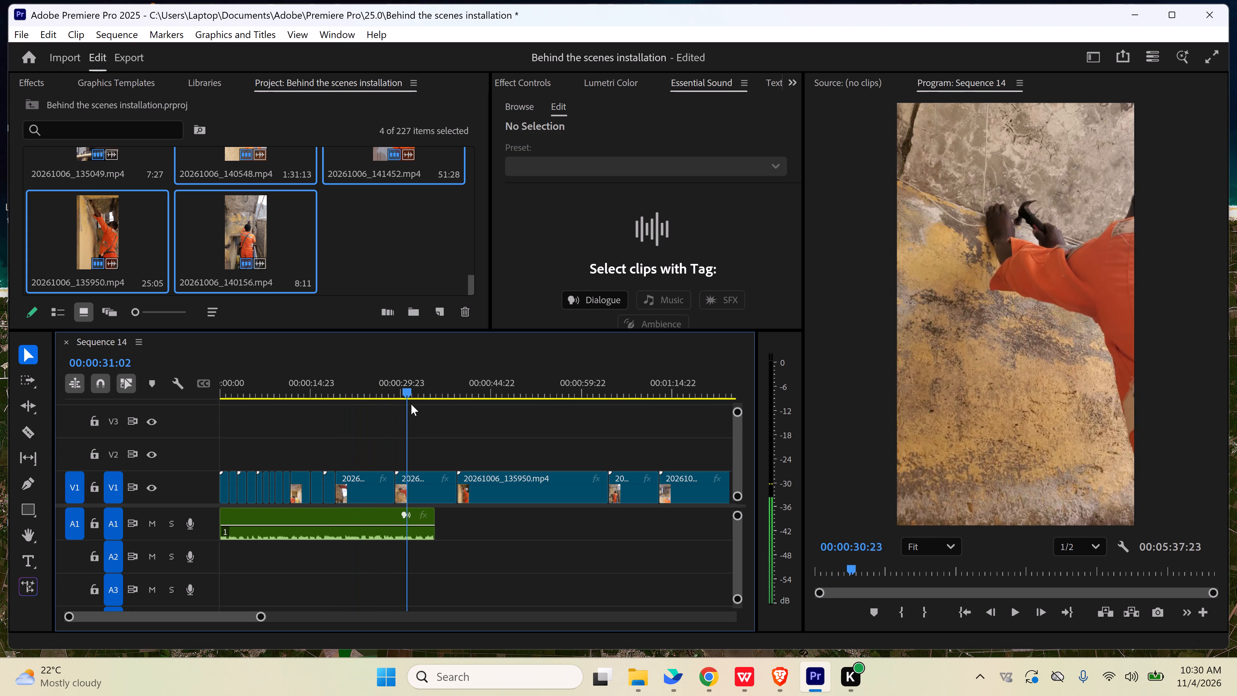
pyautogui.moveTo(411, 404); pyautogui.dragTo(405, 410)
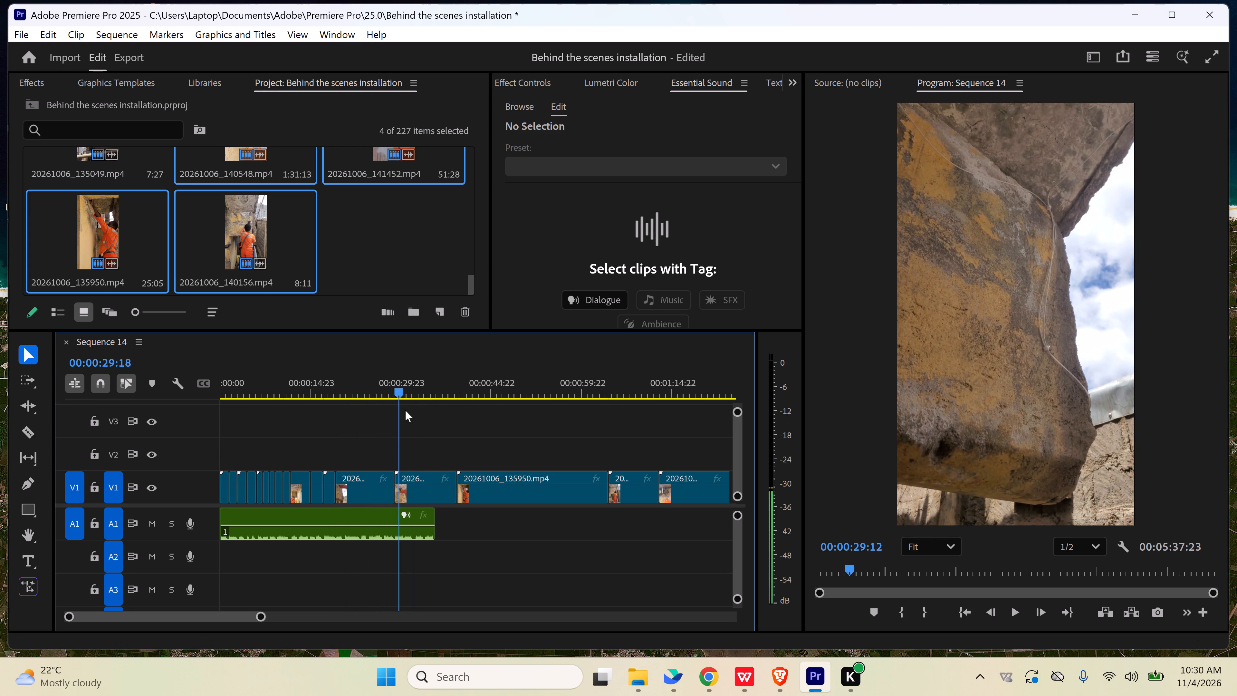
pyautogui.moveTo(405, 410); pyautogui.dragTo(445, 415)
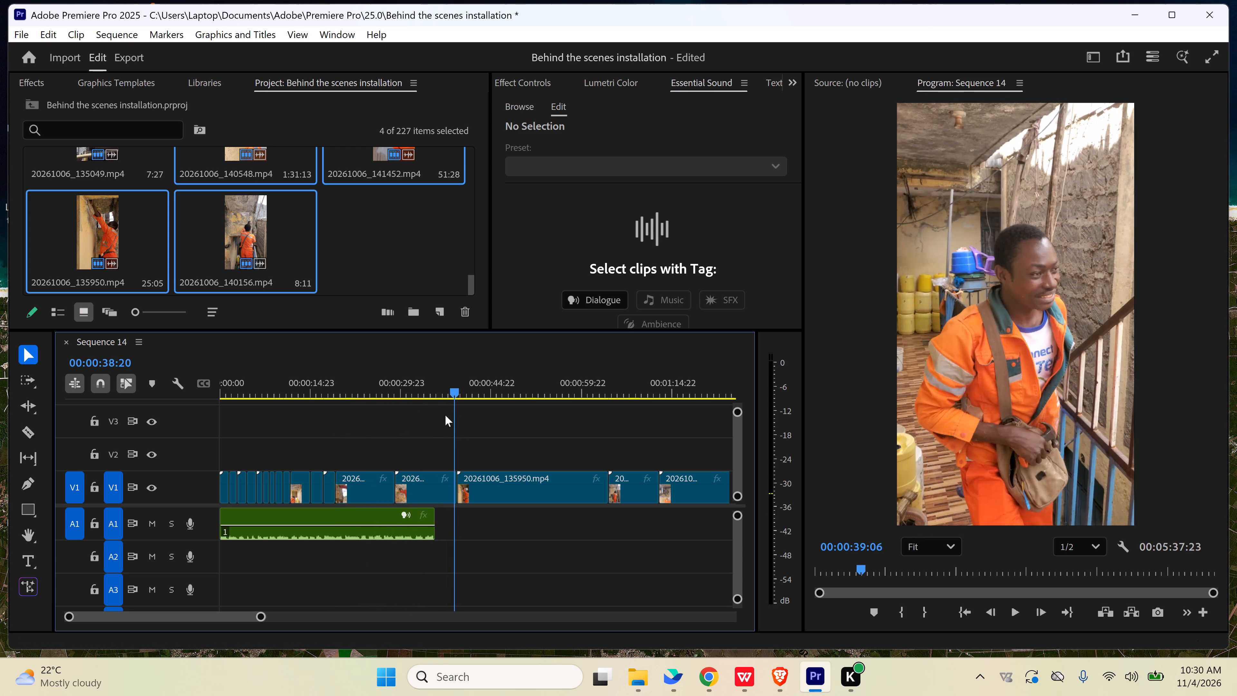
pyautogui.moveTo(445, 415); pyautogui.dragTo(389, 417)
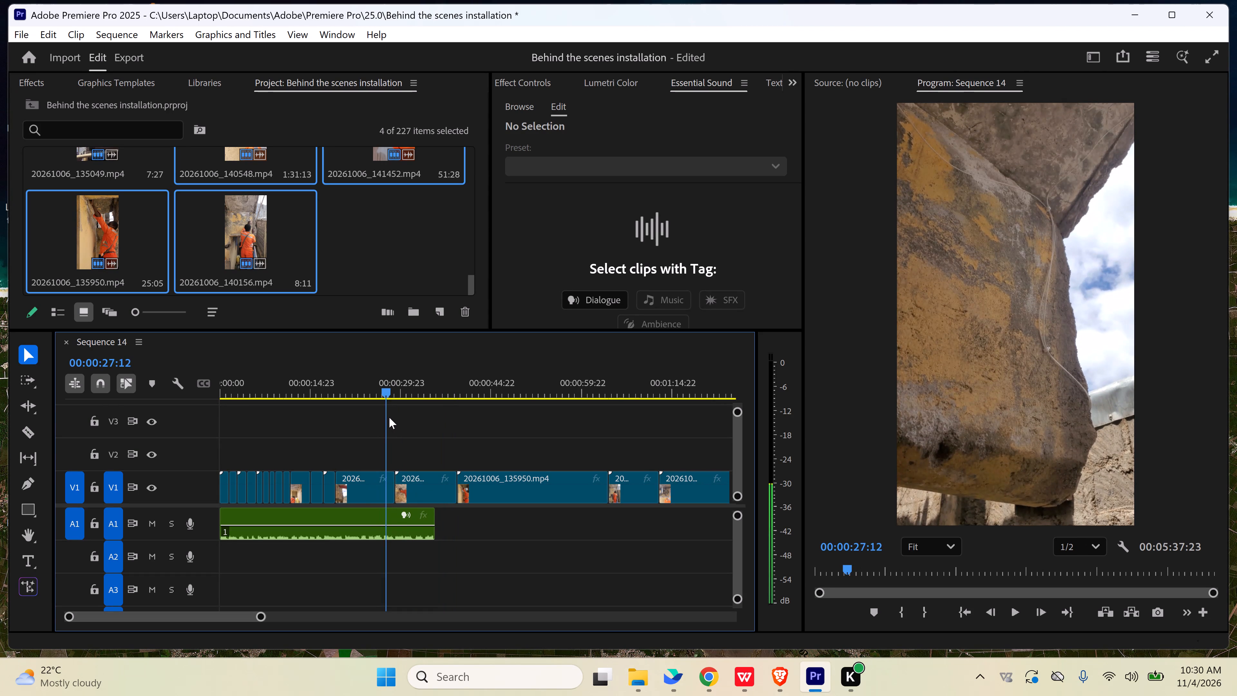
pyautogui.moveTo(389, 417); pyautogui.dragTo(447, 415)
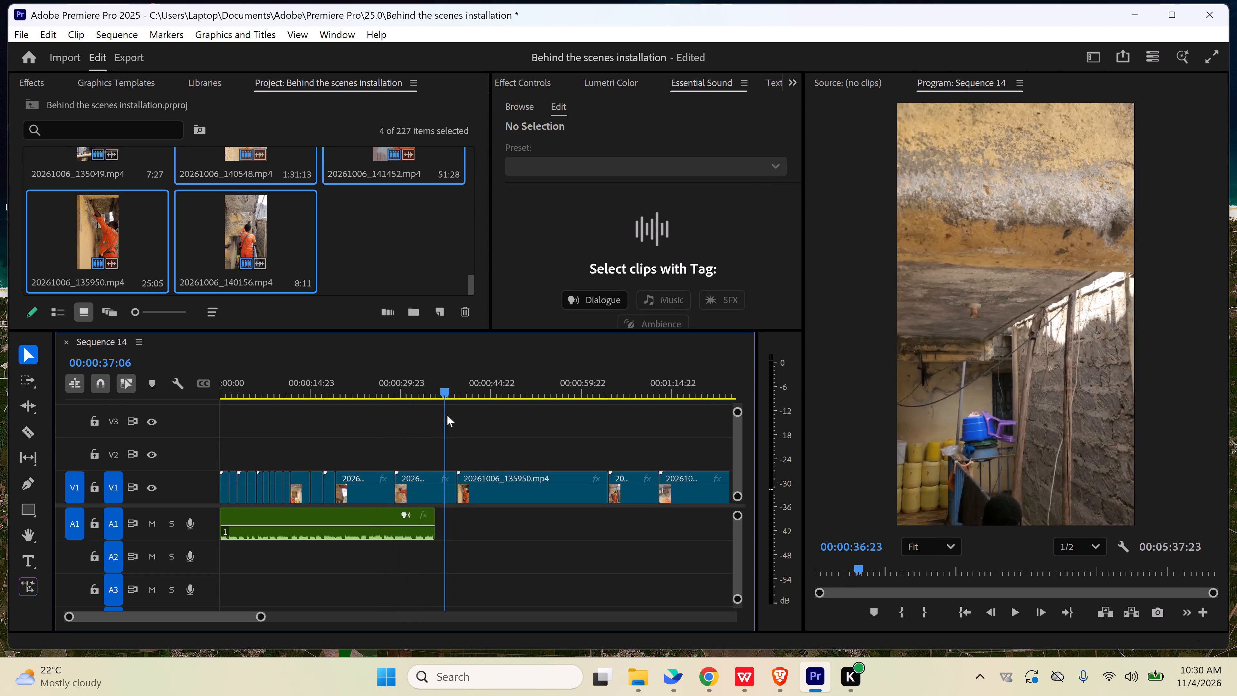
pyautogui.moveTo(447, 415); pyautogui.dragTo(416, 419)
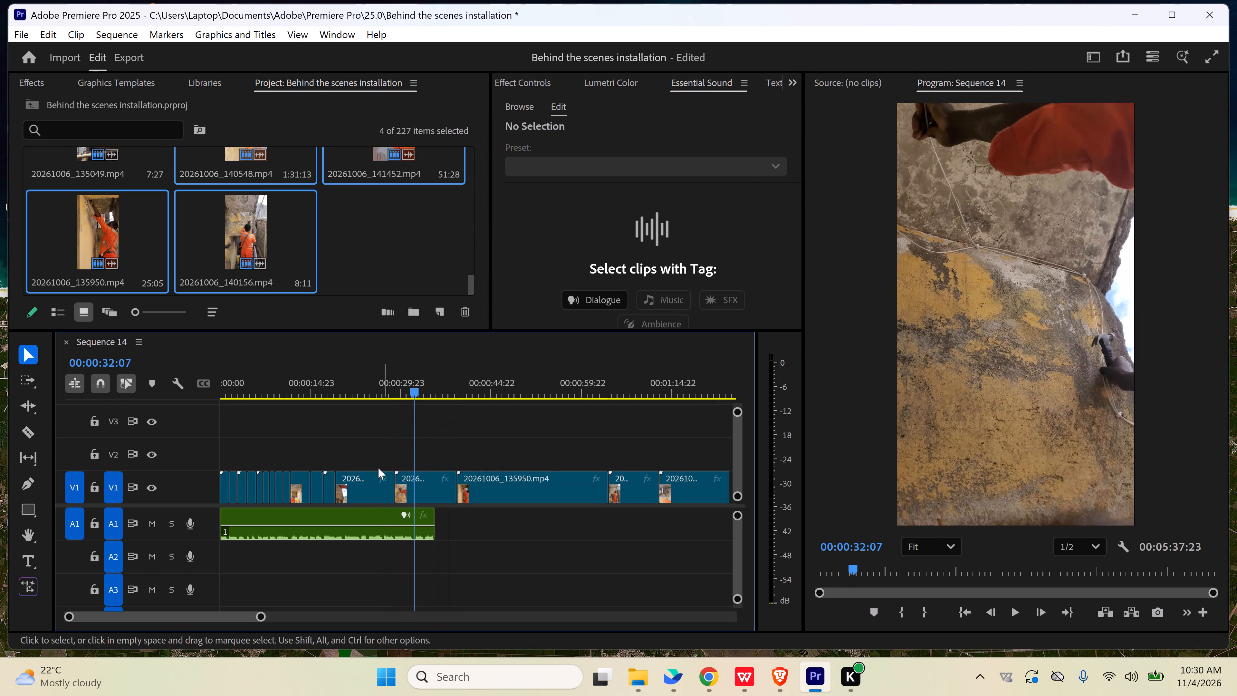
pyautogui.click(370, 487)
pyautogui.press('Delete')
pyautogui.click(364, 487)
pyautogui.press('Delete')
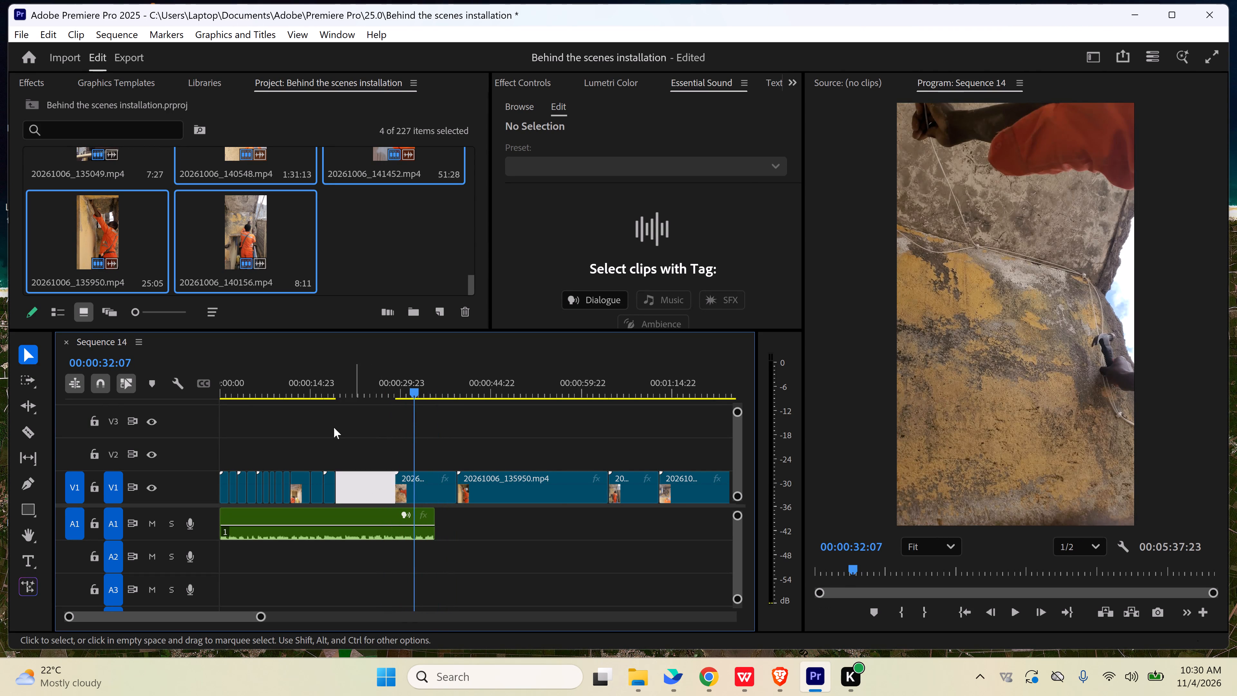
# Skim the clip before 20261006_135950, trim its start to 00:00:24:10 and move it against the preceding excerpt's end at 00:00:19:08.
pyautogui.click(329, 390)
pyautogui.click(364, 428)
pyautogui.press('space')
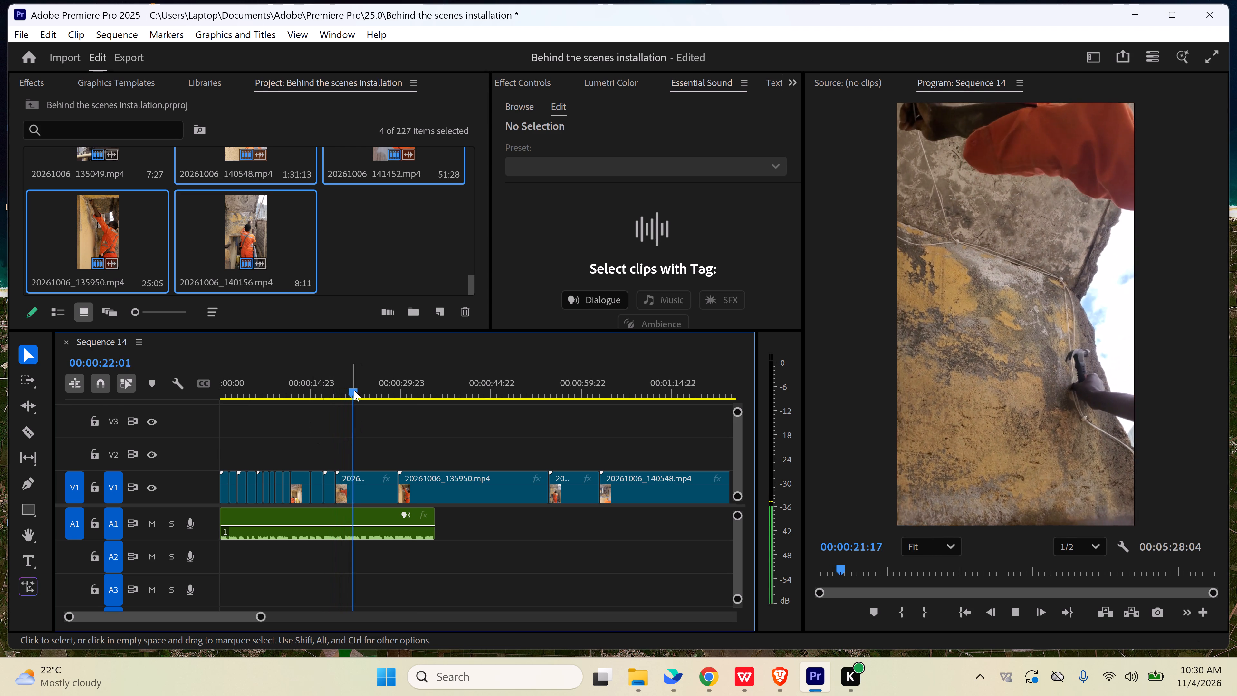
pyautogui.moveTo(354, 390); pyautogui.dragTo(391, 391)
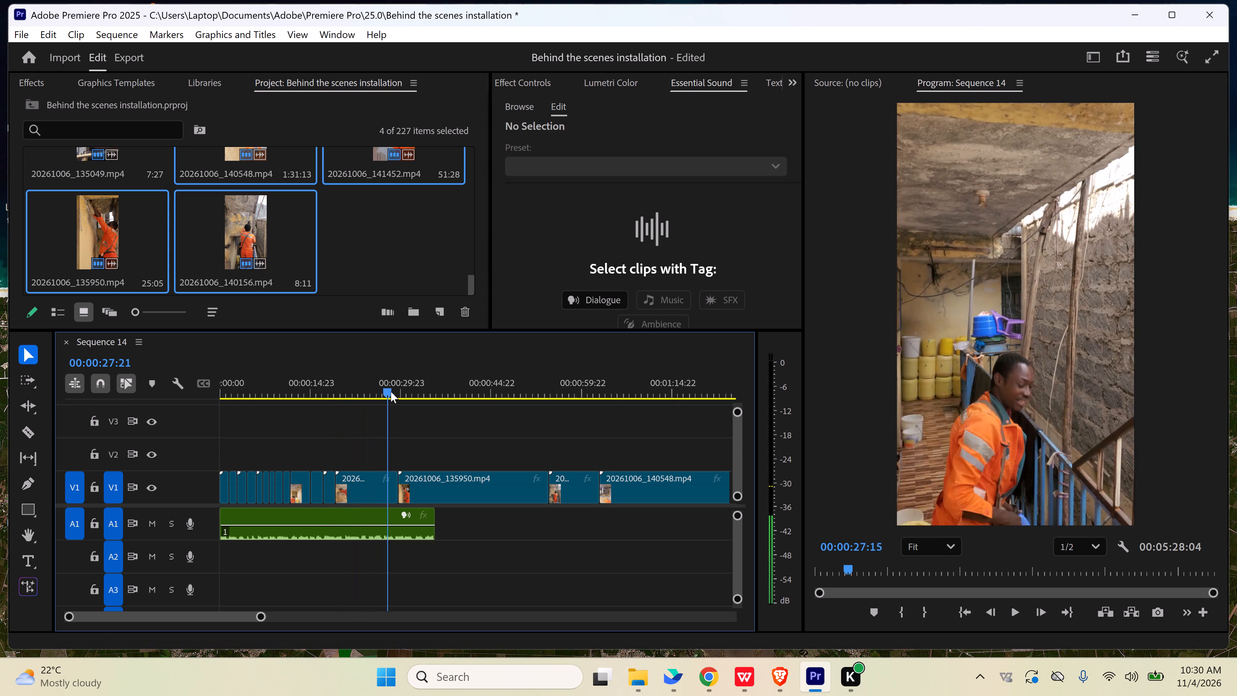
pyautogui.moveTo(391, 391); pyautogui.dragTo(370, 396)
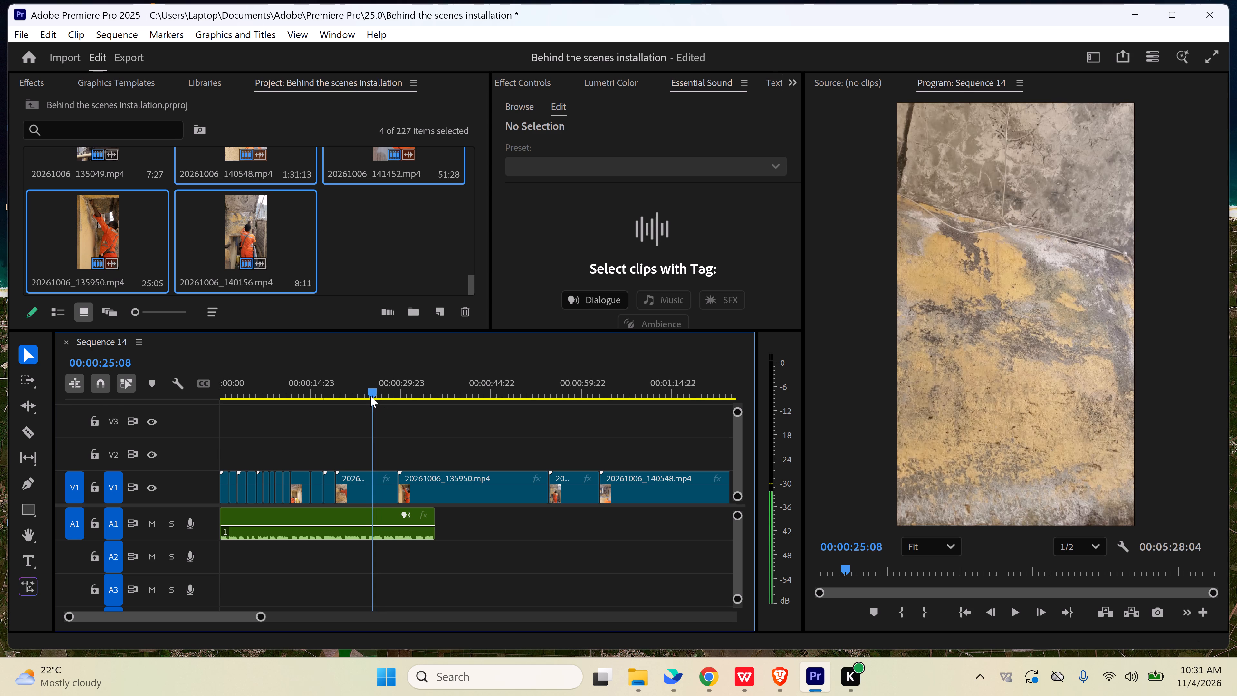
pyautogui.moveTo(370, 396); pyautogui.dragTo(380, 393)
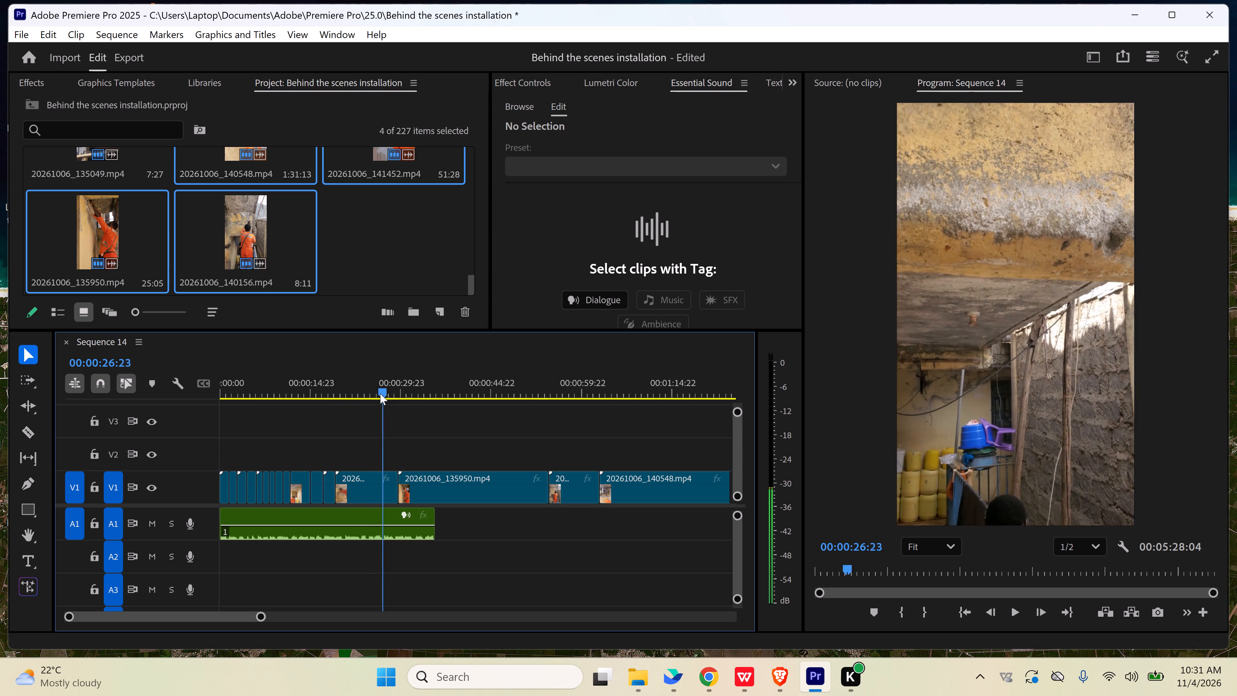
pyautogui.moveTo(380, 393); pyautogui.dragTo(366, 392)
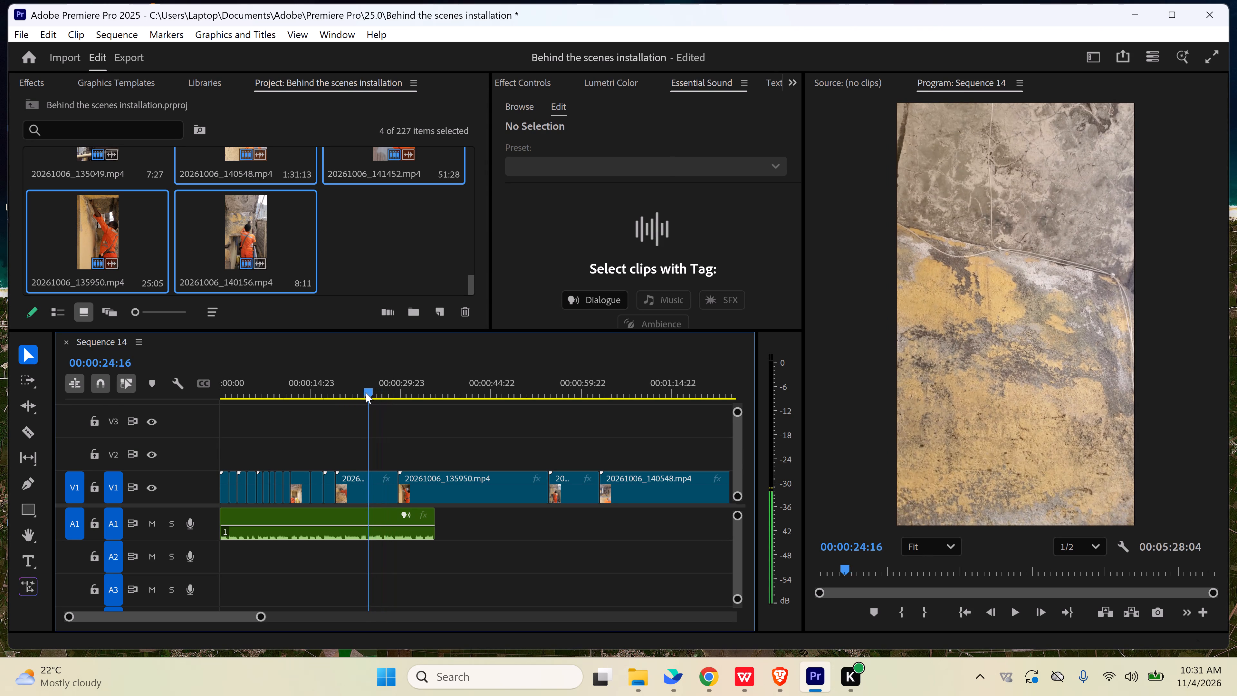
pyautogui.moveTo(366, 392); pyautogui.dragTo(364, 392)
pyautogui.moveTo(339, 477); pyautogui.dragTo(348, 478)
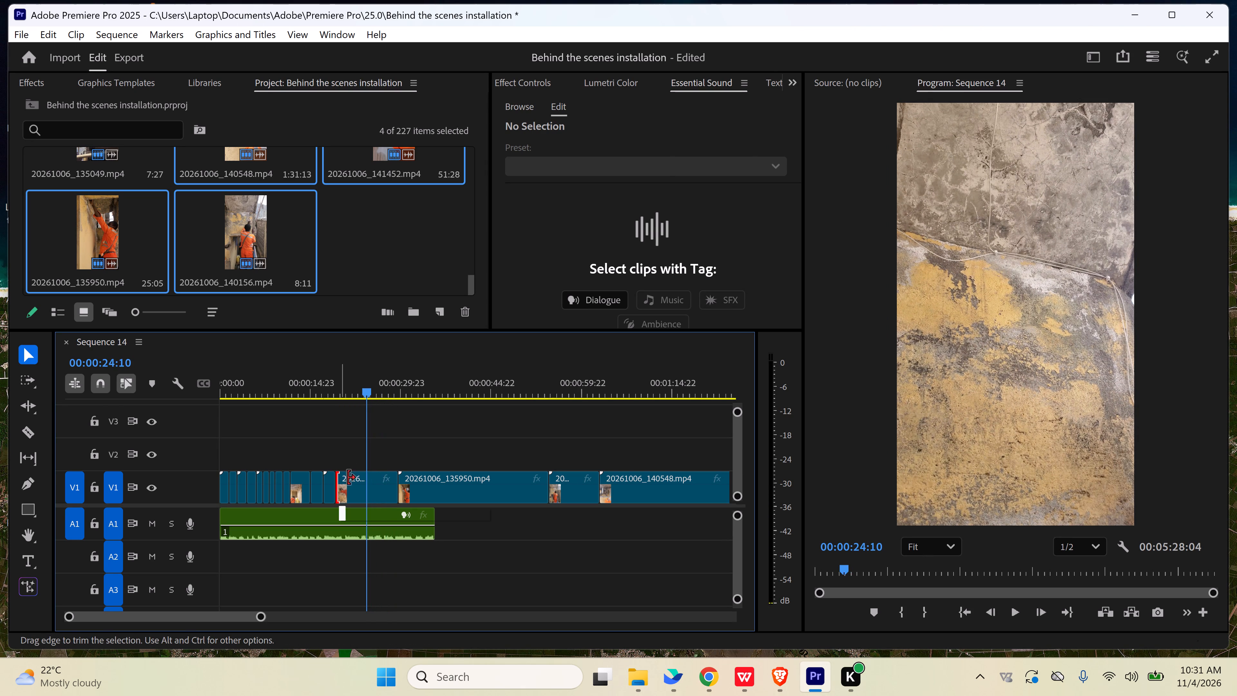
pyautogui.moveTo(348, 478); pyautogui.dragTo(367, 478)
pyautogui.moveTo(382, 494); pyautogui.dragTo(379, 495)
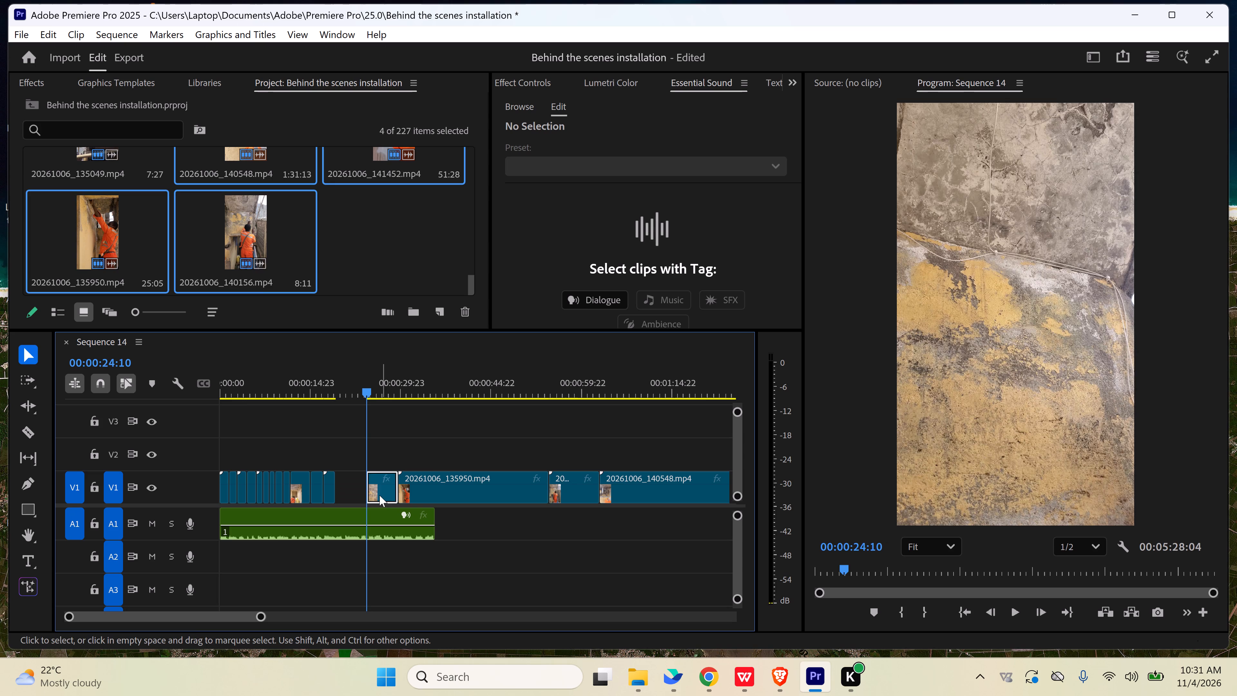
pyautogui.moveTo(379, 495); pyautogui.dragTo(354, 495)
# Replay the joins after the last 20261006_135346 excerpt and delete the short V1 excerpt ending at 00:00:19:08.
pyautogui.click(322, 390)
pyautogui.click(347, 424)
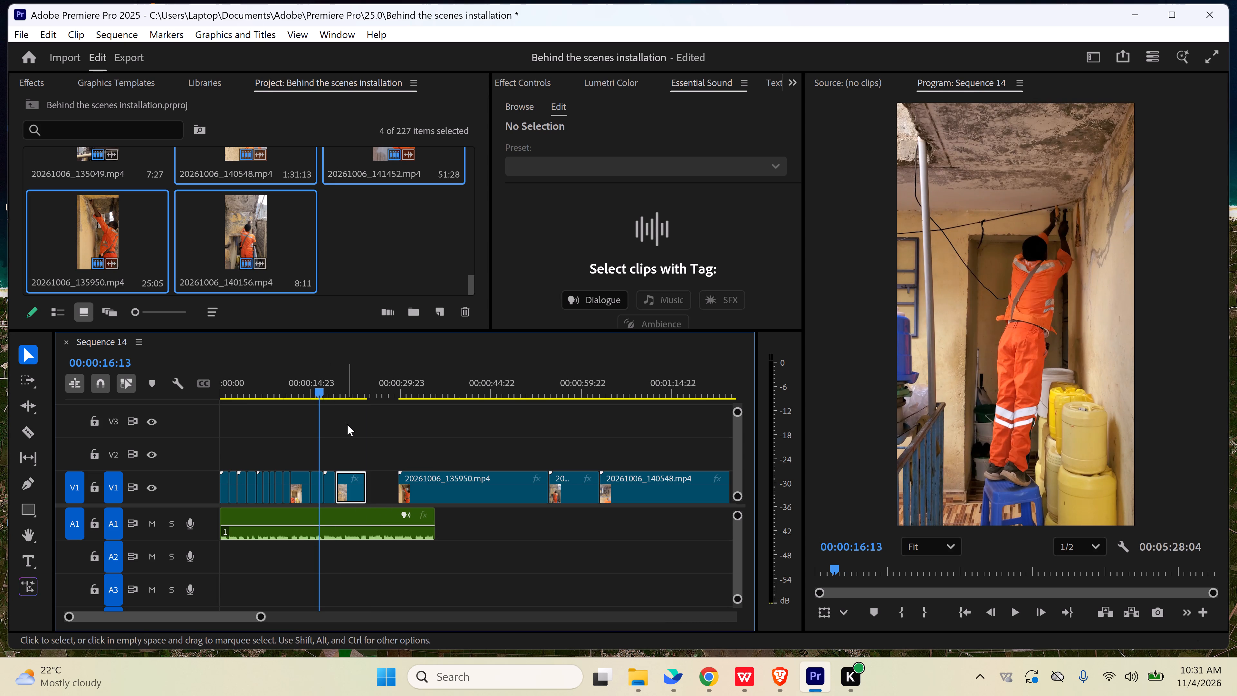
pyautogui.press('space')
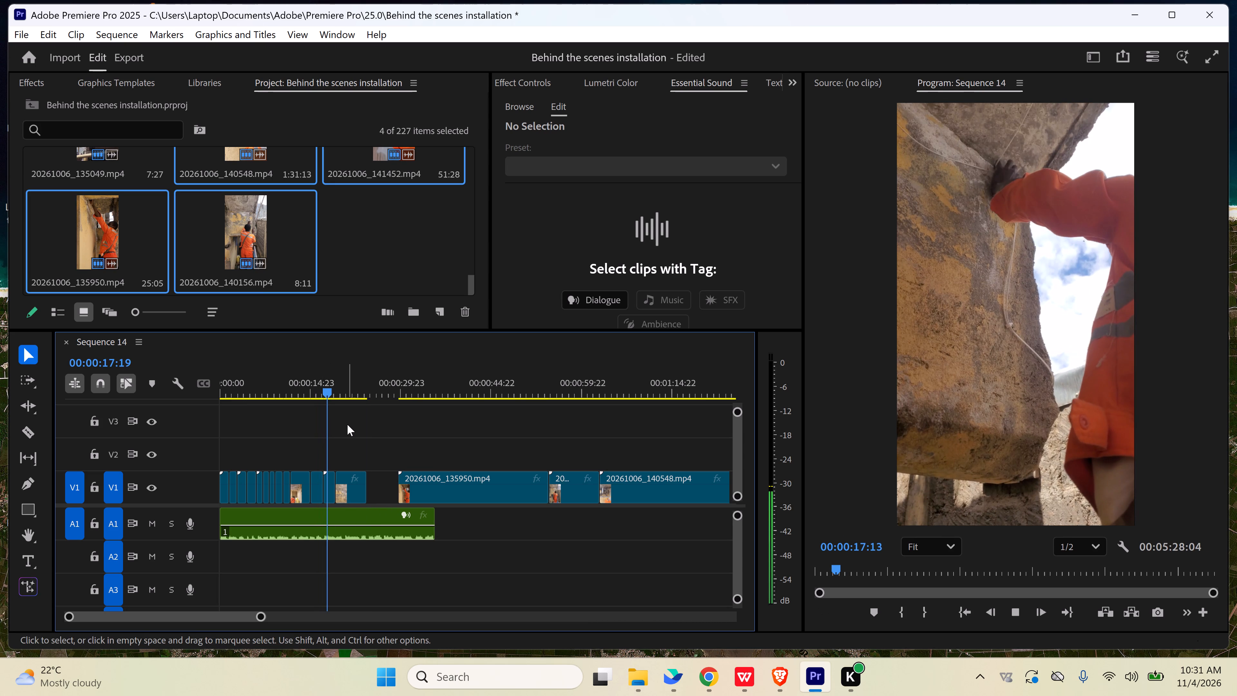
pyautogui.press('space')
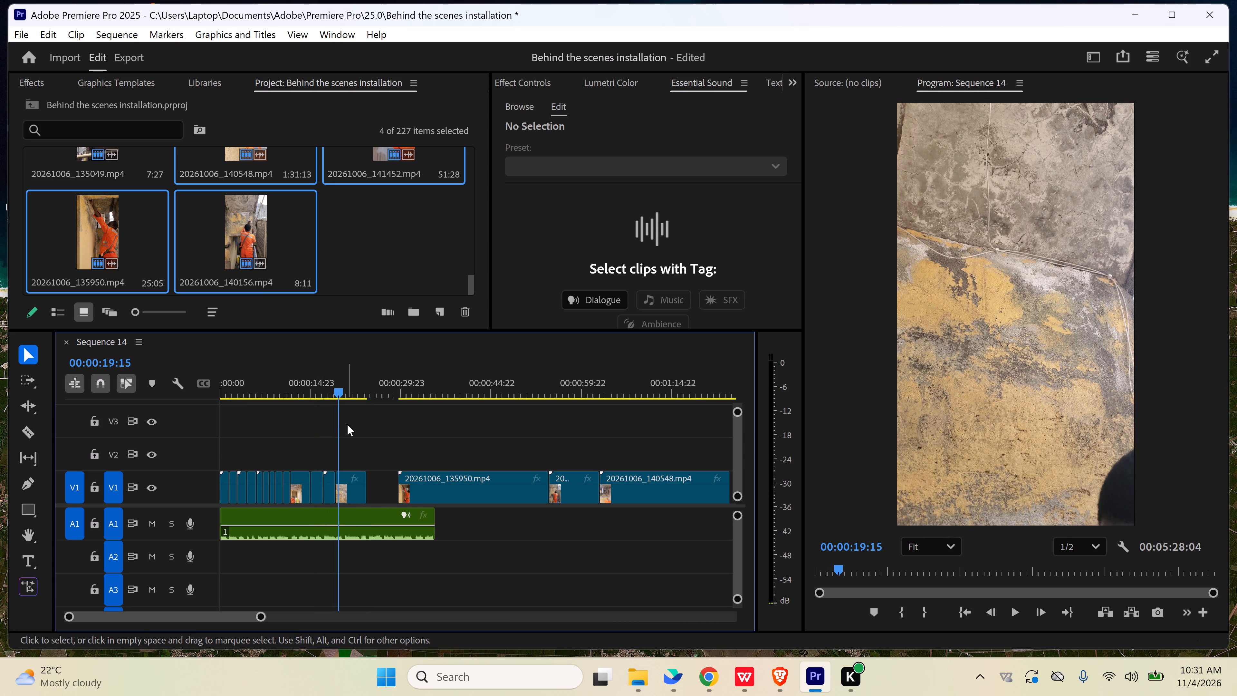
pyautogui.click(312, 387)
pyautogui.press('space')
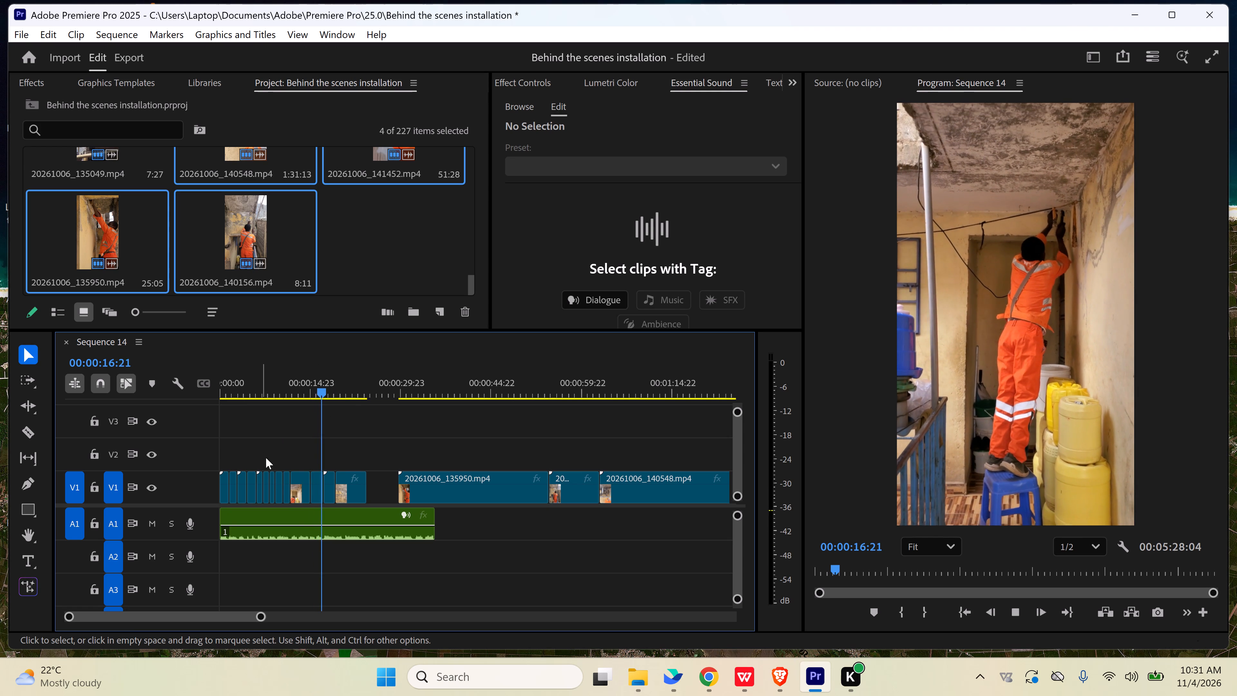
pyautogui.press('space')
pyautogui.click(329, 492)
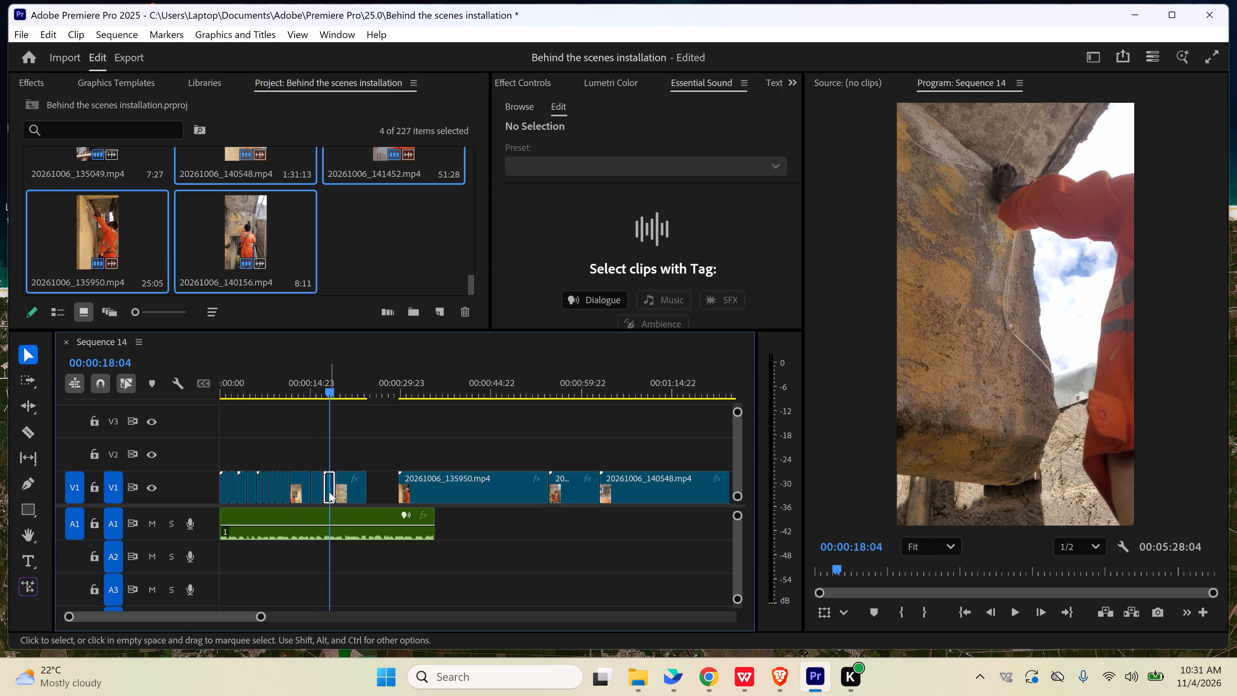
pyautogui.press('Delete')
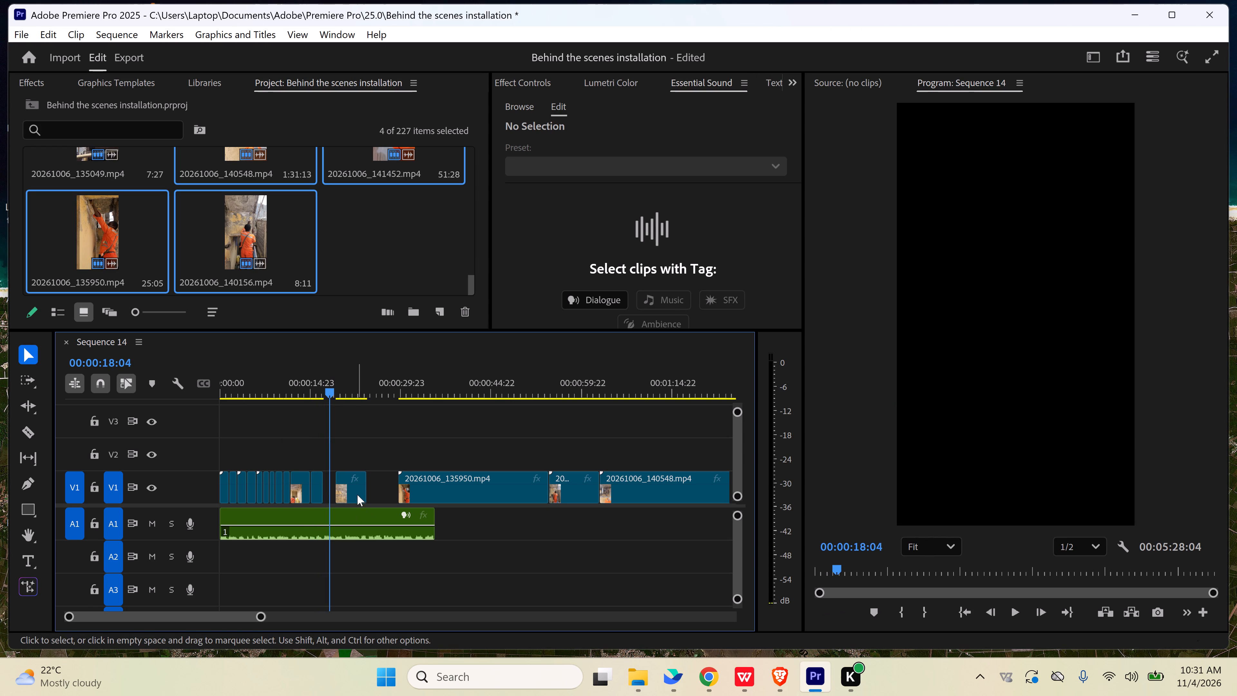
# Move the last clip before 20261006_135950 against the preceding excerpt's end and play across the join.
pyautogui.moveTo(357, 494); pyautogui.dragTo(342, 494)
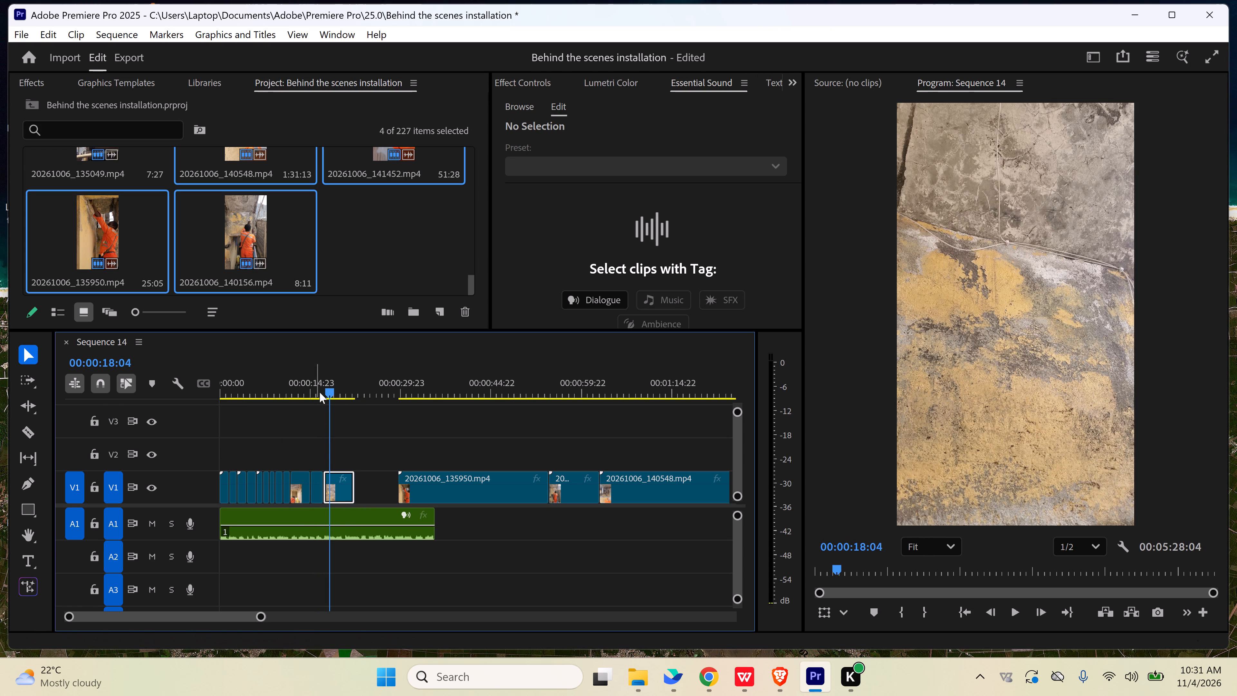
pyautogui.click(320, 392)
pyautogui.click(346, 423)
pyautogui.press('space')
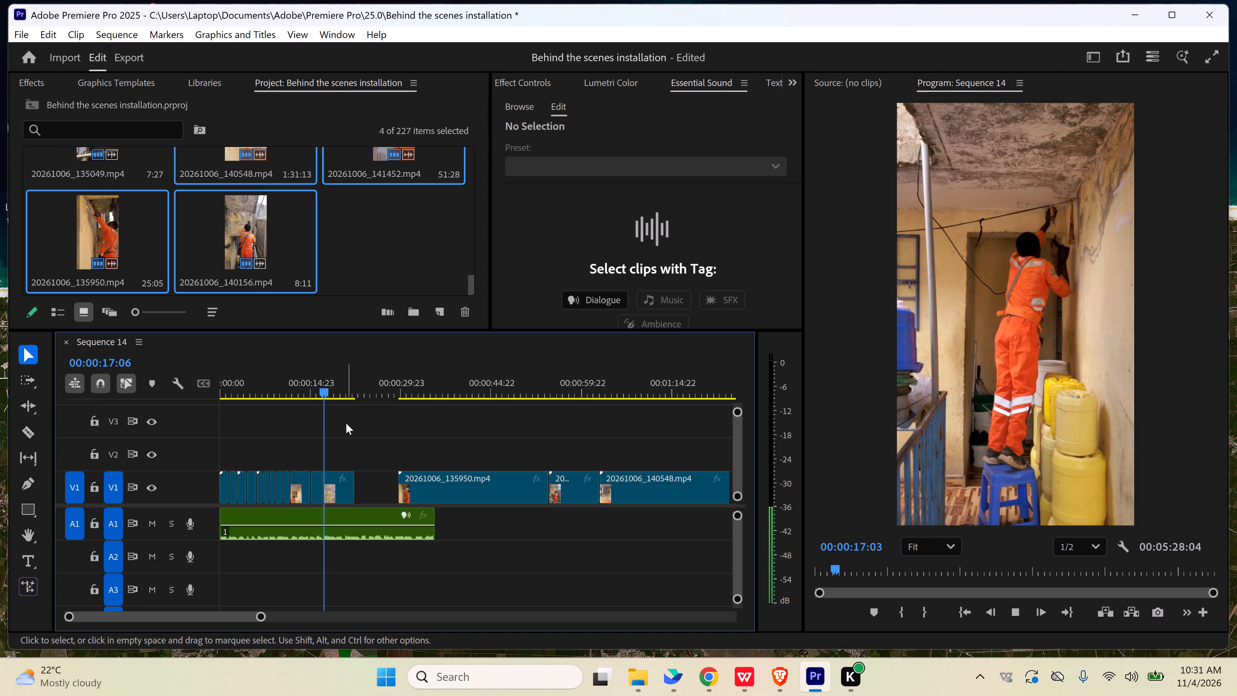
pyautogui.press('space')
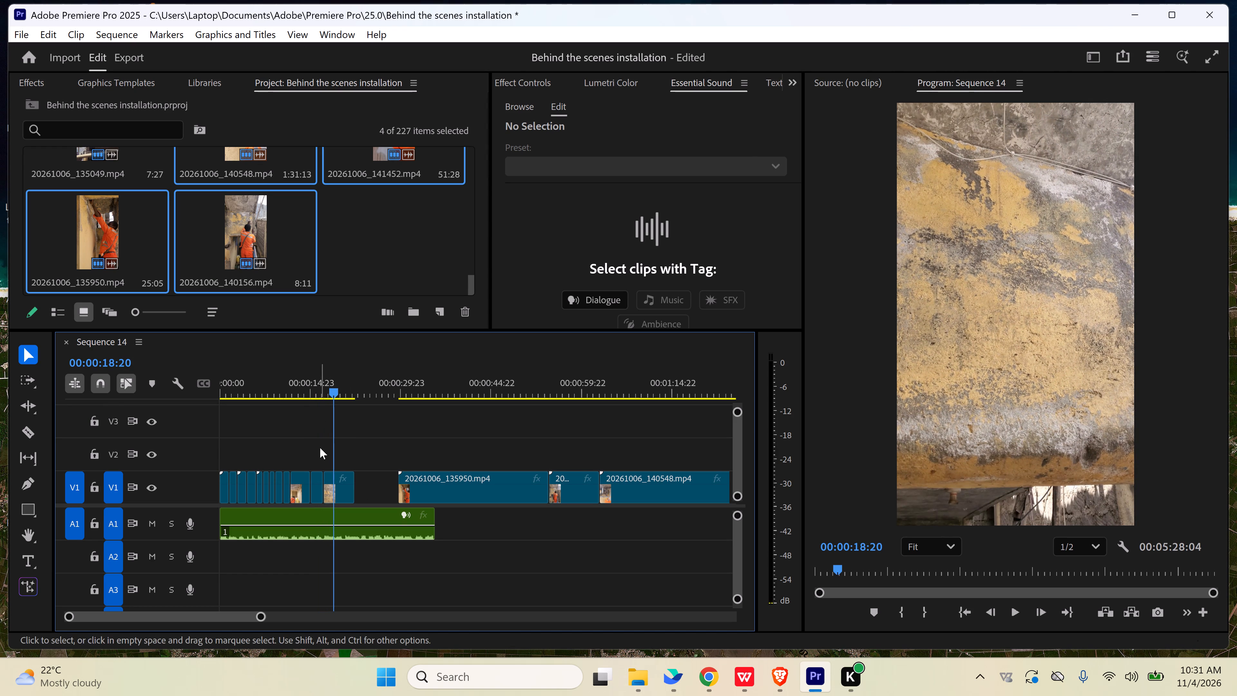
# Trim the start of the last clip before 20261006_135950 to 00:00:18:16 and move it back against the preceding excerpt.
pyautogui.moveTo(258, 619); pyautogui.dragTo(234, 618)
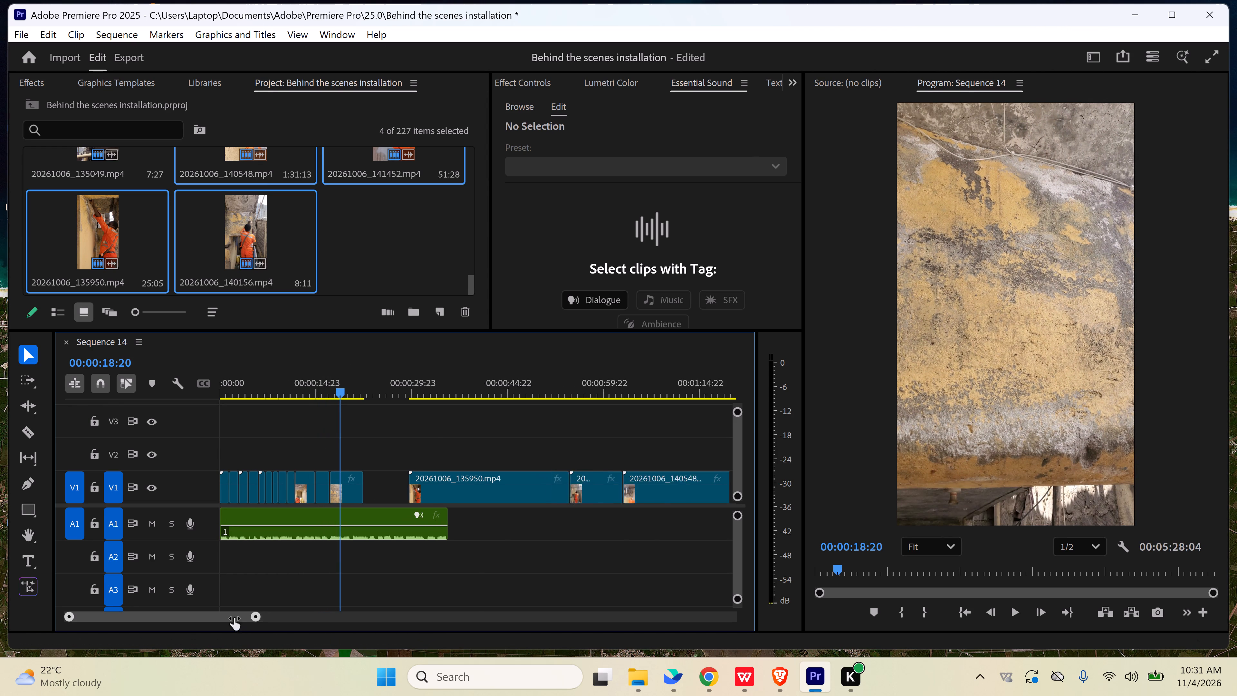
pyautogui.moveTo(234, 618); pyautogui.dragTo(220, 615)
pyautogui.click(479, 389)
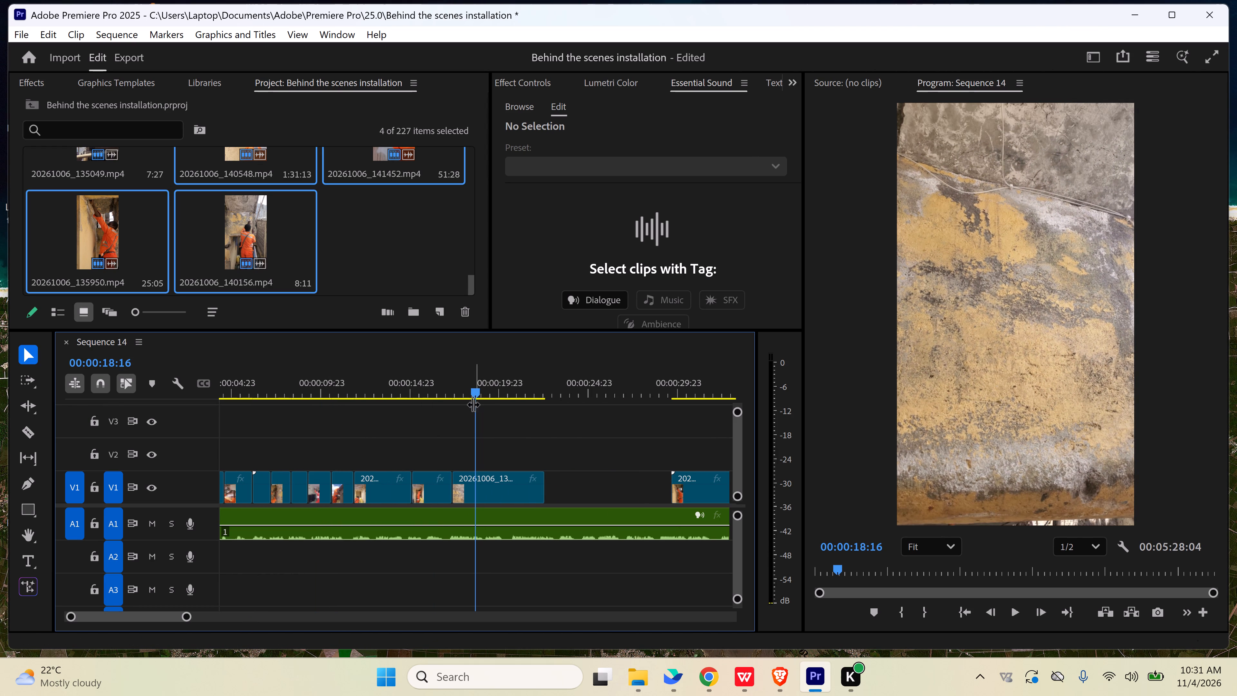
pyautogui.moveTo(456, 477); pyautogui.dragTo(475, 480)
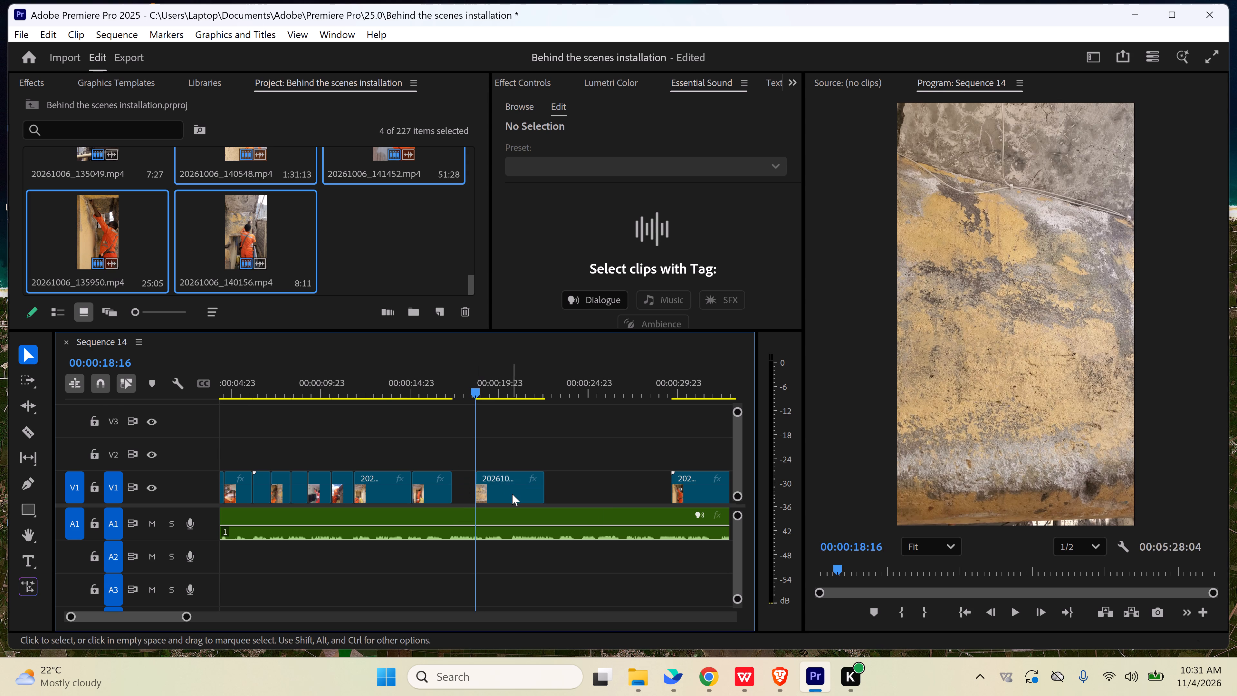
pyautogui.moveTo(516, 495); pyautogui.dragTo(497, 498)
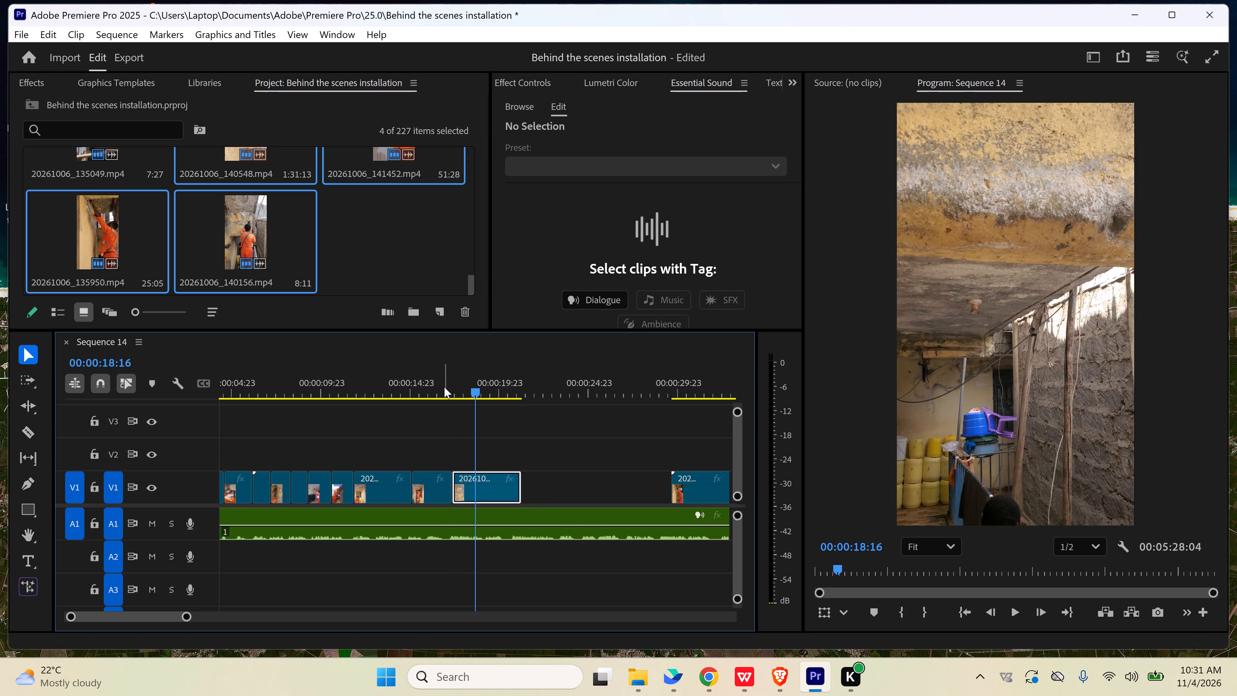
# Replay the join, trim the same clip's start again to about 00:00:18:14 and move it against the preceding excerpt.
pyautogui.click(444, 387)
pyautogui.click(469, 439)
pyautogui.press('space')
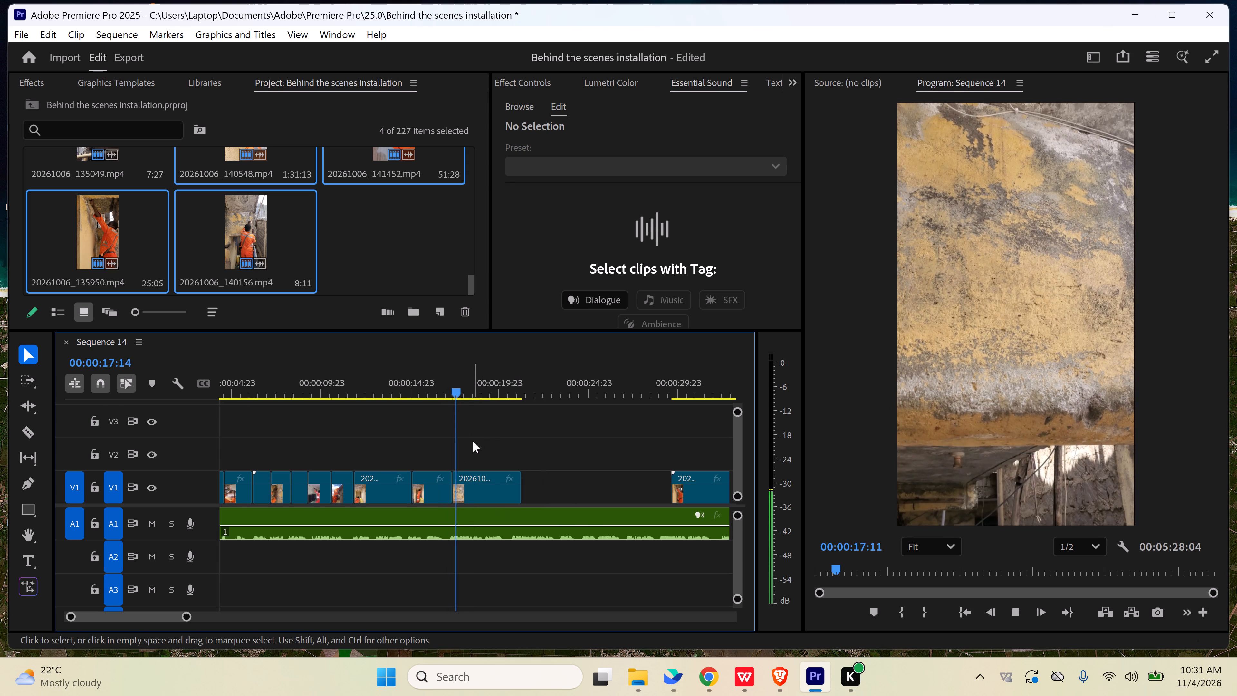
pyautogui.press('space')
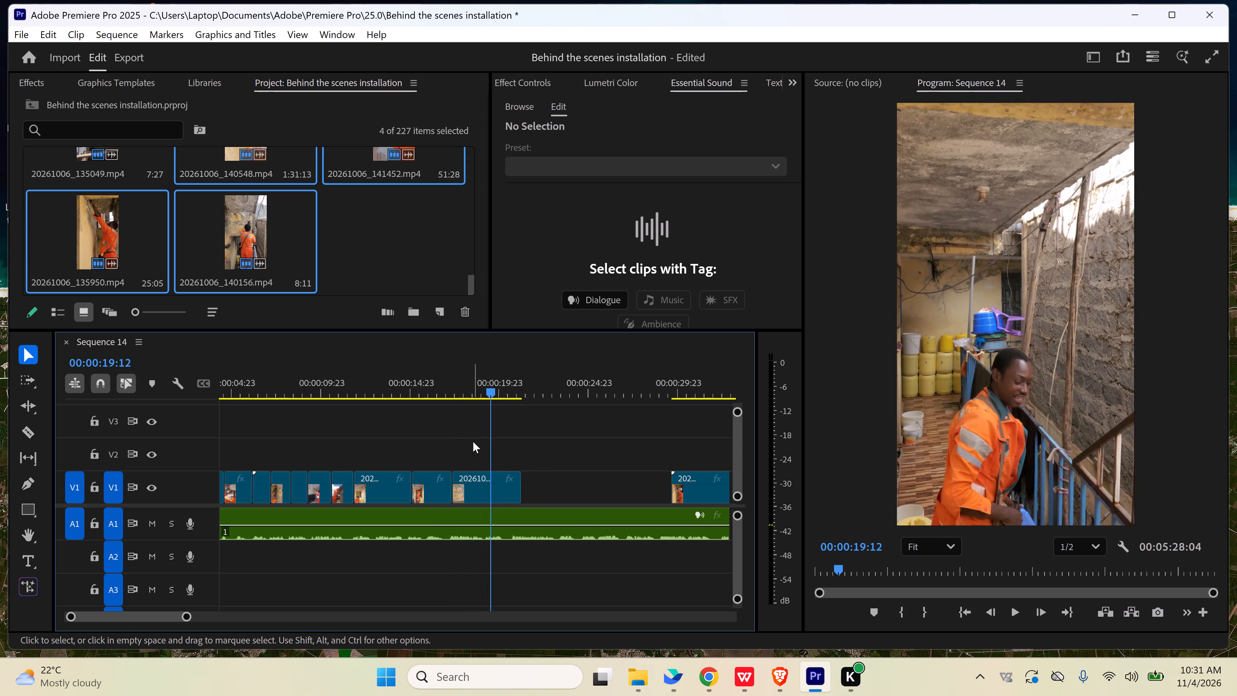
pyautogui.press('space')
pyautogui.press('space')
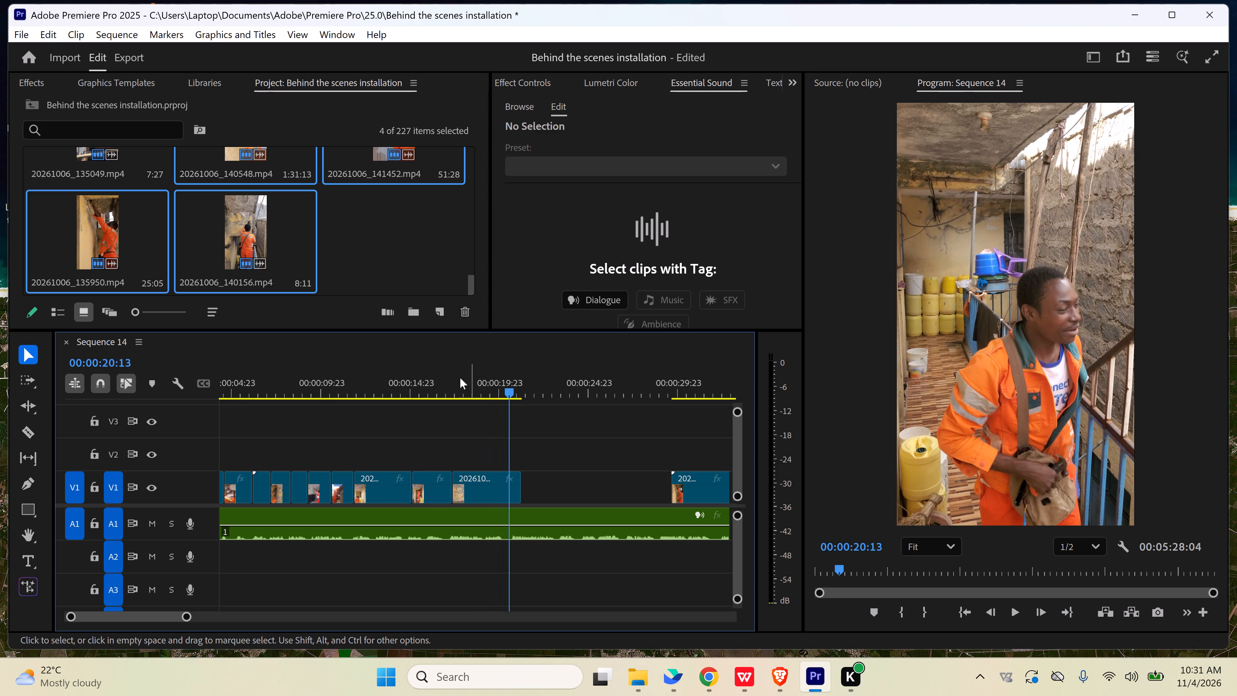
pyautogui.click(480, 391)
pyautogui.click(449, 387)
pyautogui.press('space')
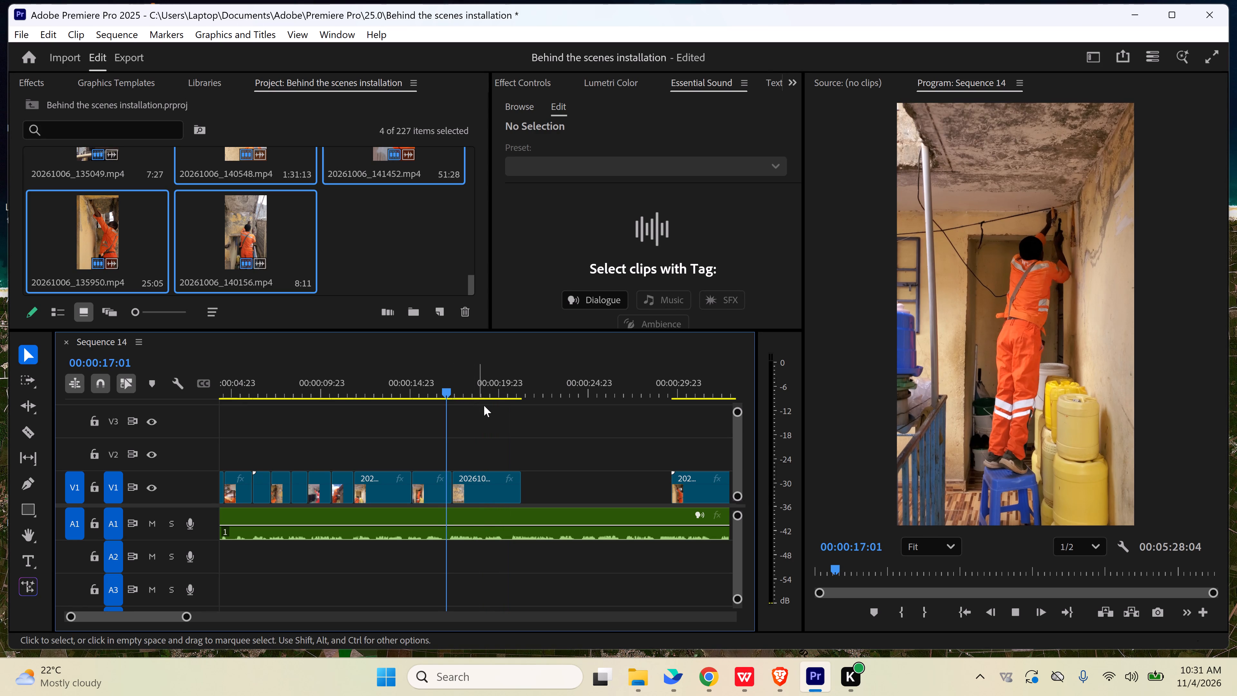
pyautogui.press('space')
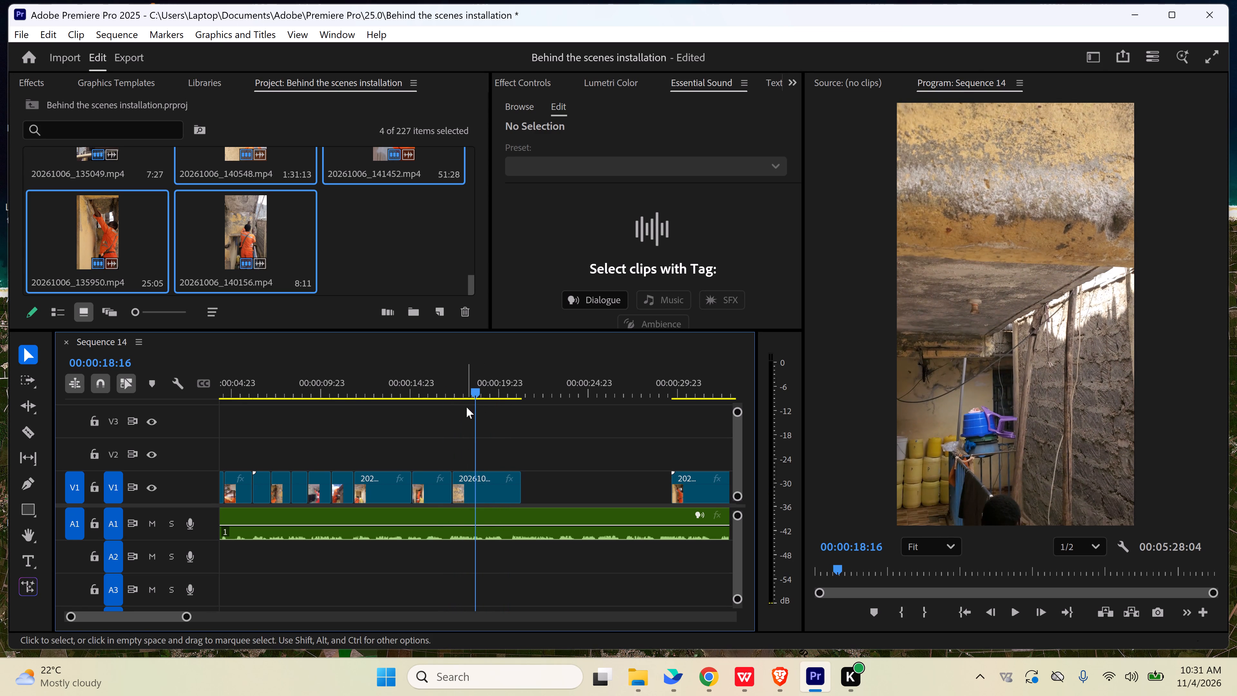
pyautogui.click(473, 393)
pyautogui.moveTo(456, 480); pyautogui.dragTo(457, 480)
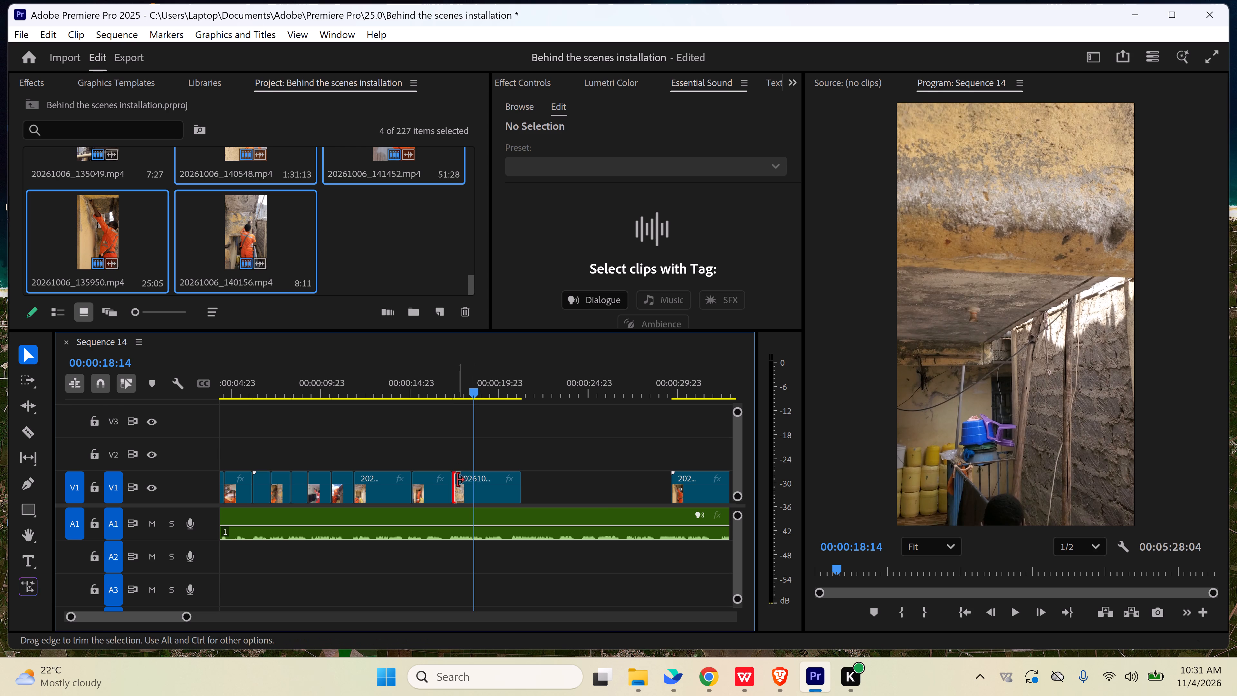
pyautogui.moveTo(457, 480); pyautogui.dragTo(479, 483)
pyautogui.moveTo(503, 494); pyautogui.dragTo(484, 495)
# Play across the new join and trim the end of the last excerpt before 20261006_135950 to 00:00:19:20.
pyautogui.click(445, 393)
pyautogui.click(480, 440)
pyautogui.press('space')
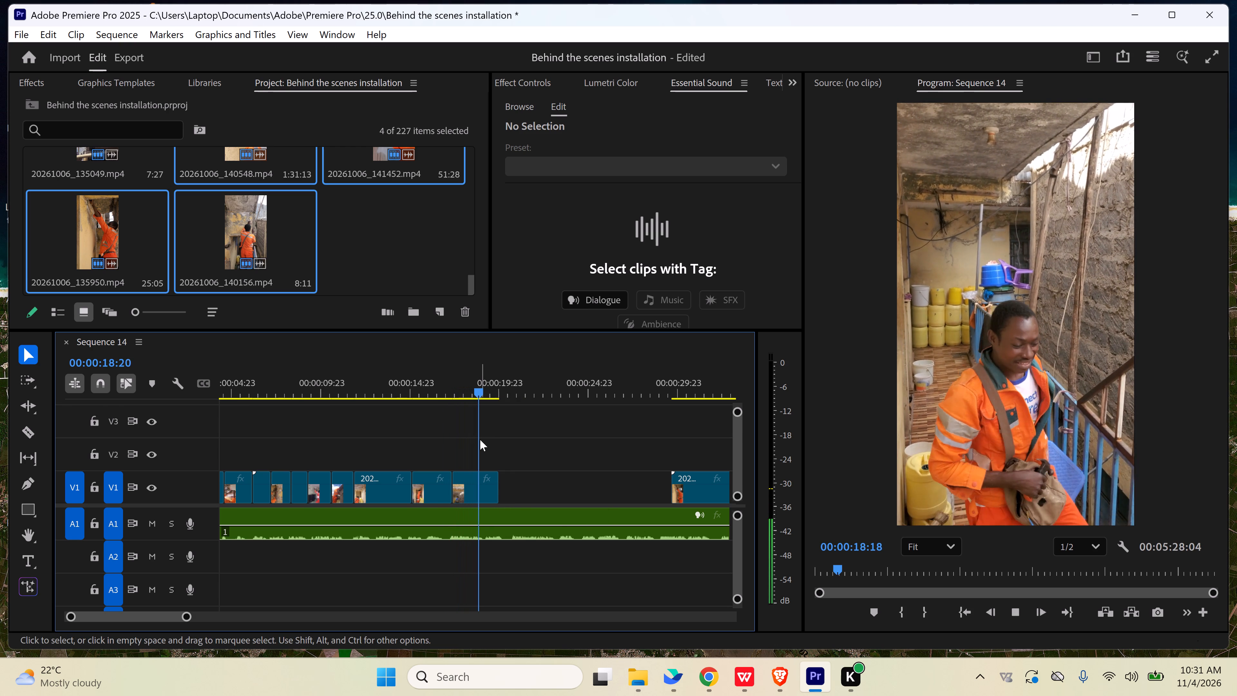
pyautogui.press('space')
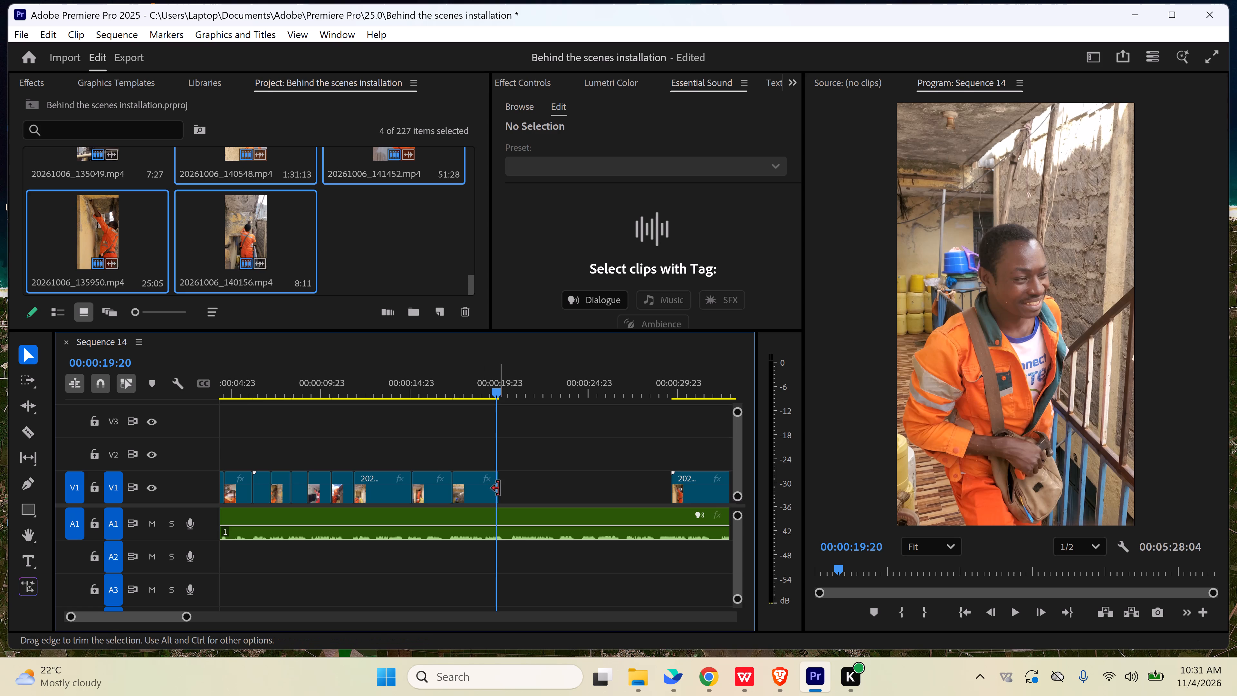
pyautogui.moveTo(498, 488); pyautogui.dragTo(495, 488)
pyautogui.click(519, 467)
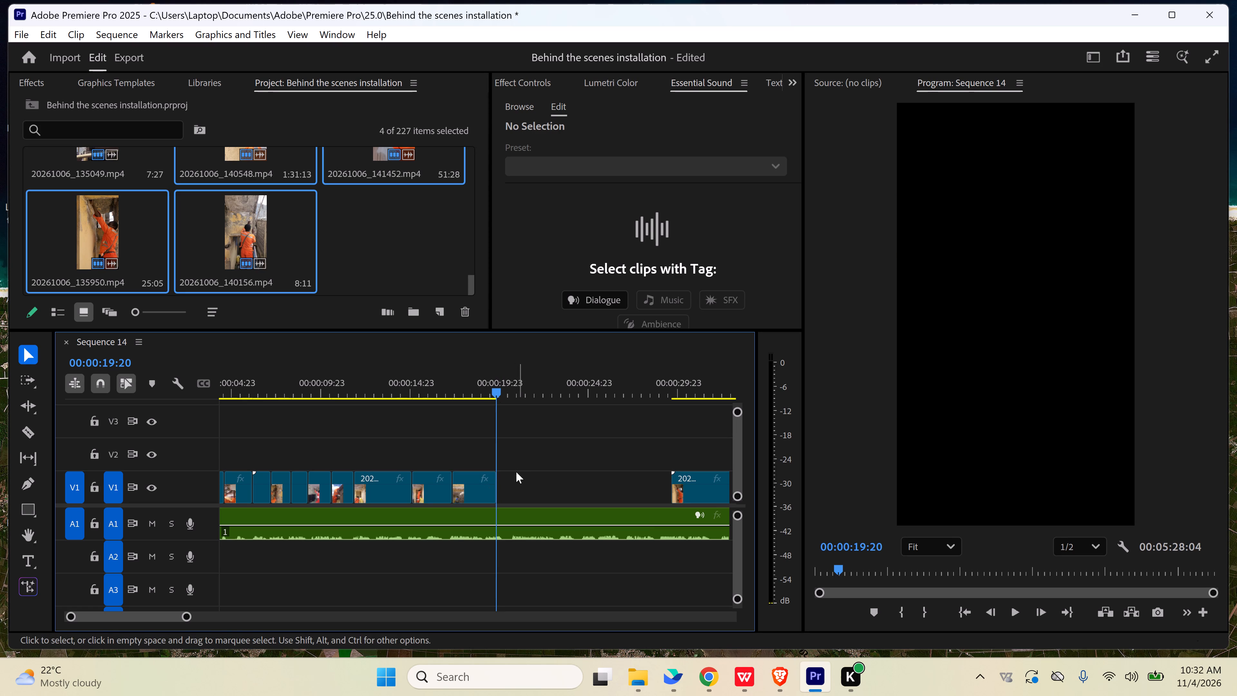
# Skim 20261006_135950 up to 00:00:45:00 and delete the clip from V1.
pyautogui.moveTo(186, 618); pyautogui.dragTo(254, 618)
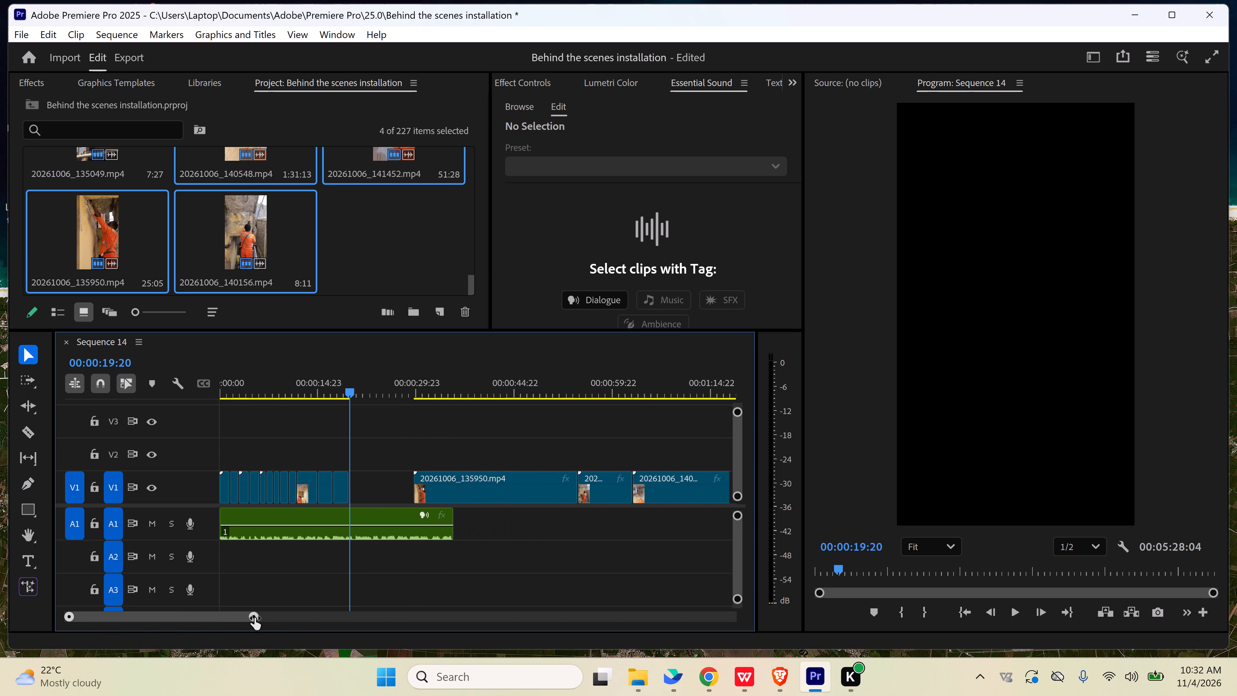
pyautogui.moveTo(254, 618); pyautogui.dragTo(302, 619)
pyautogui.moveTo(340, 389); pyautogui.dragTo(347, 390)
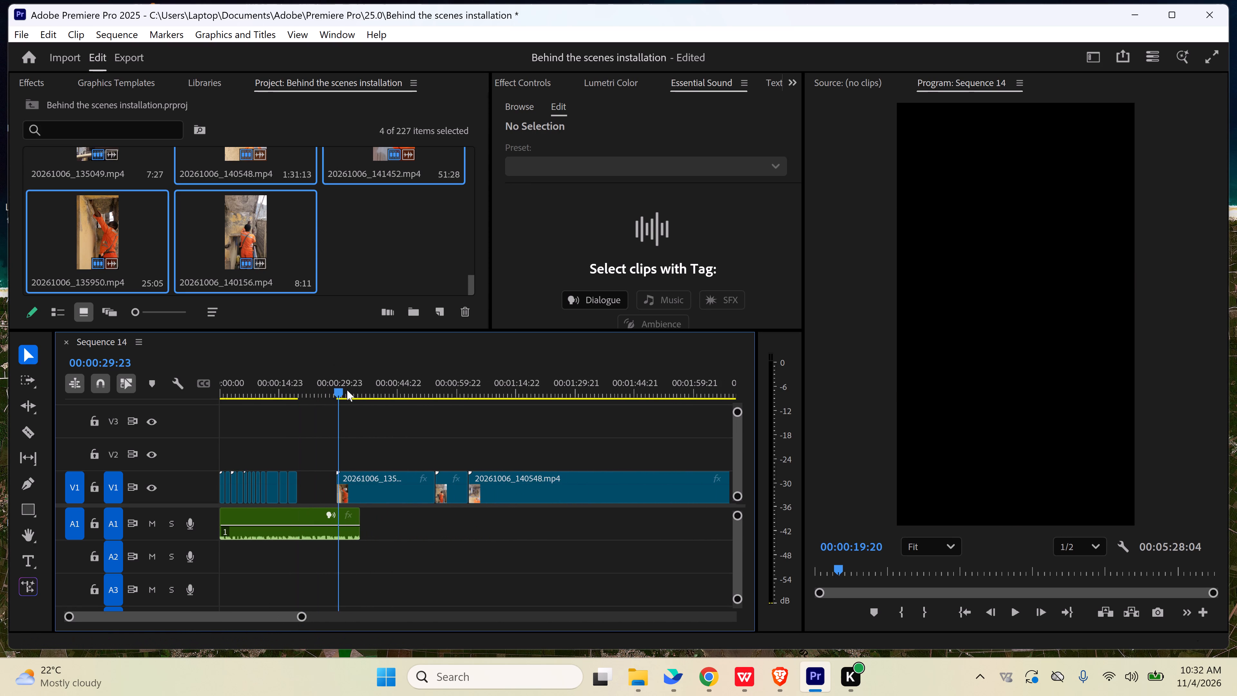
pyautogui.moveTo(347, 390); pyautogui.dragTo(399, 396)
pyautogui.click(411, 495)
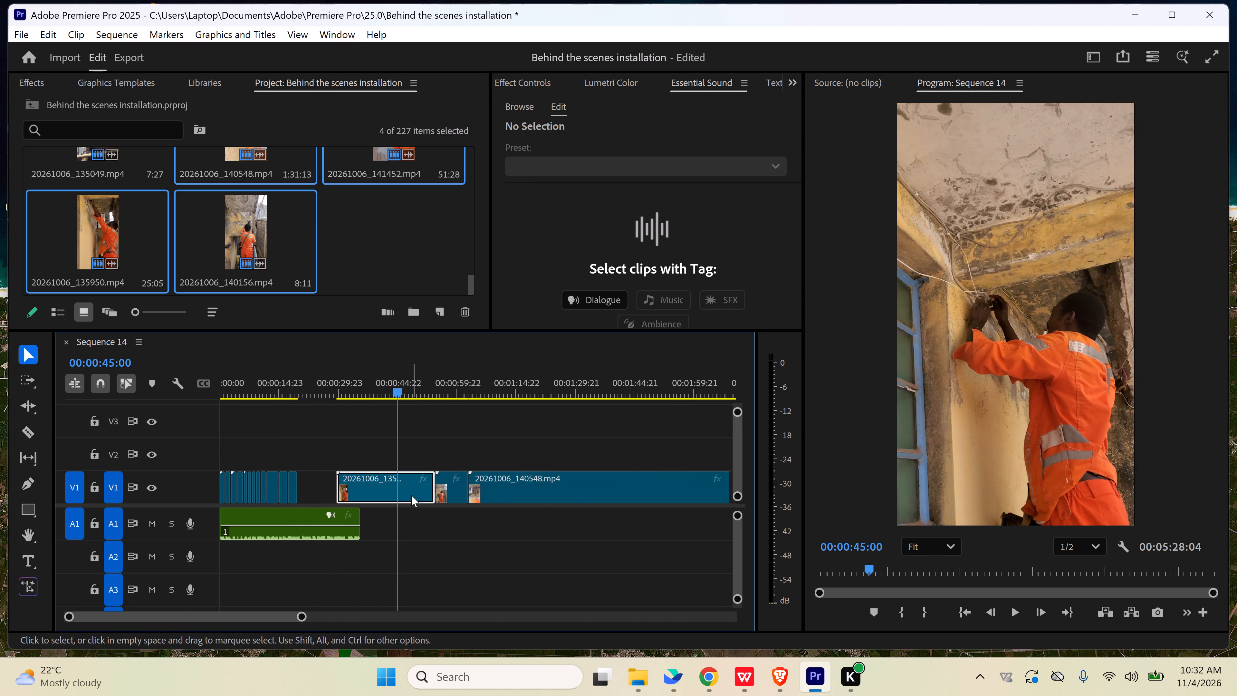
pyautogui.press('Delete')
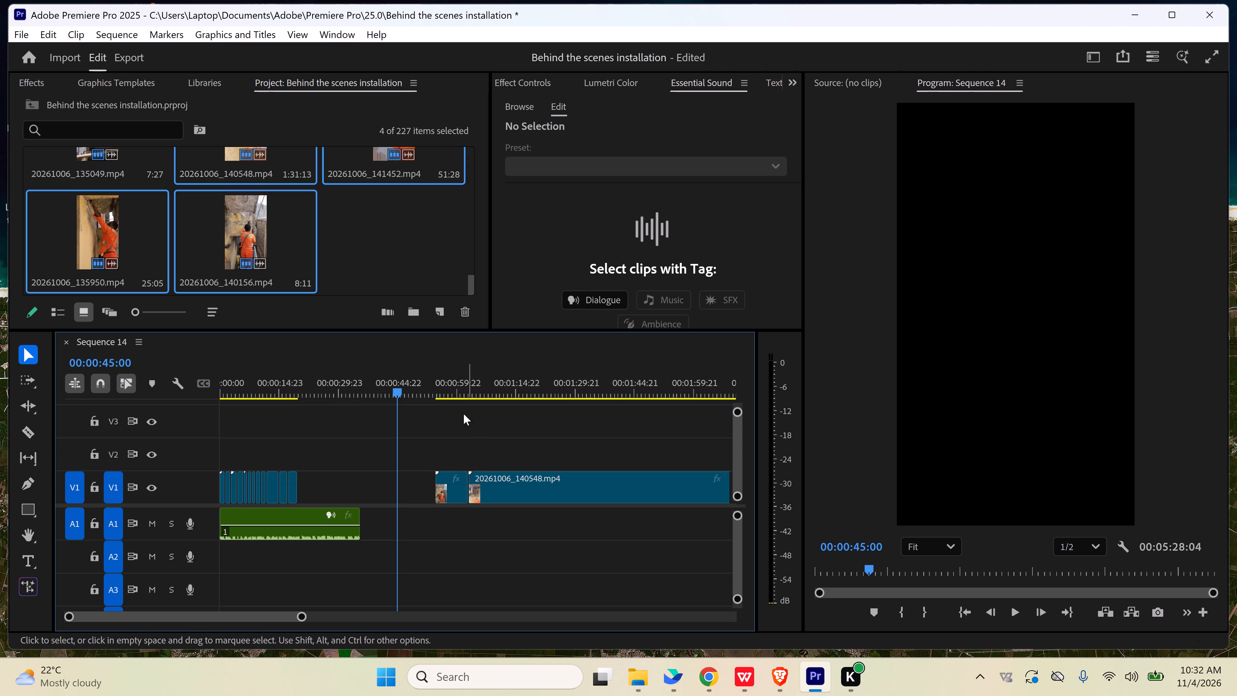
# Play and skim the short V1 clip just before 20261006_140548, and delete it.
pyautogui.click(450, 391)
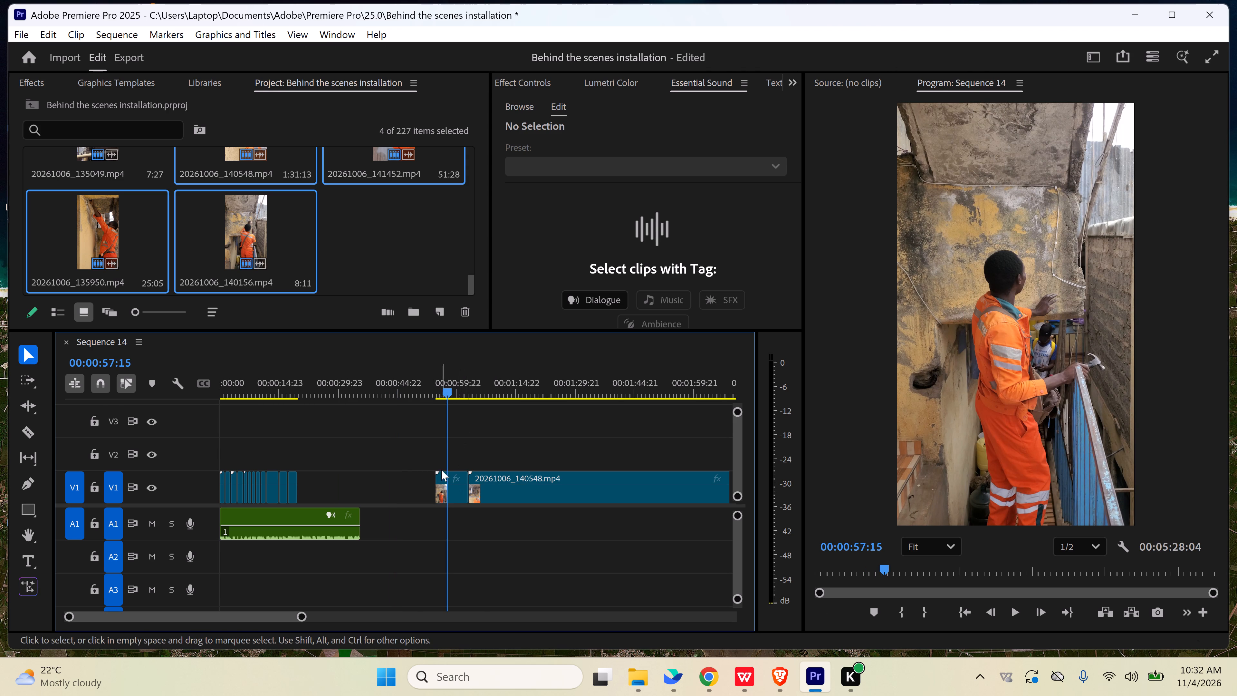
pyautogui.press('space')
pyautogui.press('space')
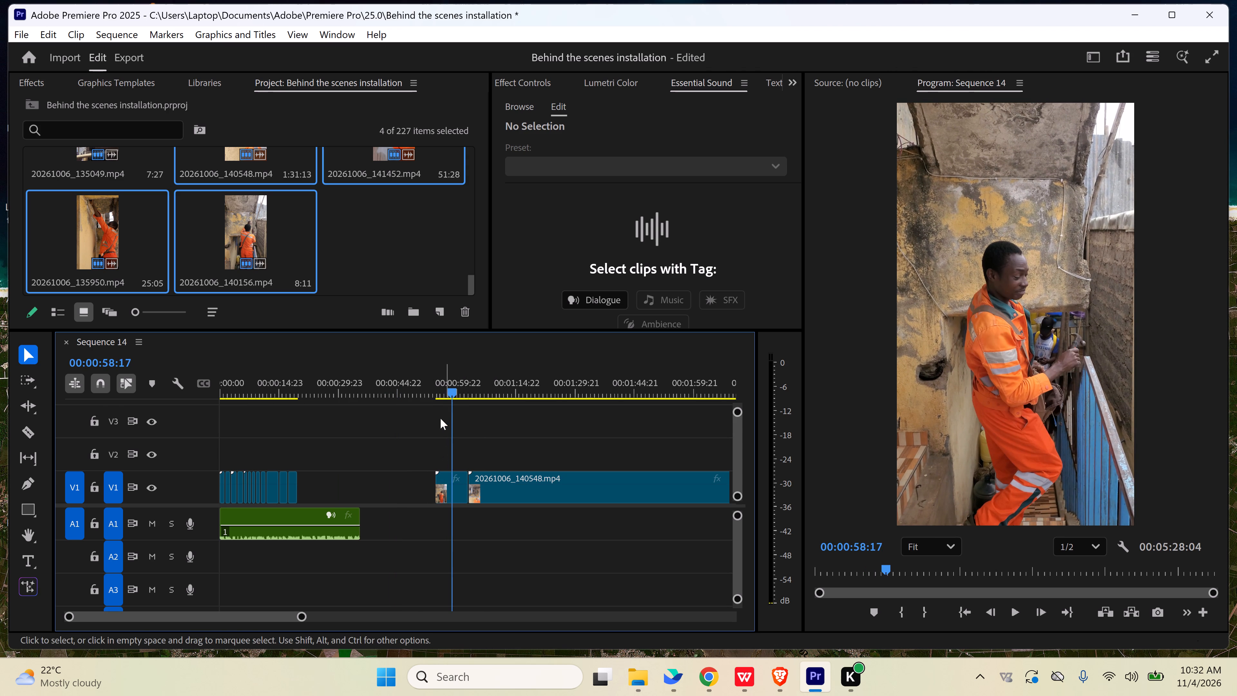
pyautogui.moveTo(450, 391); pyautogui.dragTo(461, 395)
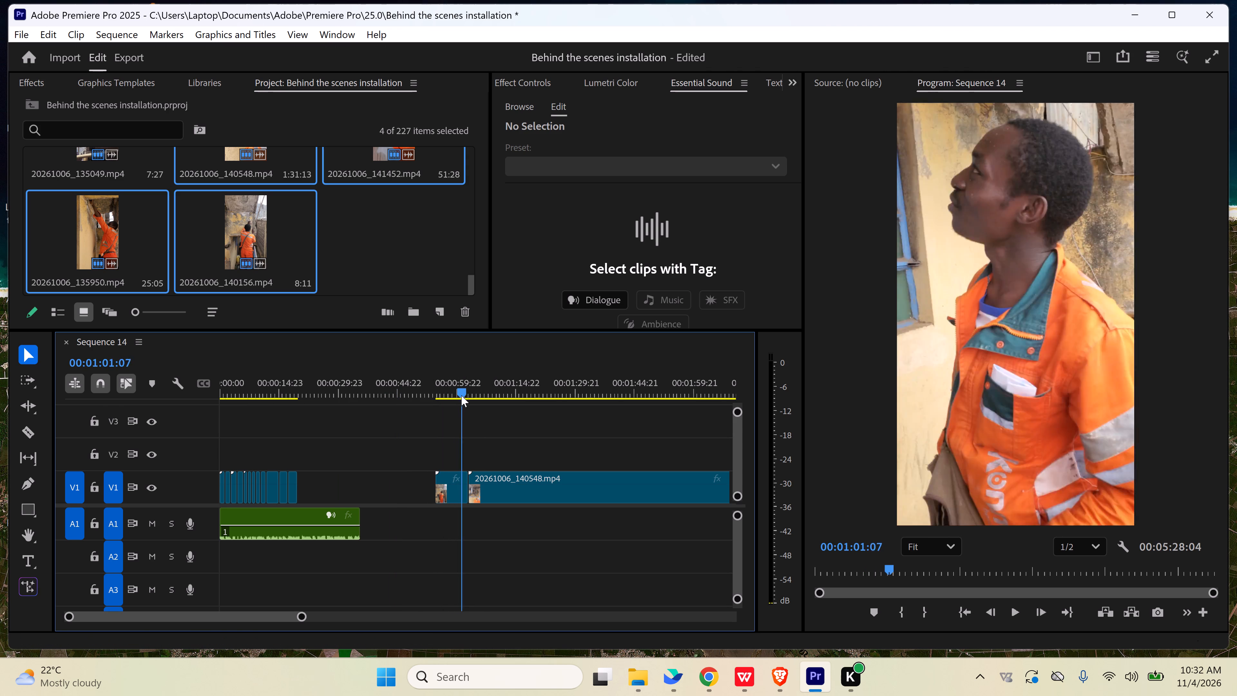
pyautogui.moveTo(461, 395); pyautogui.dragTo(453, 401)
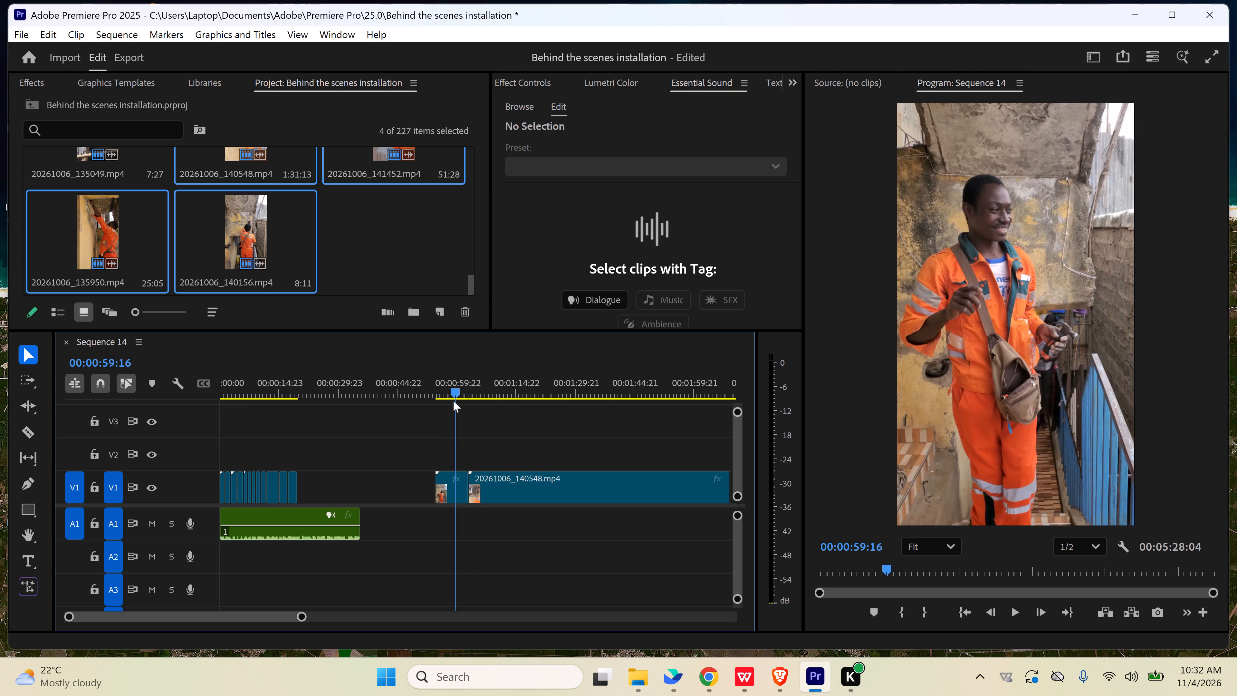
pyautogui.moveTo(453, 401); pyautogui.dragTo(472, 402)
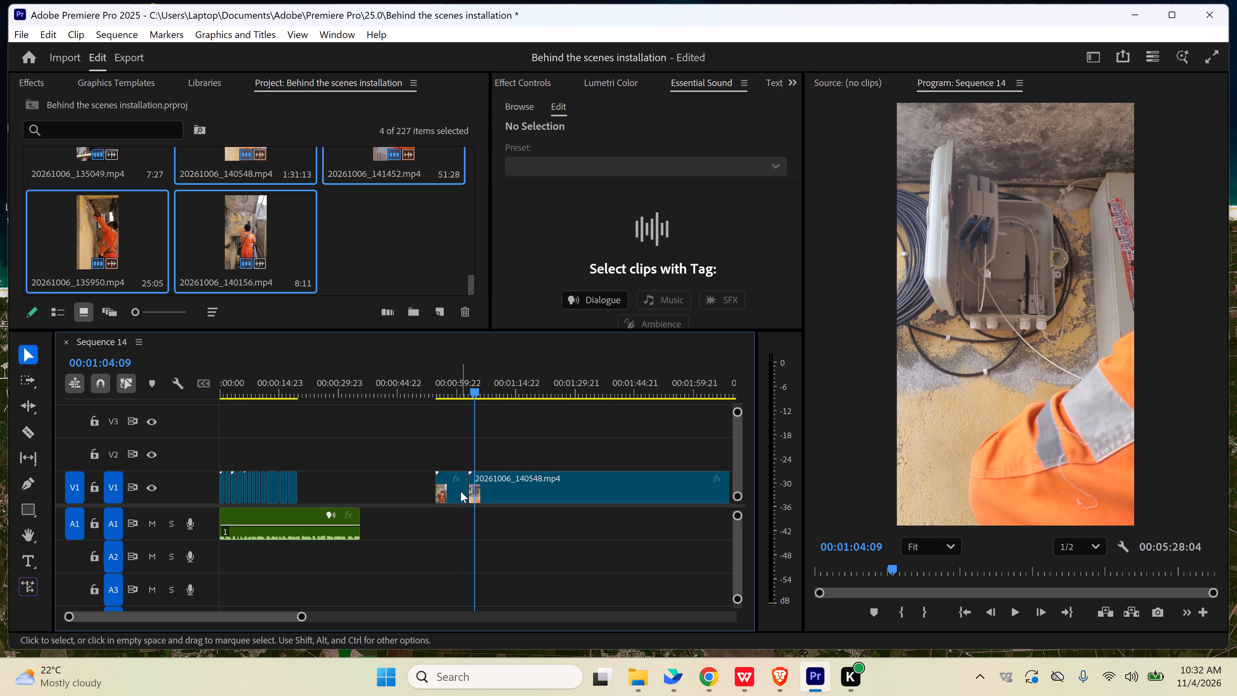
pyautogui.click(458, 499)
pyautogui.press('Delete')
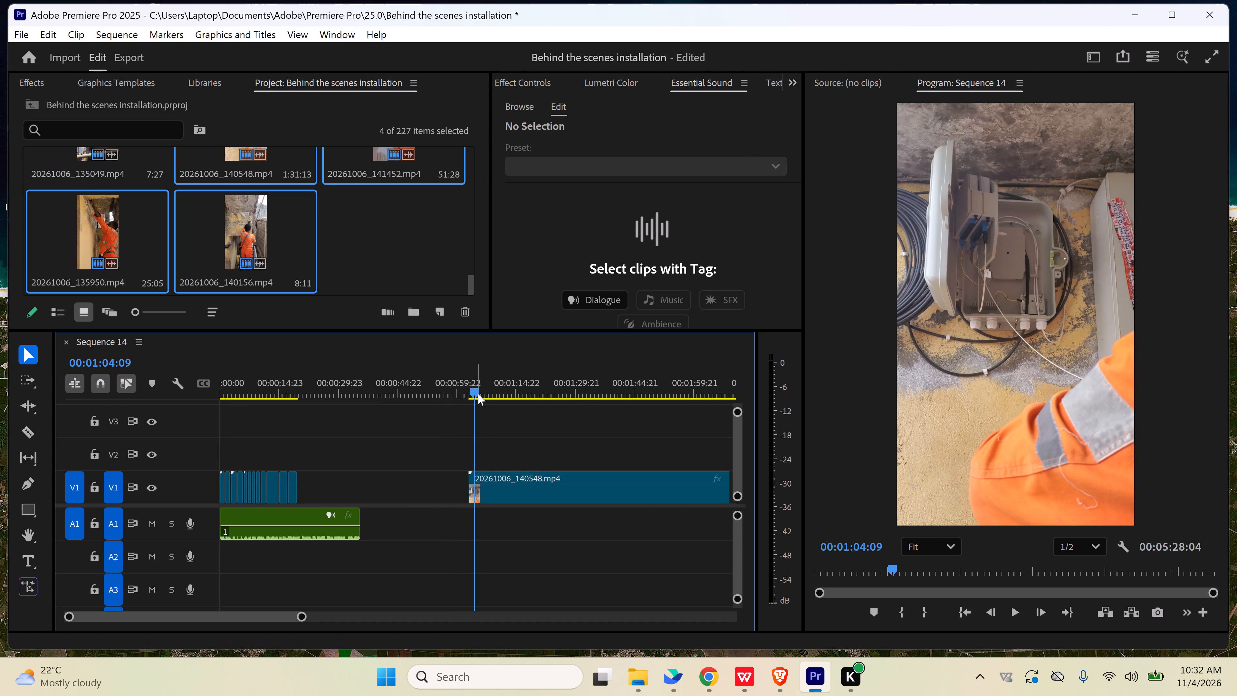
# Skim through 20261006_140548 on V1 to find the wiring footage and split the clip at 00:02:20:09.
pyautogui.moveTo(478, 394); pyautogui.dragTo(548, 401)
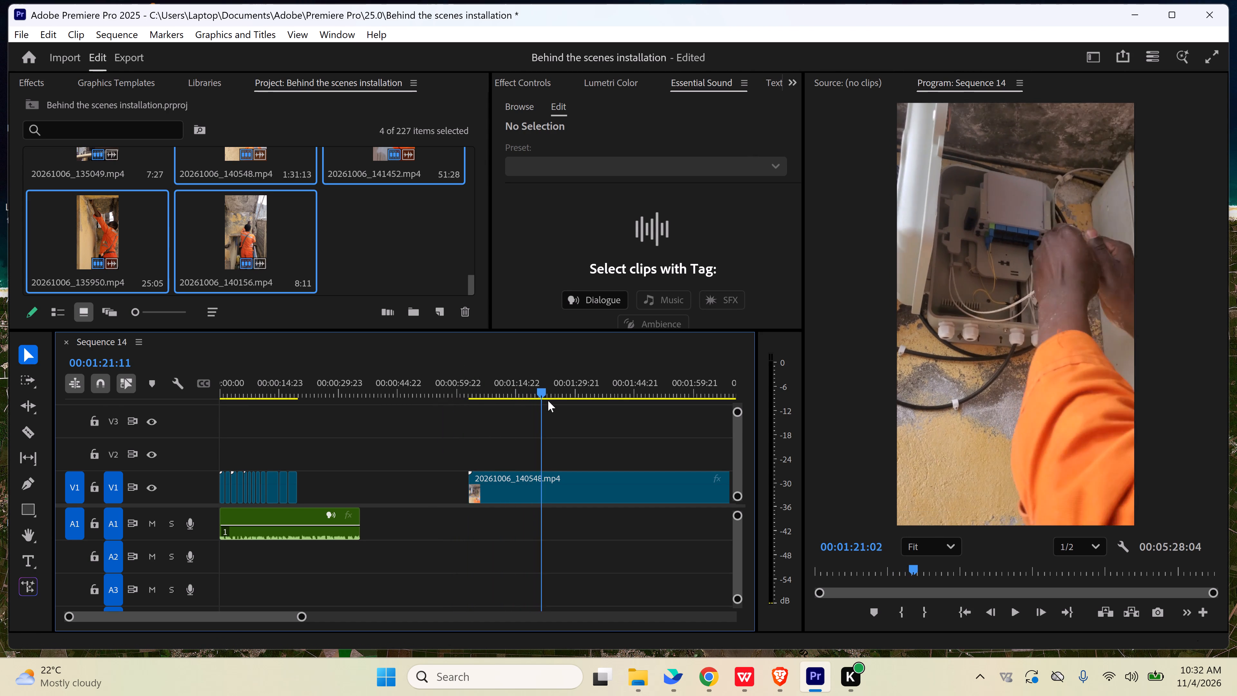
pyautogui.moveTo(548, 401); pyautogui.dragTo(570, 411)
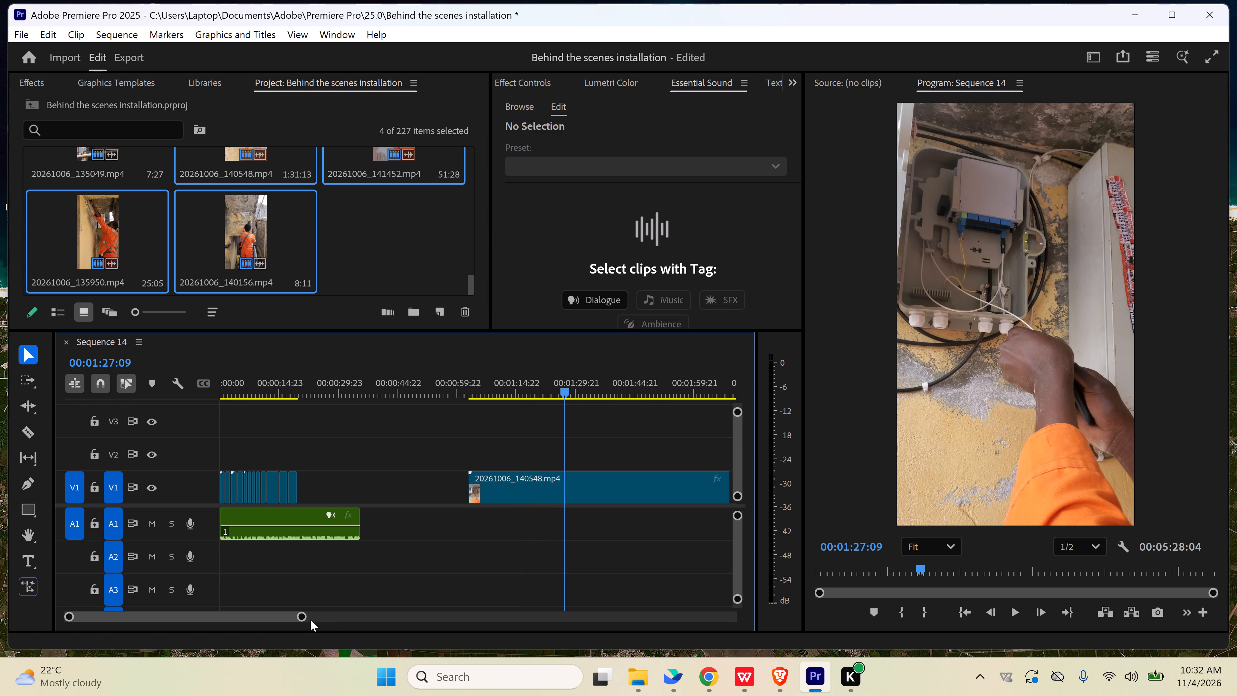
pyautogui.moveTo(305, 618); pyautogui.dragTo(386, 611)
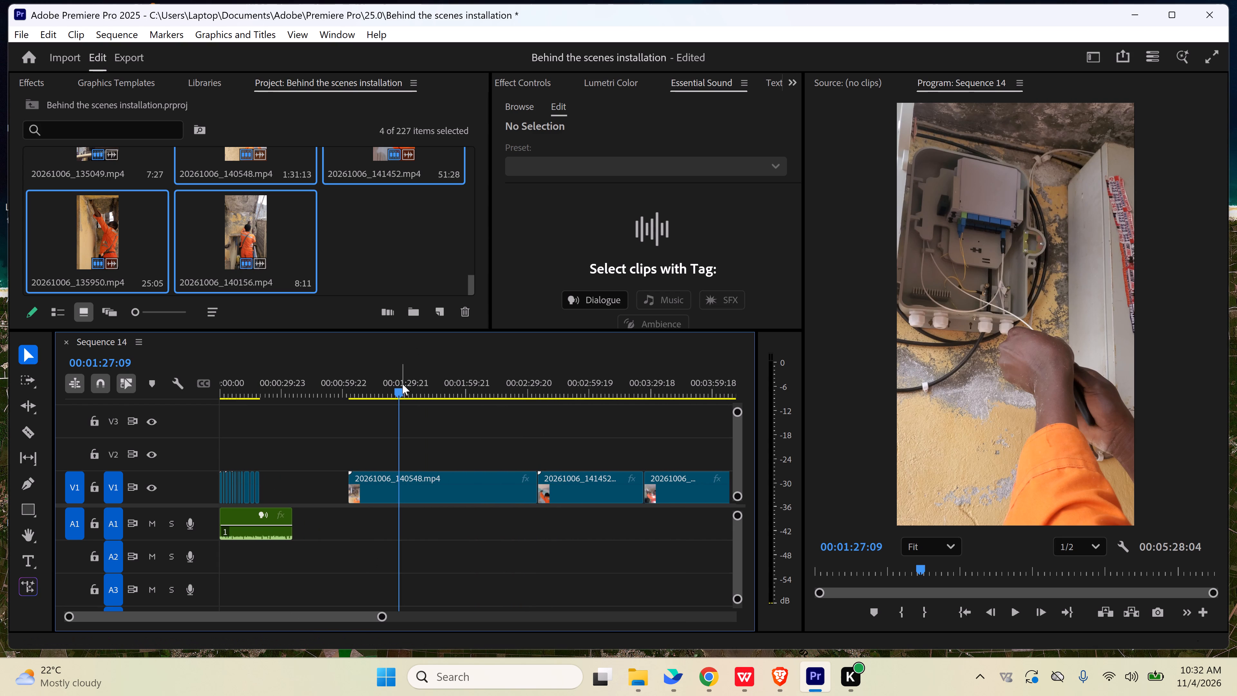
pyautogui.moveTo(399, 388); pyautogui.dragTo(469, 401)
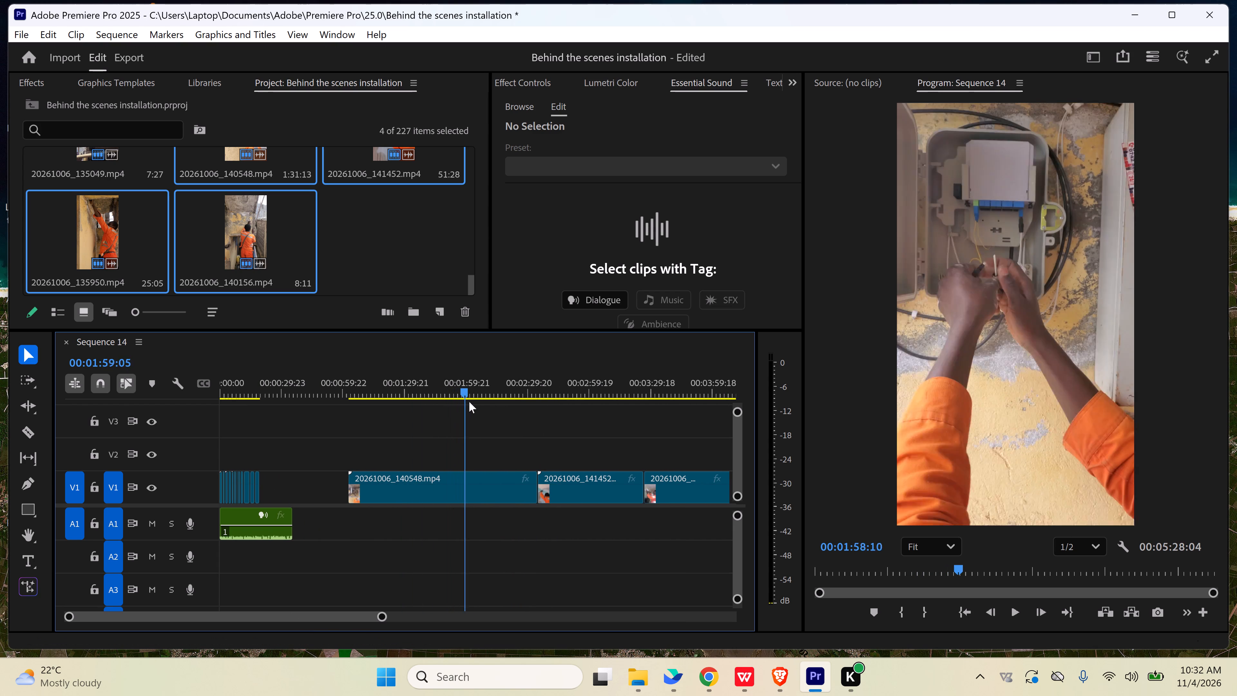
pyautogui.moveTo(469, 401); pyautogui.dragTo(500, 406)
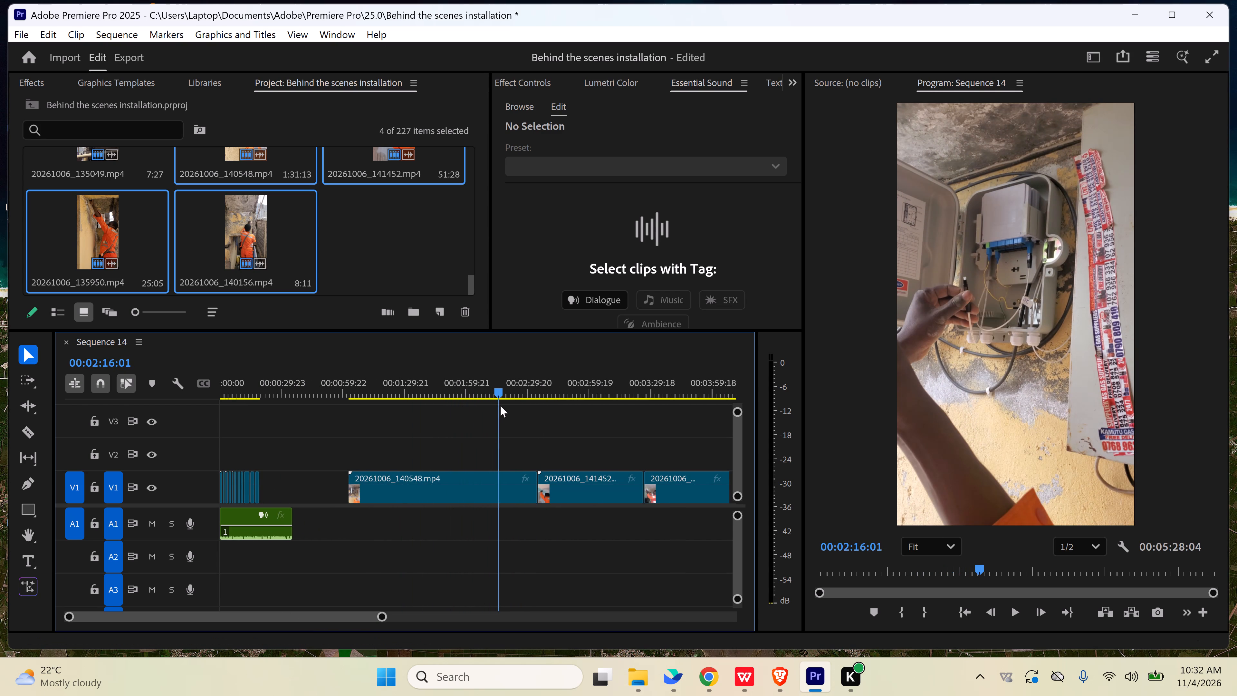
pyautogui.moveTo(500, 406); pyautogui.dragTo(536, 404)
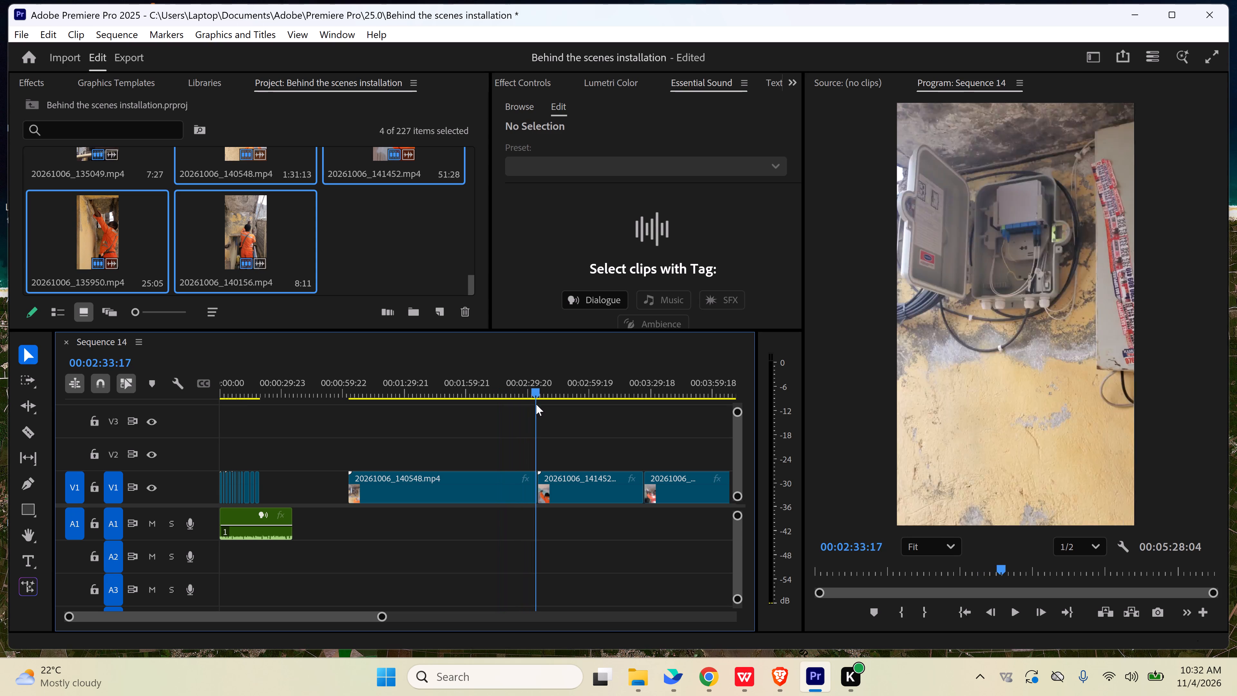
pyautogui.moveTo(536, 404); pyautogui.dragTo(488, 414)
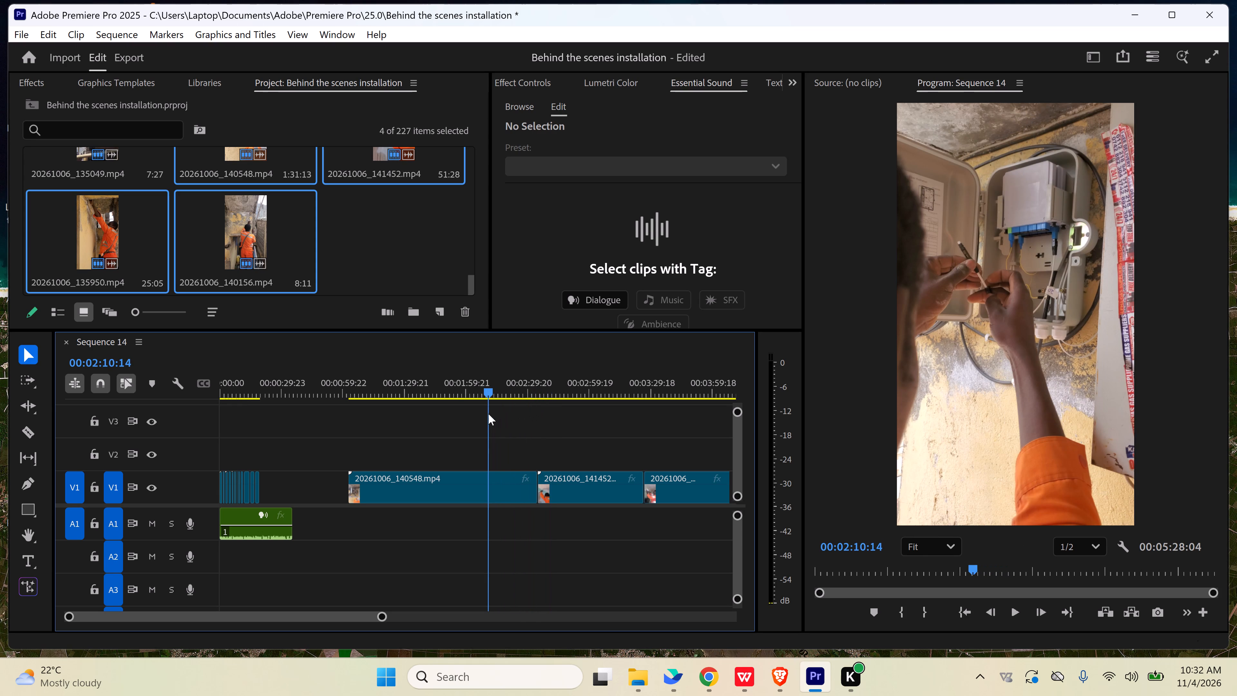
pyautogui.moveTo(488, 414); pyautogui.dragTo(484, 414)
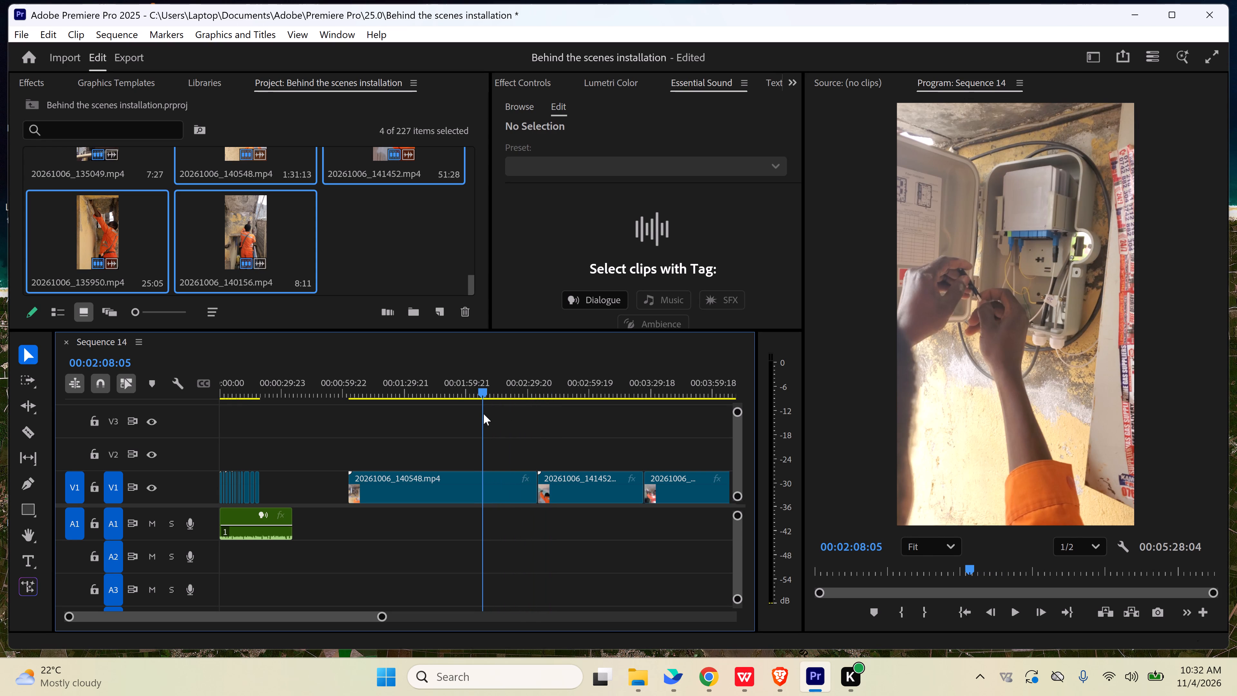
pyautogui.moveTo(484, 414); pyautogui.dragTo(487, 413)
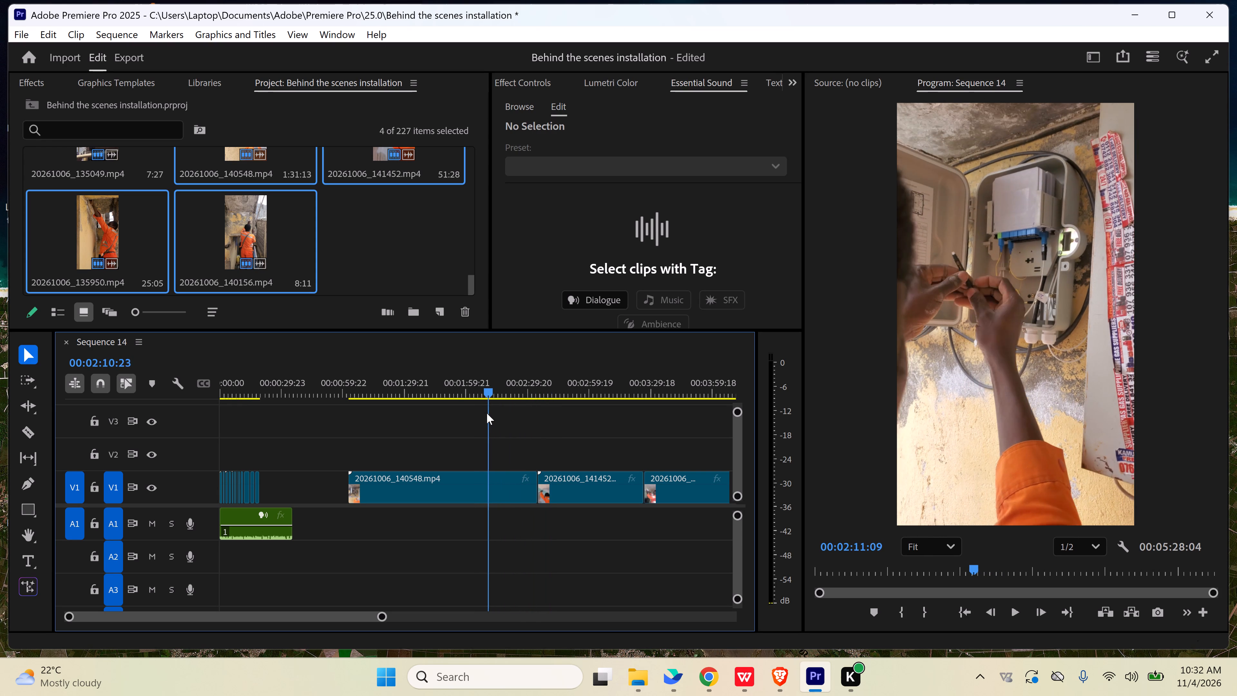
pyautogui.moveTo(487, 413); pyautogui.dragTo(513, 412)
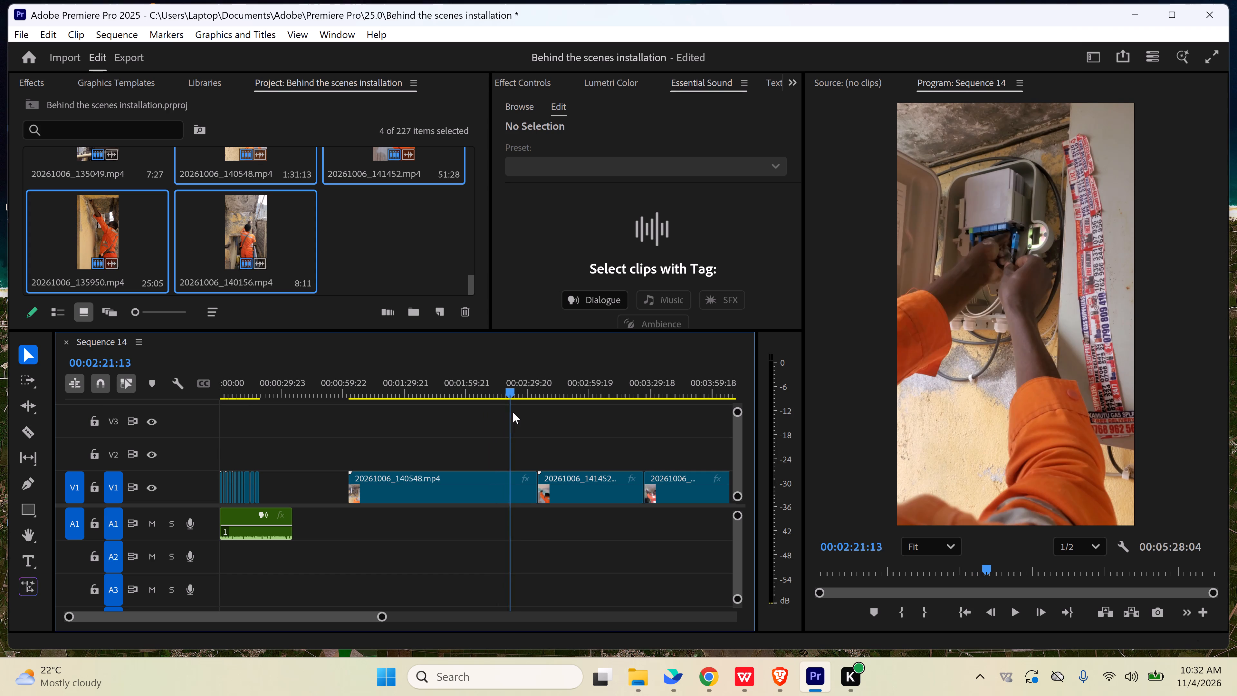
pyautogui.moveTo(513, 412); pyautogui.dragTo(516, 414)
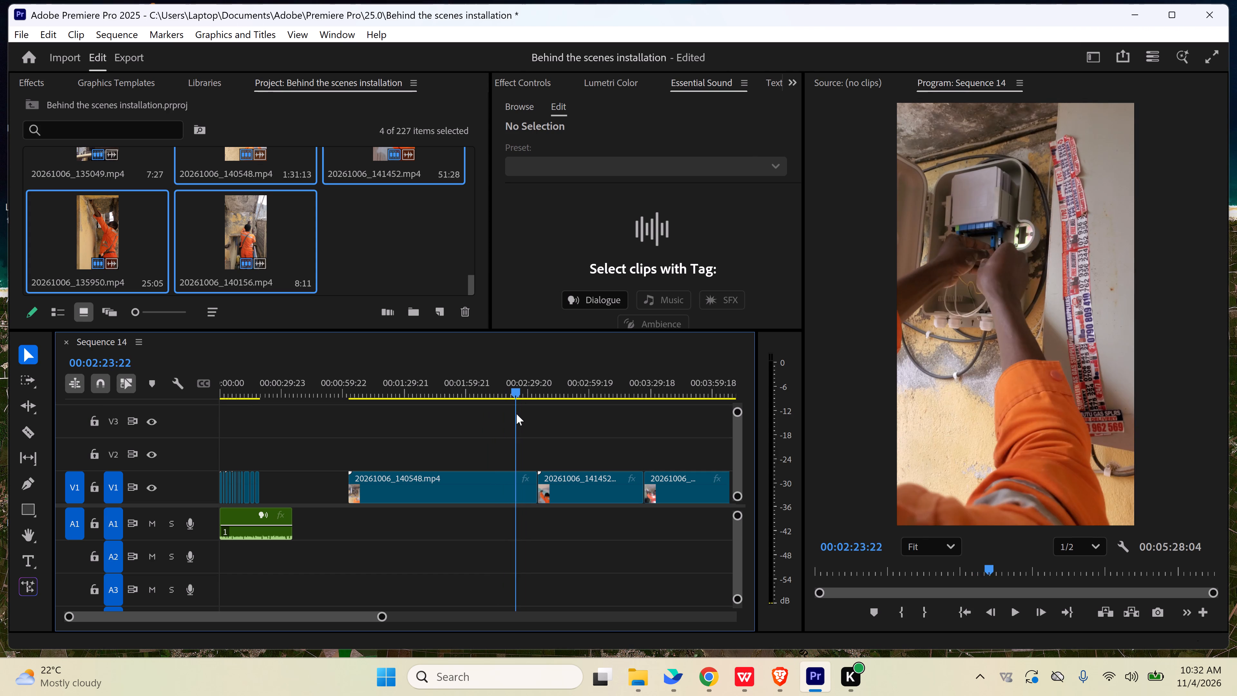
pyautogui.moveTo(516, 414); pyautogui.dragTo(509, 415)
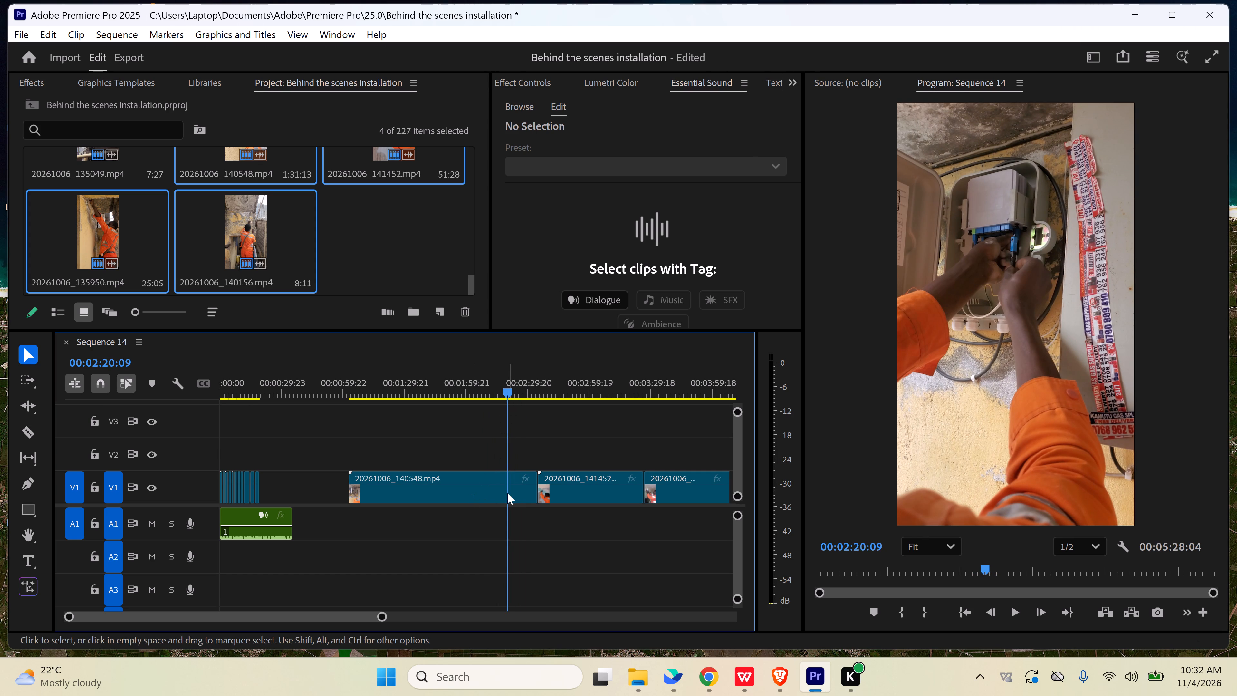
pyautogui.press('c')
pyautogui.click(511, 487)
pyautogui.press('v')
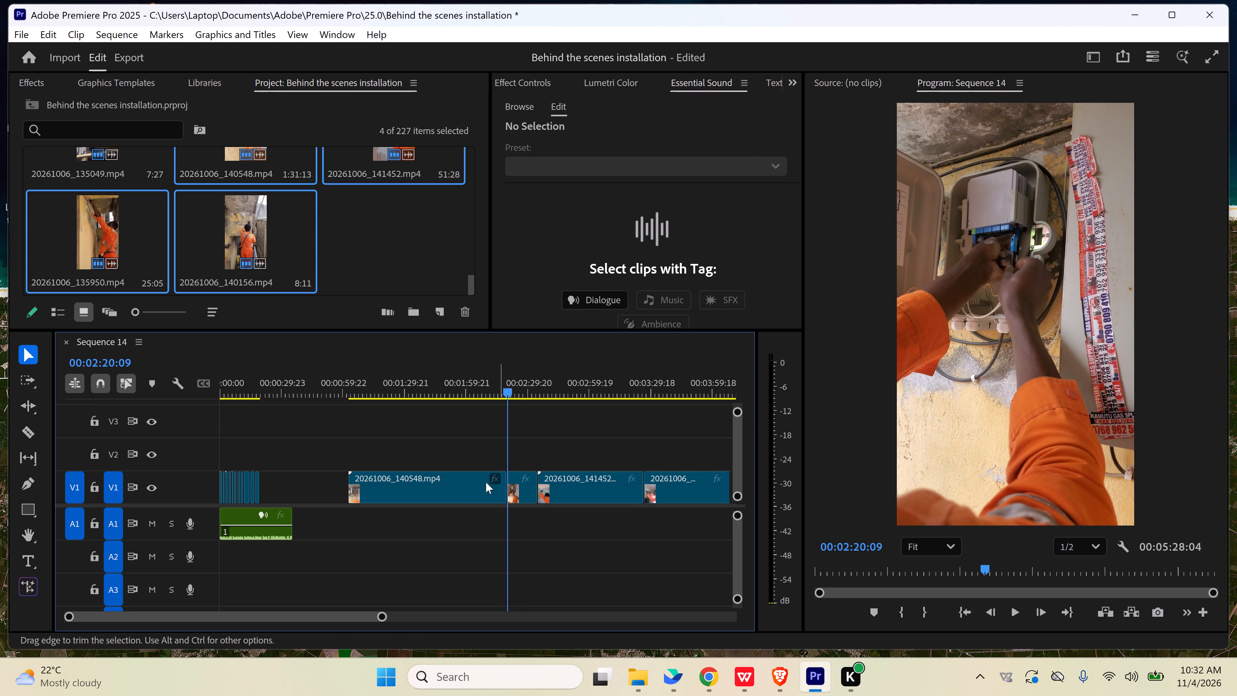
# Delete the part of 20261006_140548 before the cut and close the gap it leaves on V1.
pyautogui.click(478, 488)
pyautogui.press('Delete')
pyautogui.click(478, 488)
pyautogui.press('Delete')
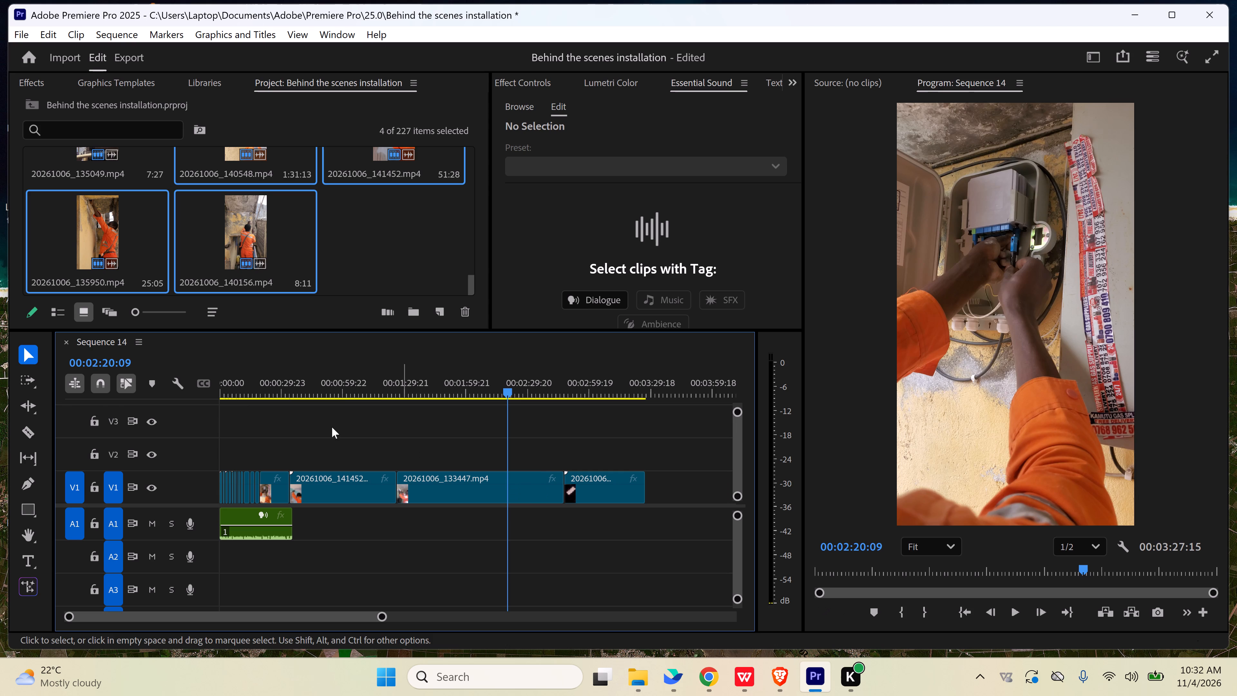
# Play from about 00:00:16 across the new join and split the remaining 20261006_140548 clip at 00:00:21:10.
pyautogui.click(255, 385)
pyautogui.press('space')
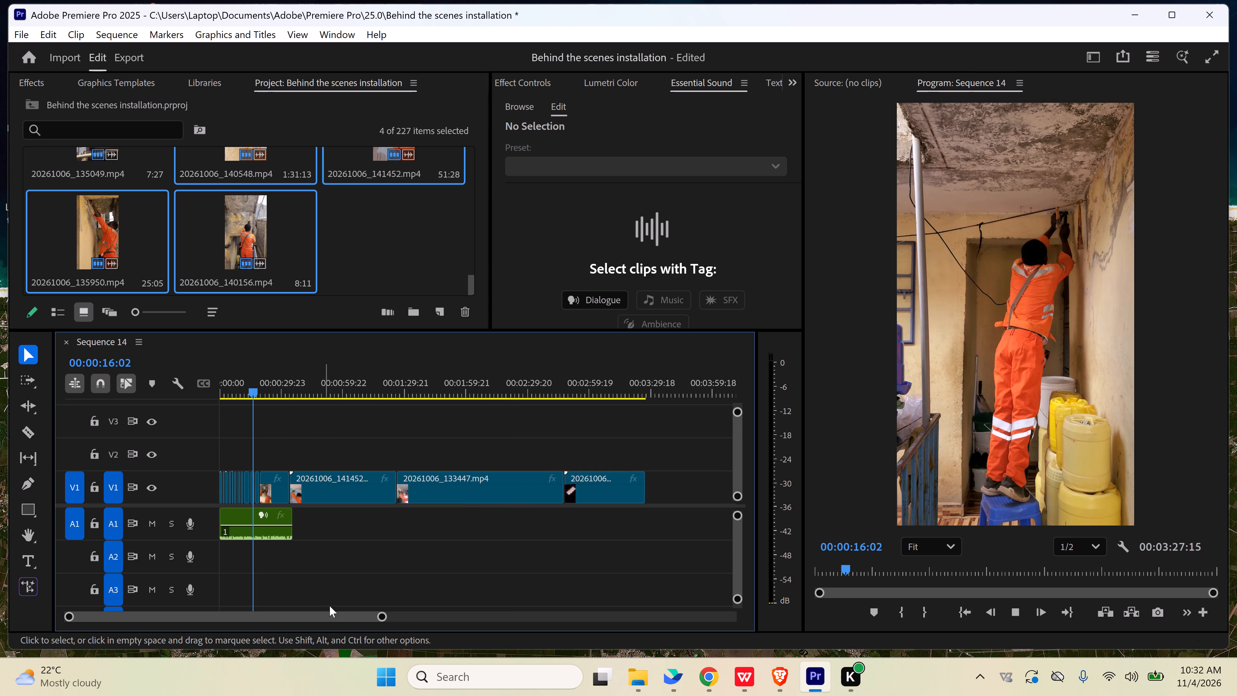
pyautogui.moveTo(383, 618); pyautogui.dragTo(339, 608)
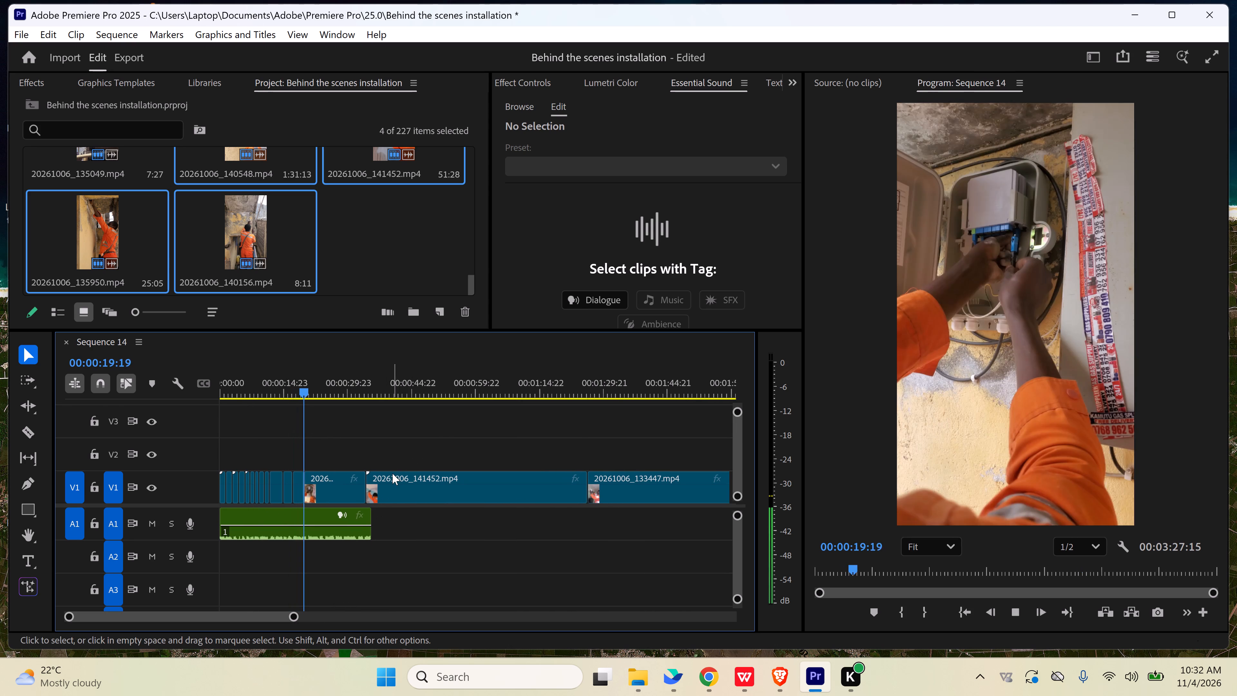
pyautogui.press('space')
pyautogui.press('space')
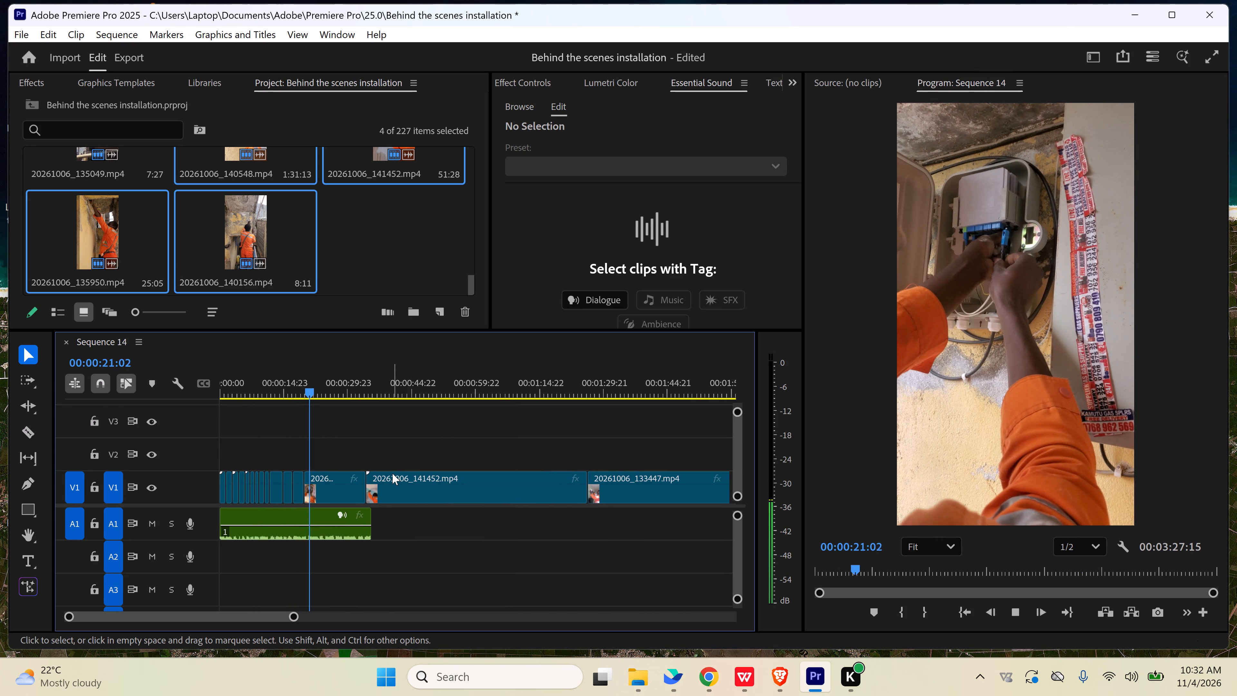
pyautogui.press('space')
pyautogui.write('c')
pyautogui.click(315, 486)
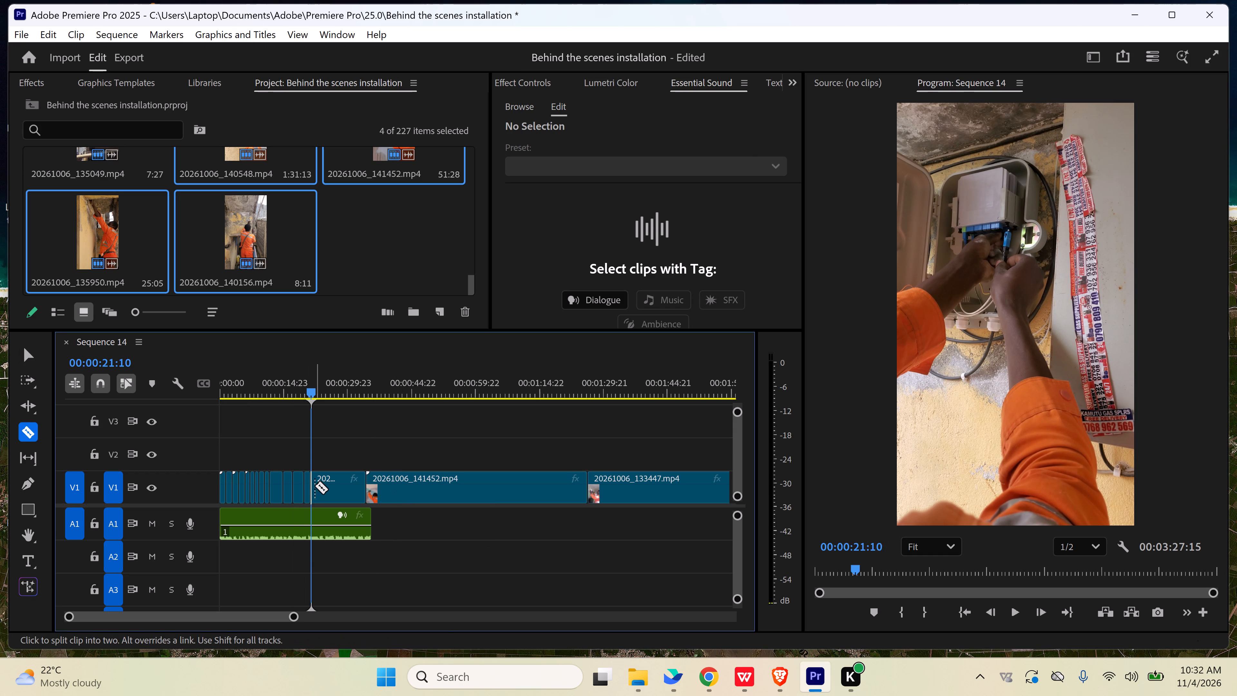
pyautogui.press('v')
# Skim past the cut to 00:00:37:09, delete the rest of 20261006_140548 and close the gap before 20261006_141452.
pyautogui.moveTo(311, 391); pyautogui.dragTo(343, 394)
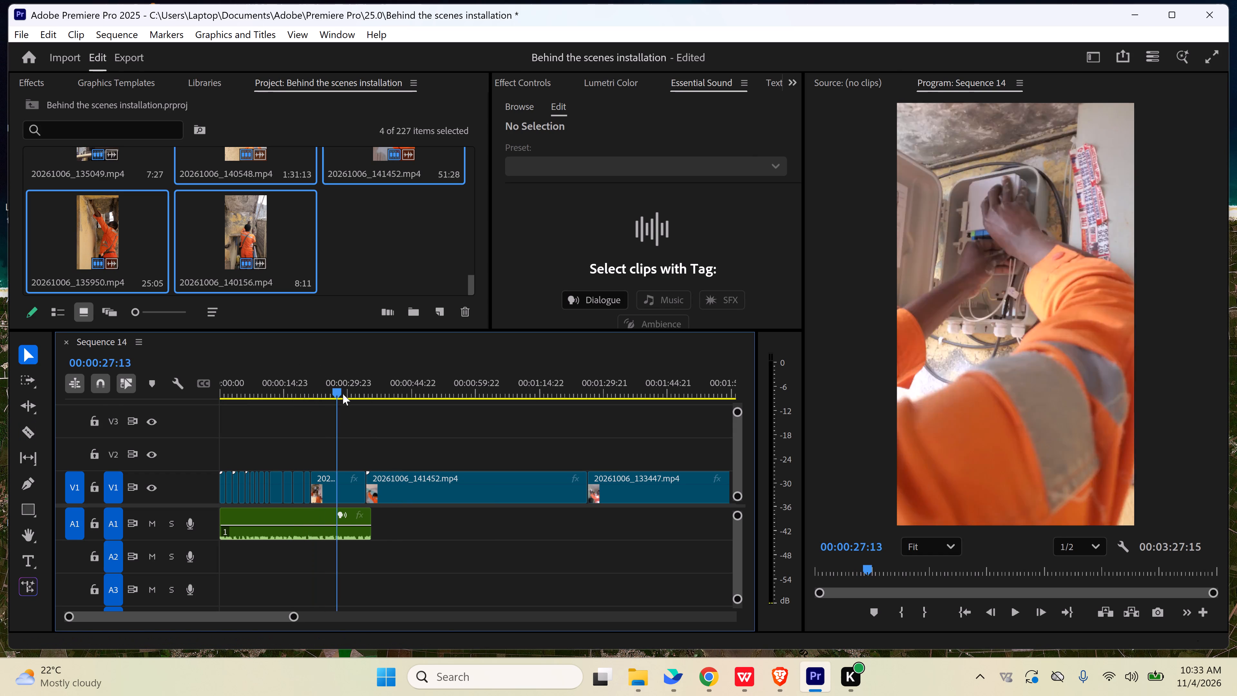
pyautogui.moveTo(343, 394); pyautogui.dragTo(380, 401)
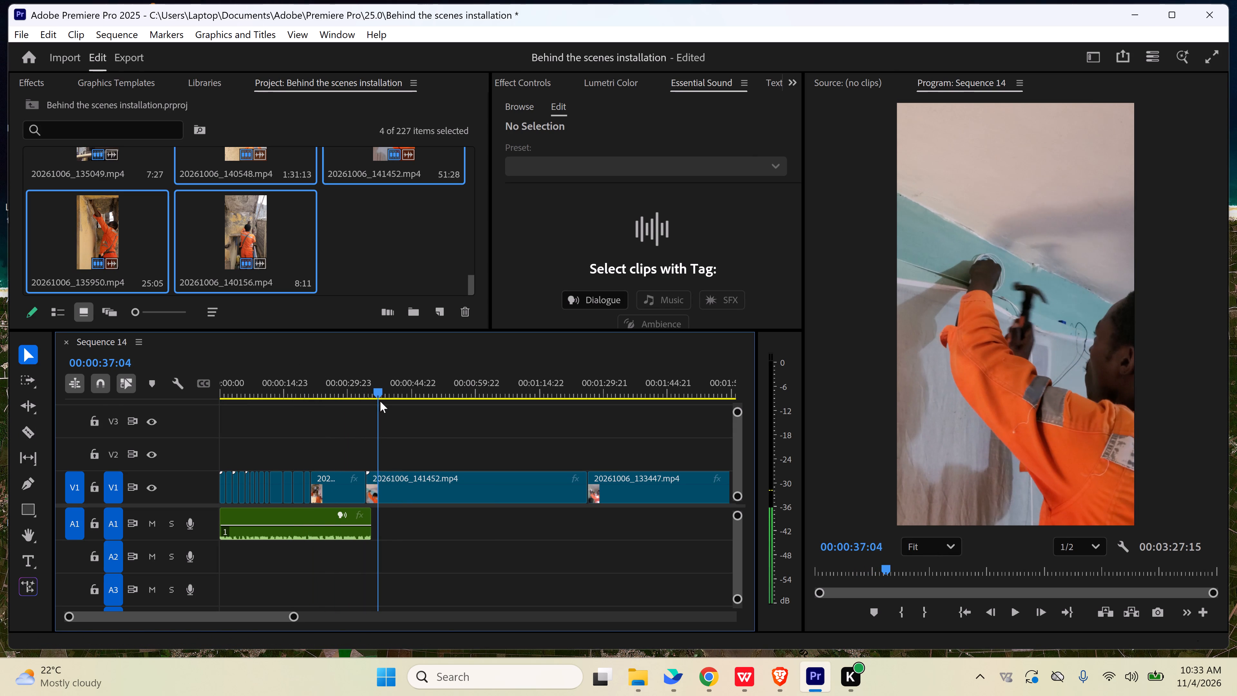
pyautogui.moveTo(380, 401); pyautogui.dragTo(380, 400)
pyautogui.click(345, 499)
pyautogui.press('Delete')
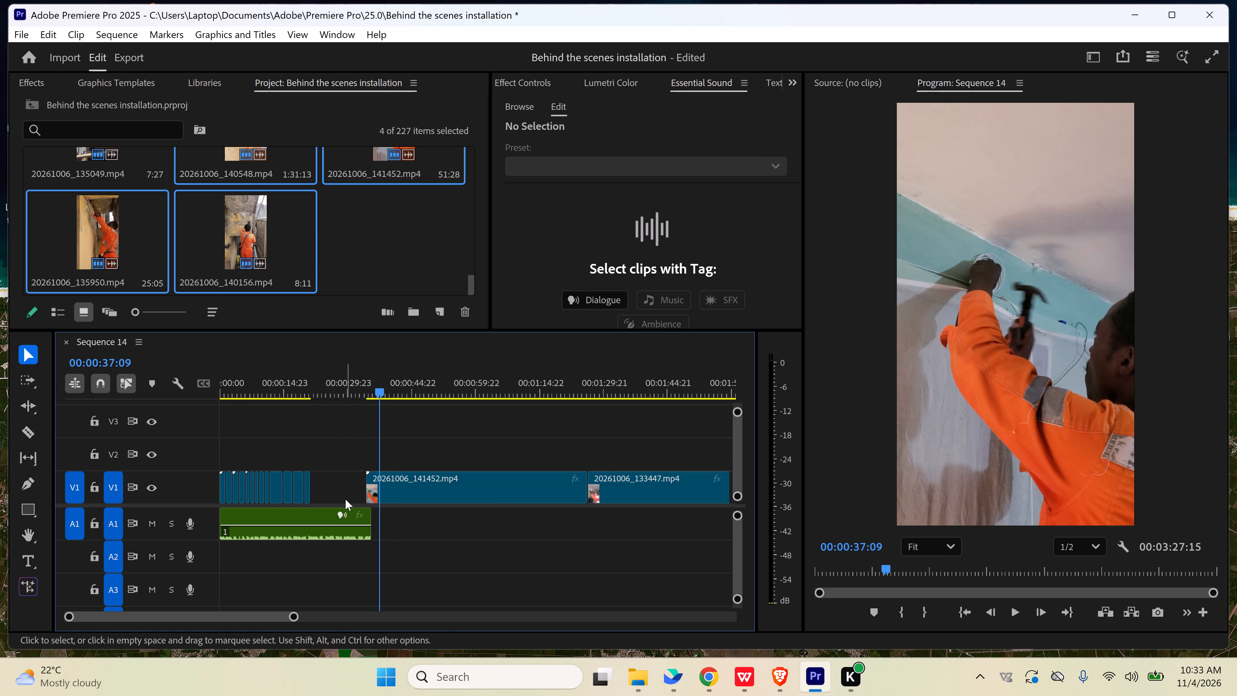
pyautogui.click(343, 498)
pyautogui.press('Delete')
# Skim through 20261006_141452 into the start of 20261006_133447, delete 20261006_141452 from V1 and close the gap.
pyautogui.click(306, 389)
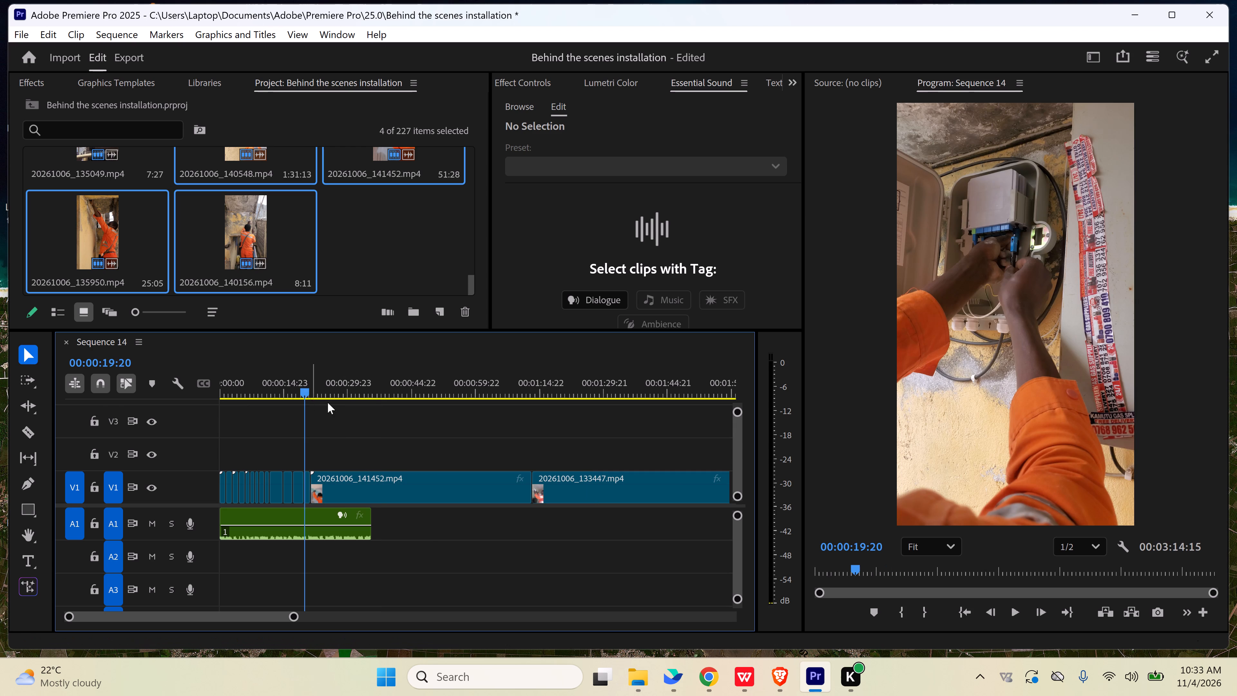
pyautogui.moveTo(304, 388); pyautogui.dragTo(337, 399)
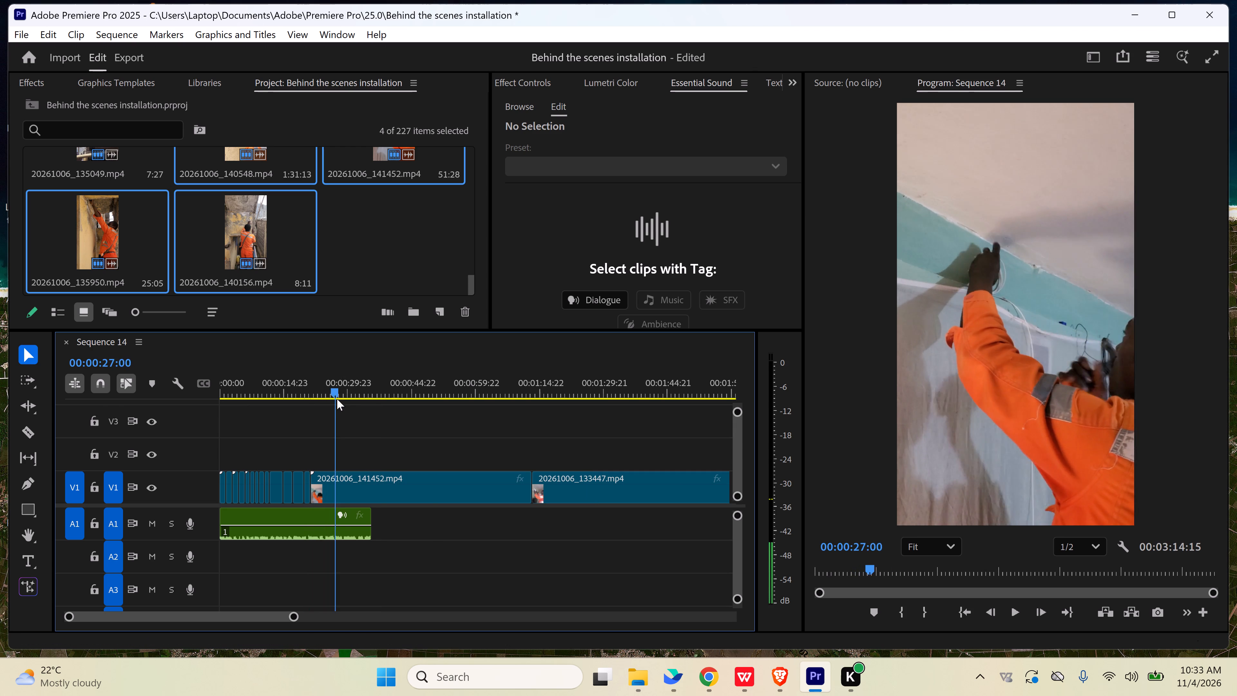
pyautogui.moveTo(337, 399); pyautogui.dragTo(393, 410)
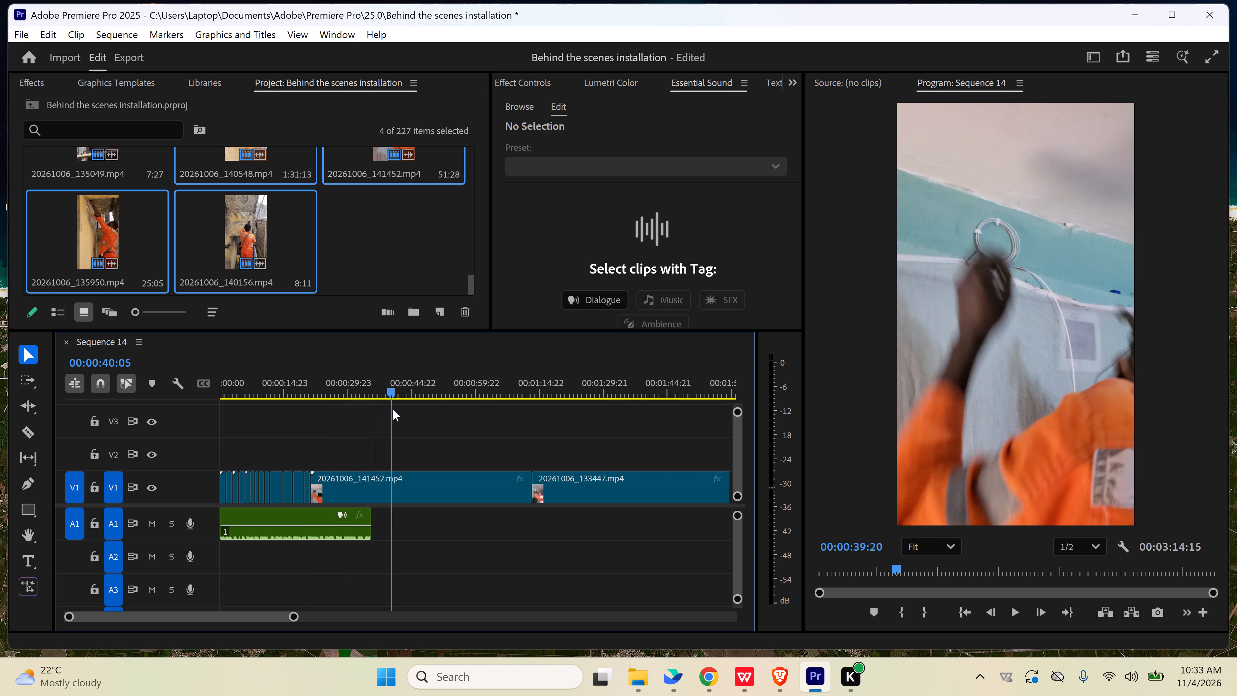
pyautogui.moveTo(393, 410); pyautogui.dragTo(484, 408)
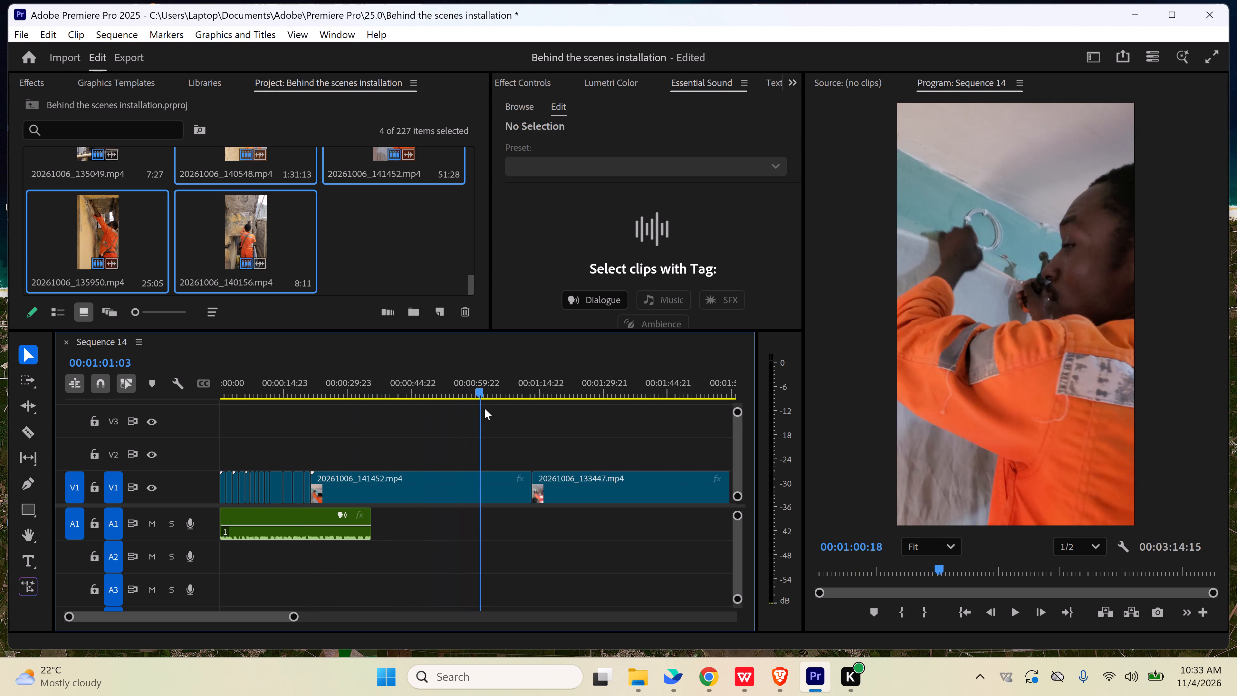
pyautogui.moveTo(484, 408); pyautogui.dragTo(543, 406)
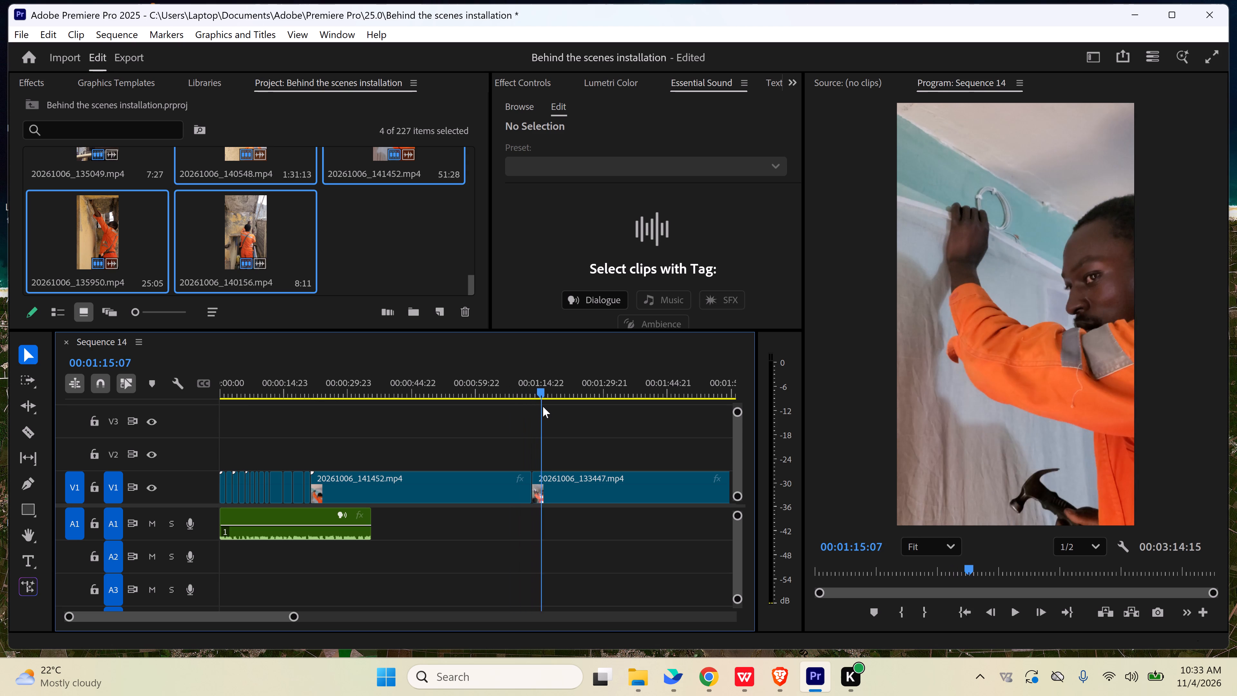
pyautogui.moveTo(543, 406); pyautogui.dragTo(564, 406)
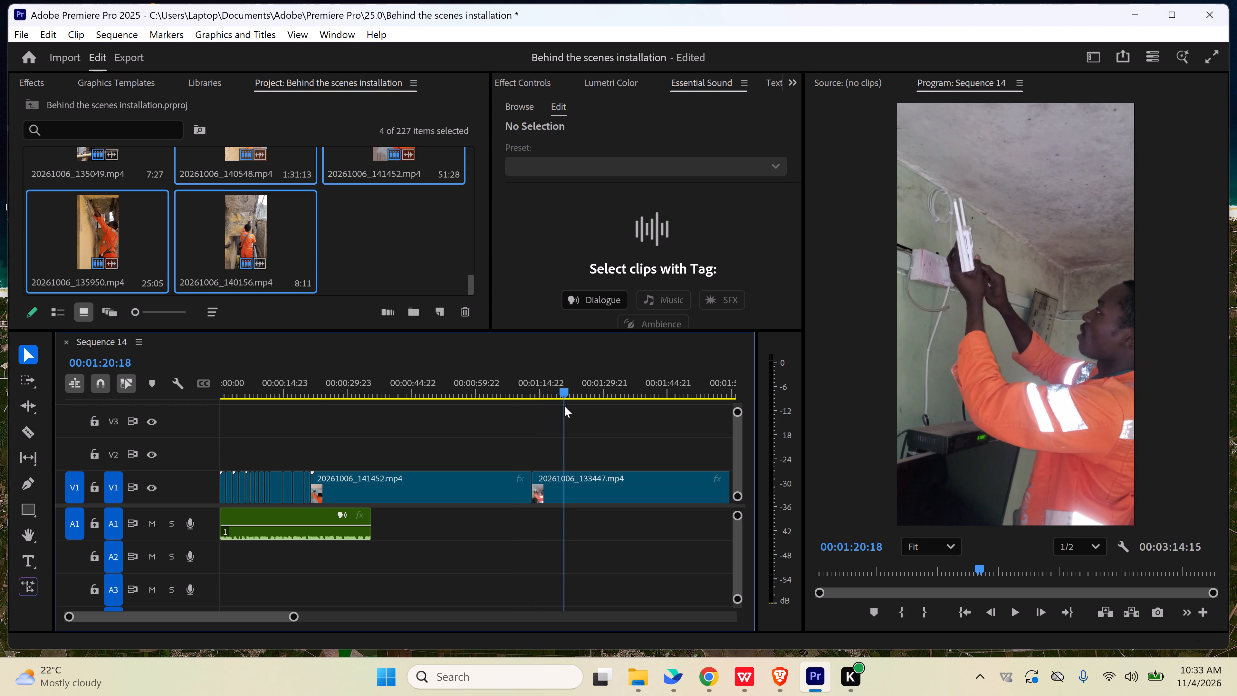
pyautogui.moveTo(564, 406); pyautogui.dragTo(523, 412)
pyautogui.click(455, 499)
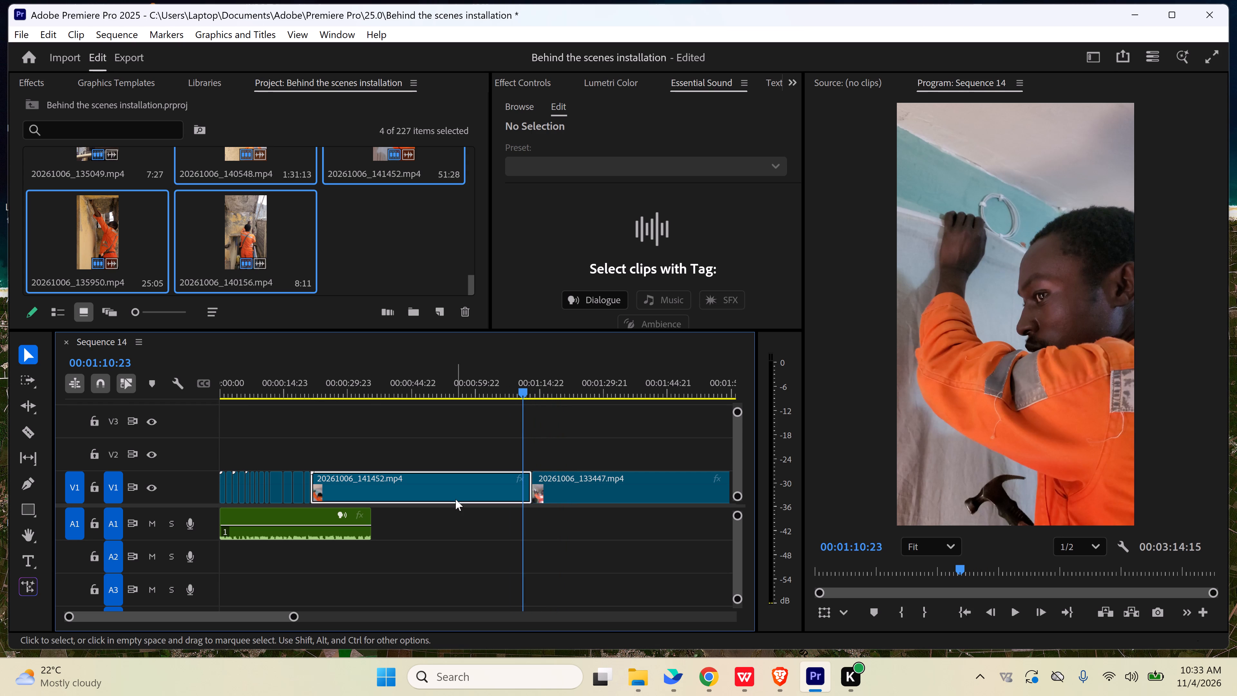
pyautogui.press('Delete')
pyautogui.click(453, 490)
pyautogui.press('Delete')
# Play from 00:00:19:06 into 20261006_133447 and split that clip at 00:00:23:11.
pyautogui.click(303, 391)
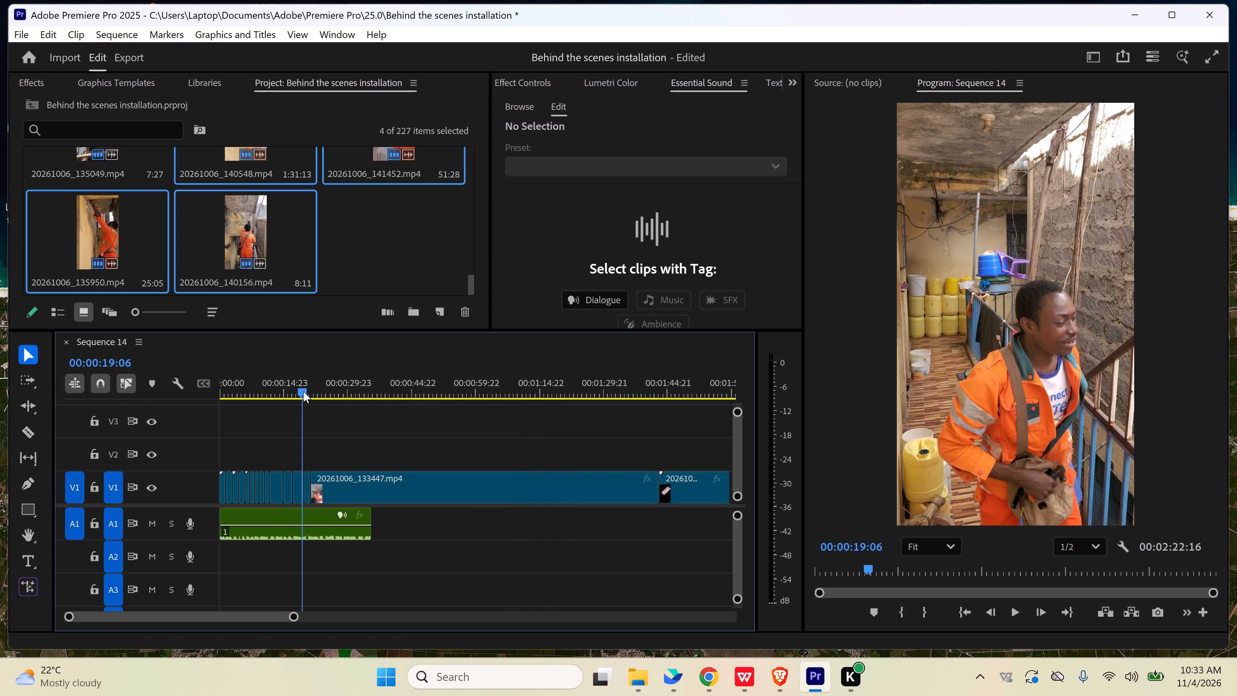
pyautogui.press('space')
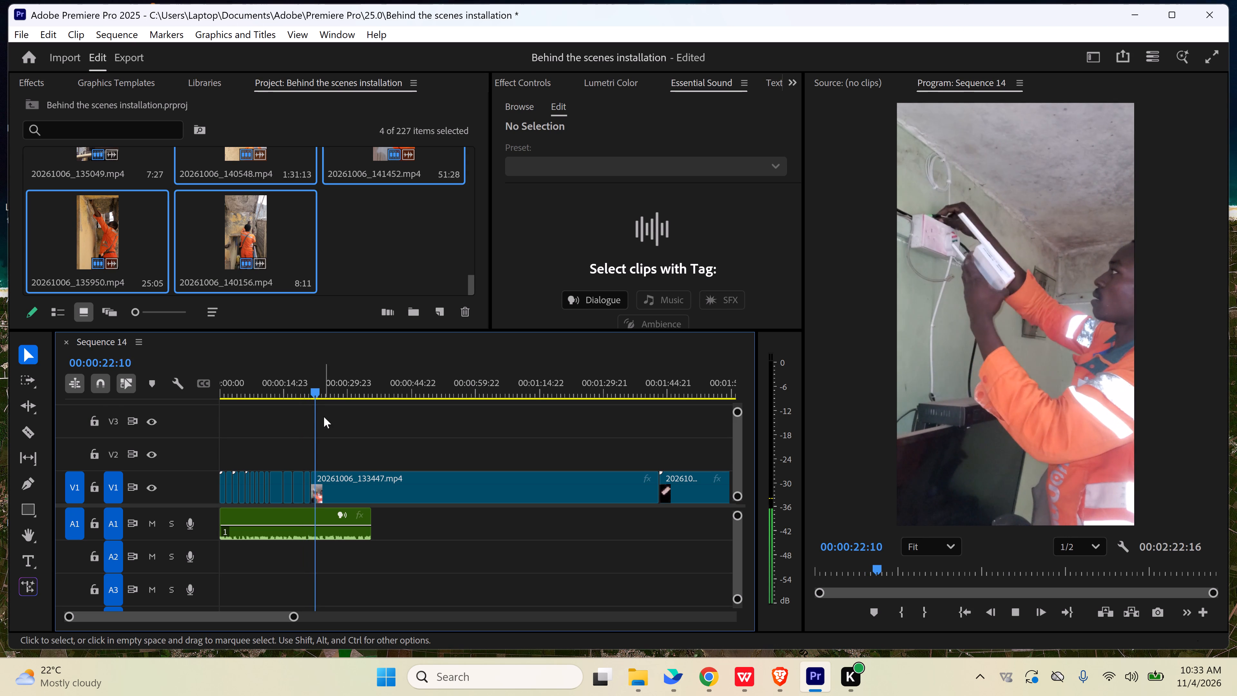
pyautogui.press('space')
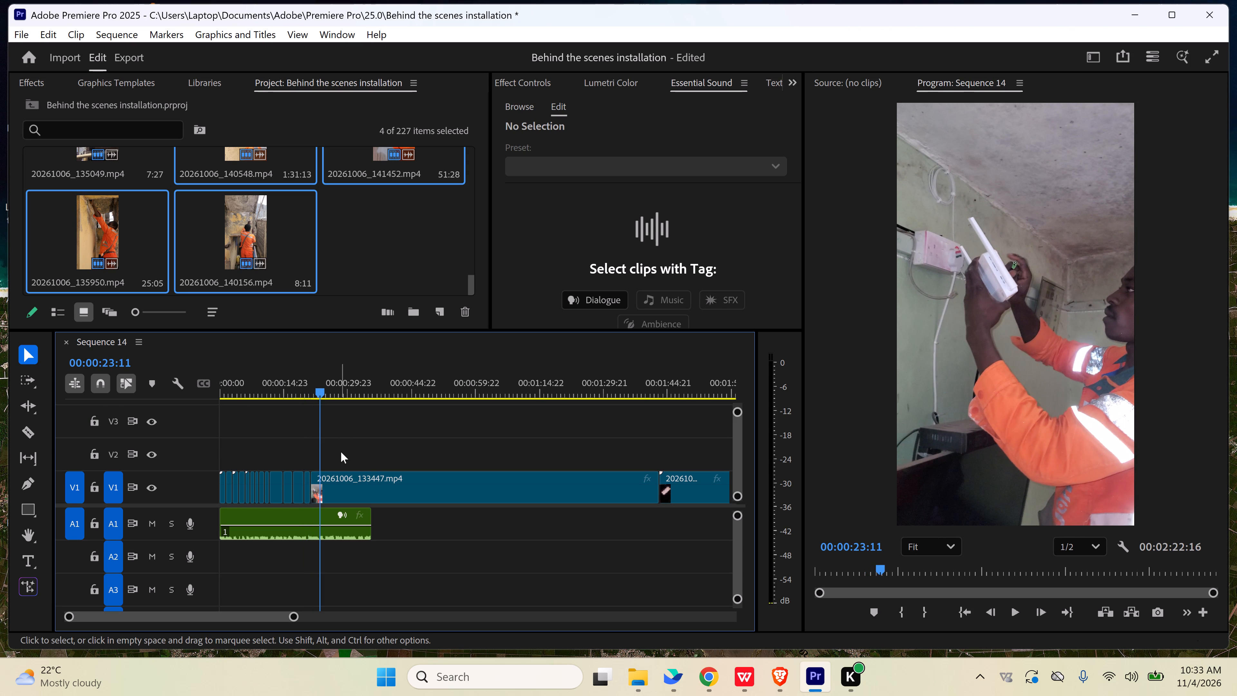
pyautogui.press('c')
pyautogui.click(322, 484)
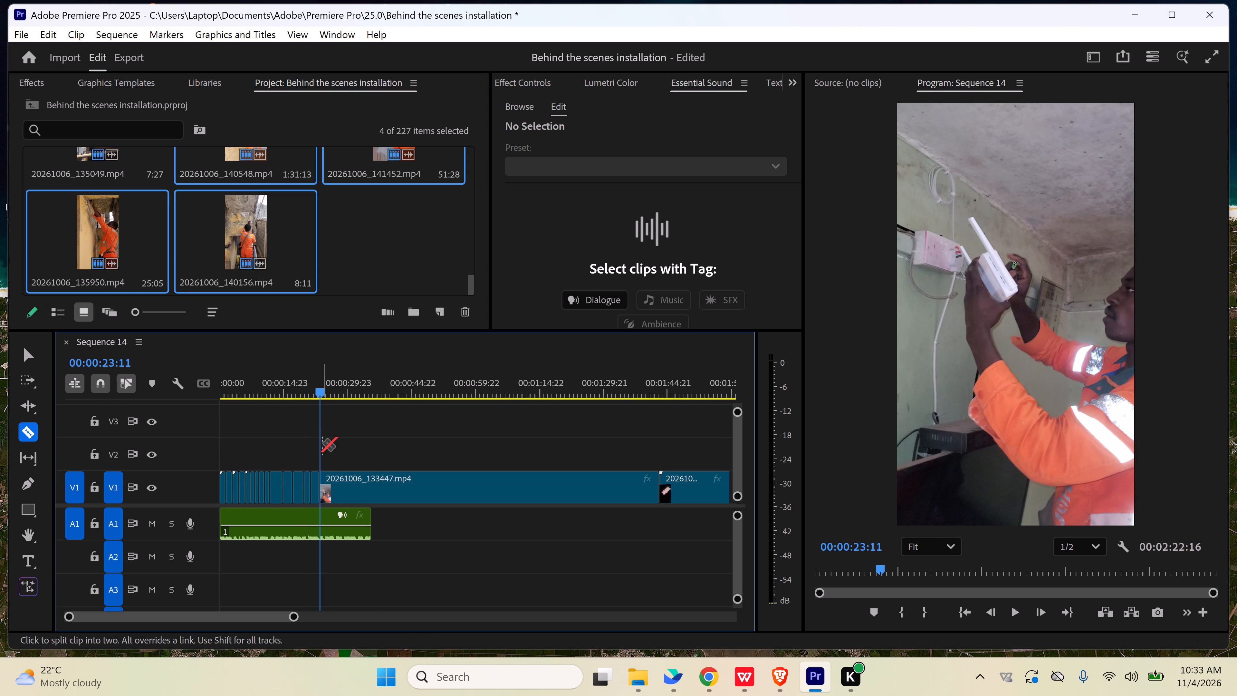
pyautogui.press('v')
# Skim 20261006_133447 ahead to 00:01:41:22 and back, and split the clip at 00:00:59:02.
pyautogui.moveTo(323, 391); pyautogui.dragTo(488, 402)
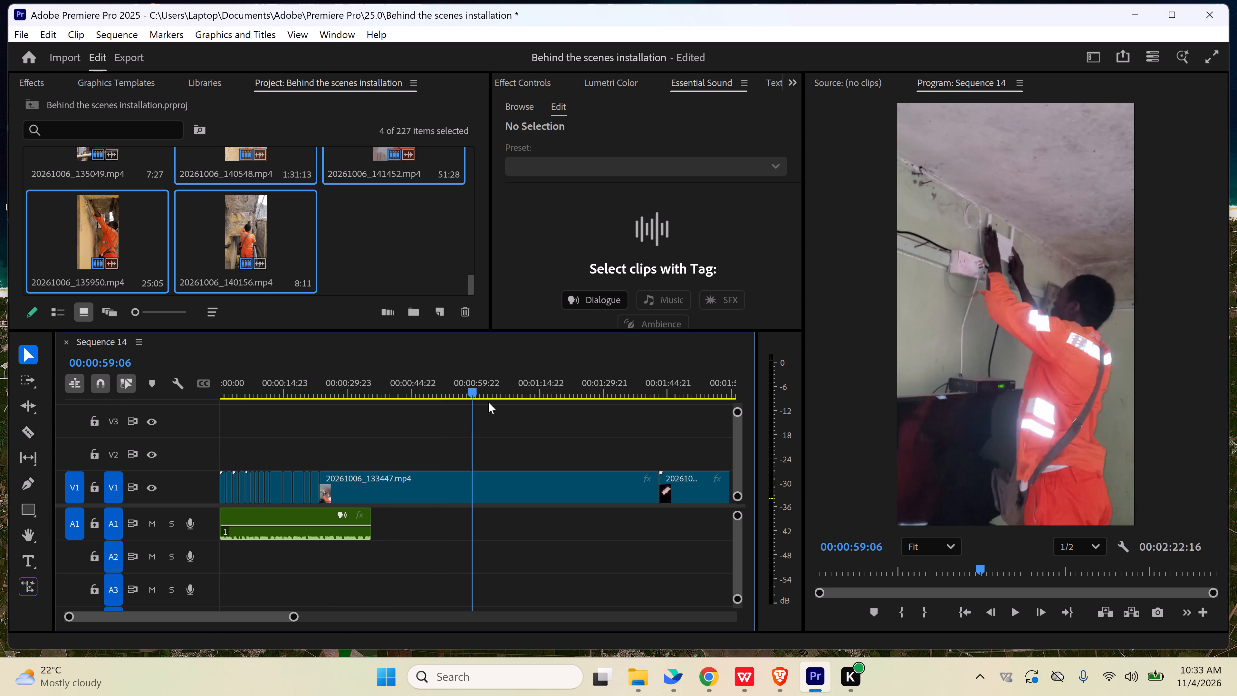
pyautogui.moveTo(488, 402); pyautogui.dragTo(561, 401)
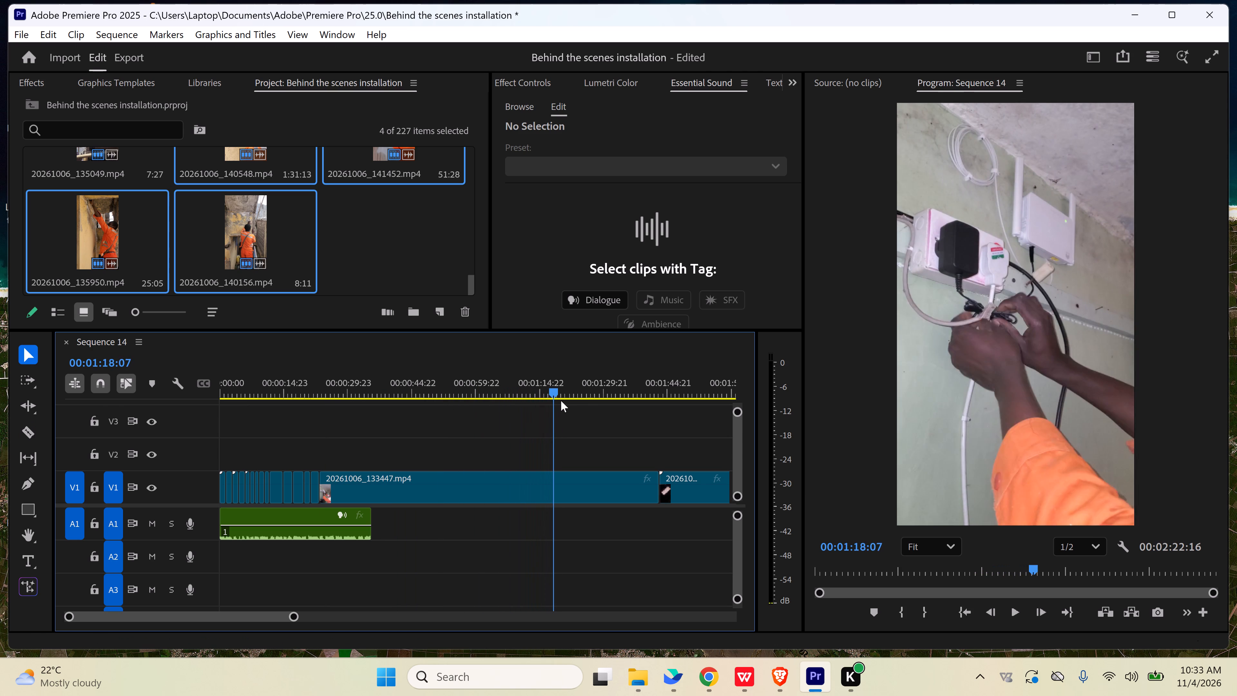
pyautogui.moveTo(561, 401); pyautogui.dragTo(616, 399)
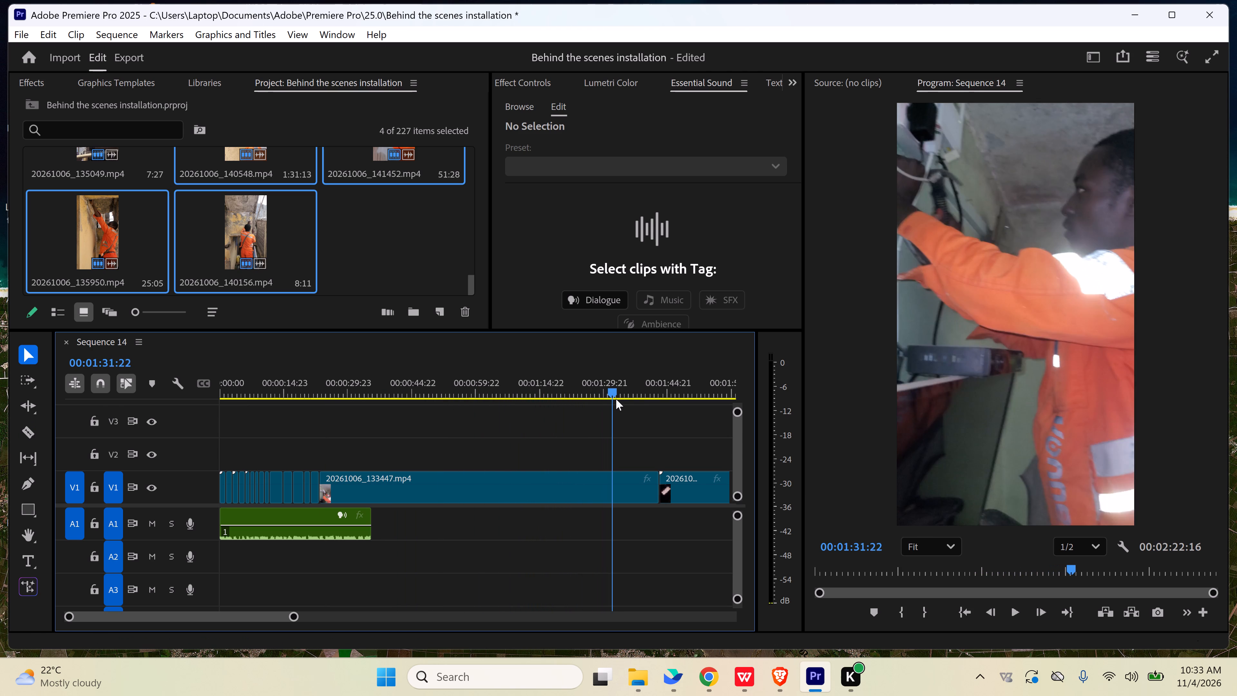
pyautogui.moveTo(616, 399); pyautogui.dragTo(659, 400)
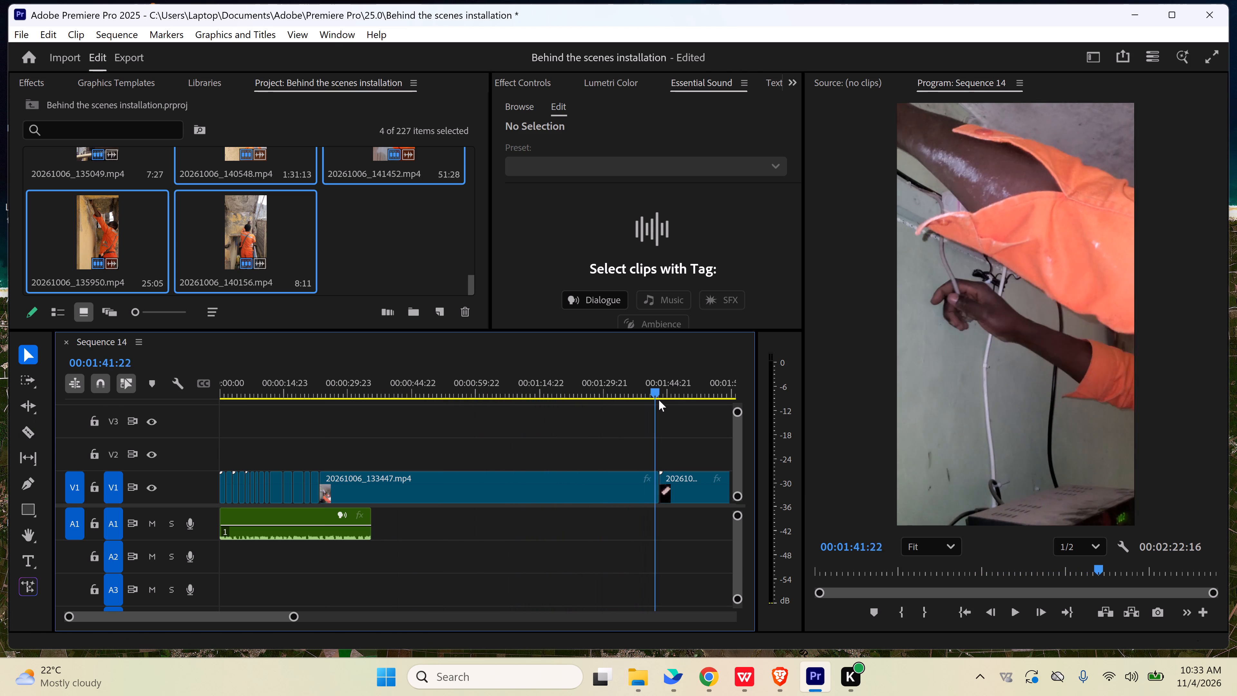
pyautogui.moveTo(659, 400); pyautogui.dragTo(562, 409)
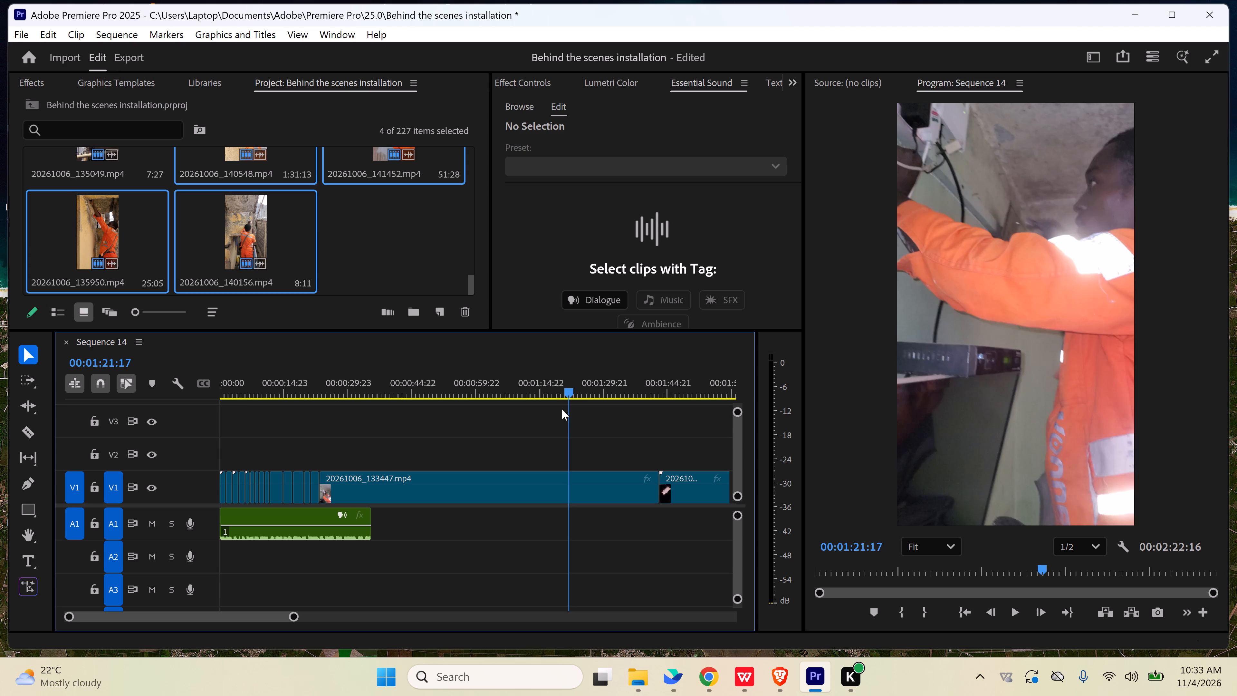
pyautogui.moveTo(562, 409); pyautogui.dragTo(467, 418)
pyautogui.press('space')
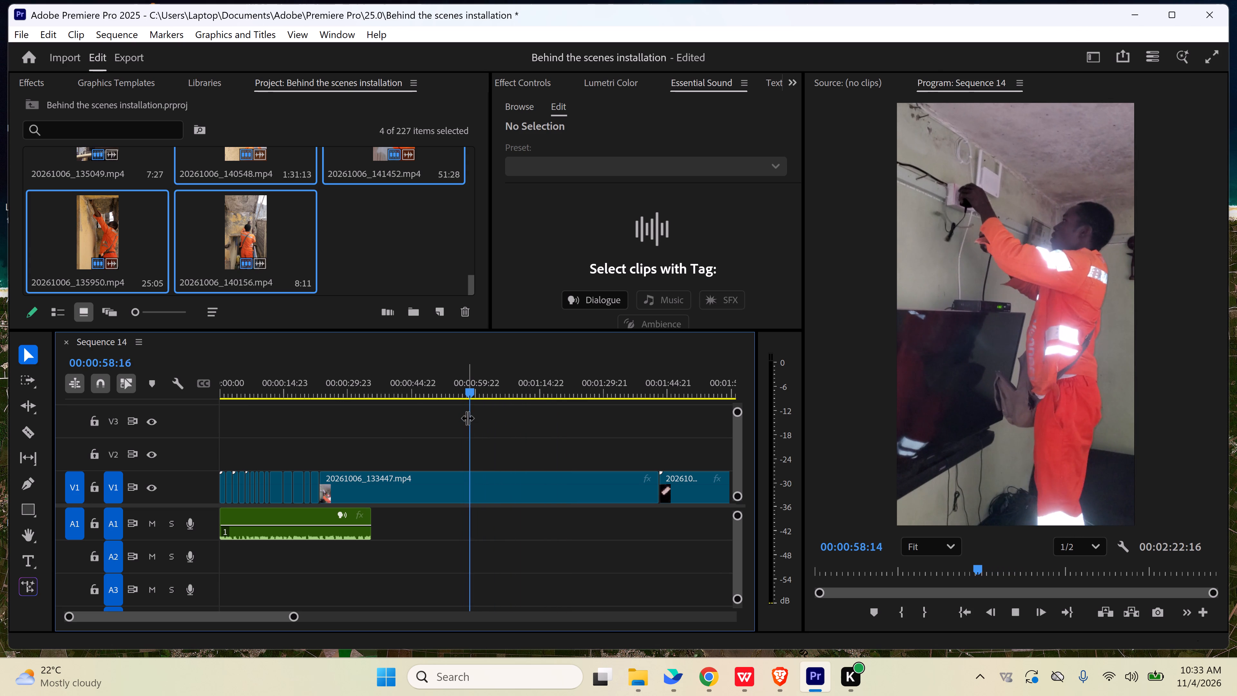
pyautogui.press('space')
pyautogui.press('c')
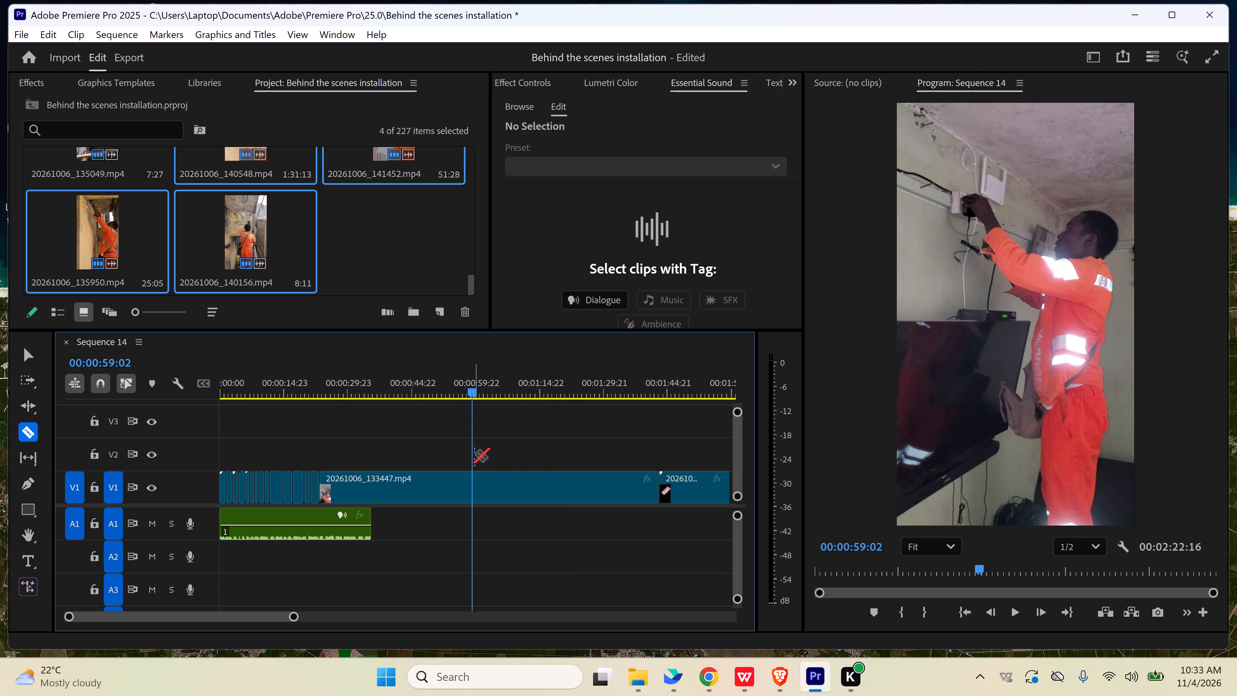
pyautogui.click(472, 481)
# Delete the 20261006_133447 section before the 00:00:59:02 cut and close the gap on V1.
pyautogui.press('v')
pyautogui.click(441, 491)
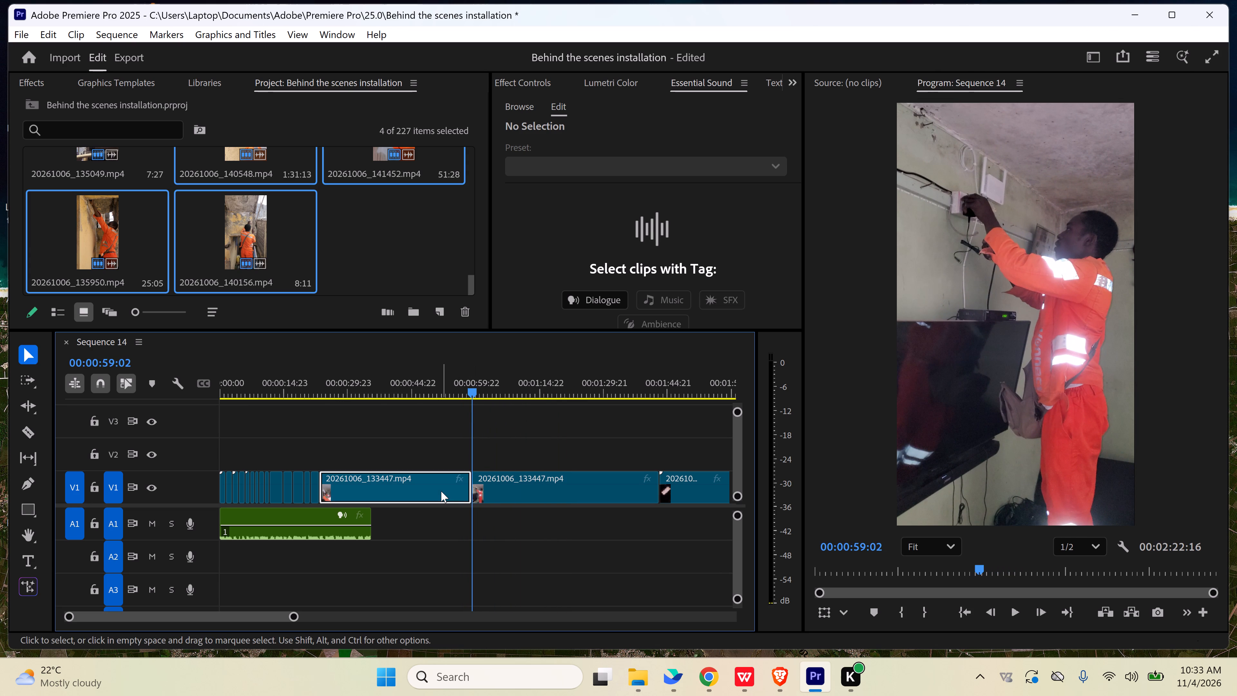
pyautogui.press('Delete')
pyautogui.click(440, 491)
pyautogui.press('Delete')
# Play from 00:00:22:11 across the new join and split the remaining 20261006_133447 clip at 00:00:26:03.
pyautogui.click(317, 386)
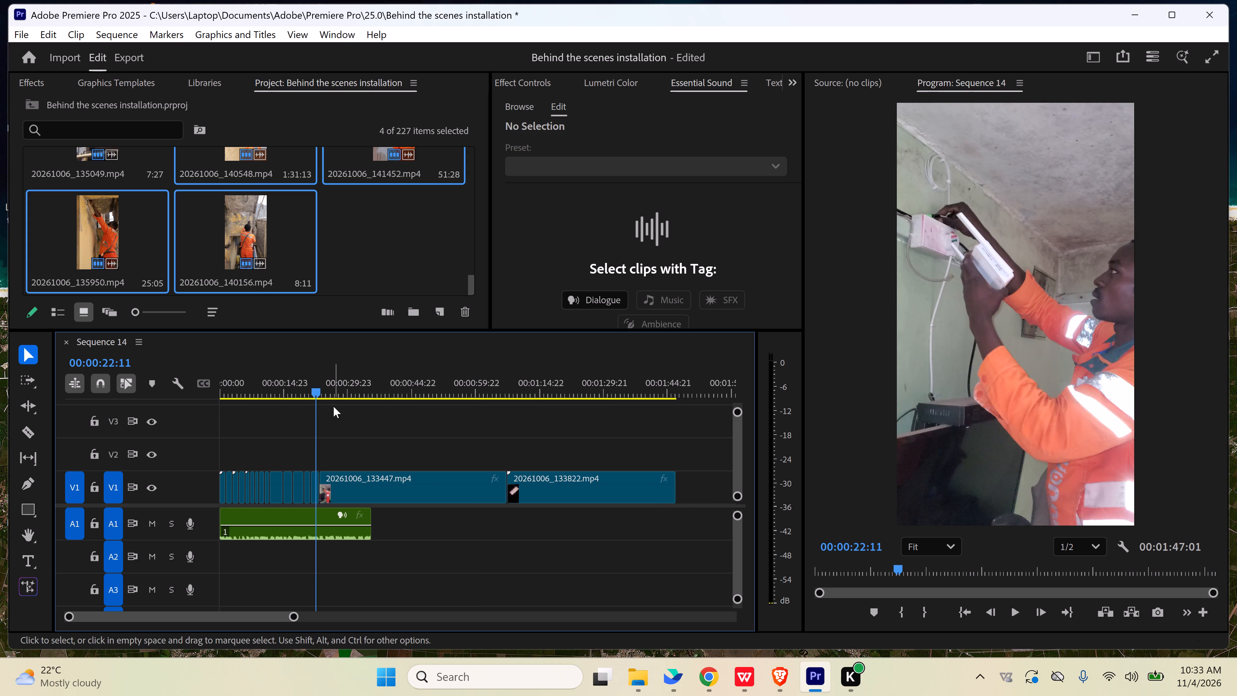
pyautogui.press('space')
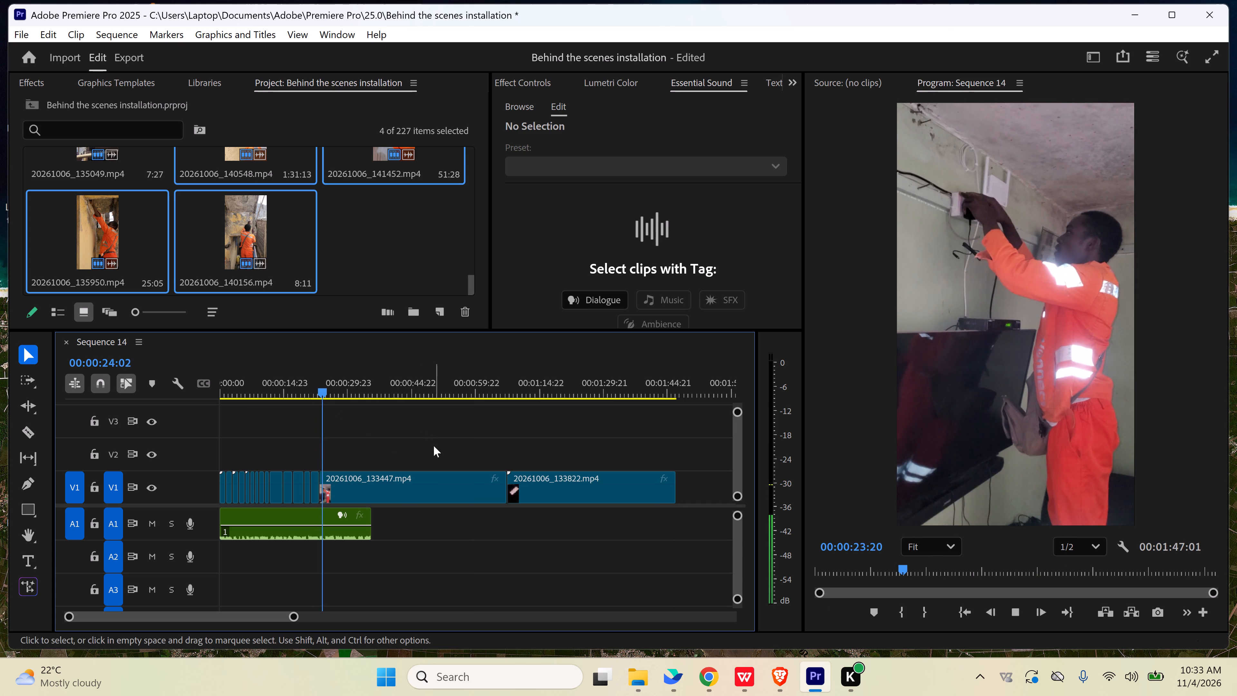
pyautogui.press('space')
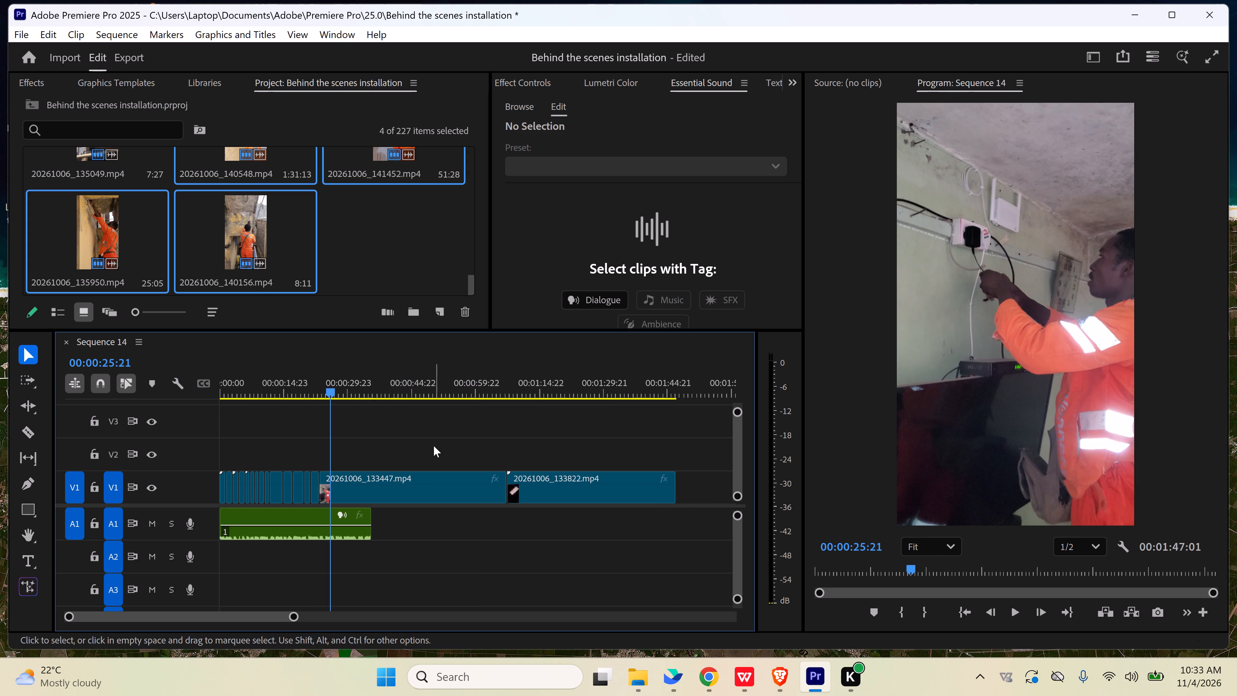
pyautogui.press('space')
pyautogui.press('space')
pyautogui.write('c')
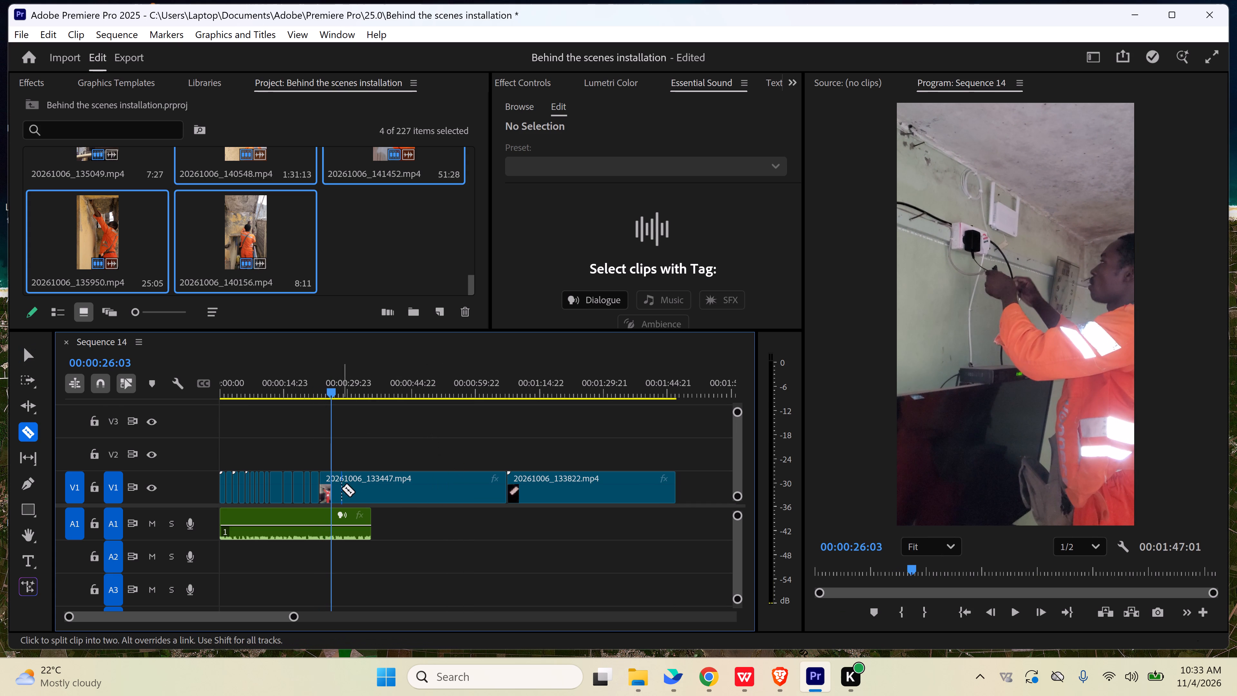
pyautogui.click(332, 486)
pyautogui.press('v')
# Skim the rest of 20261006_133447 to about 00:00:45 and back, and split it at 00:00:34:04.
pyautogui.moveTo(335, 392); pyautogui.dragTo(369, 396)
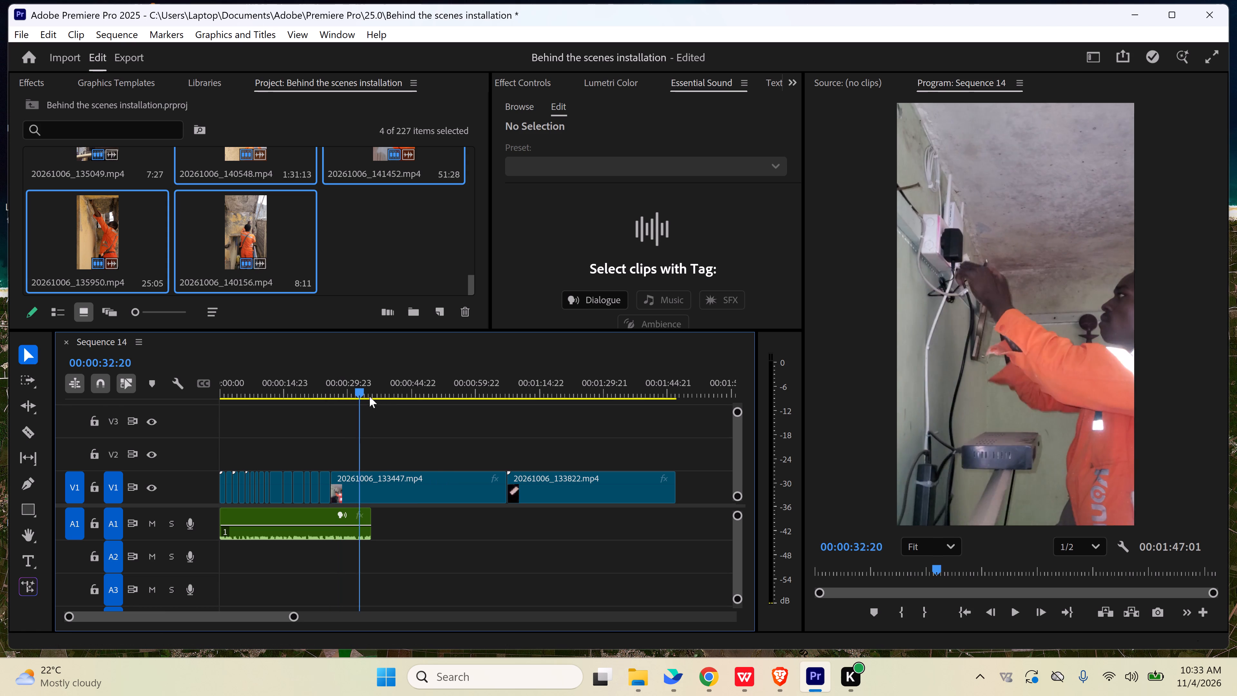
pyautogui.moveTo(369, 396); pyautogui.dragTo(413, 404)
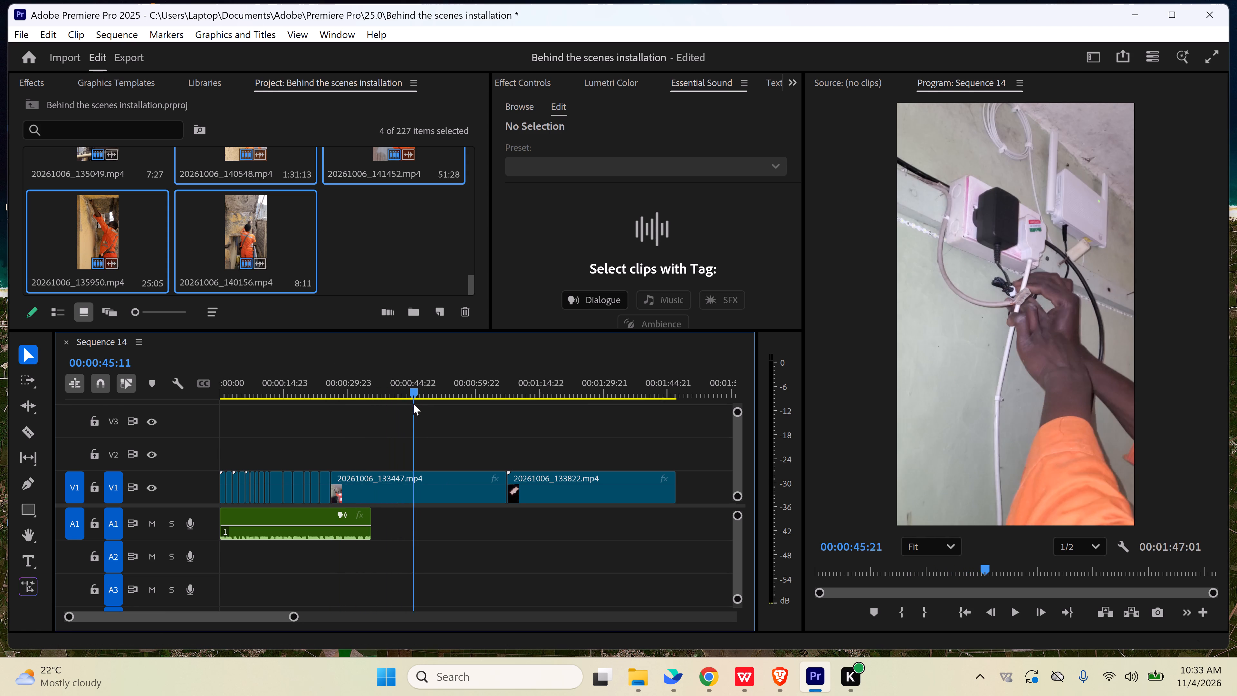
pyautogui.moveTo(413, 404); pyautogui.dragTo(376, 408)
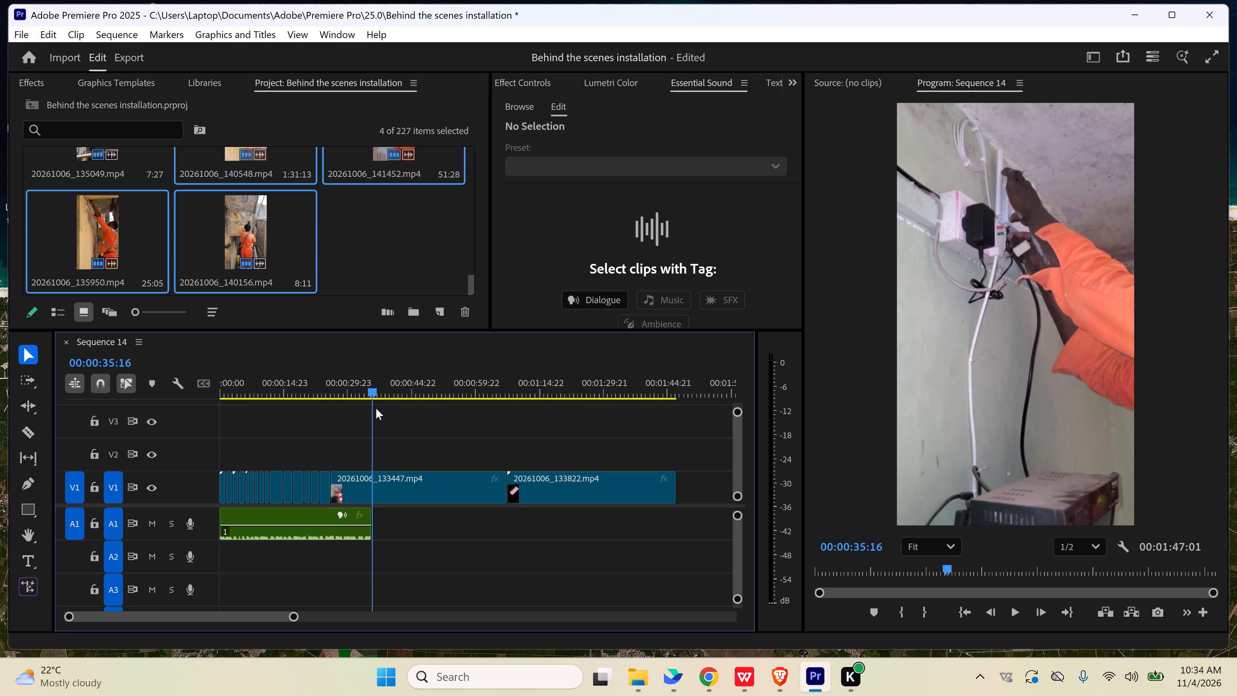
pyautogui.moveTo(376, 408); pyautogui.dragTo(371, 409)
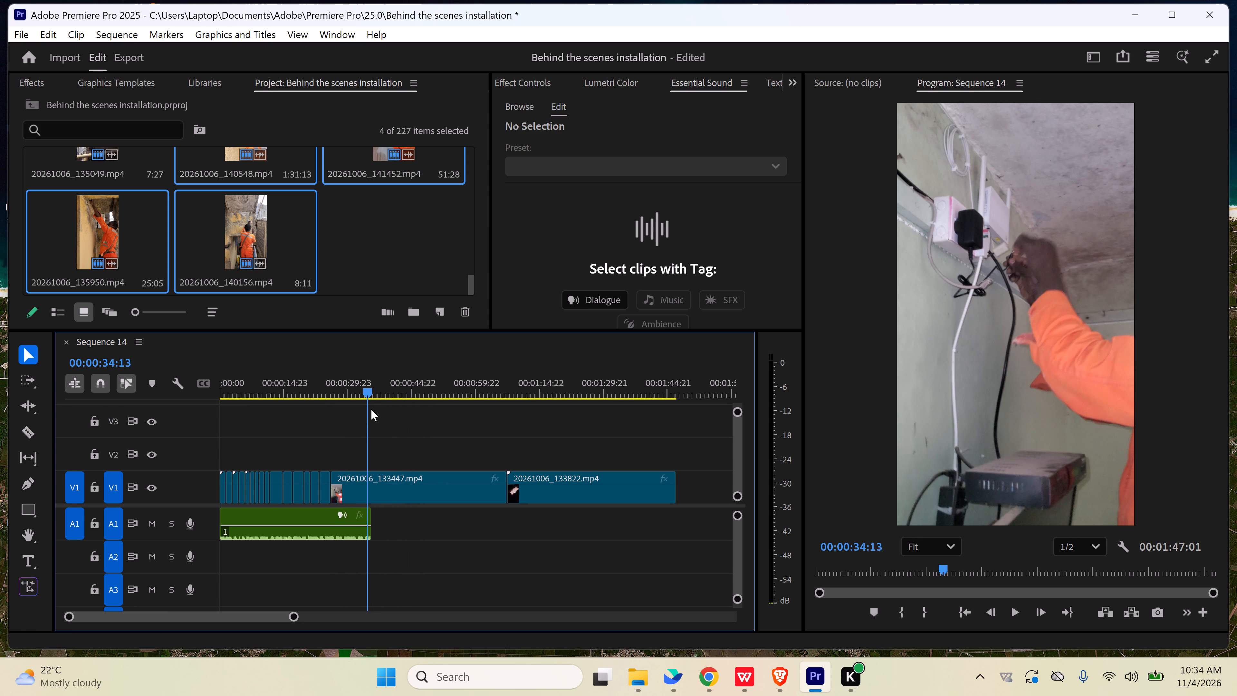
pyautogui.moveTo(371, 409); pyautogui.dragTo(369, 410)
pyautogui.press('c')
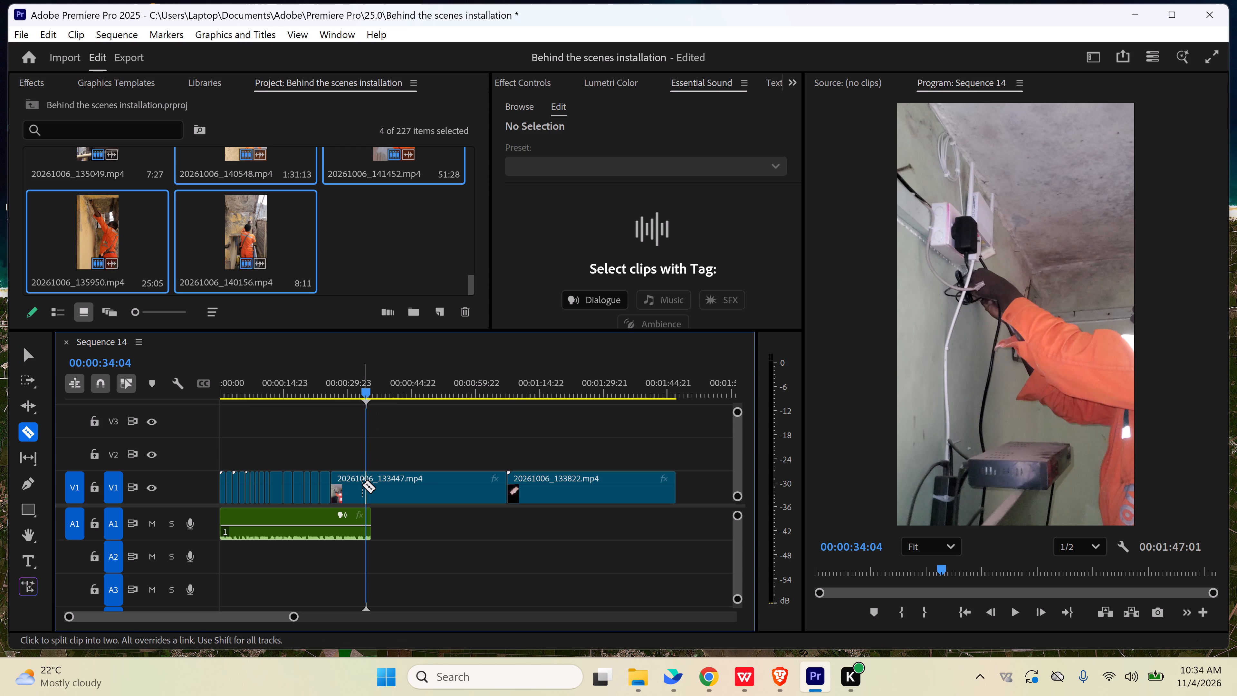
pyautogui.click(366, 486)
# Delete the 20261006_133447 section between 00:00:26:03 and 00:00:34:04 and close the gap.
pyautogui.press('v')
pyautogui.click(350, 489)
pyautogui.press('Delete')
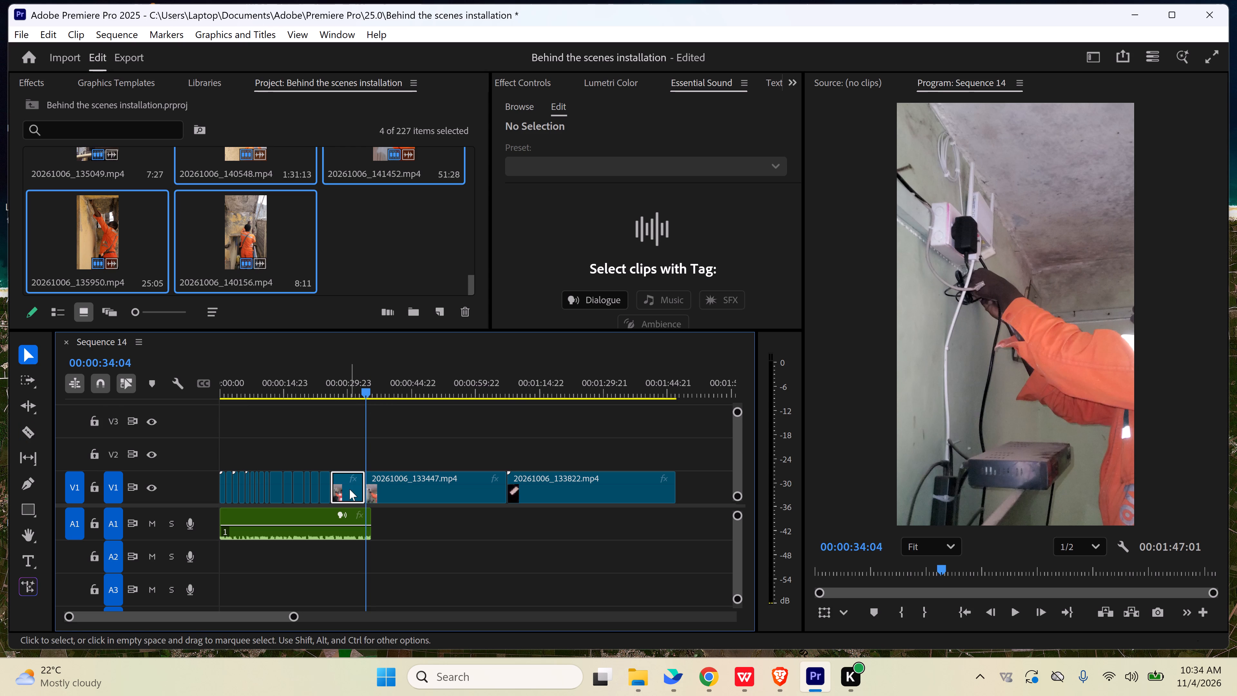
pyautogui.click(345, 499)
pyautogui.press('Delete')
# Play the last excerpts up to the new join and slide the remaining 20261006_133447 clip earlier over the end of the preceding excerpt.
pyautogui.click(325, 391)
pyautogui.press('space')
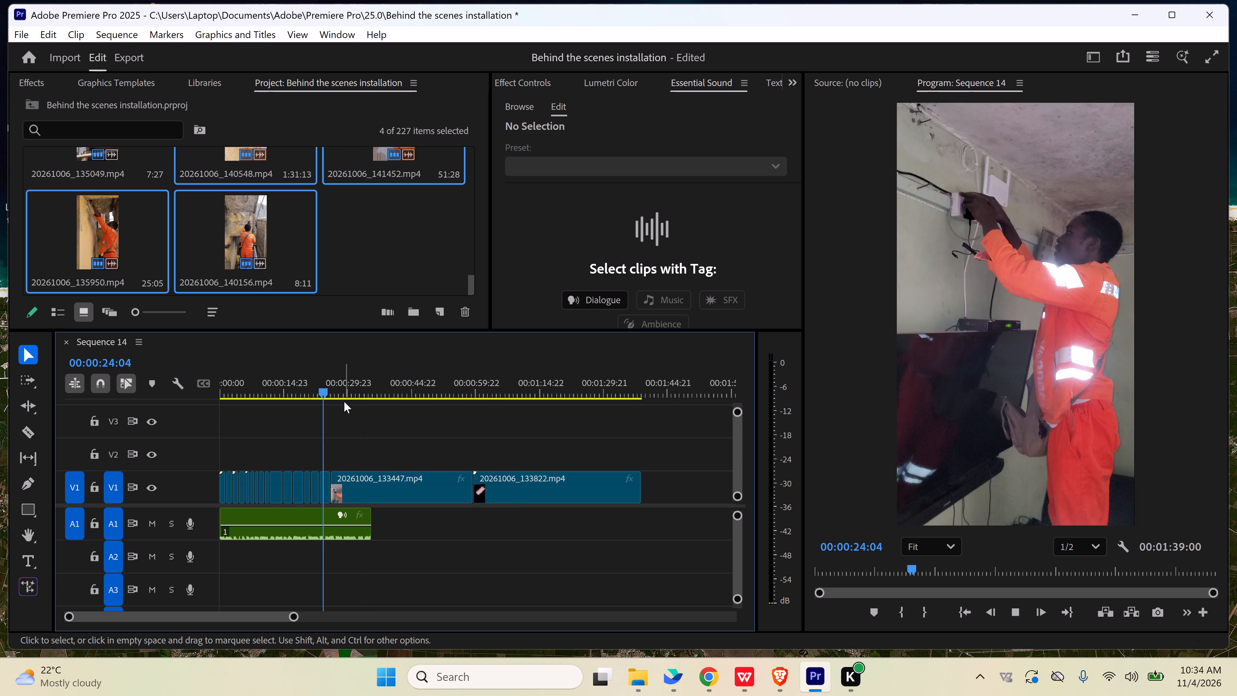
pyautogui.press('space')
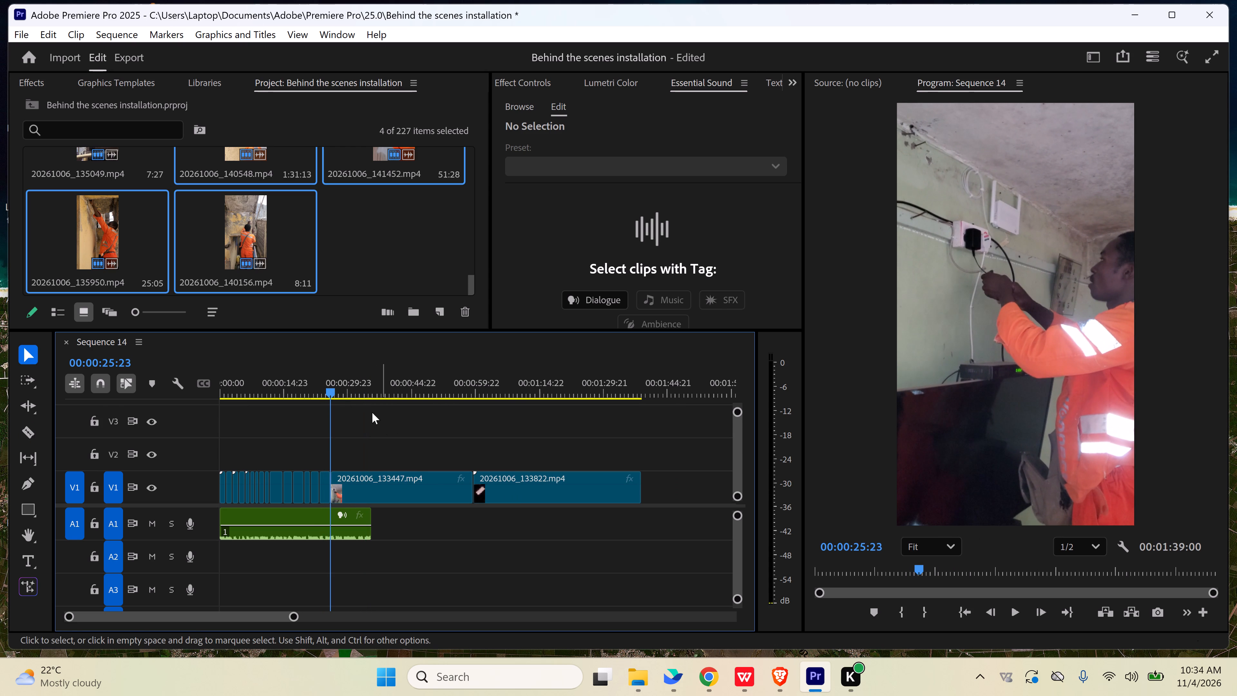
pyautogui.click(315, 393)
pyautogui.press('space')
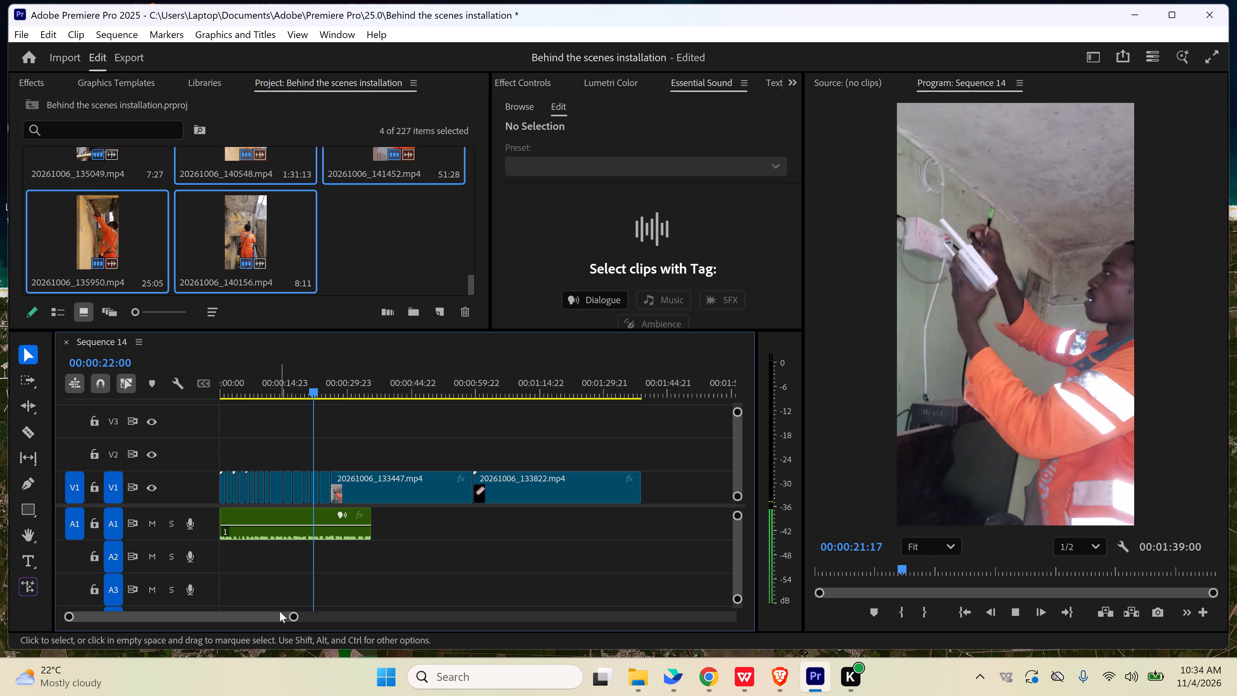
pyautogui.moveTo(293, 618); pyautogui.dragTo(254, 613)
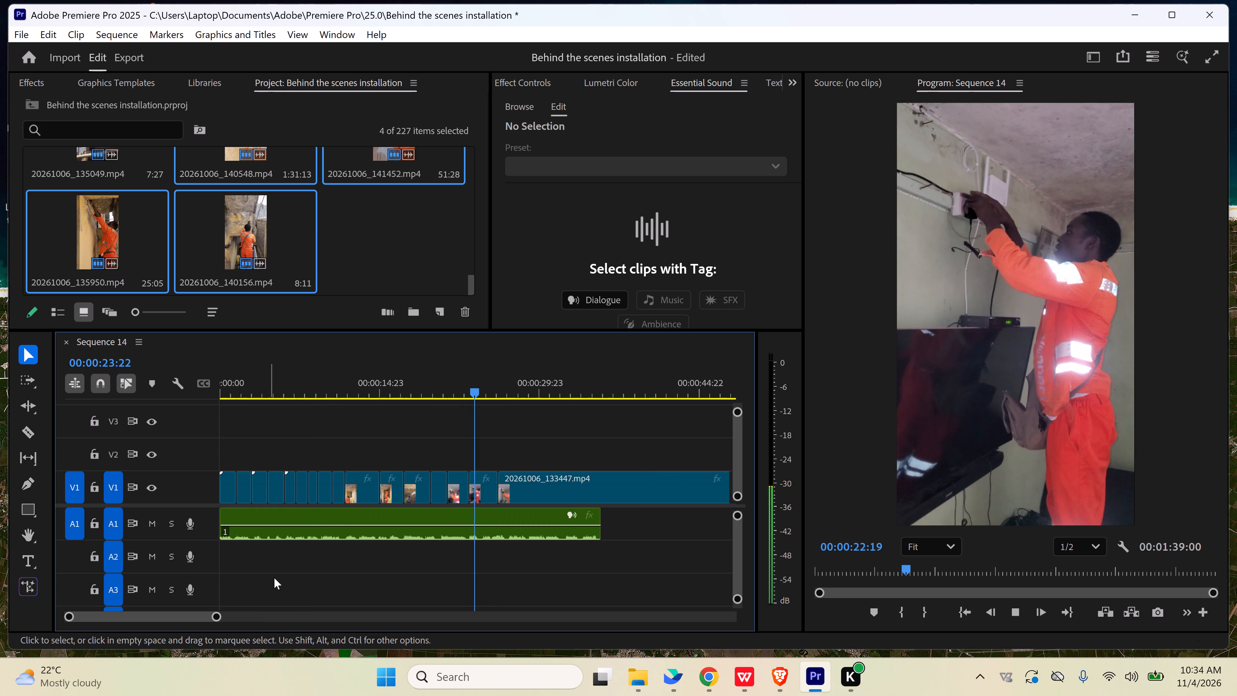
pyautogui.press('space')
pyautogui.press('space')
pyautogui.press('space')
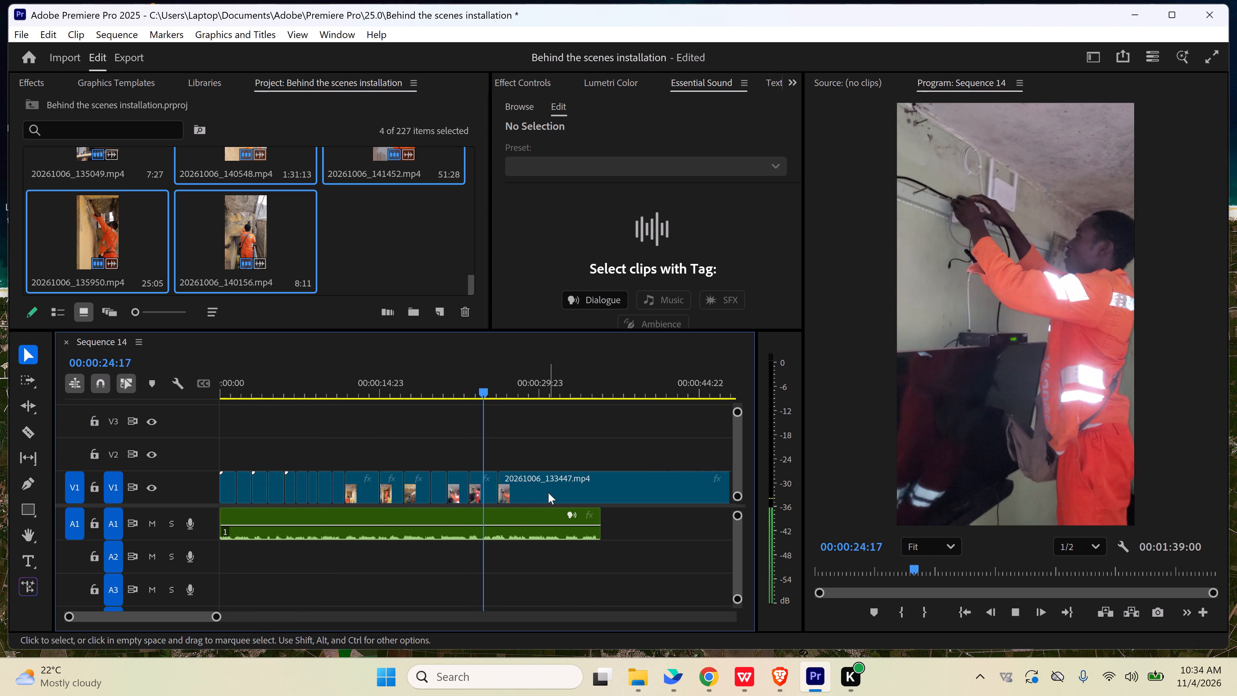
pyautogui.moveTo(561, 488); pyautogui.dragTo(550, 491)
# Play from 00:00:23:12 across the join, trim the start of the remaining 20261006_133447 clip to 00:00:25:07 and close the gap.
pyautogui.click(472, 387)
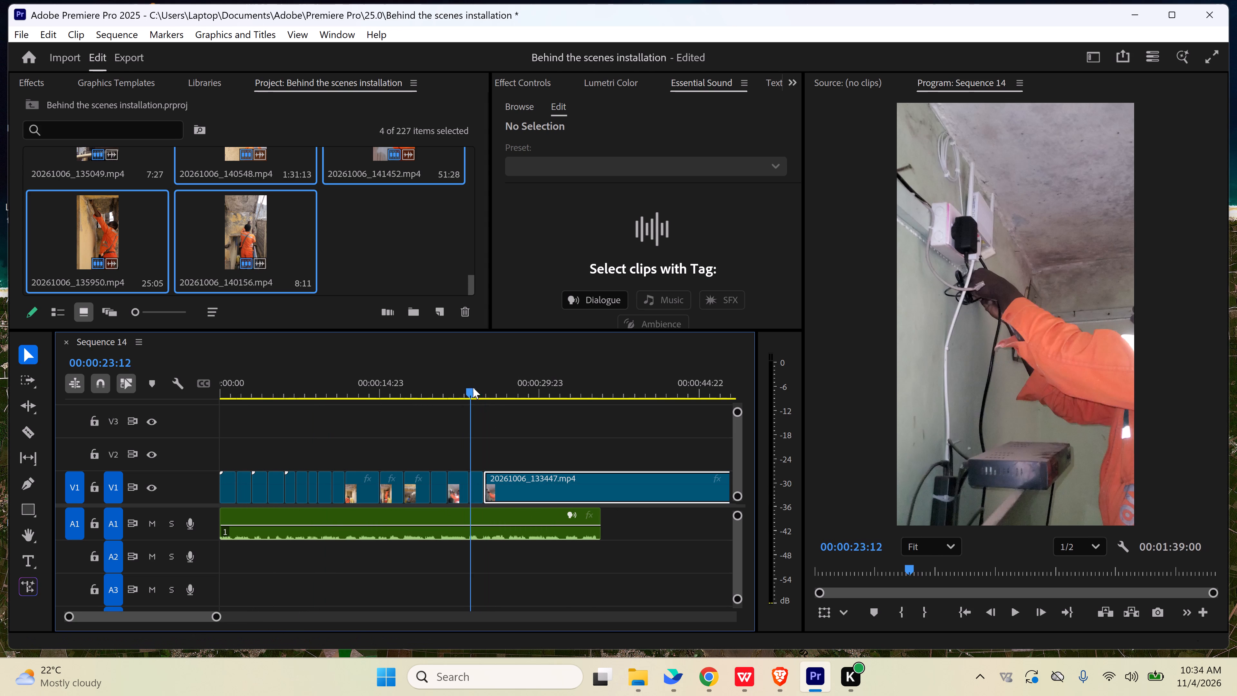
pyautogui.press('space')
pyautogui.click(510, 442)
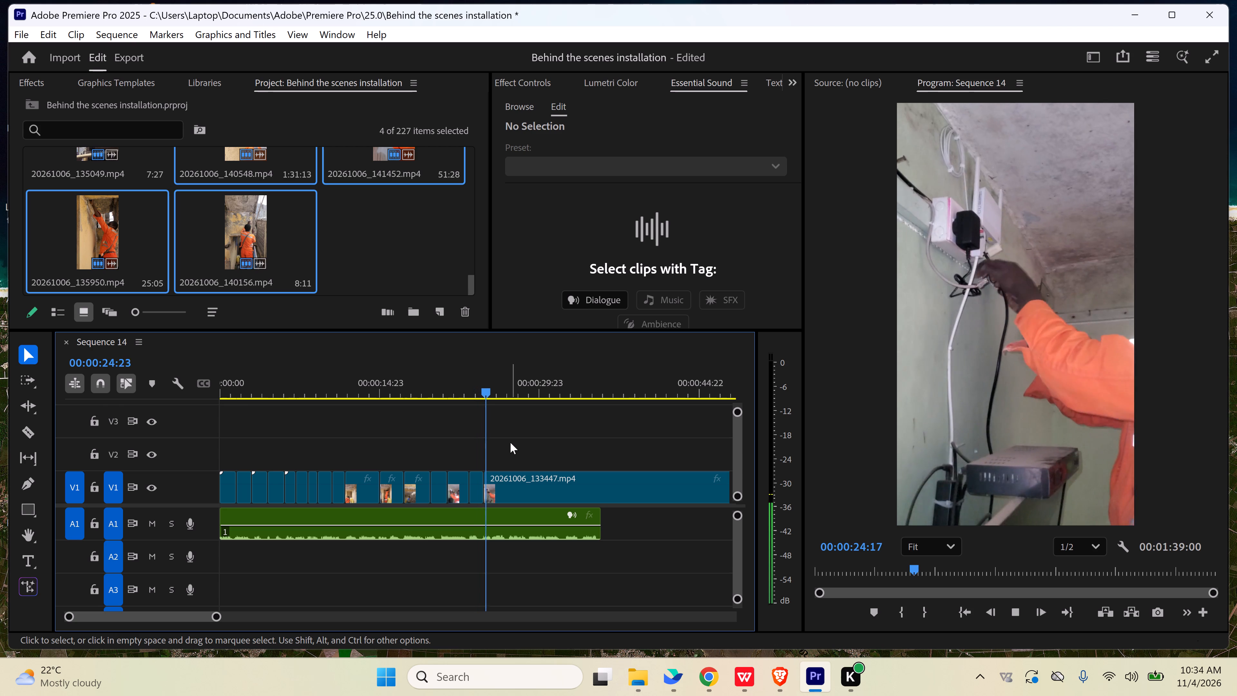
pyautogui.press('space')
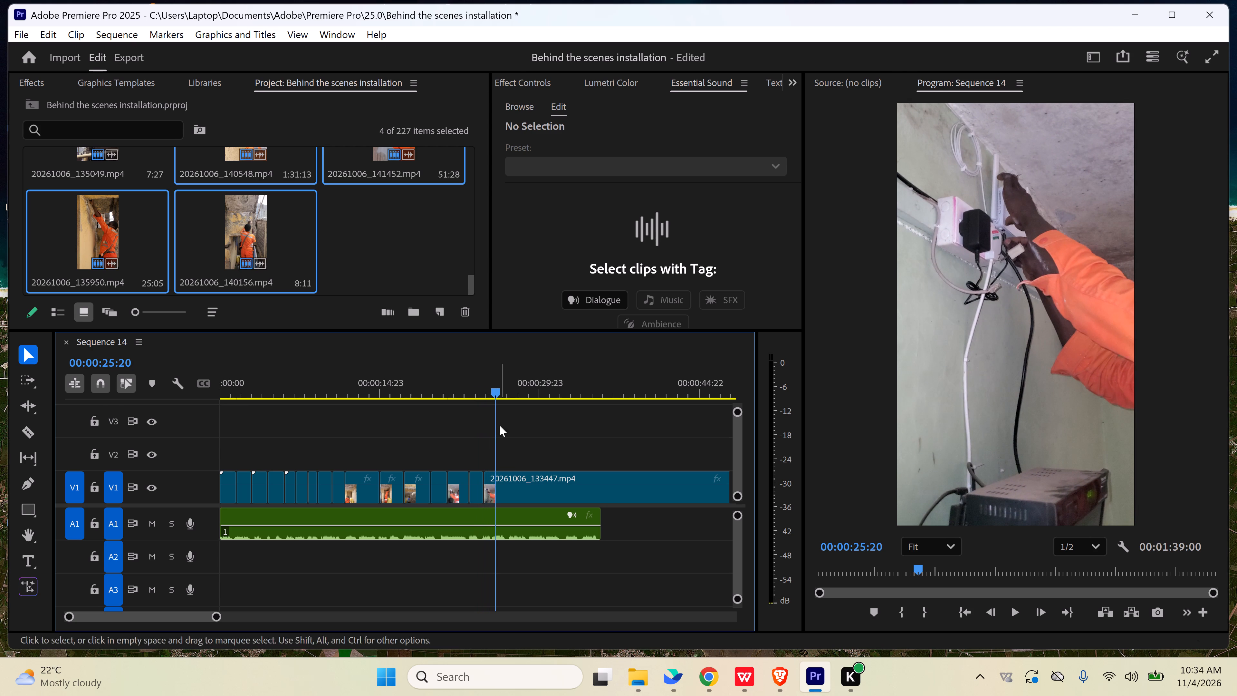
pyautogui.moveTo(495, 390); pyautogui.dragTo(490, 391)
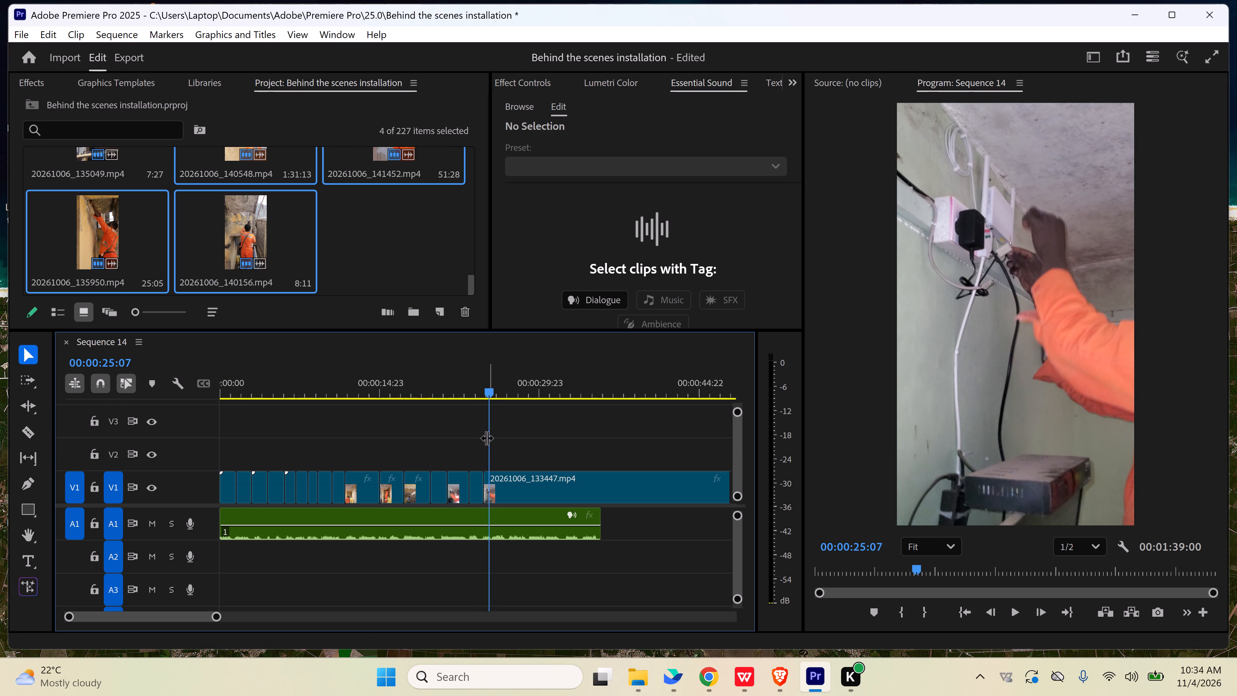
pyautogui.moveTo(485, 483); pyautogui.dragTo(490, 484)
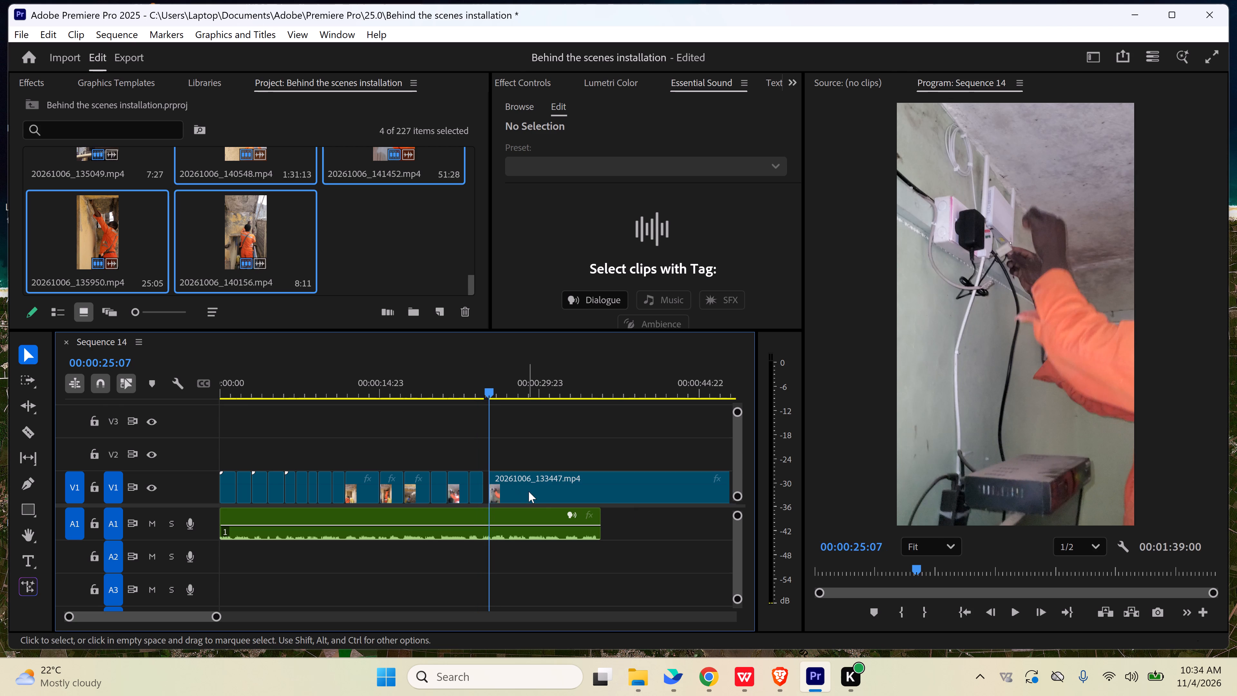
pyautogui.moveTo(531, 491); pyautogui.dragTo(524, 492)
# Play from 00:00:23:13 across the join and split the remaining 20261006_133447 clip at 00:00:26:03.
pyautogui.click(474, 378)
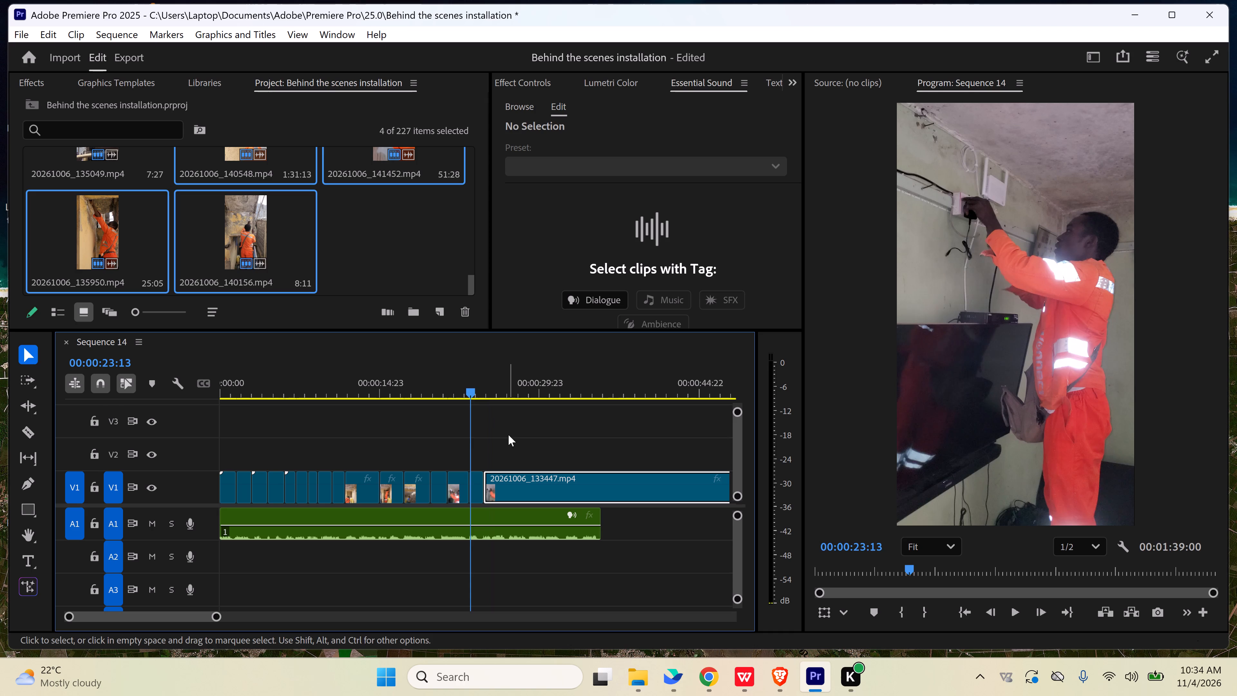
pyautogui.click(508, 435)
pyautogui.press('space')
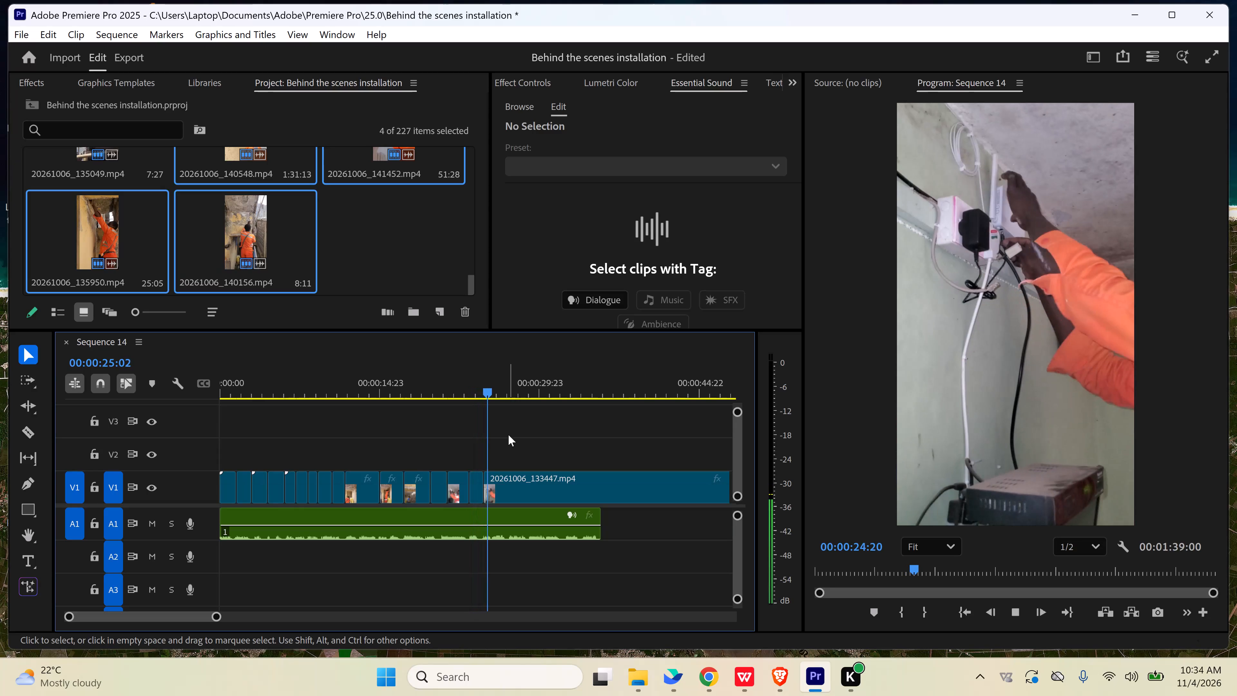
pyautogui.press('space')
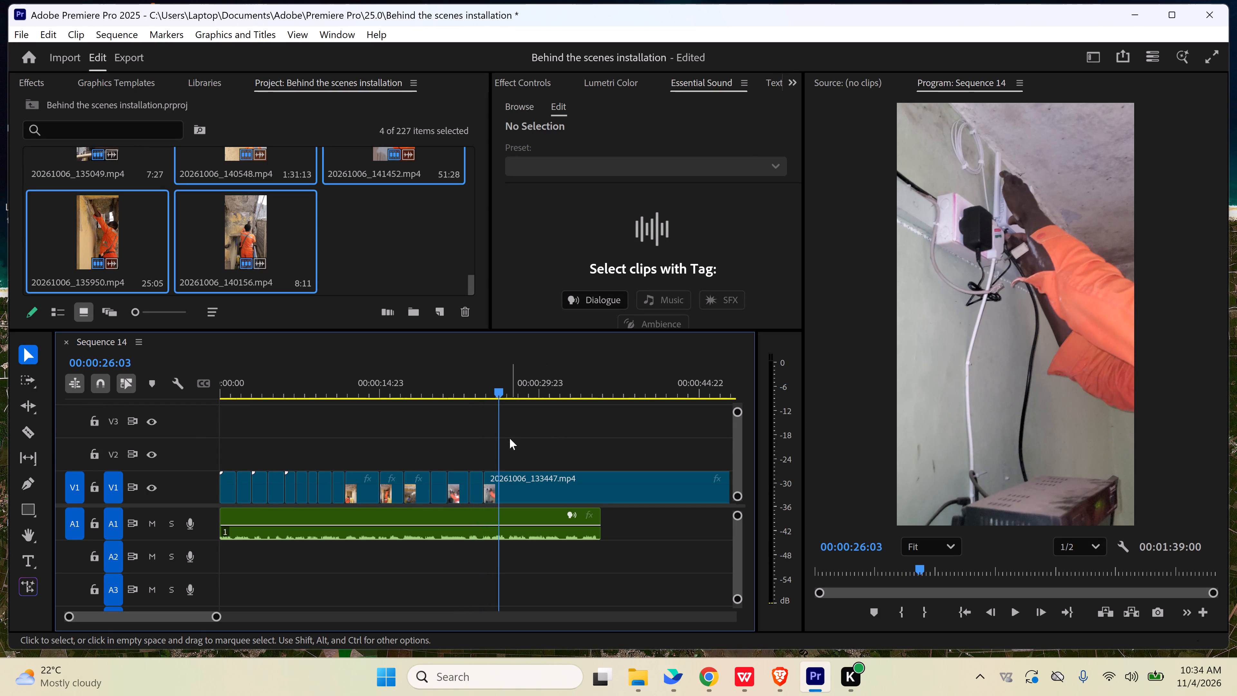
pyautogui.press('c')
pyautogui.click(502, 485)
pyautogui.press('v')
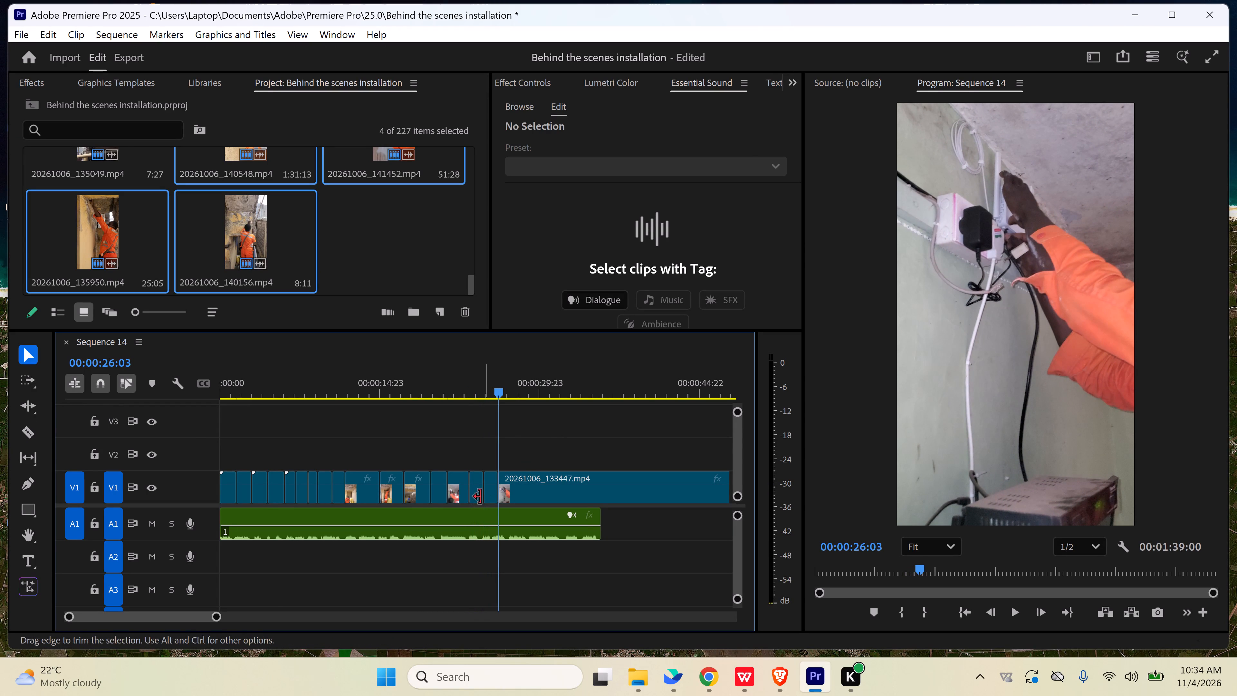
# Skim the remaining 20261006_133447 clip, split it at 00:00:46:08, delete the section before the cut and close the gap.
pyautogui.moveTo(218, 615); pyautogui.dragTo(297, 620)
pyautogui.moveTo(339, 392); pyautogui.dragTo(436, 398)
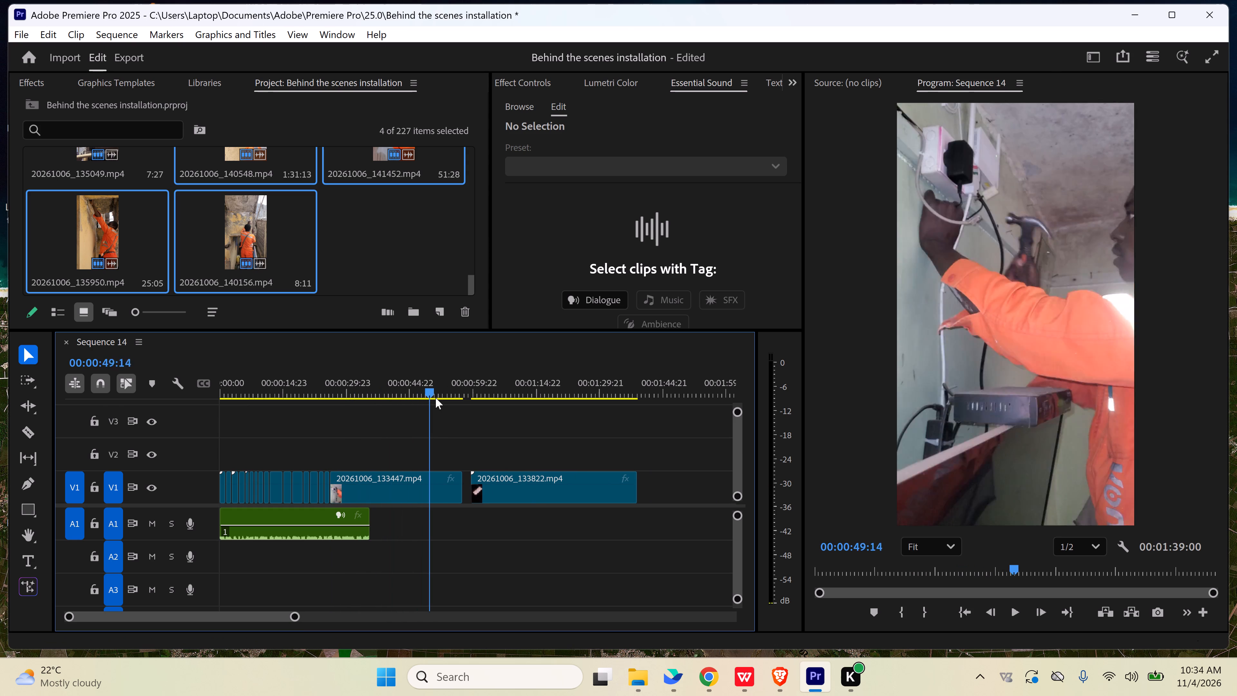
pyautogui.moveTo(436, 398); pyautogui.dragTo(481, 396)
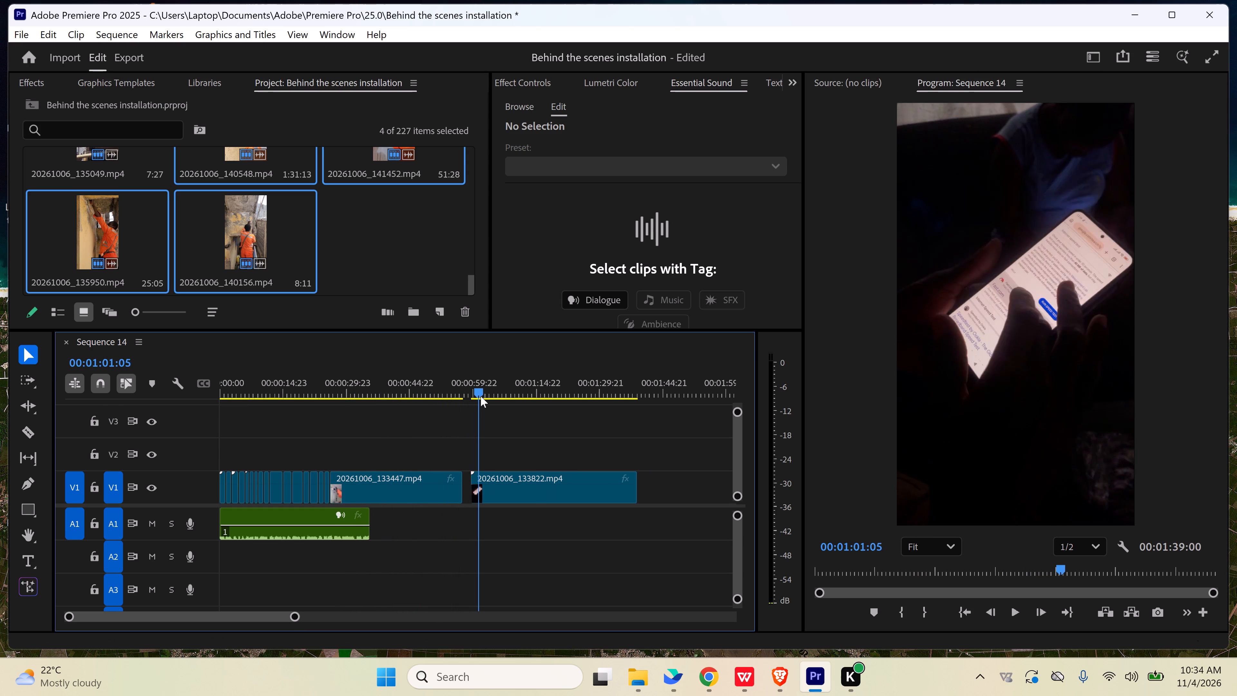
pyautogui.moveTo(481, 396); pyautogui.dragTo(436, 404)
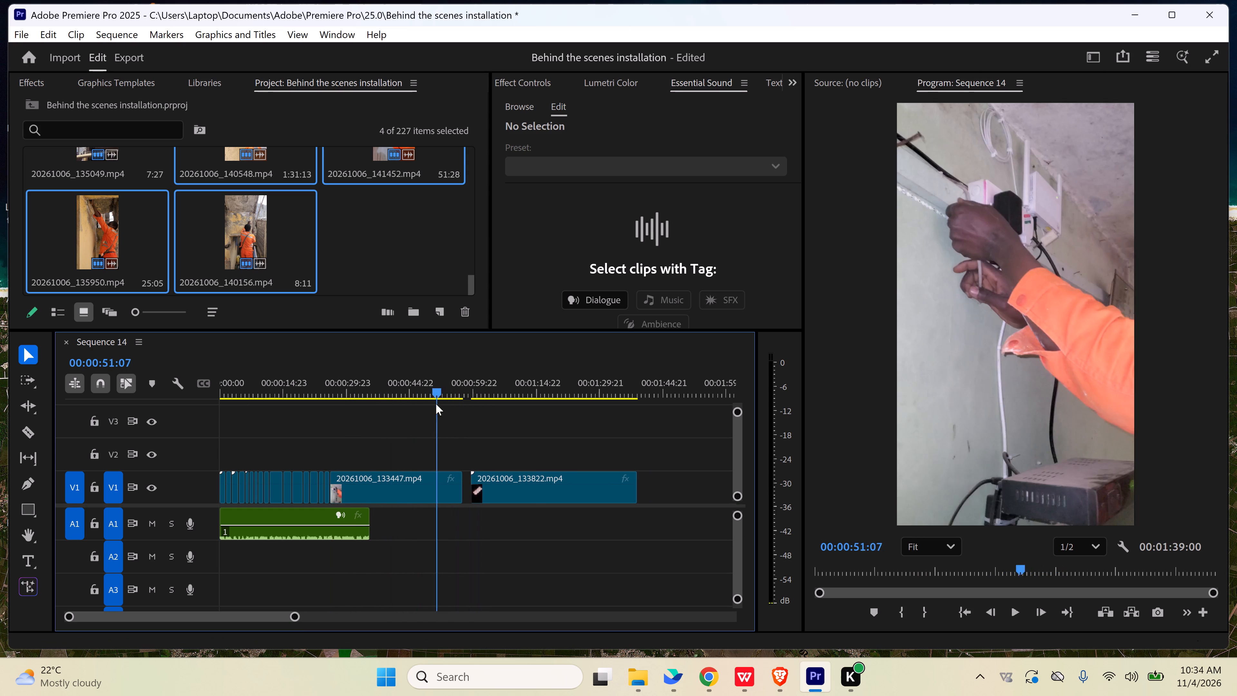
pyautogui.moveTo(436, 404); pyautogui.dragTo(407, 406)
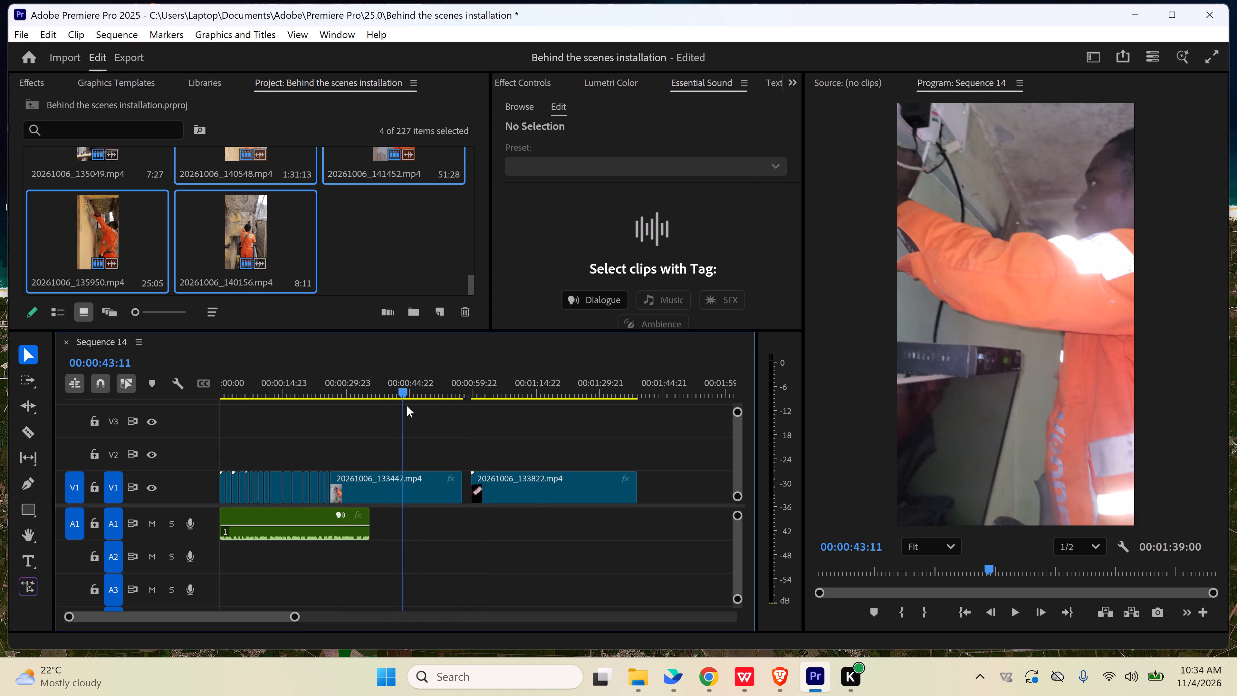
pyautogui.moveTo(407, 406); pyautogui.dragTo(421, 404)
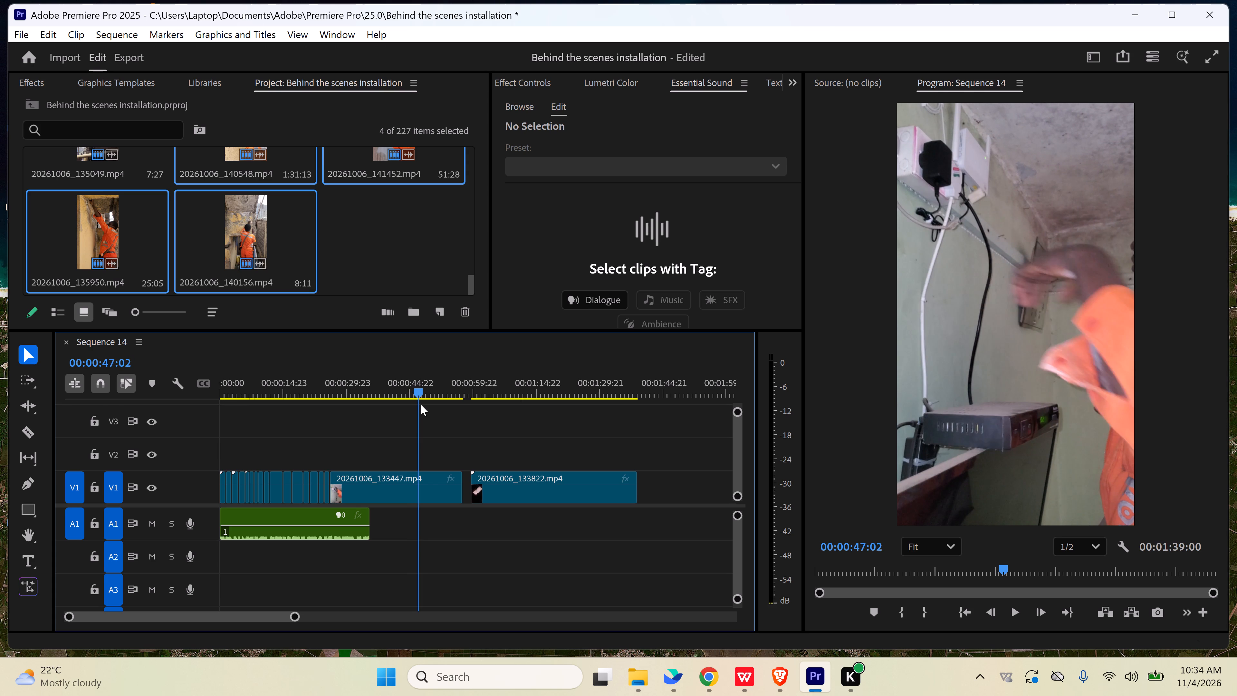
pyautogui.moveTo(421, 404); pyautogui.dragTo(418, 405)
pyautogui.click(413, 492)
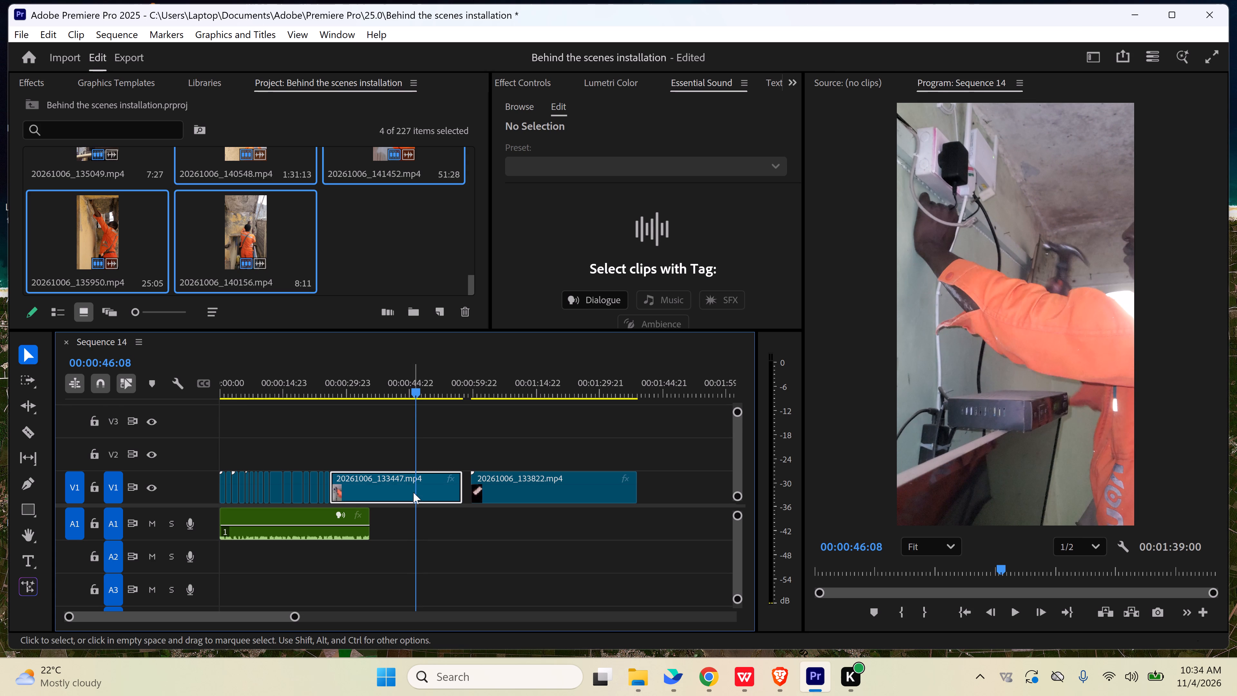
pyautogui.press('c')
pyautogui.click(420, 489)
pyautogui.press('v')
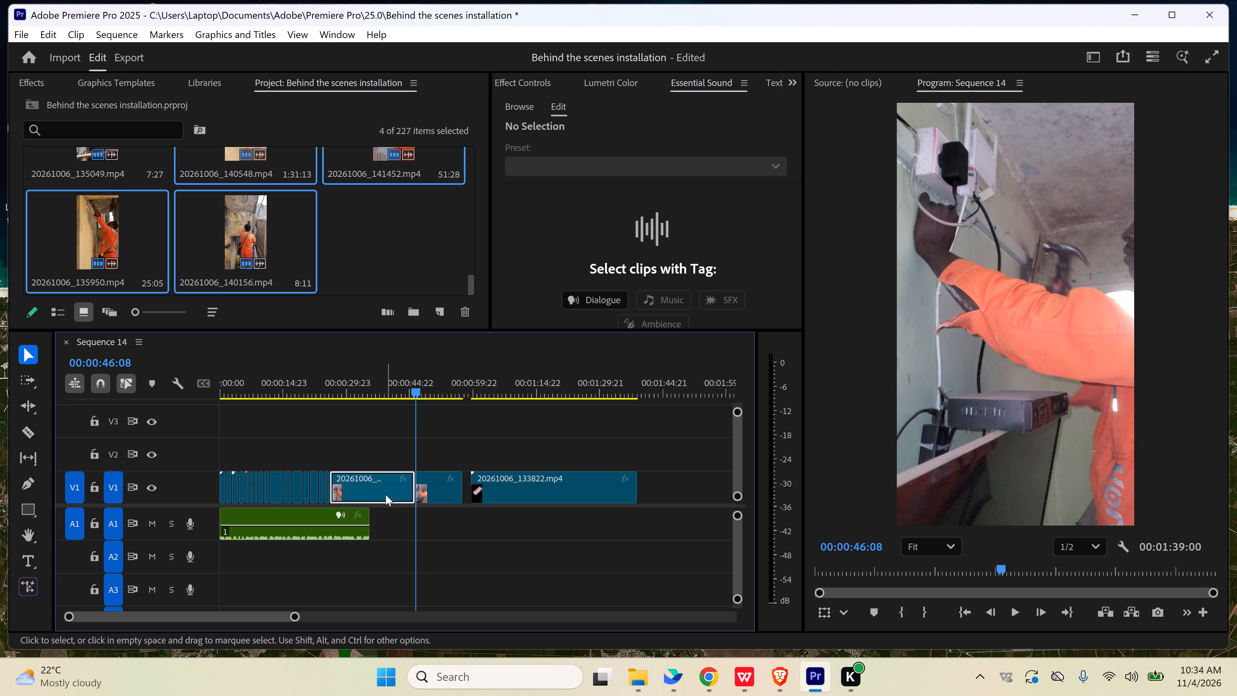
pyautogui.press('Delete')
pyautogui.click(386, 495)
pyautogui.press('Delete')
# Play from 00:00:24:23 through the remaining 20261006_133447 clip, delete that clip and close the gap before 20261006_133822.
pyautogui.click(327, 389)
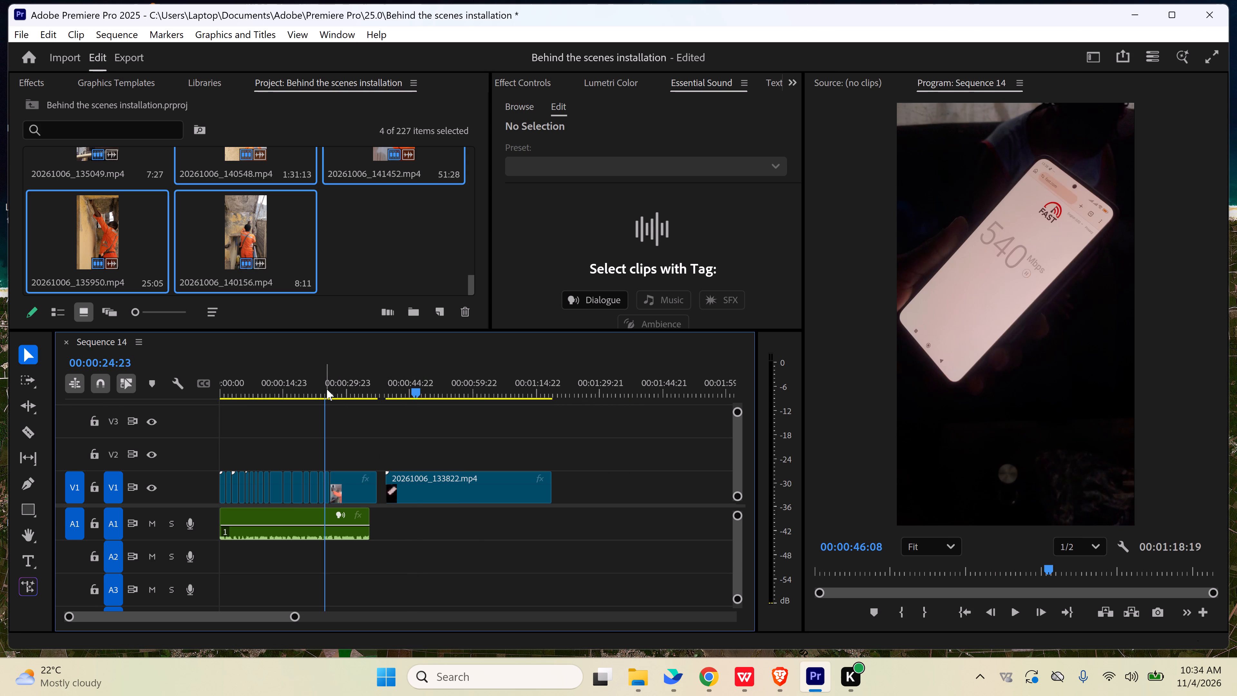
pyautogui.press('space')
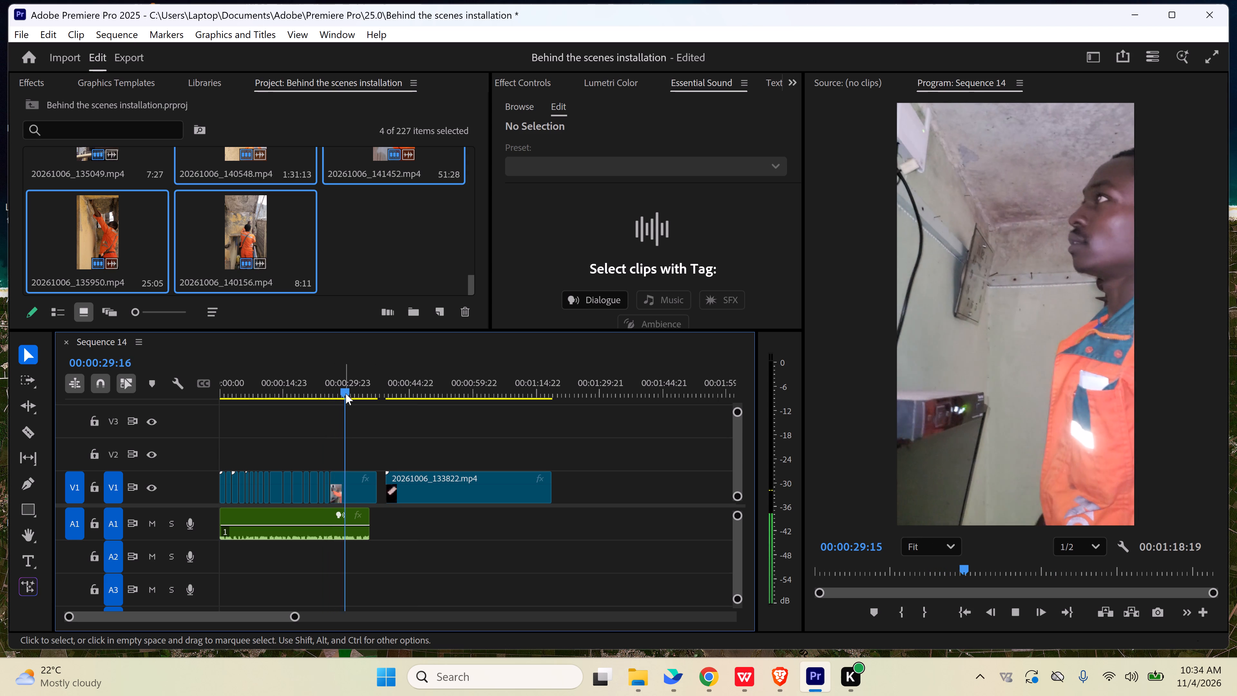
pyautogui.moveTo(346, 391); pyautogui.dragTo(356, 391)
pyautogui.press('space')
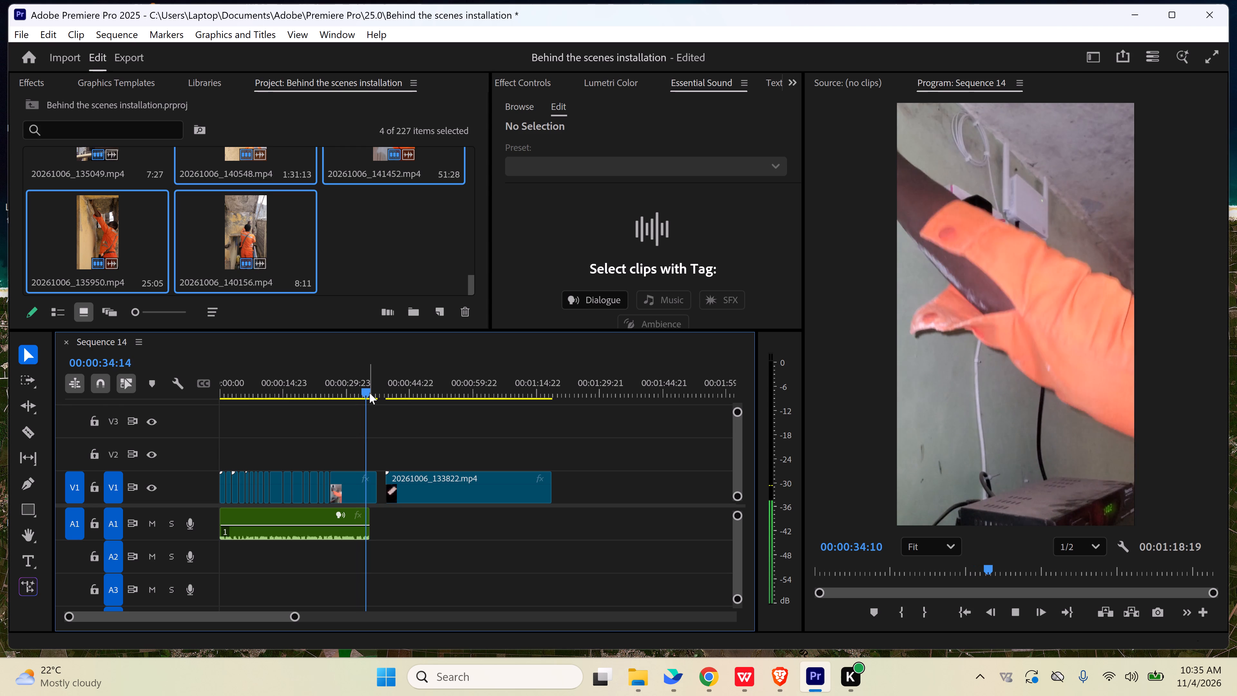
pyautogui.press('space')
pyautogui.click(349, 485)
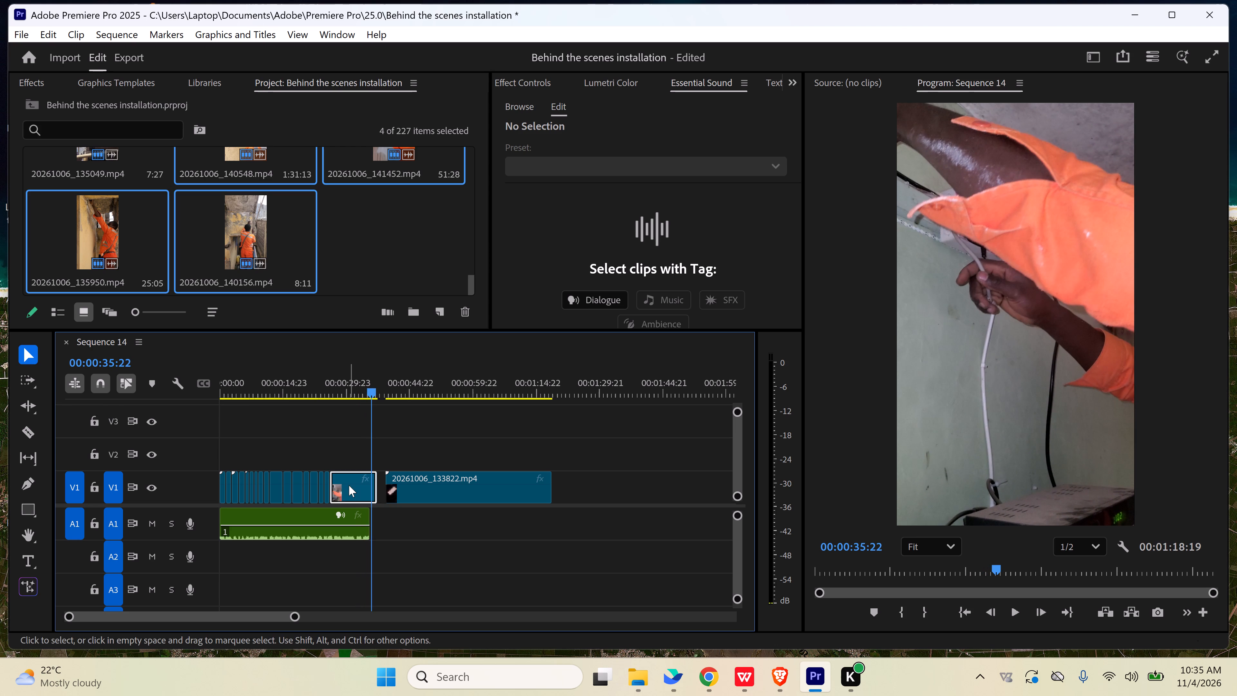
pyautogui.press('Delete')
pyautogui.click(351, 484)
pyautogui.press('Delete')
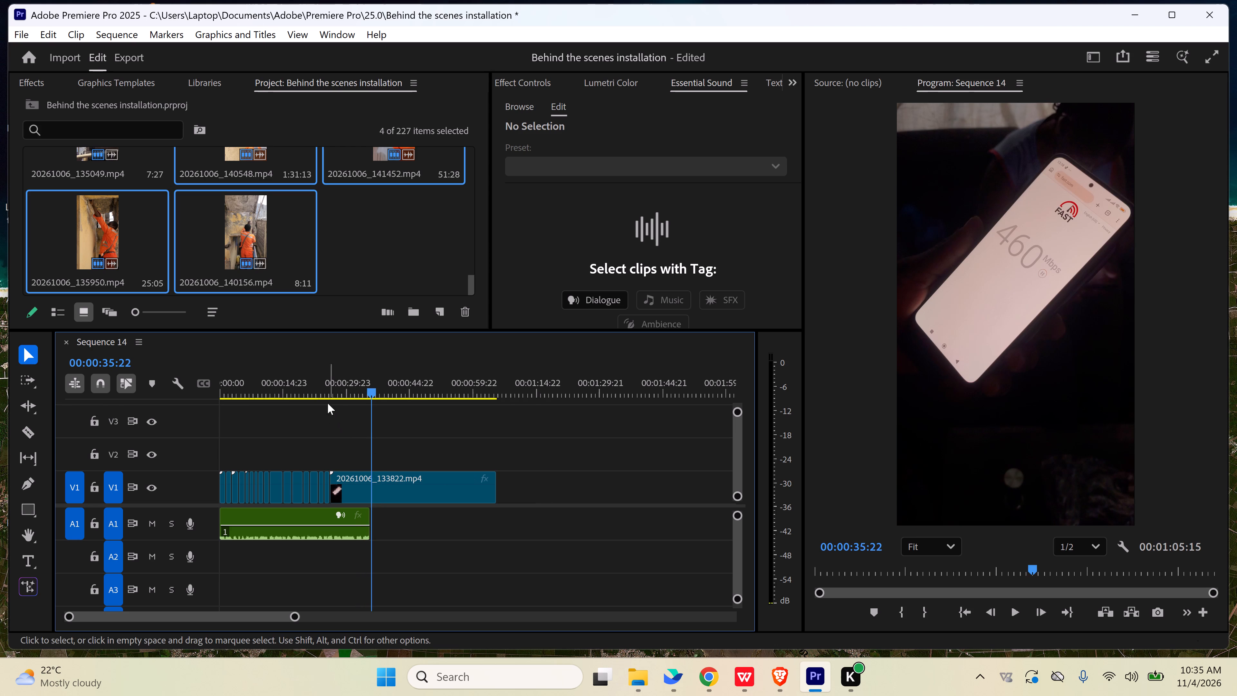
# Review the 20261006_133822 clip through its speed-test footage and trim its end to 00:00:58:08.
pyautogui.click(328, 392)
pyautogui.press('space')
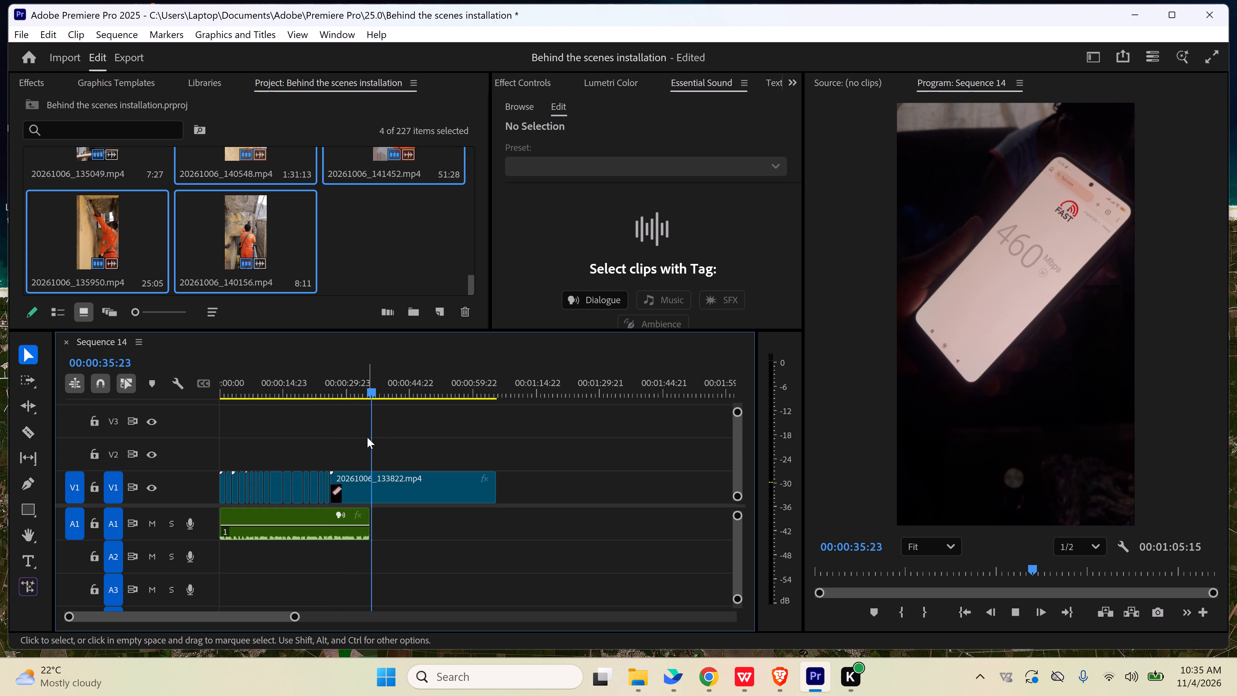
pyautogui.press('space')
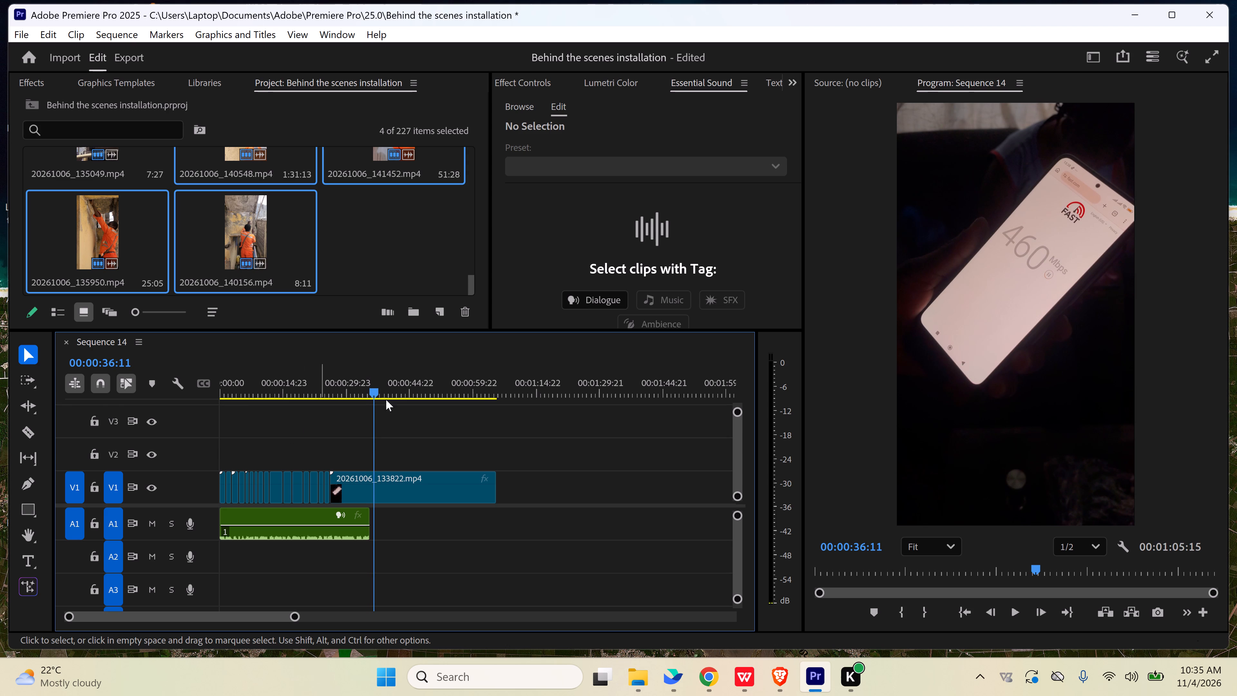
pyautogui.moveTo(372, 391); pyautogui.dragTo(381, 393)
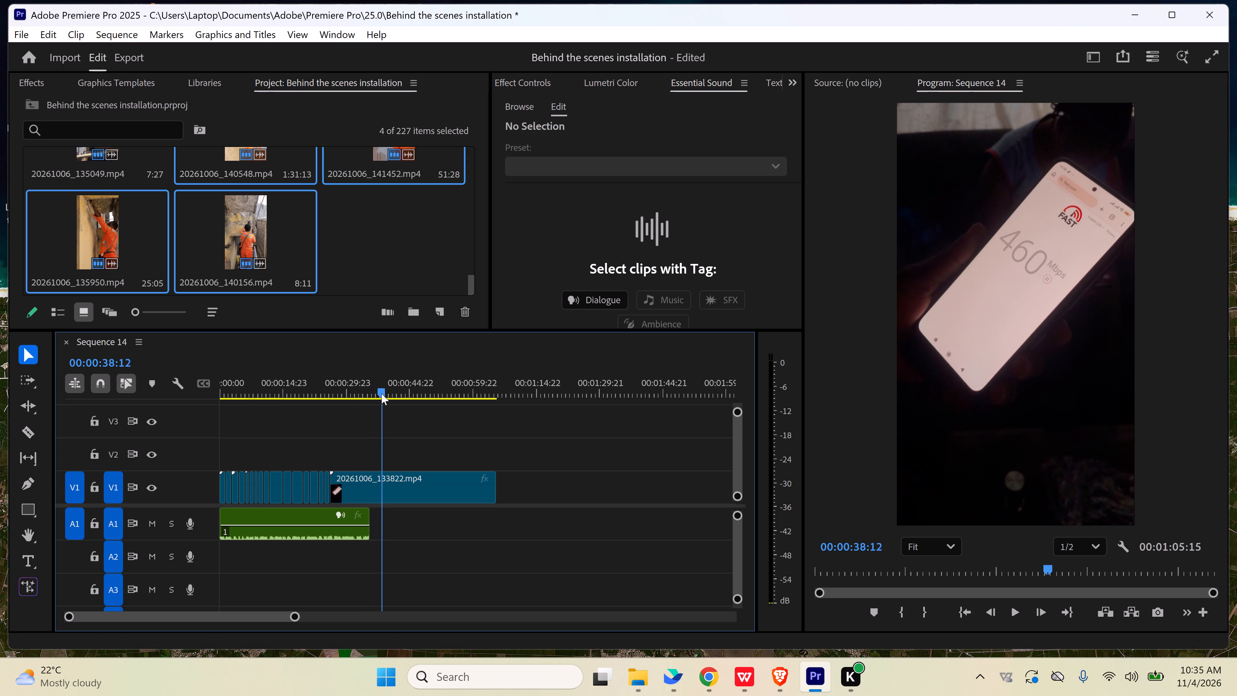
pyautogui.moveTo(381, 393); pyautogui.dragTo(431, 399)
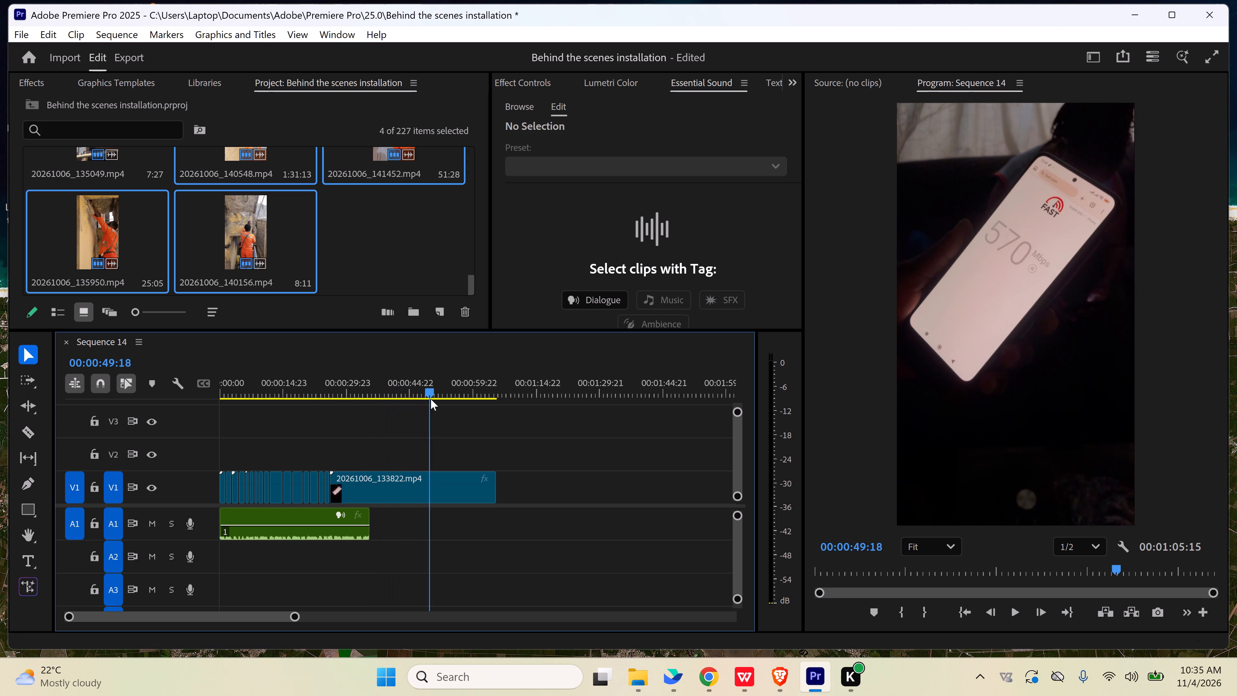
pyautogui.moveTo(431, 399); pyautogui.dragTo(480, 399)
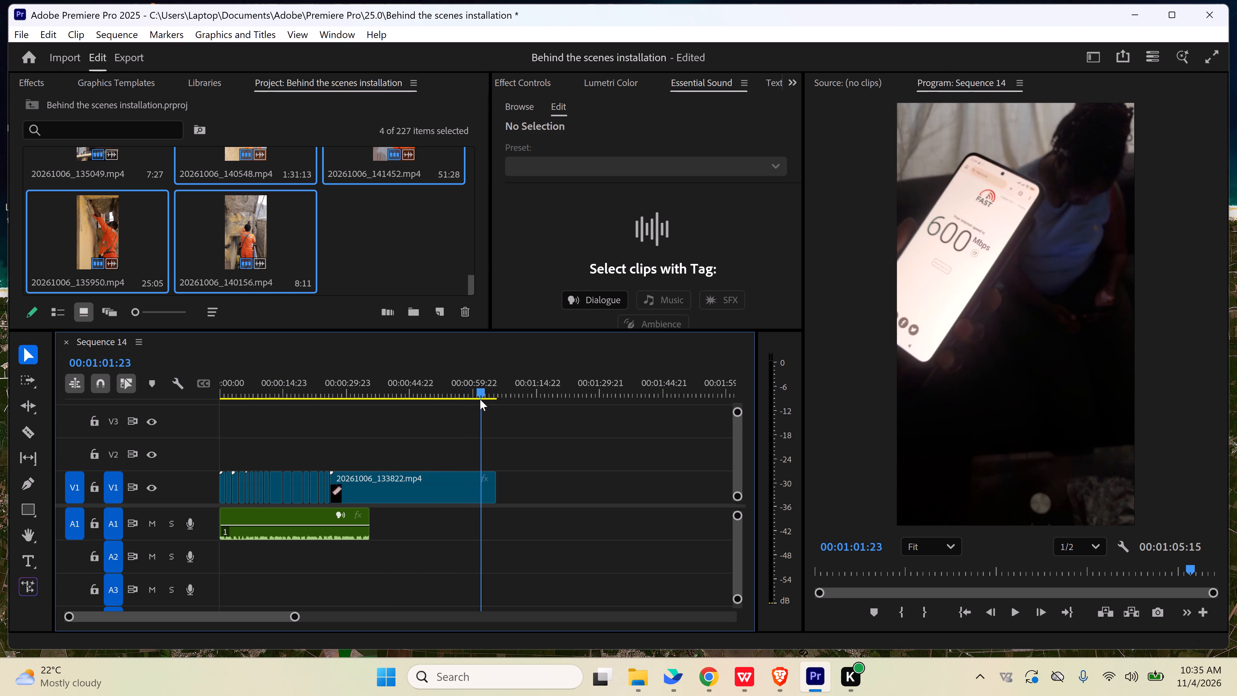
pyautogui.moveTo(480, 399); pyautogui.dragTo(460, 399)
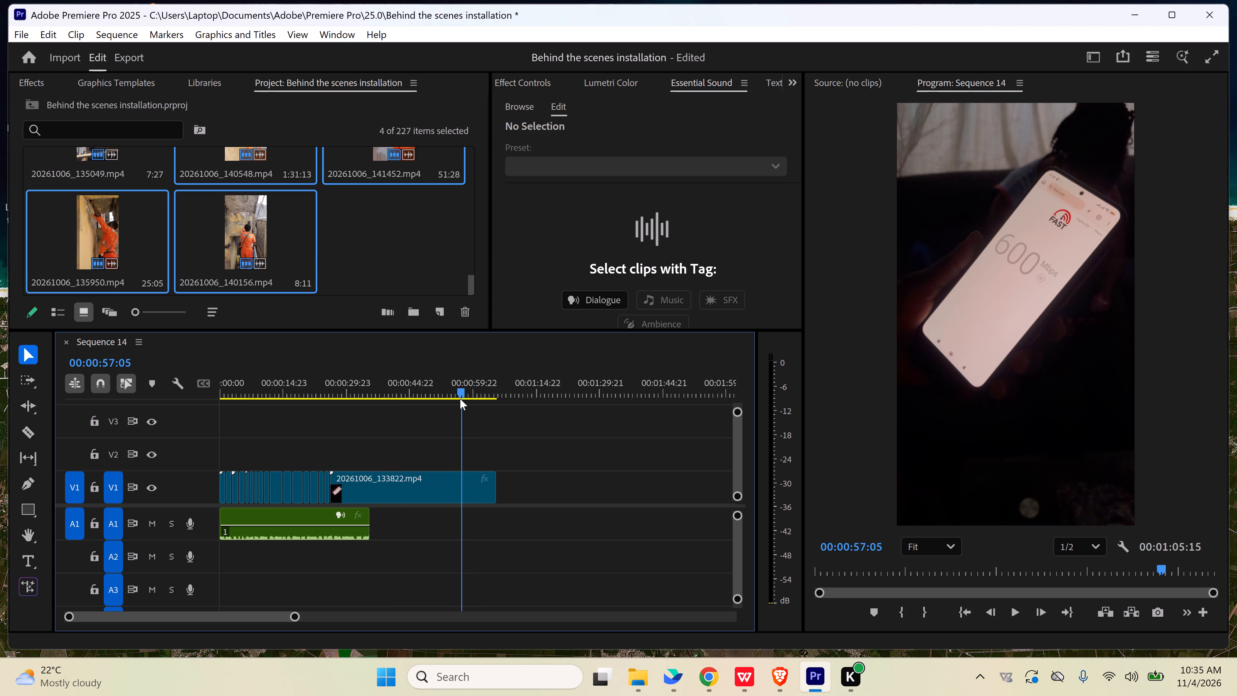
pyautogui.moveTo(460, 399); pyautogui.dragTo(446, 401)
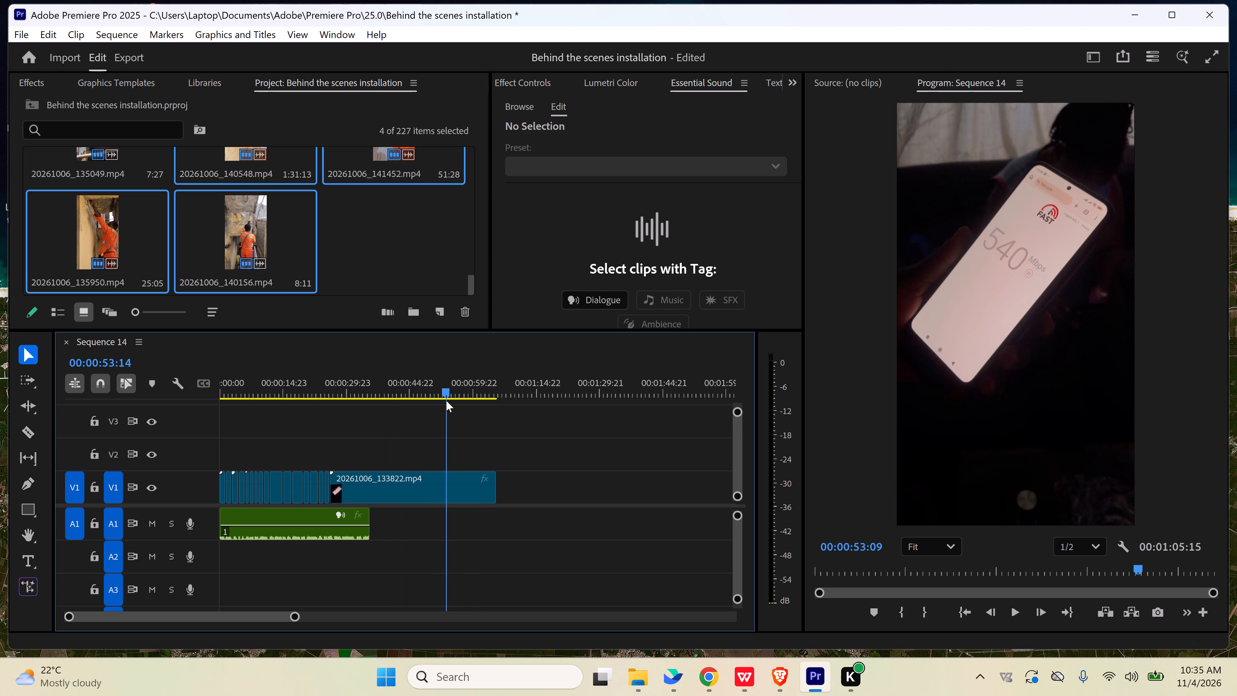
pyautogui.moveTo(446, 401); pyautogui.dragTo(465, 398)
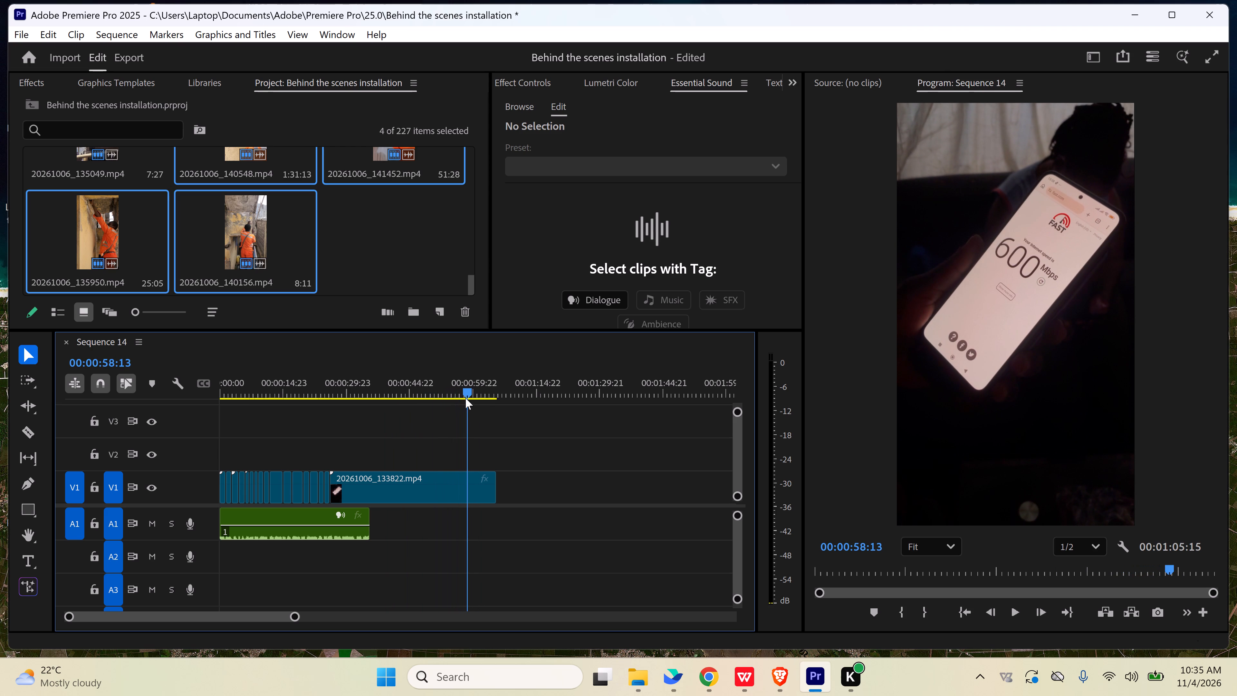
pyautogui.moveTo(465, 398); pyautogui.dragTo(465, 399)
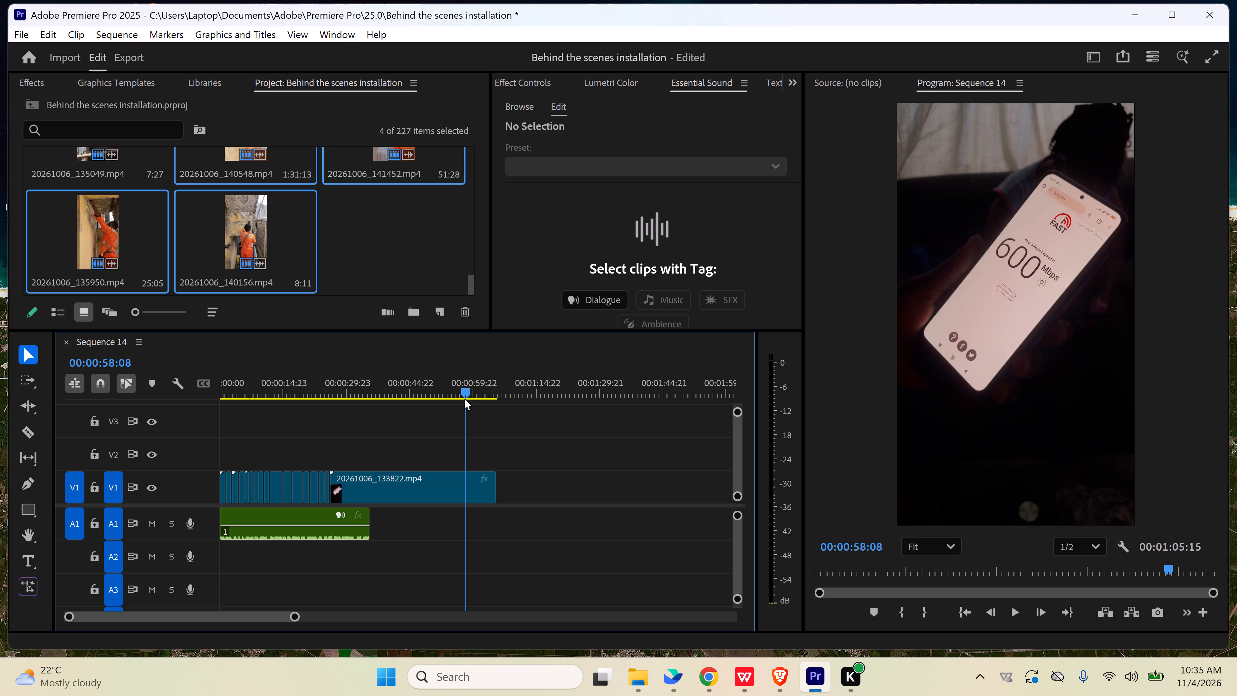
pyautogui.moveTo(468, 392); pyautogui.dragTo(469, 392)
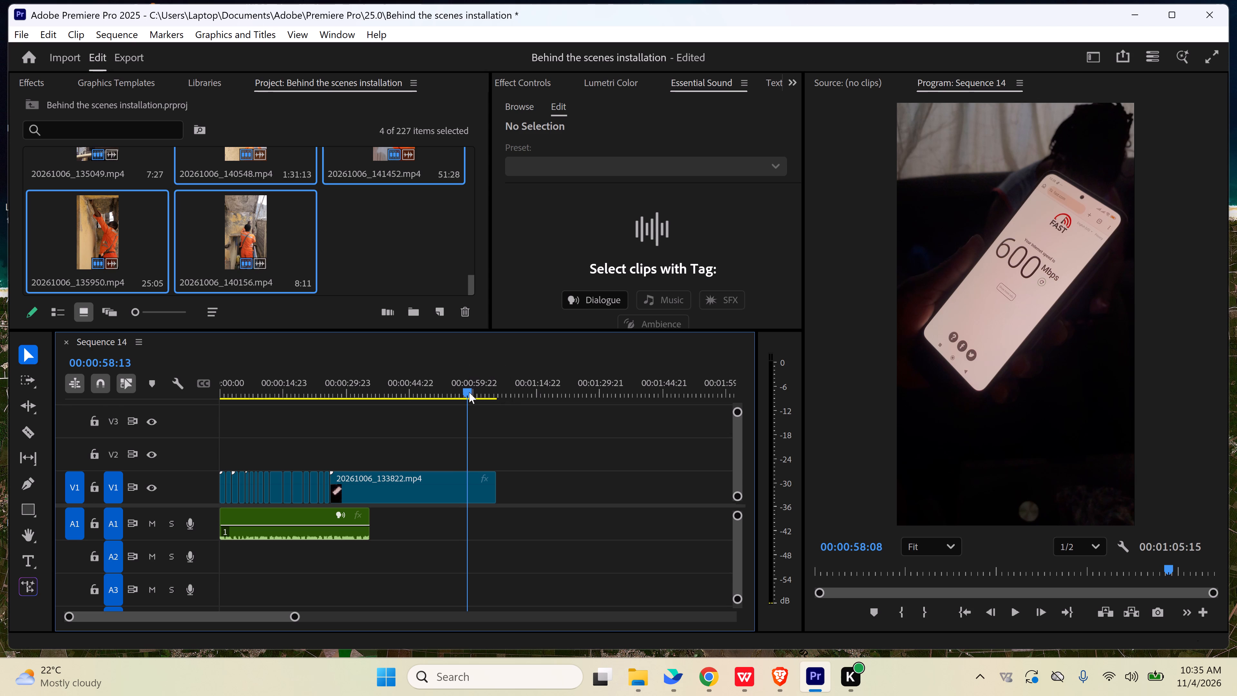
pyautogui.moveTo(469, 392); pyautogui.dragTo(471, 393)
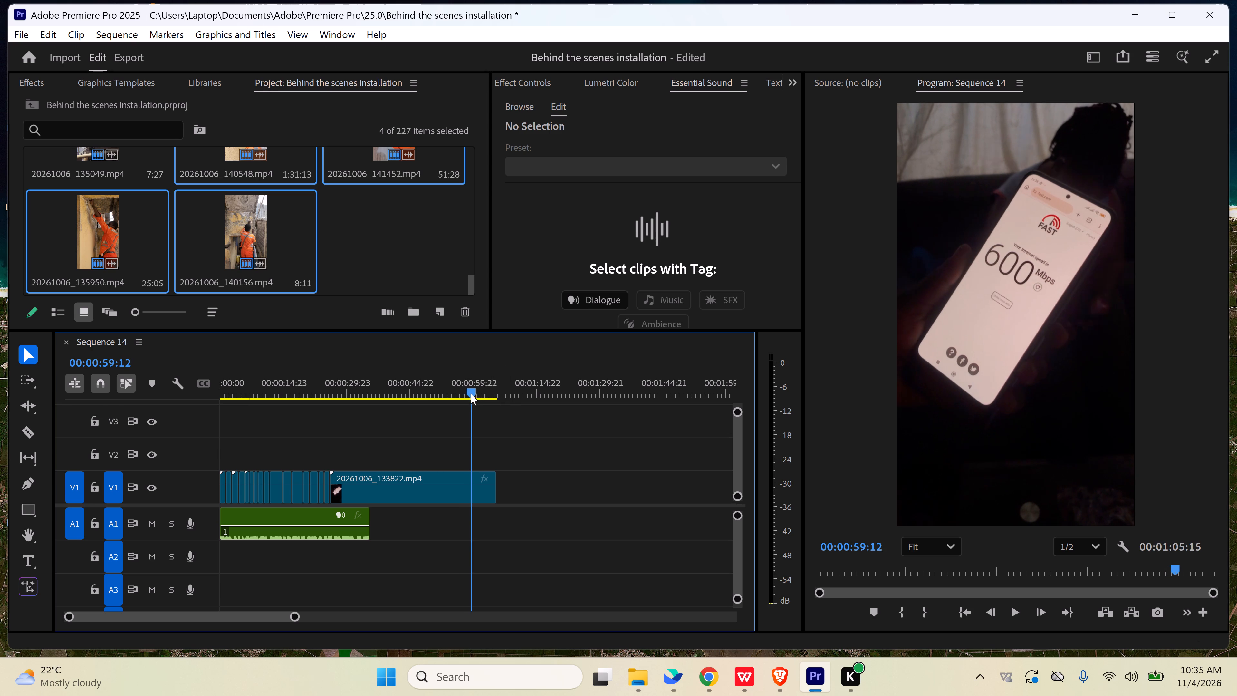
pyautogui.moveTo(471, 393); pyautogui.dragTo(470, 396)
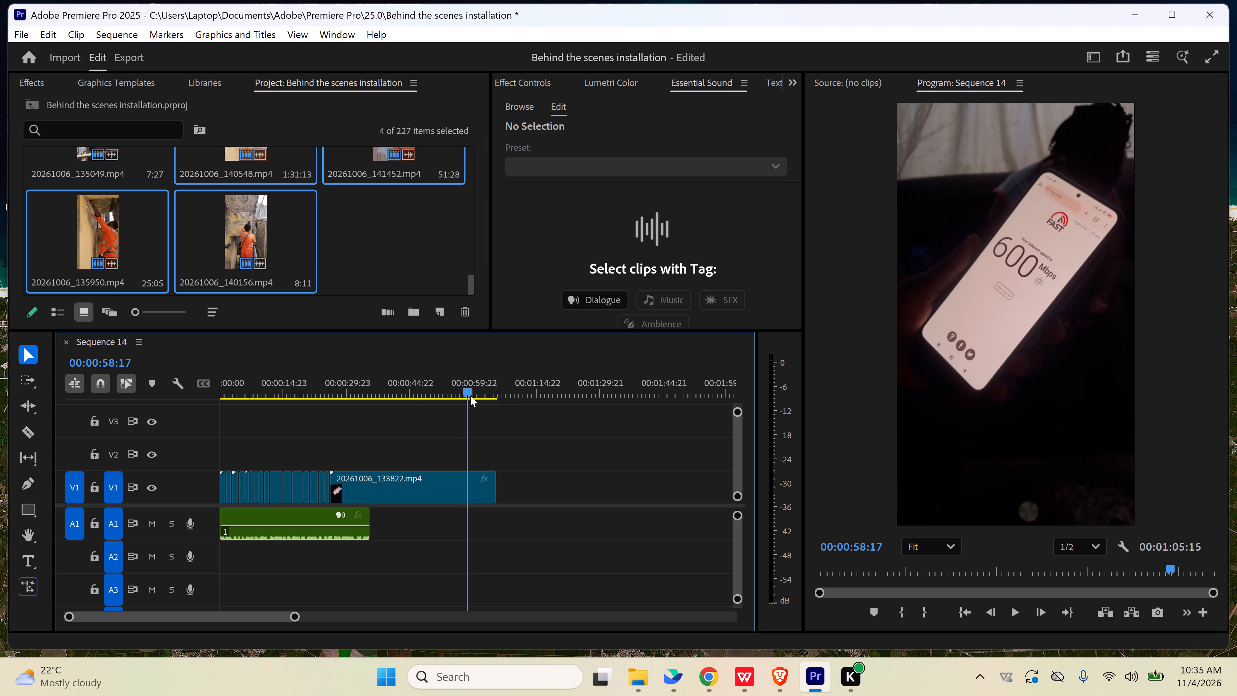
pyautogui.moveTo(470, 396); pyautogui.dragTo(468, 396)
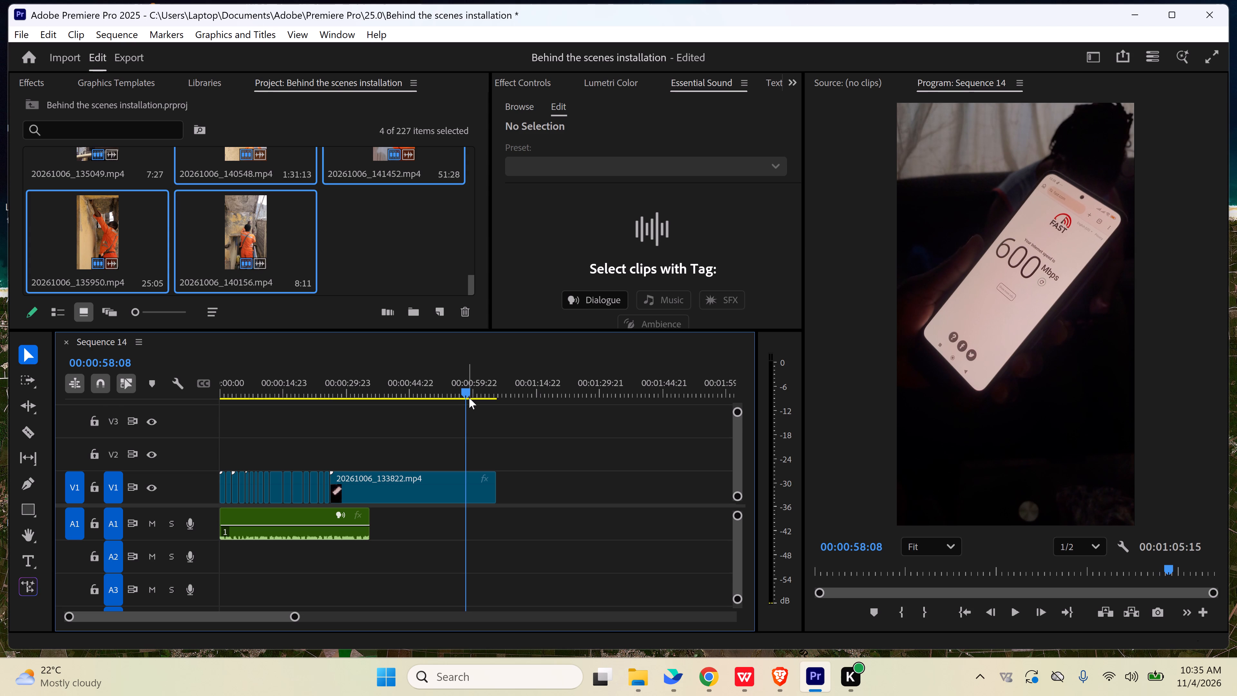
pyautogui.moveTo(494, 484); pyautogui.dragTo(483, 486)
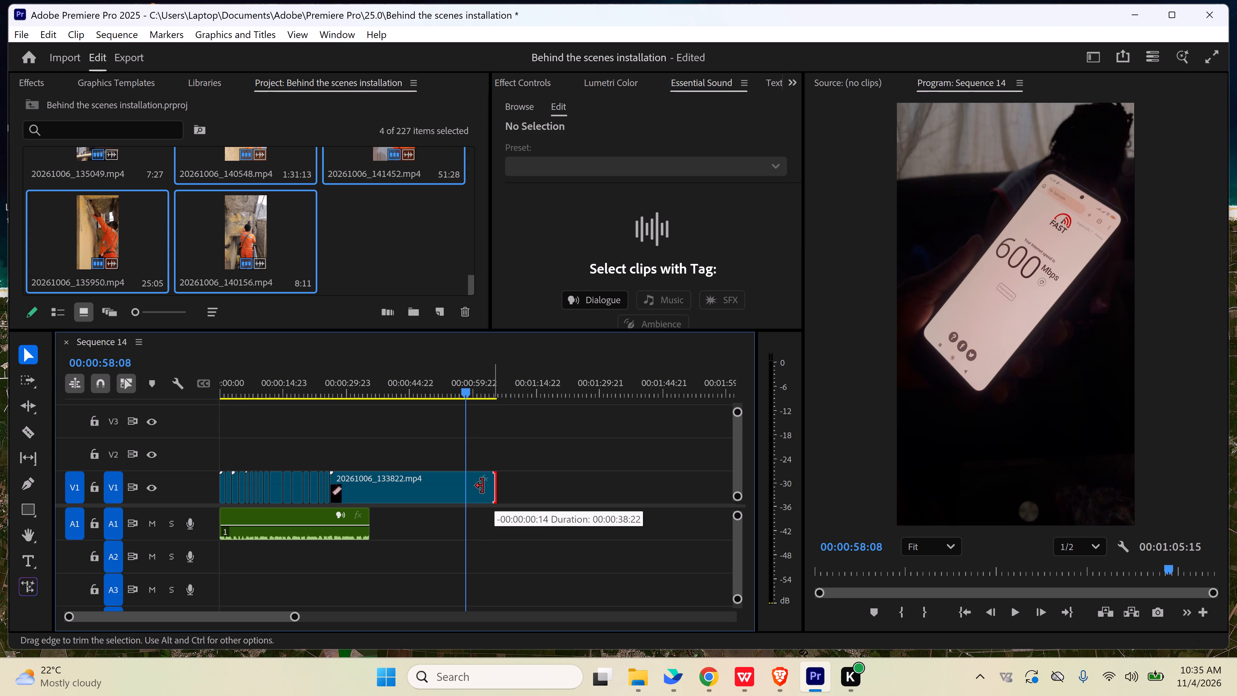
pyautogui.moveTo(483, 486); pyautogui.dragTo(466, 487)
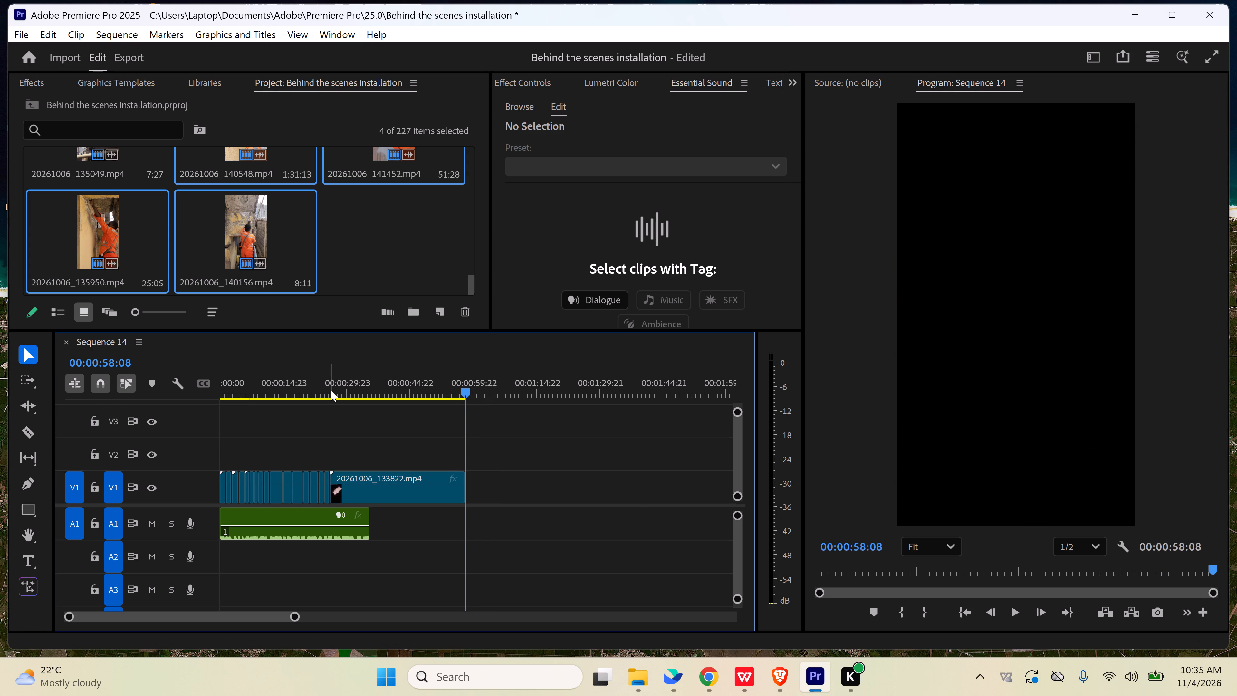
# Review the opening of the 20261006_133822 clip, trim its start to 00:00:27:00 and move it back against the preceding clip.
pyautogui.click(331, 390)
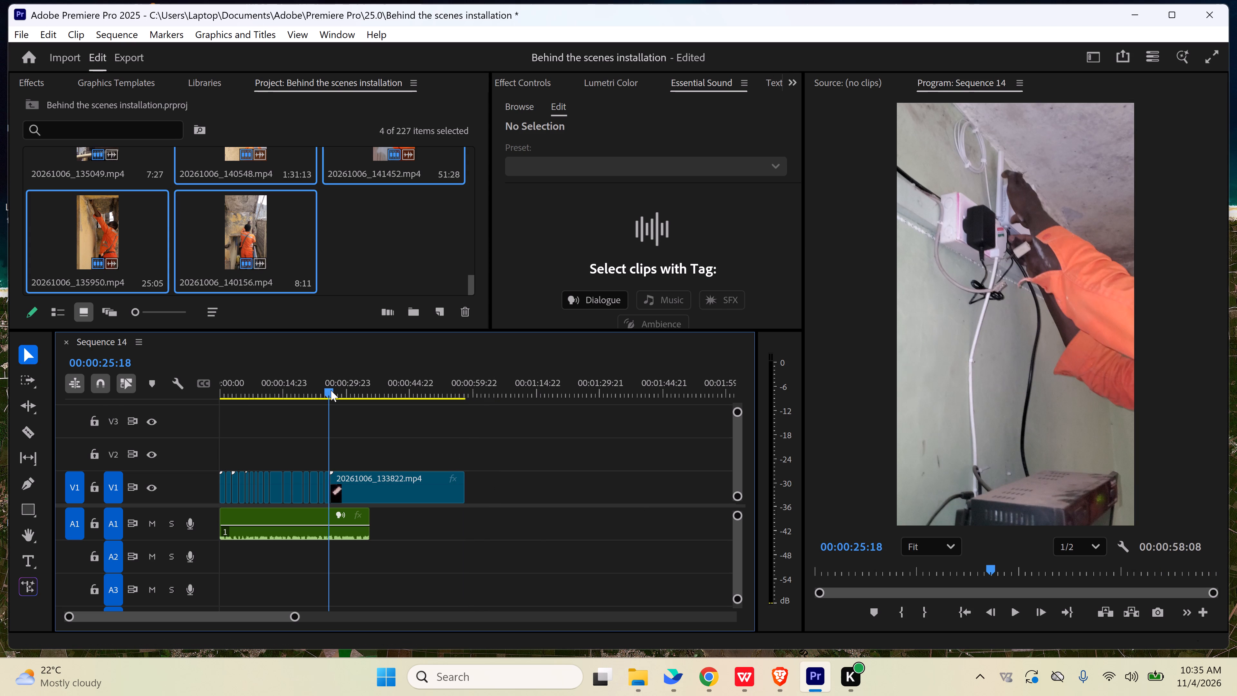
pyautogui.press('space')
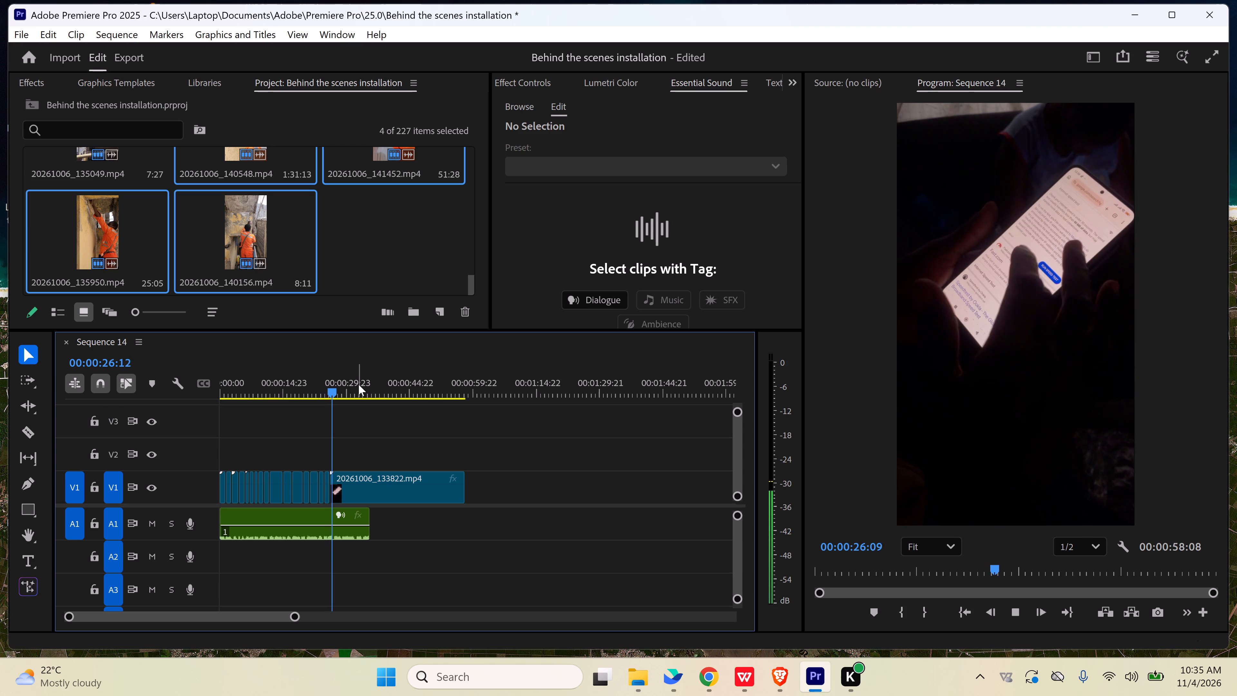
pyautogui.press('space')
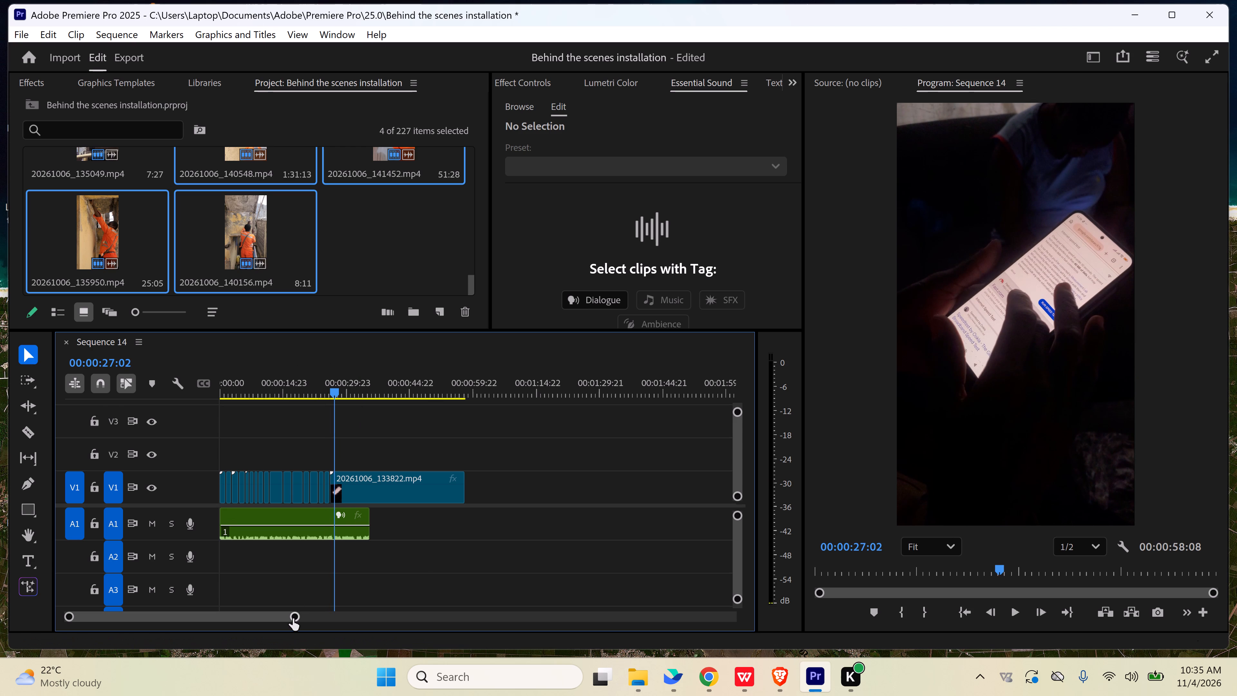
pyautogui.moveTo(293, 619); pyautogui.dragTo(222, 613)
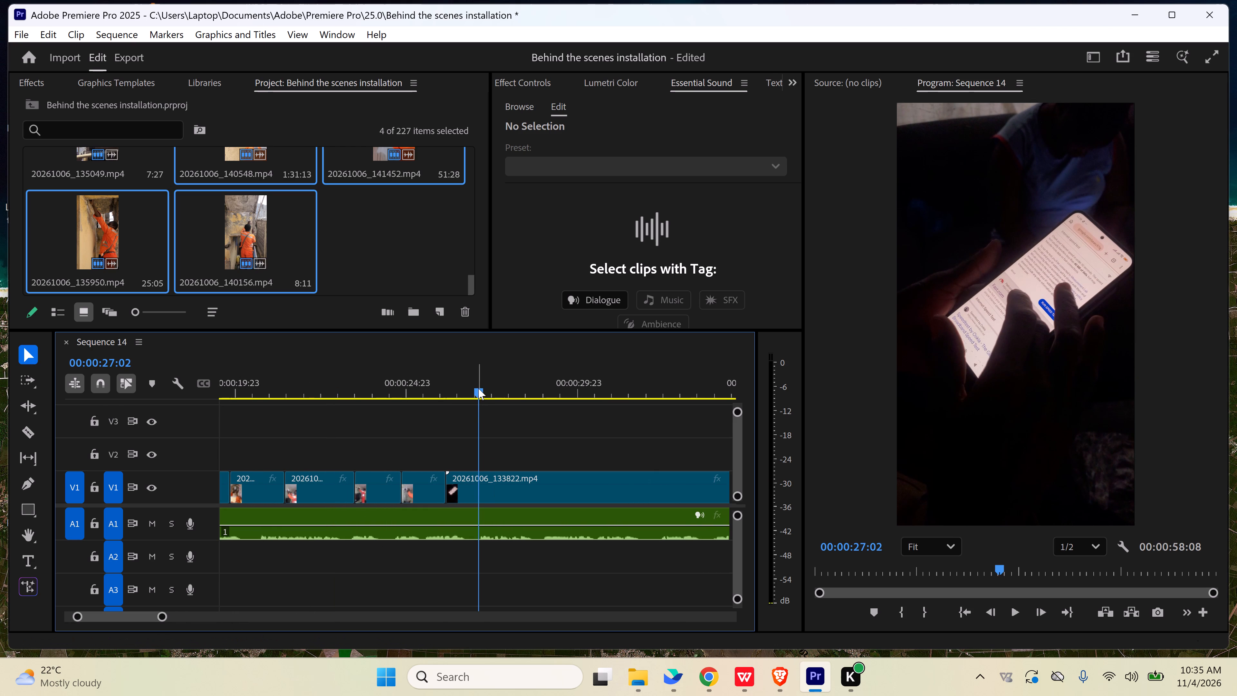
pyautogui.moveTo(478, 388); pyautogui.dragTo(484, 391)
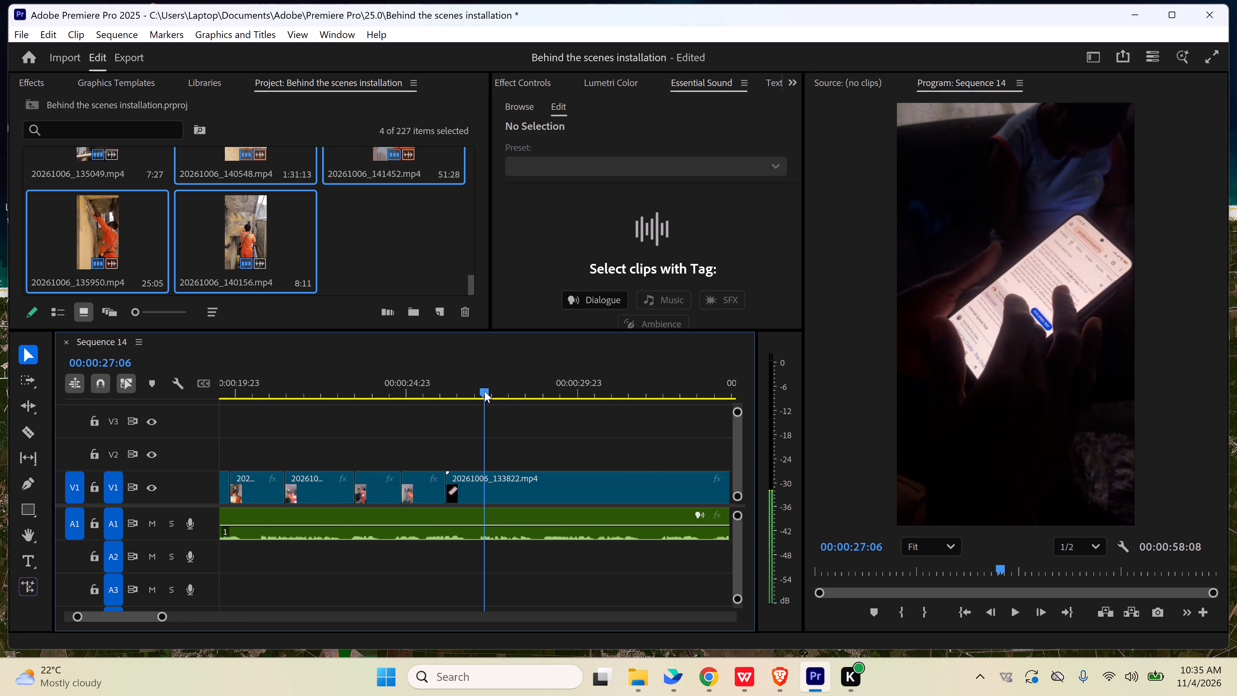
pyautogui.moveTo(484, 391); pyautogui.dragTo(472, 393)
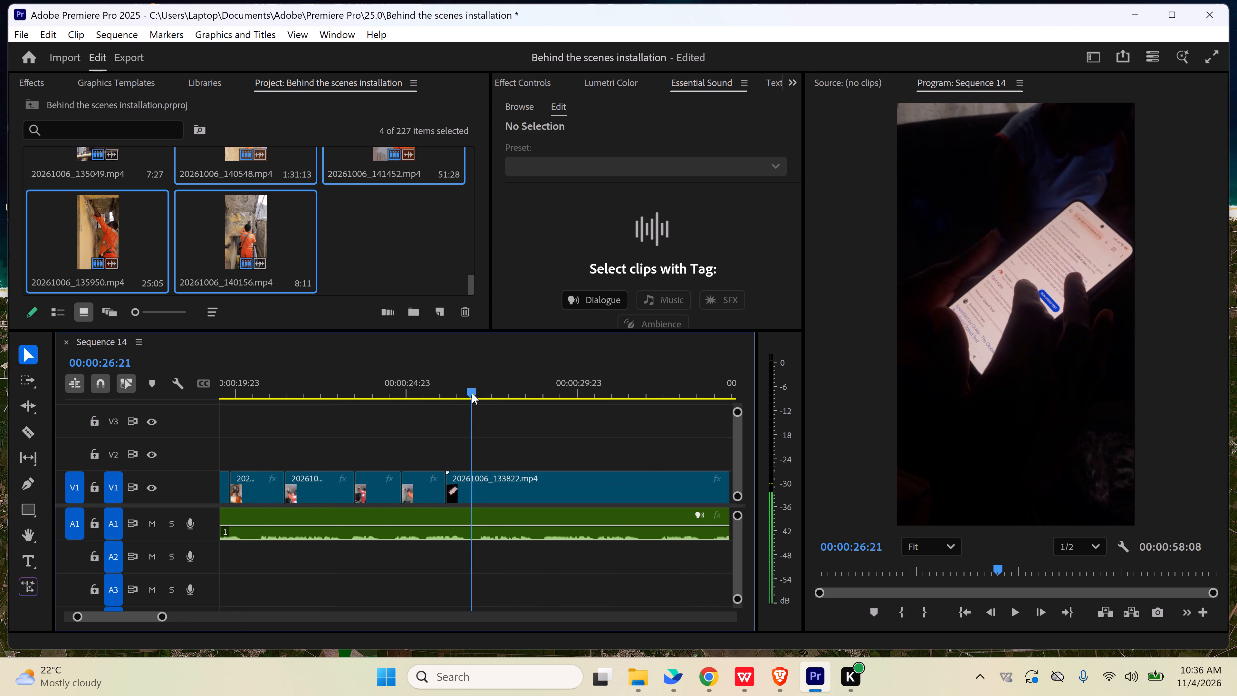
pyautogui.moveTo(472, 393); pyautogui.dragTo(476, 392)
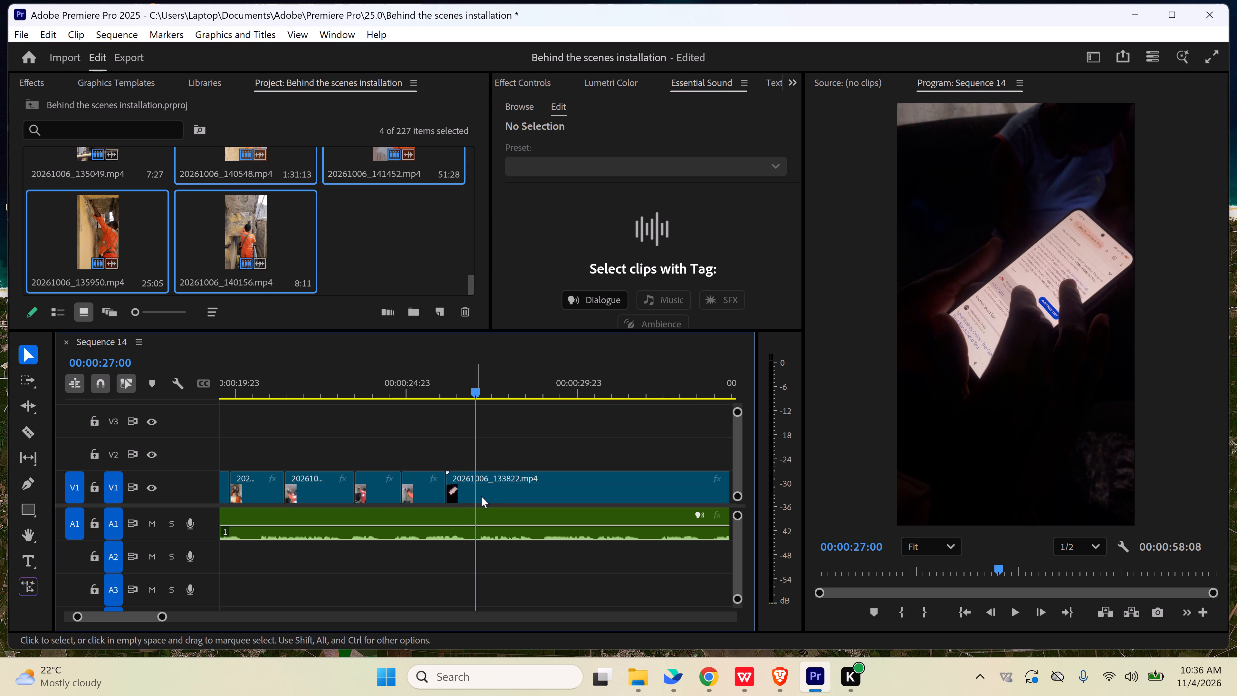
pyautogui.click(490, 496)
pyautogui.moveTo(449, 482); pyautogui.dragTo(477, 482)
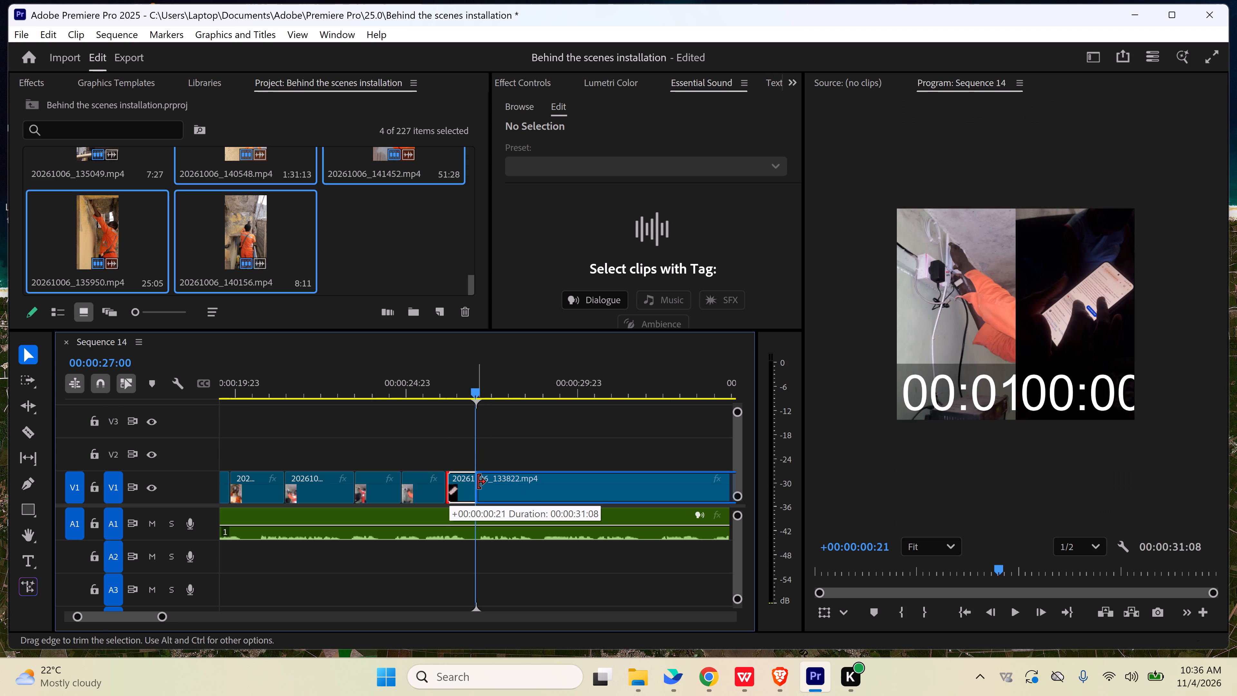
pyautogui.moveTo(533, 492); pyautogui.dragTo(507, 493)
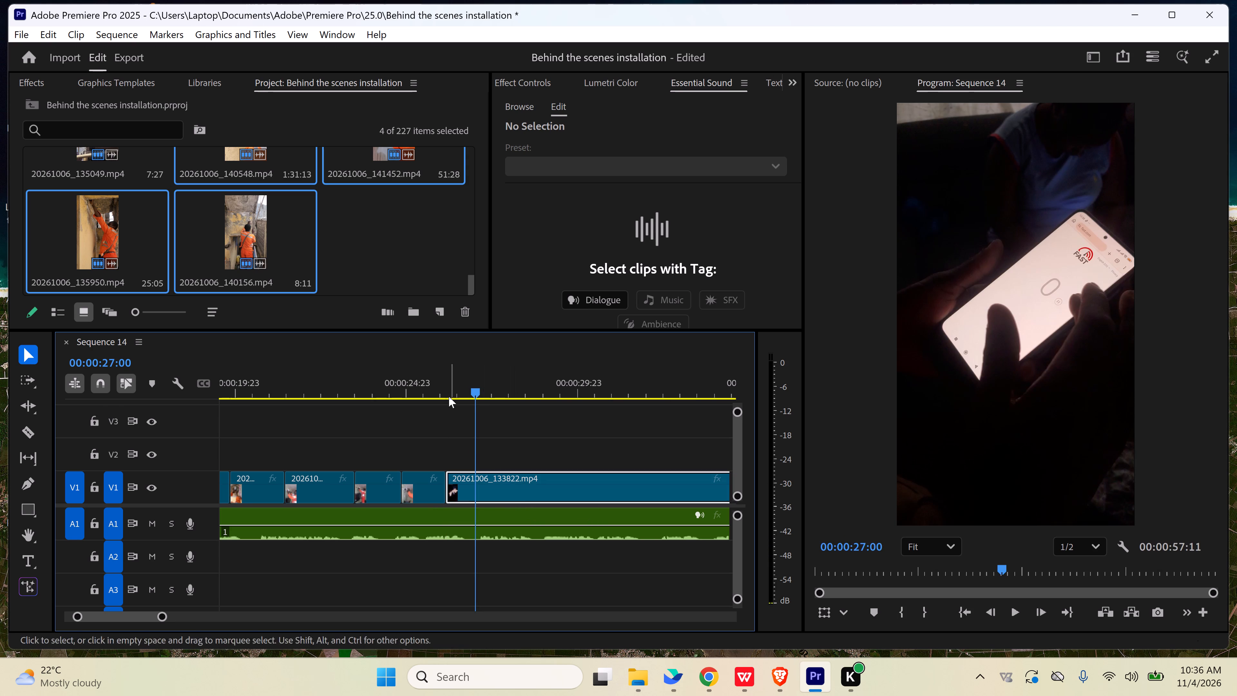
# Play across the join to the end of the A1 audio, split 20261006_133822 at 00:00:35:19 and delete the section after the cut.
pyautogui.click(446, 389)
pyautogui.press('space')
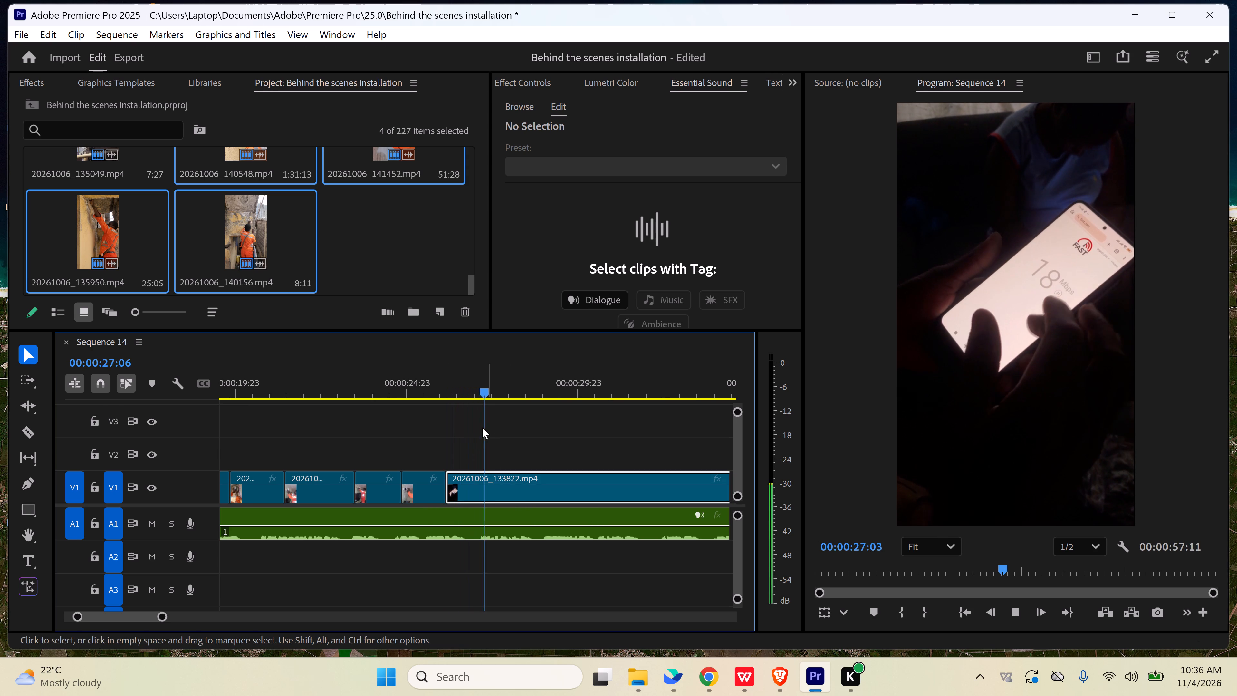
pyautogui.press('space')
pyautogui.click(429, 391)
pyautogui.press('space')
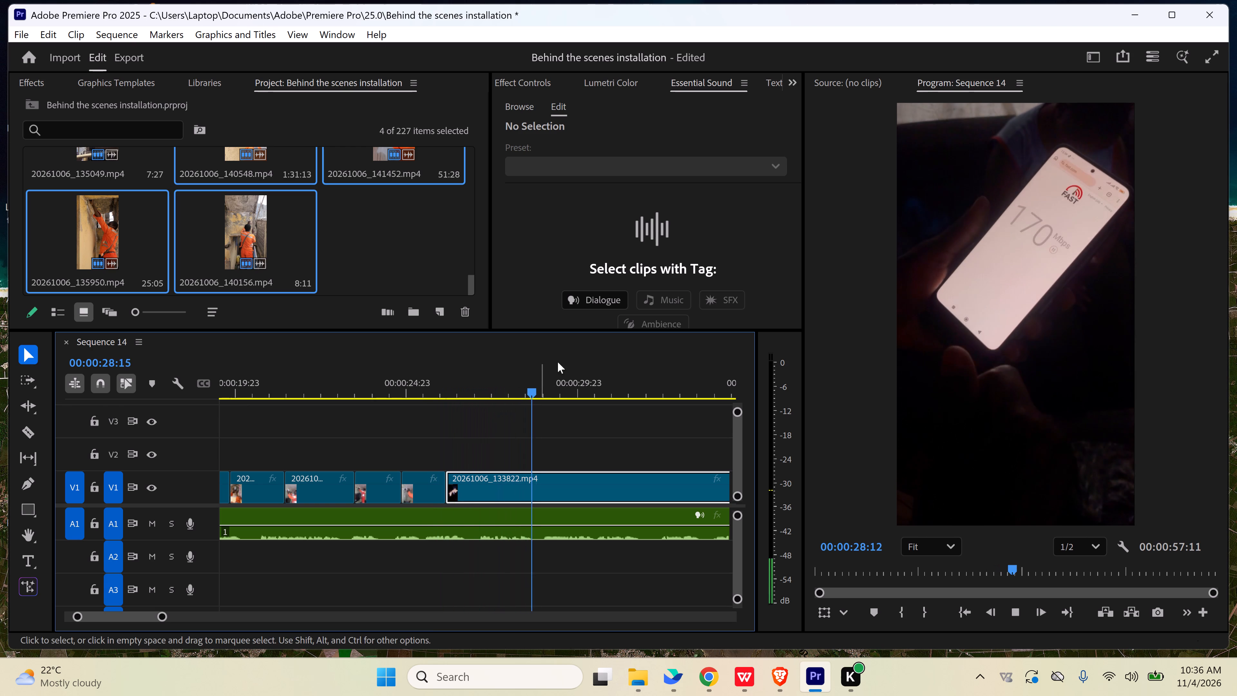
pyautogui.press('space')
pyautogui.moveTo(160, 615); pyautogui.dragTo(219, 617)
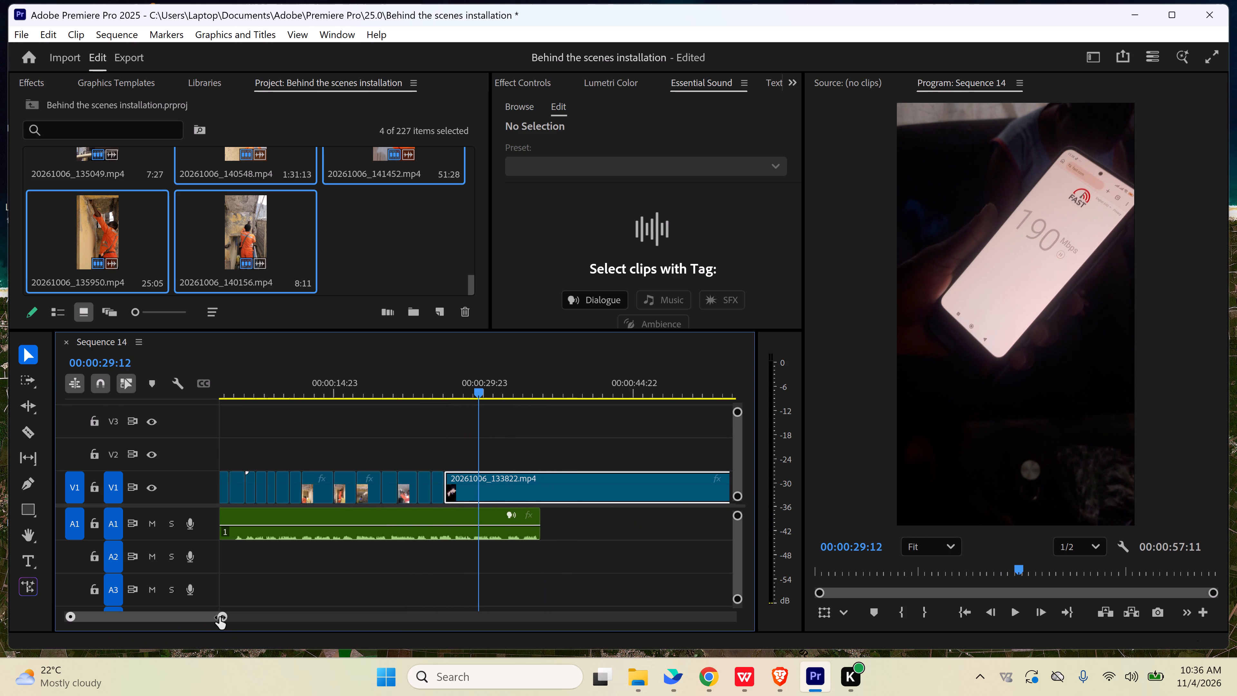
pyautogui.moveTo(219, 617); pyautogui.dragTo(227, 617)
pyautogui.press('space')
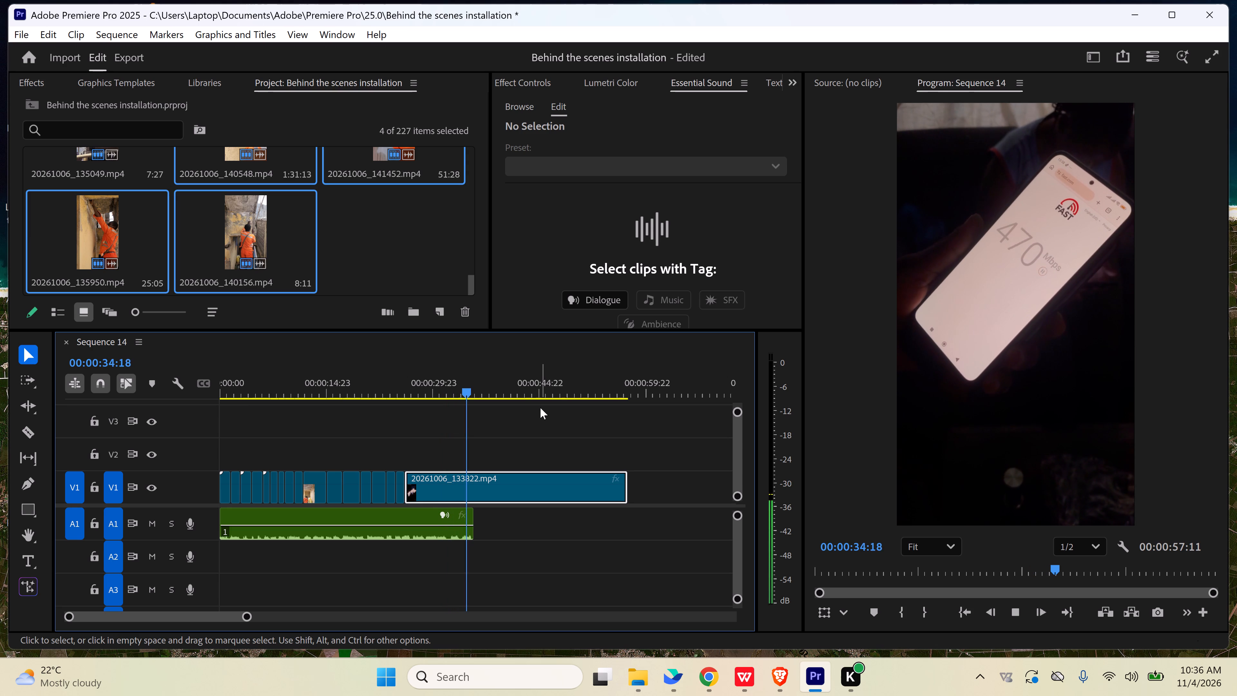
pyautogui.press('space')
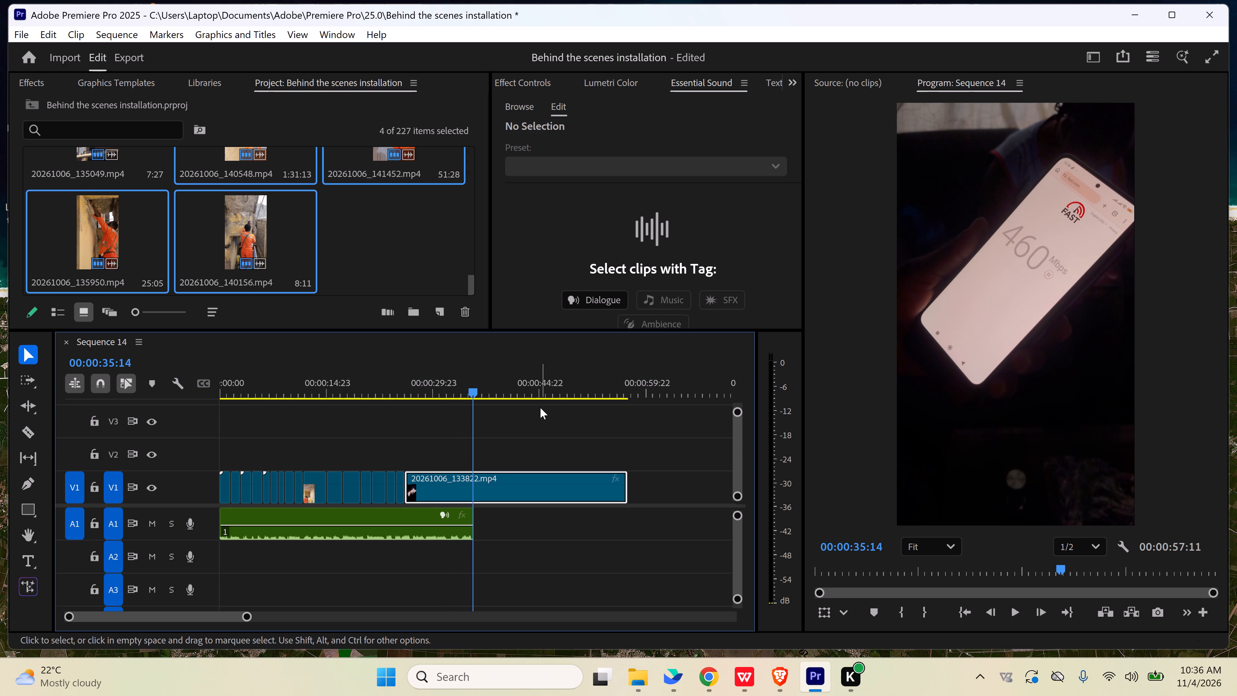
pyautogui.press('c')
pyautogui.click(475, 491)
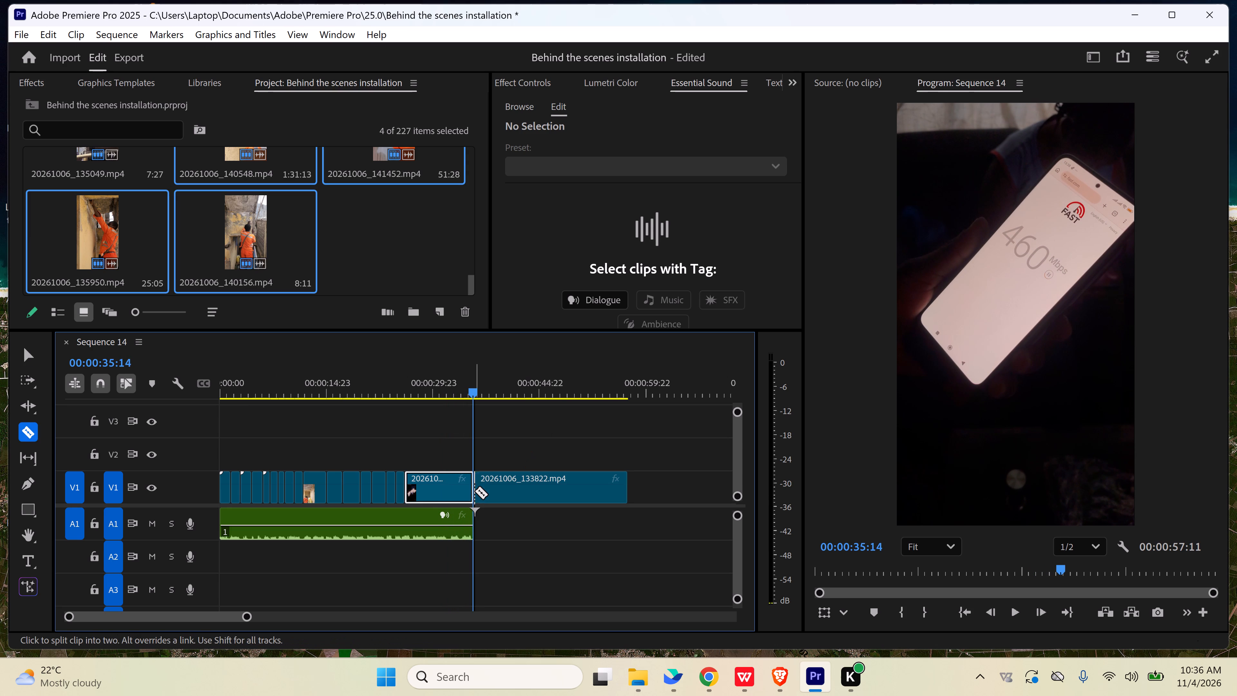
pyautogui.press('v')
pyautogui.click(537, 494)
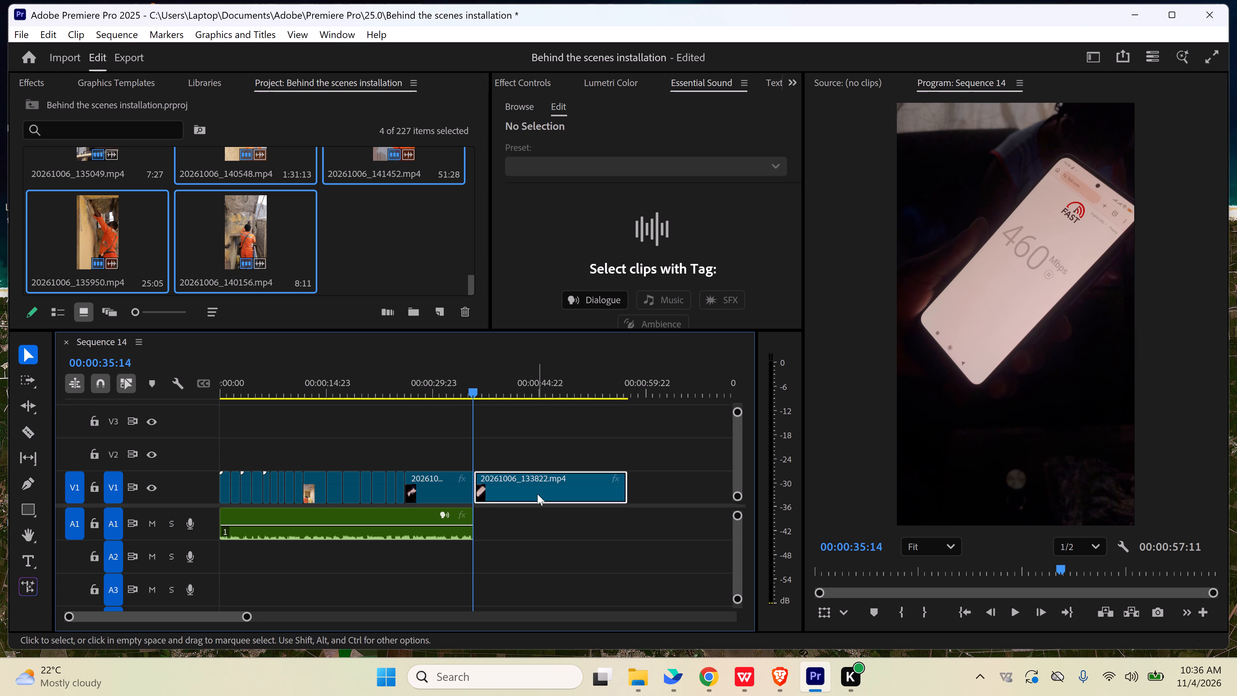
pyautogui.press('Delete')
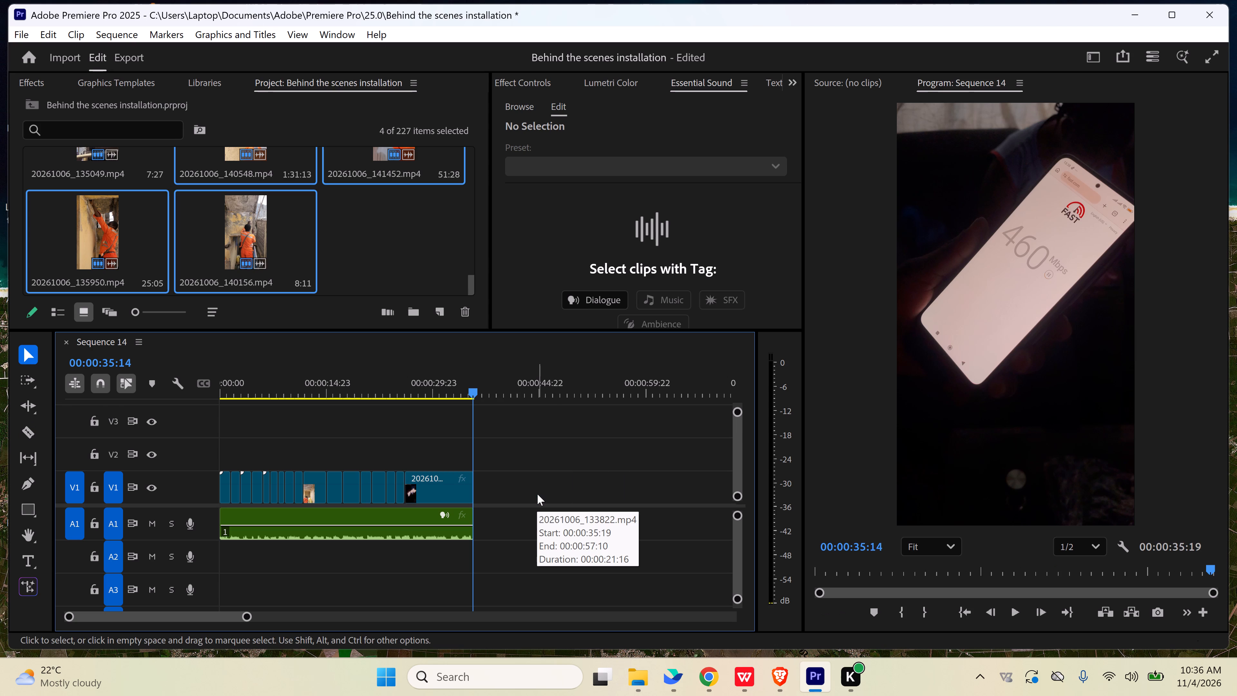
# Save the Behind the scenes installation project.
pyautogui.hotkey('ctrl', 's')
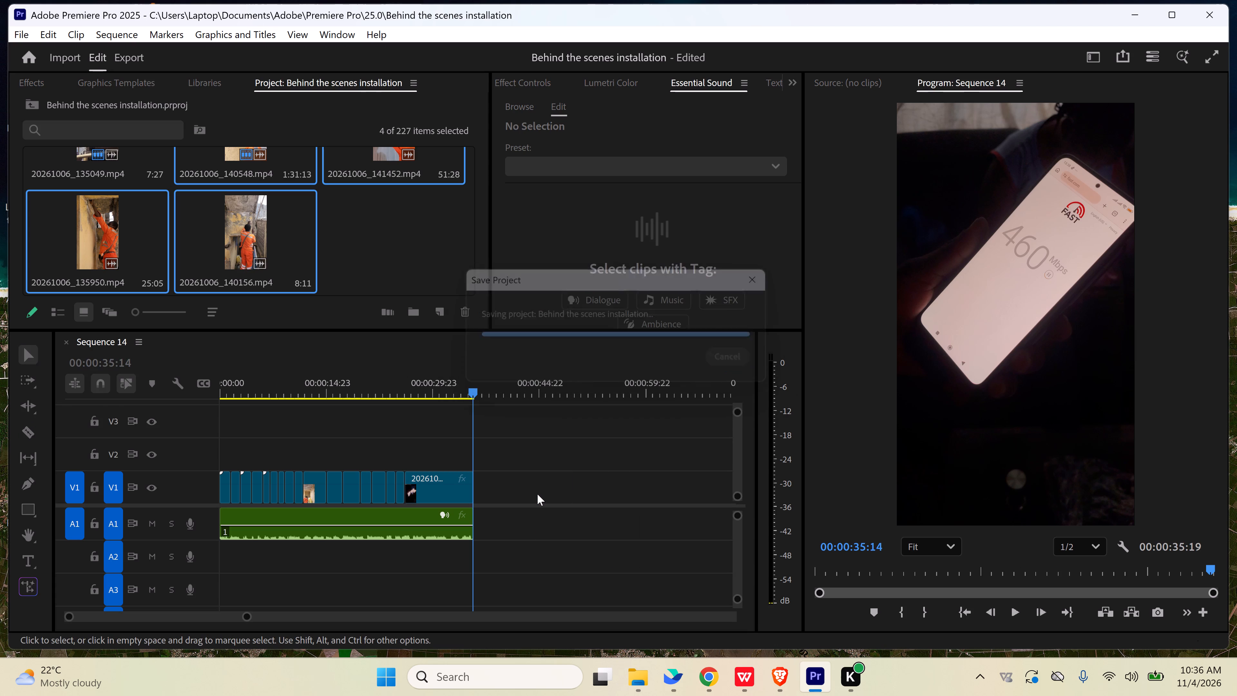
# Play Sequence 14 from the beginning to review the assembled cut.
pyautogui.press('Home')
pyautogui.press('space')
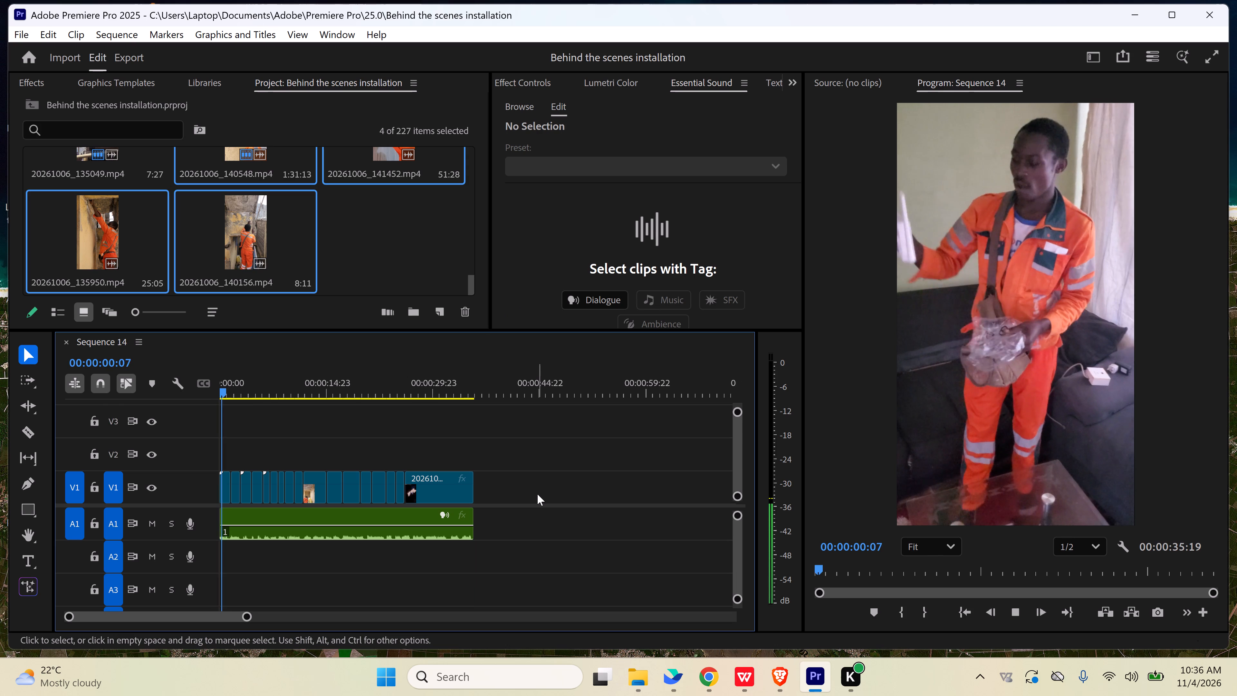
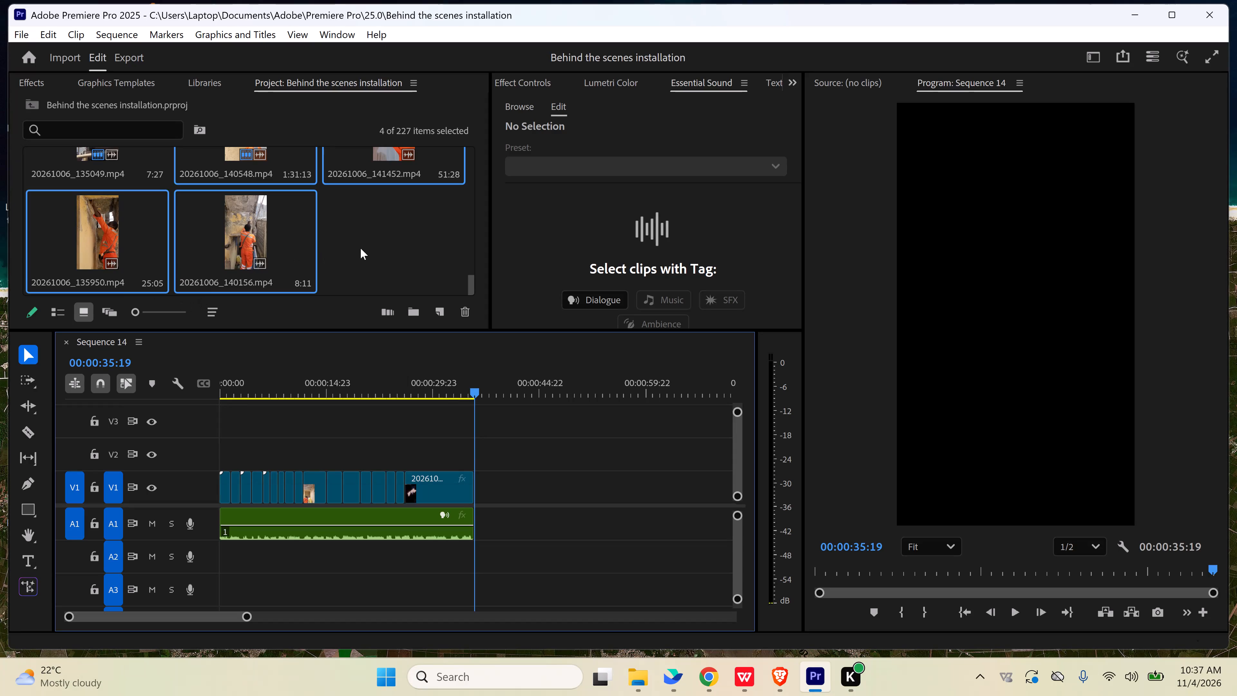
# Search the project items for "seq" and open Sequence 13.
pyautogui.click(379, 254)
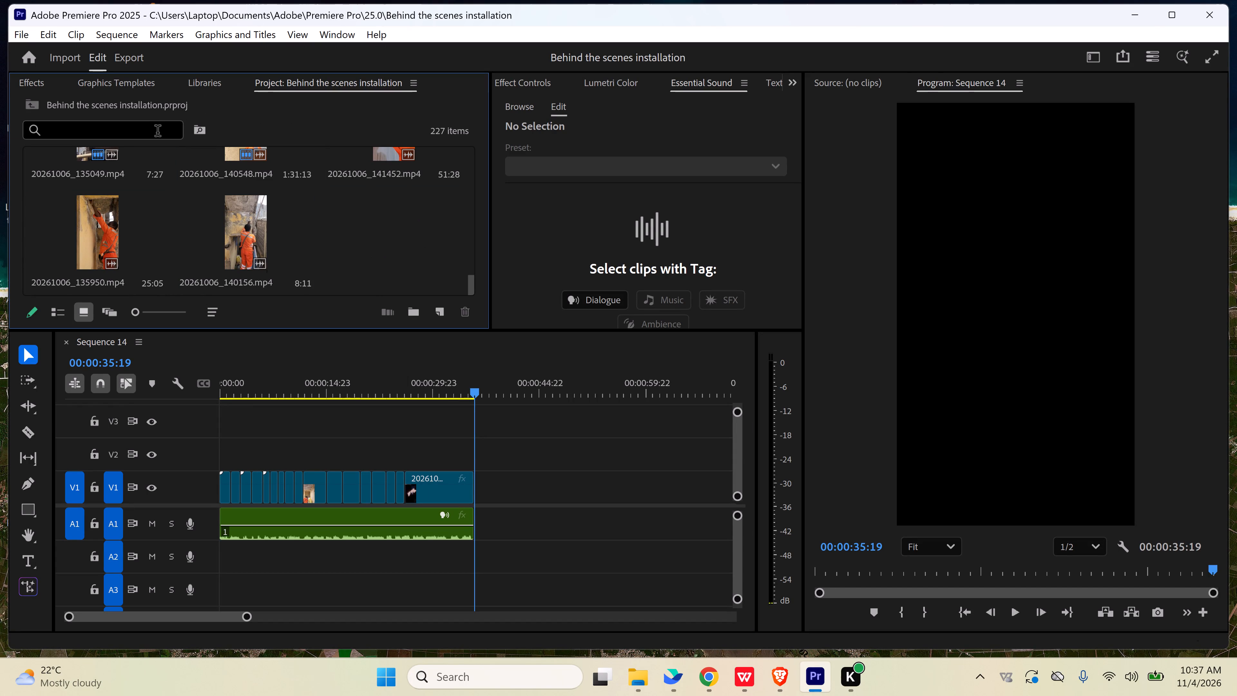
pyautogui.click(158, 132)
pyautogui.write('seq')
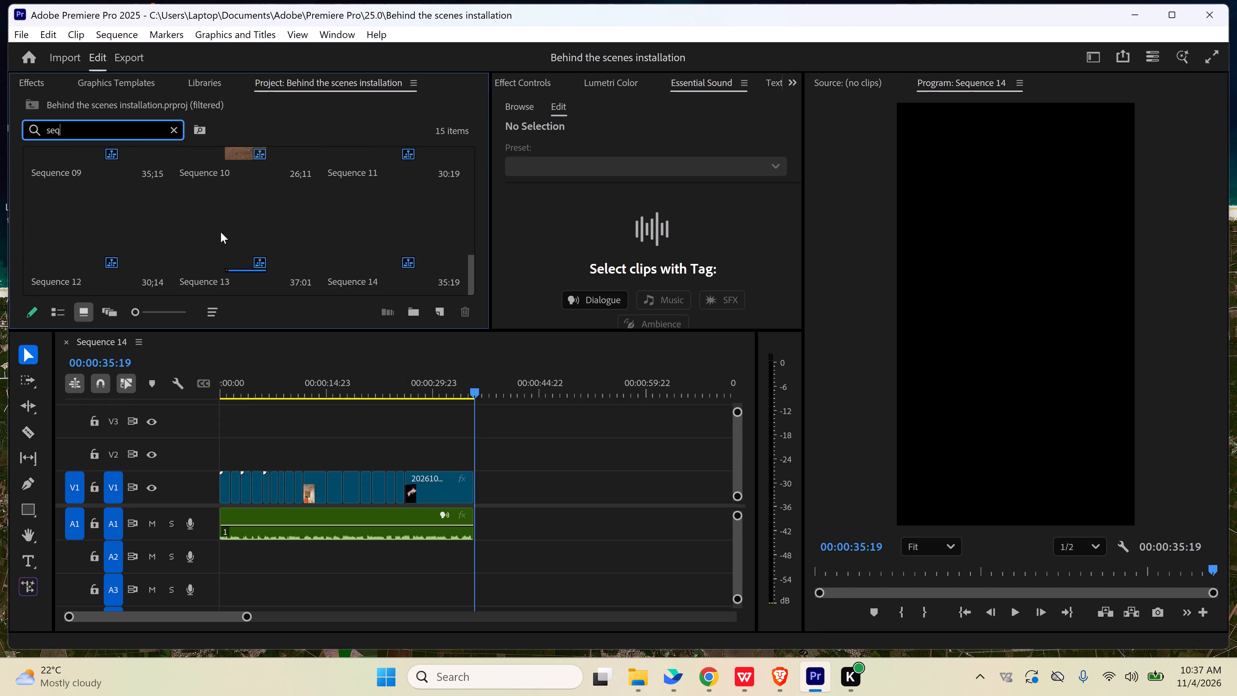
pyautogui.doubleClick(195, 239)
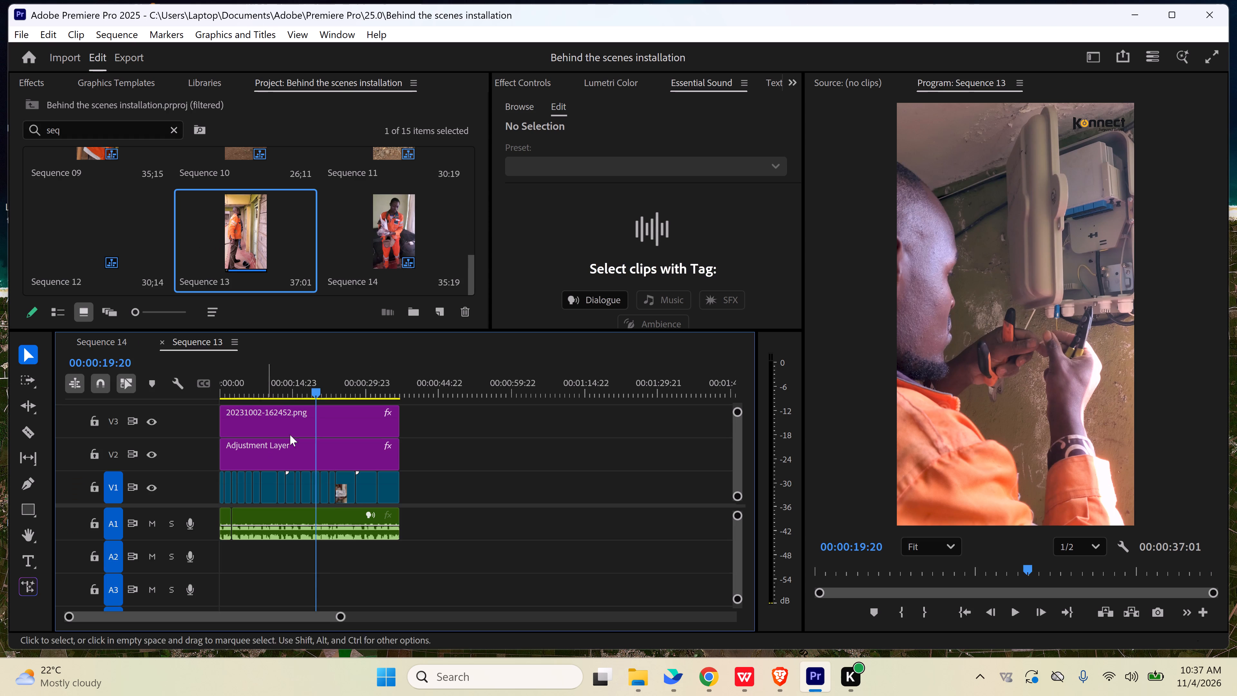
# Copy the 20231002-162452.png logo and the Adjustment Layer from Sequence 13 and paste them at the start of Sequence 14 on V3 and V2.
pyautogui.moveTo(422, 419); pyautogui.dragTo(385, 451)
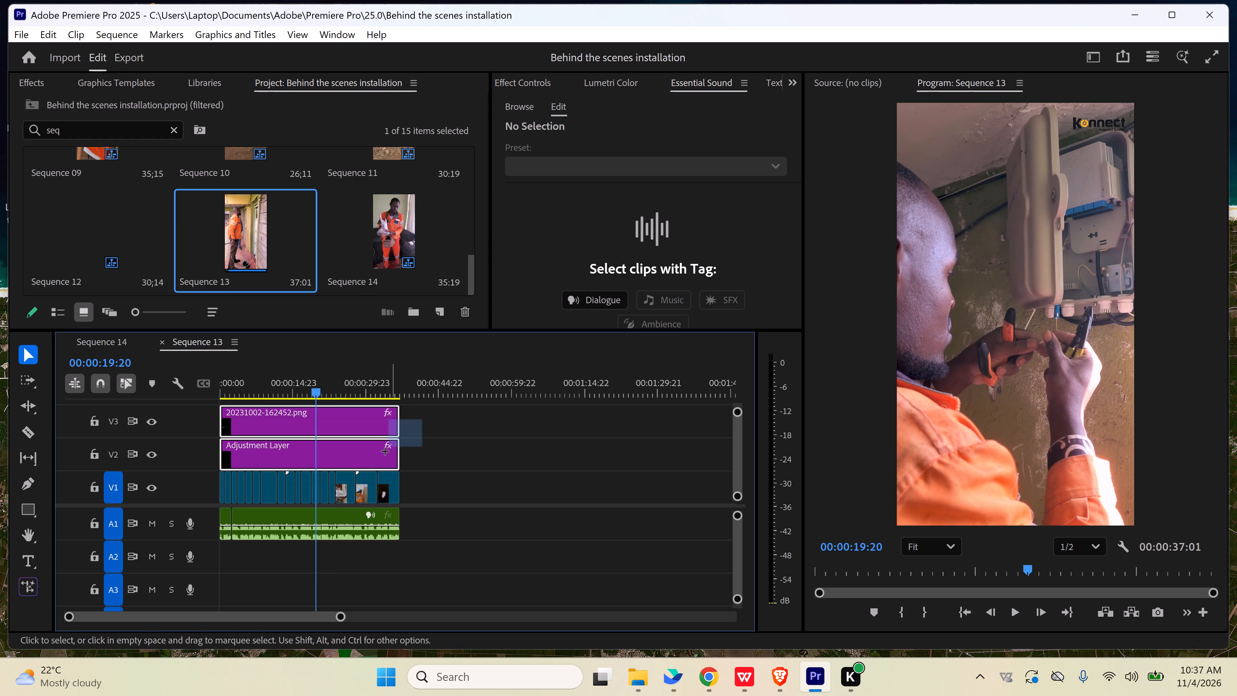
pyautogui.moveTo(385, 451); pyautogui.dragTo(385, 451)
pyautogui.hotkey('ctrl', 'c')
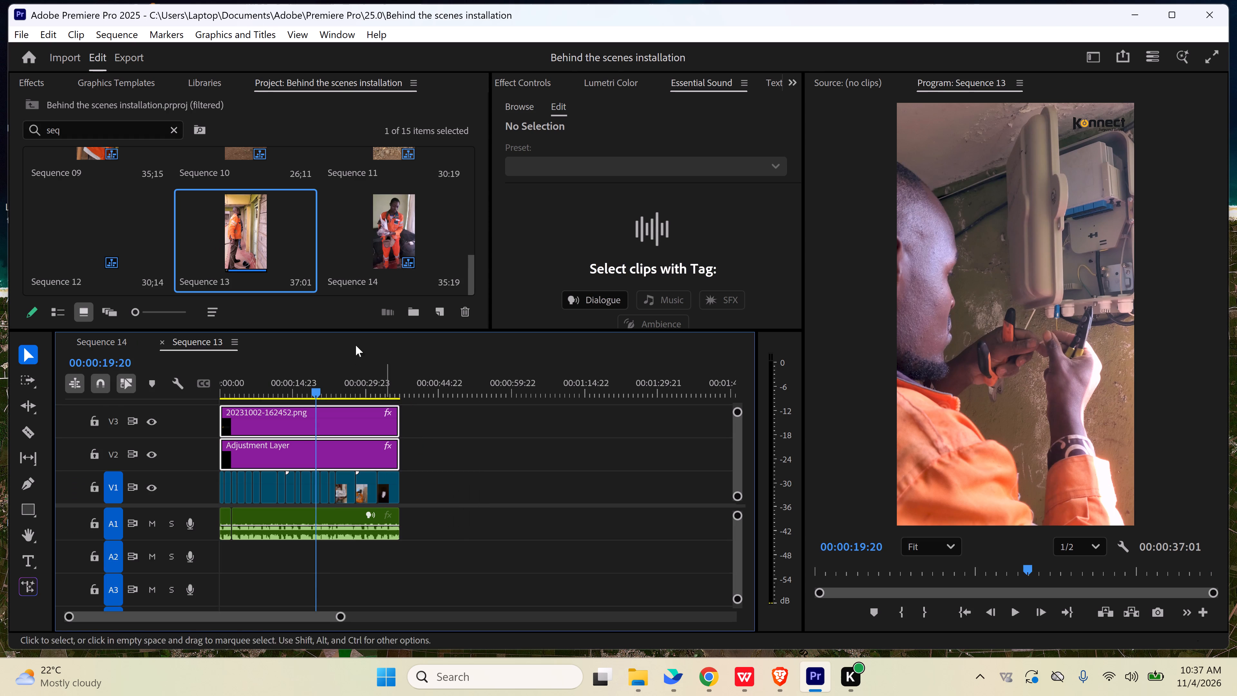
pyautogui.moveTo(113, 344); pyautogui.dragTo(219, 348)
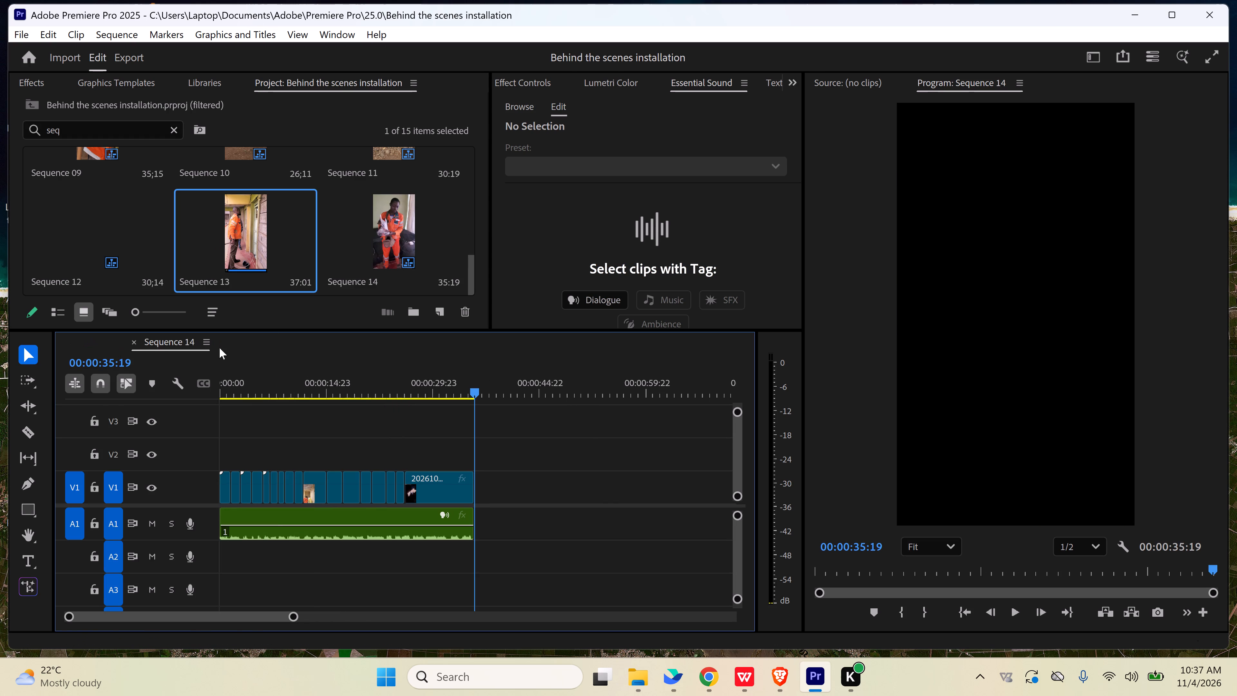
pyautogui.moveTo(219, 348); pyautogui.dragTo(234, 348)
pyautogui.click(315, 384)
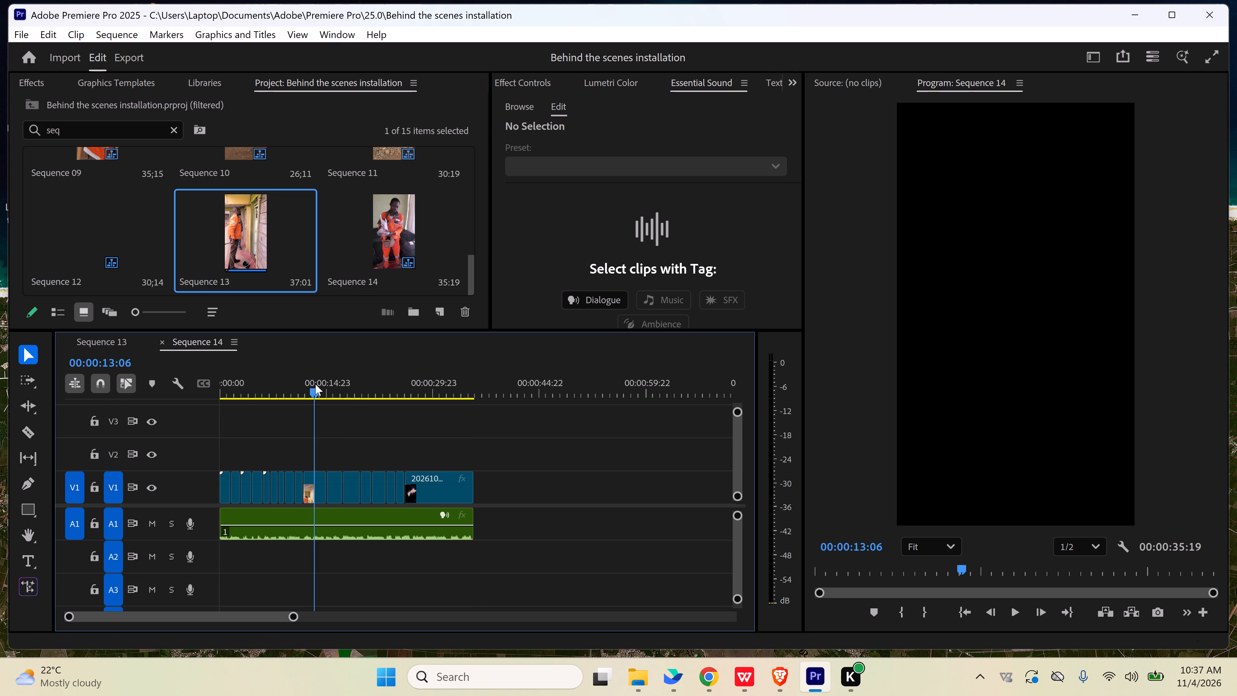
pyautogui.press('Home')
pyautogui.hotkey('ctrl', 'v')
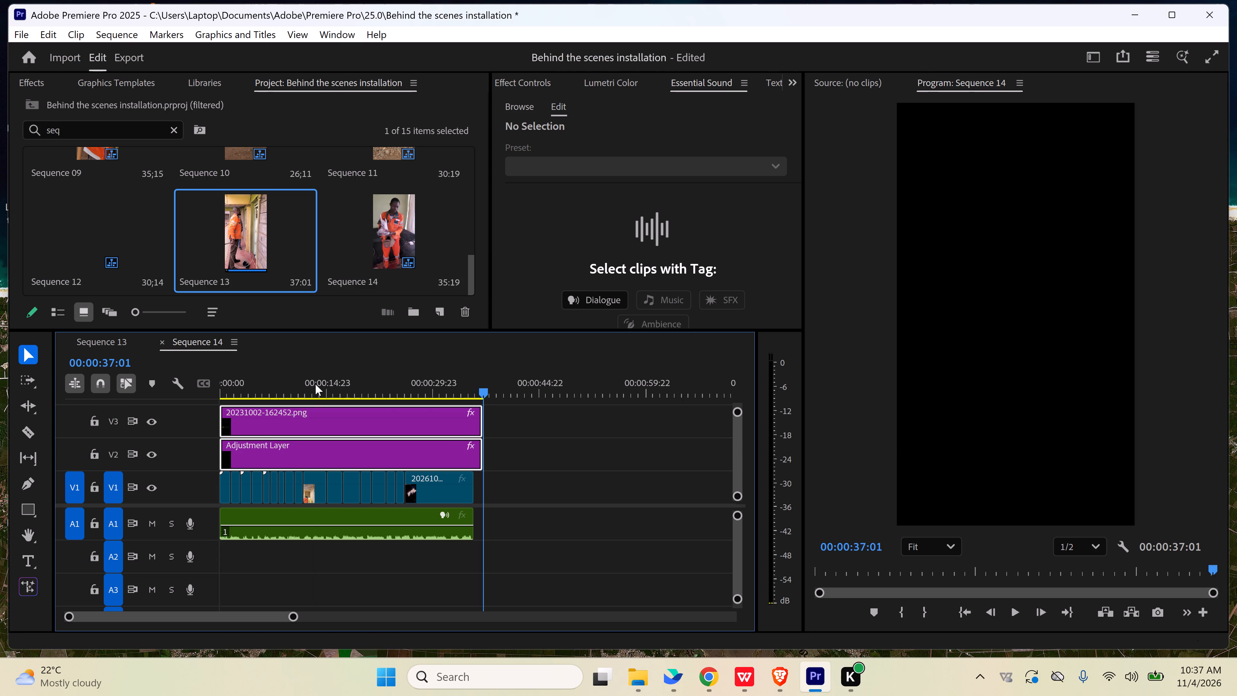
# Trim the ends of the pasted logo and Adjustment Layer to 00:00:35:19, level with the V1 footage, and spot-check two frames.
pyautogui.moveTo(477, 420); pyautogui.dragTo(470, 420)
pyautogui.click(455, 377)
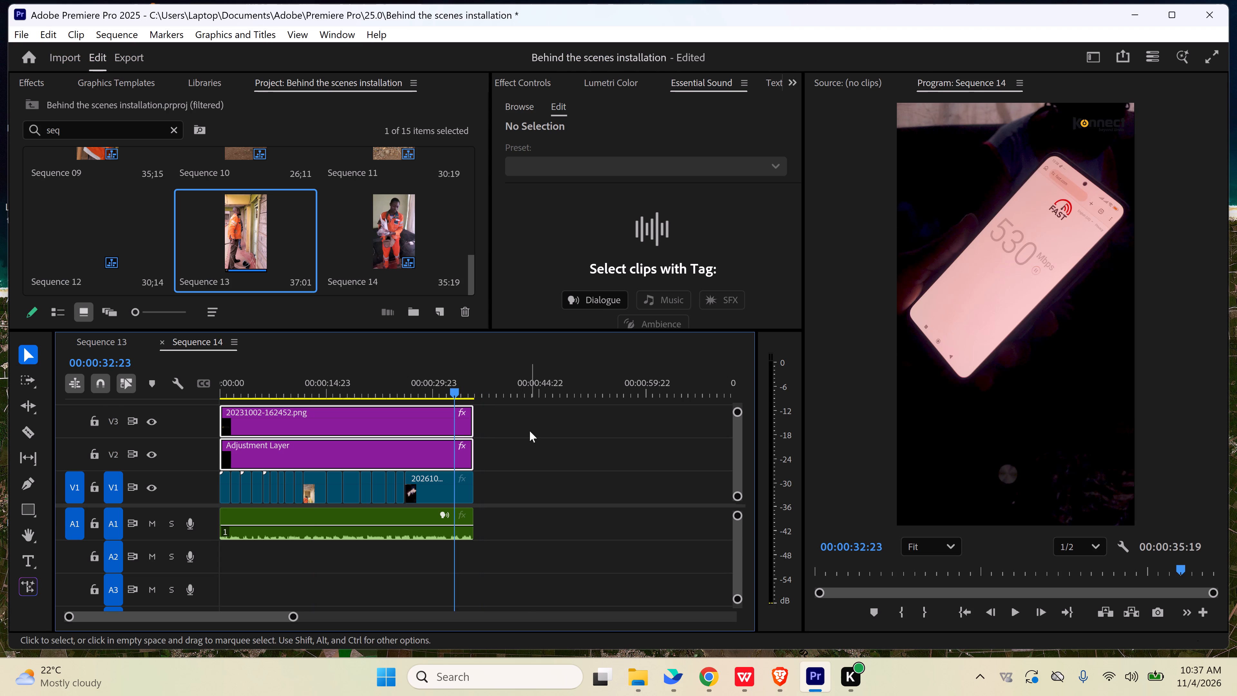
pyautogui.click(352, 378)
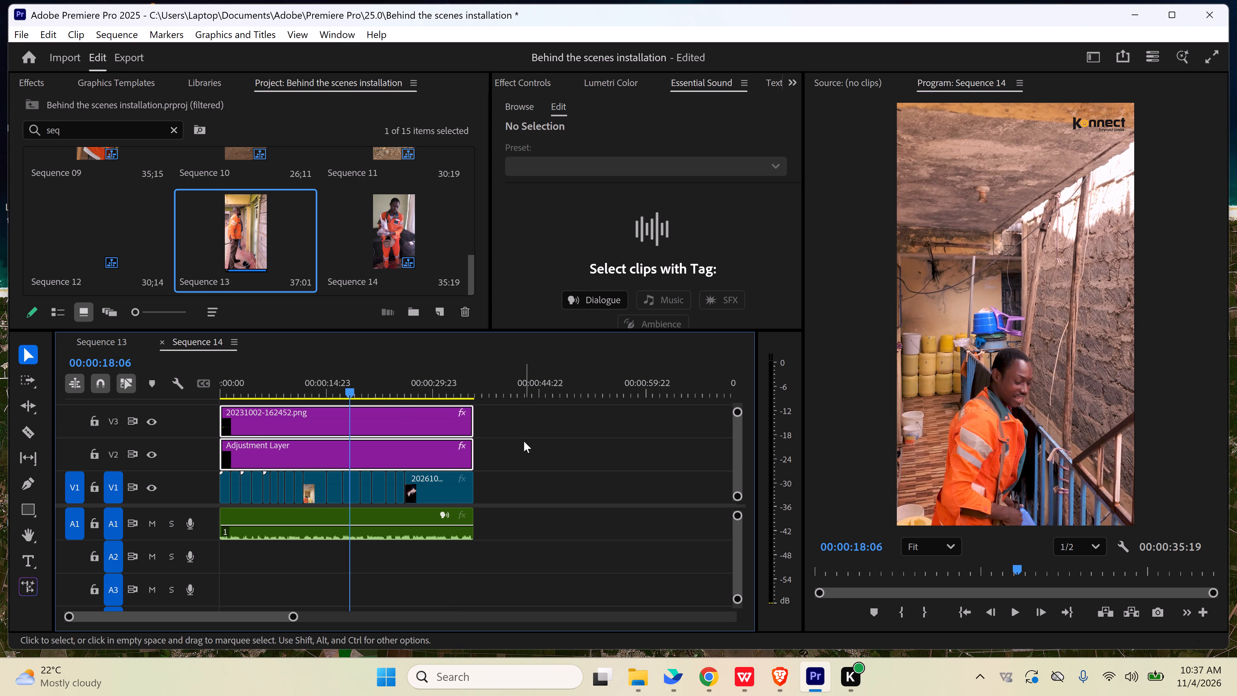
pyautogui.click(529, 443)
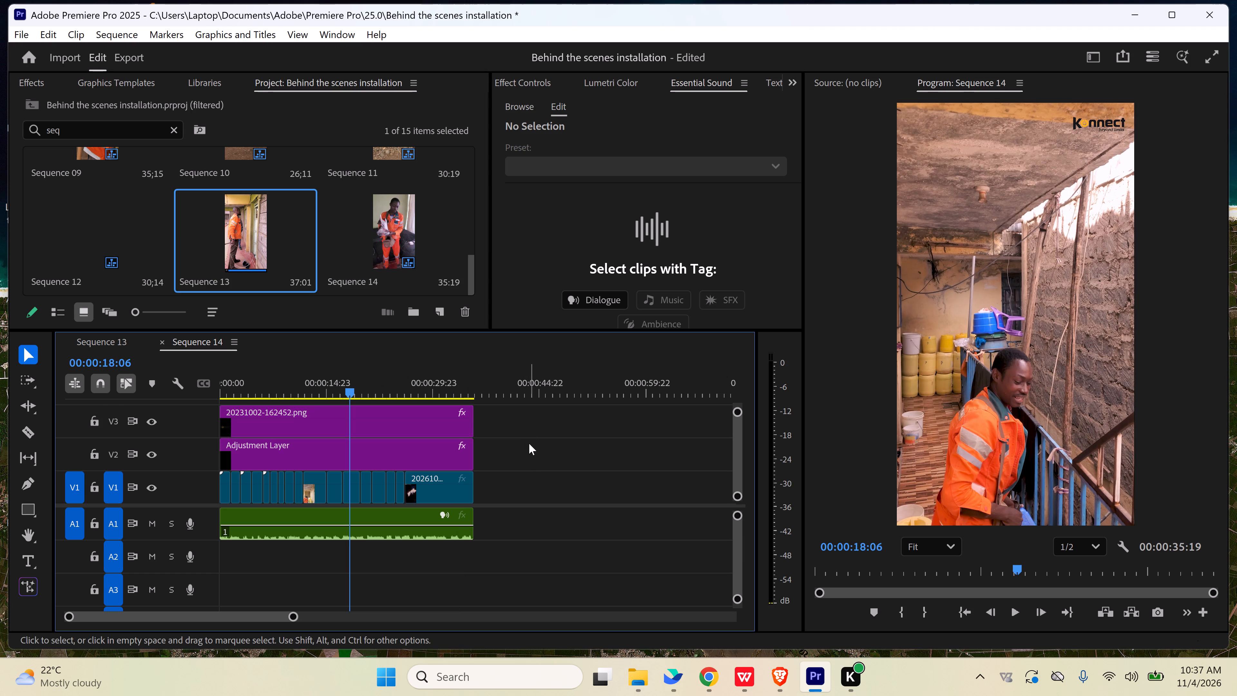
# Return the playhead to the start of Sequence 14 and save the project.
pyautogui.press('Home')
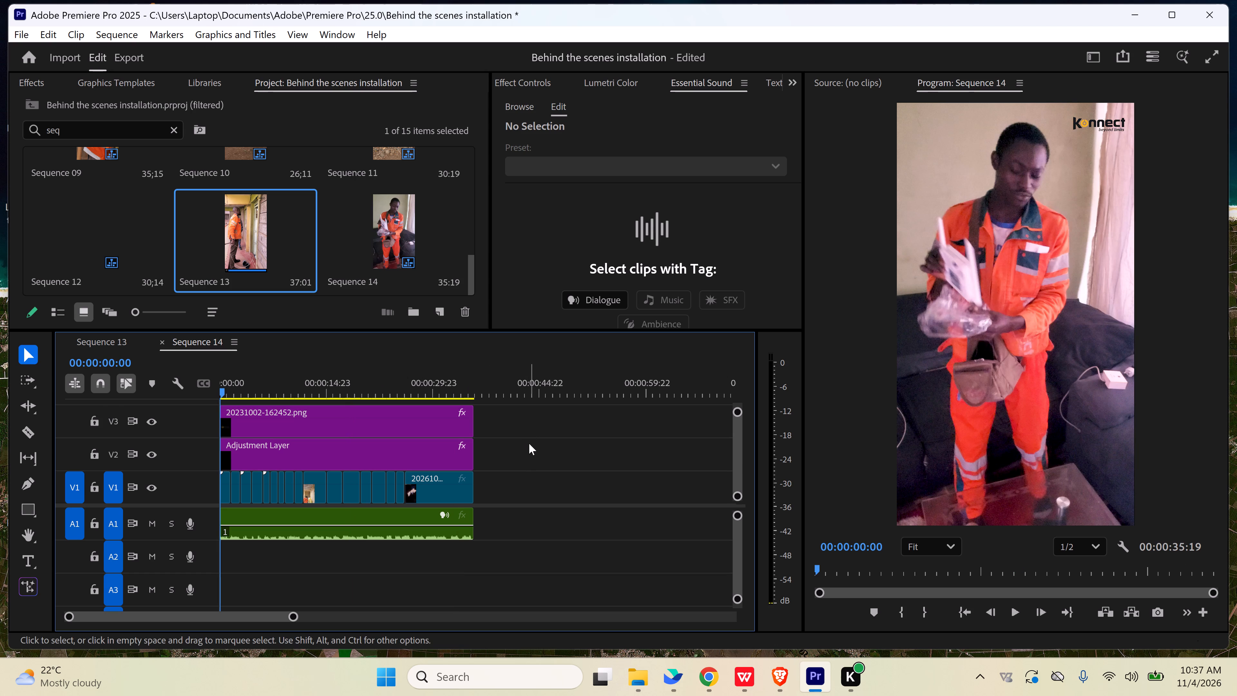
pyautogui.hotkey('ctrl', 's')
# Play Sequence 14 from the beginning to review the cut with the logo and adjustment layer applied.
pyautogui.press('space')
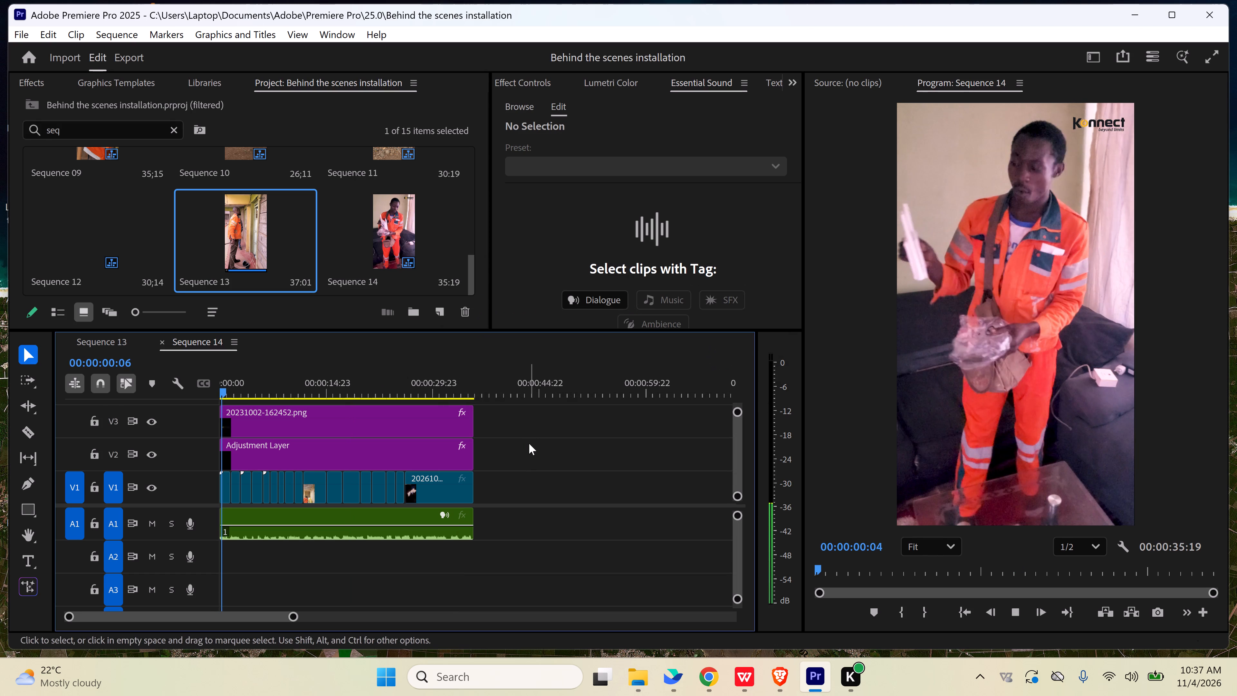
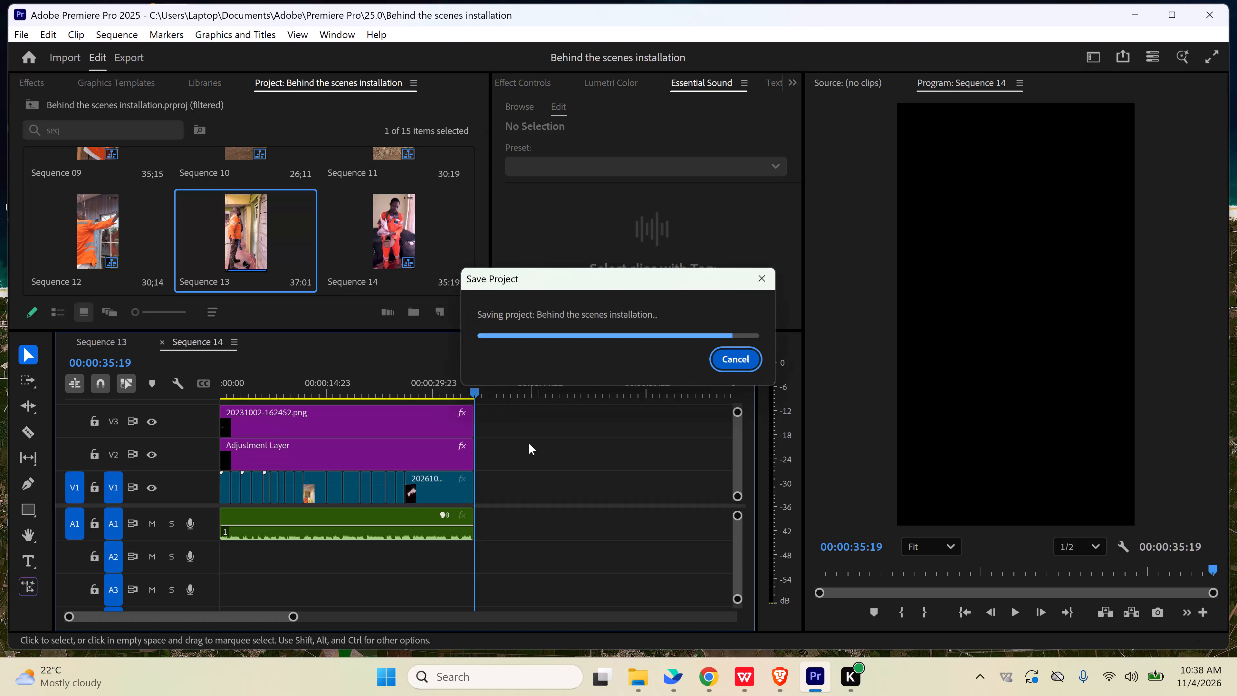
# Select the last V1 clip in Sequence 14 and save the project.
pyautogui.click(445, 494)
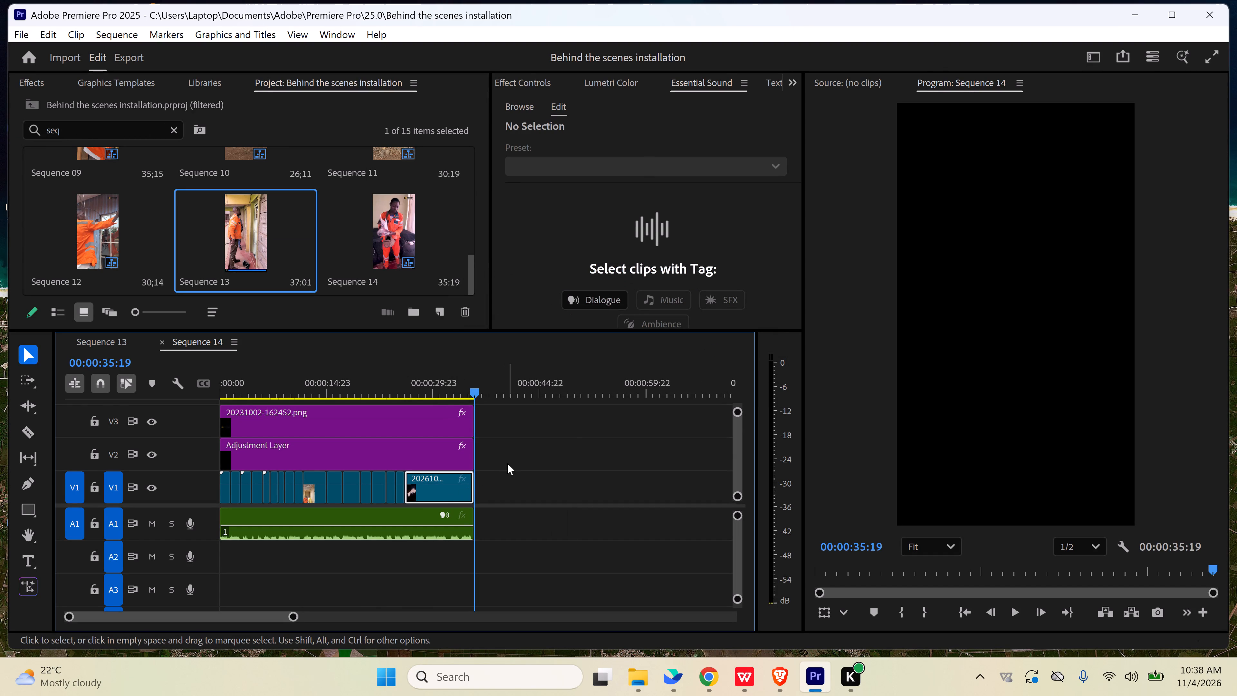
pyautogui.hotkey('ctrl', 's')
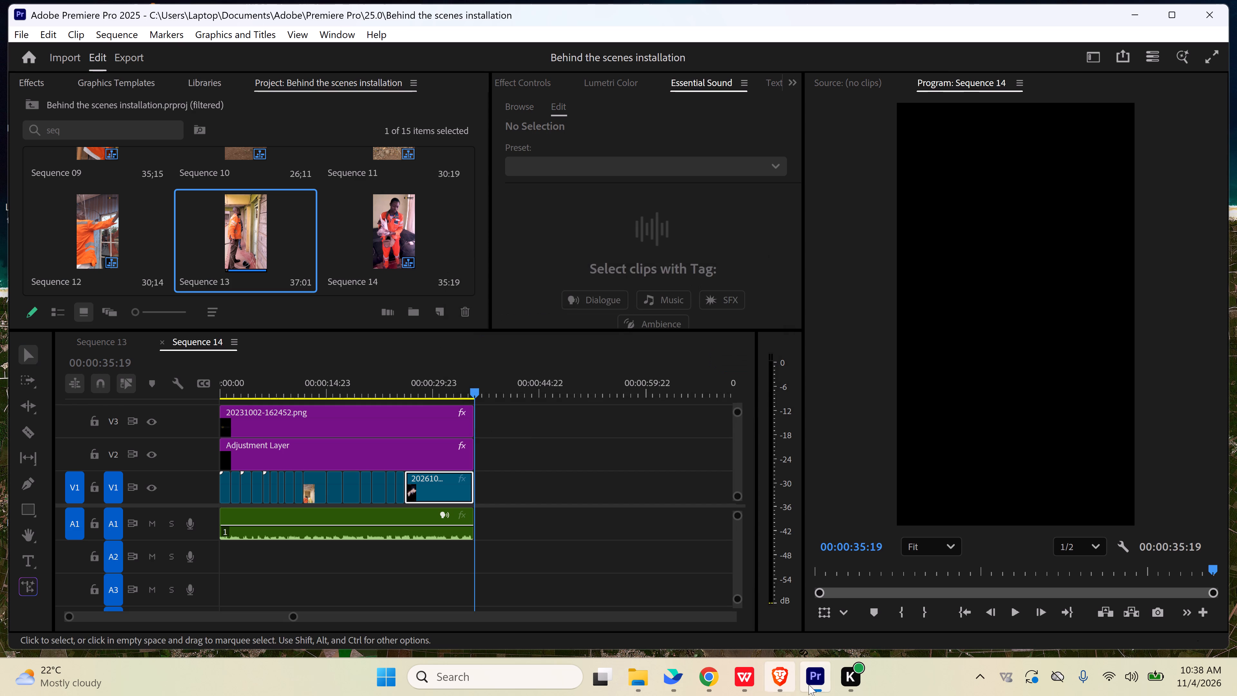
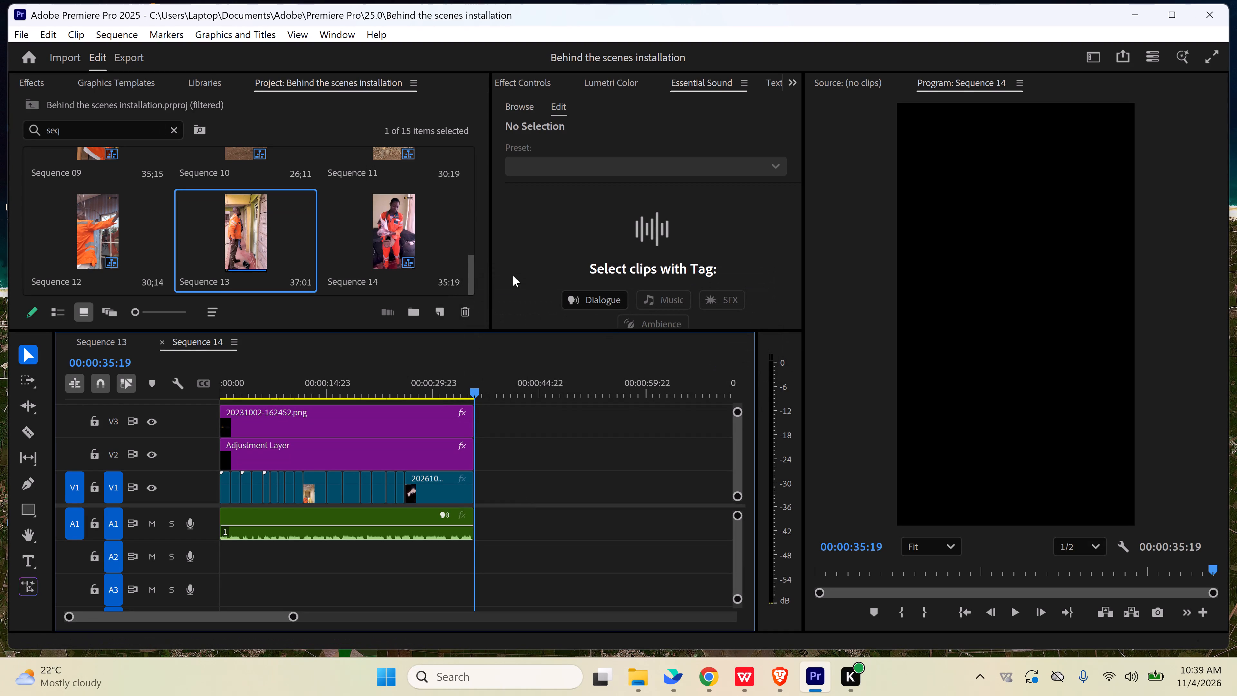
# Close the Behind the scenes installation project.
pyautogui.click(24, 34)
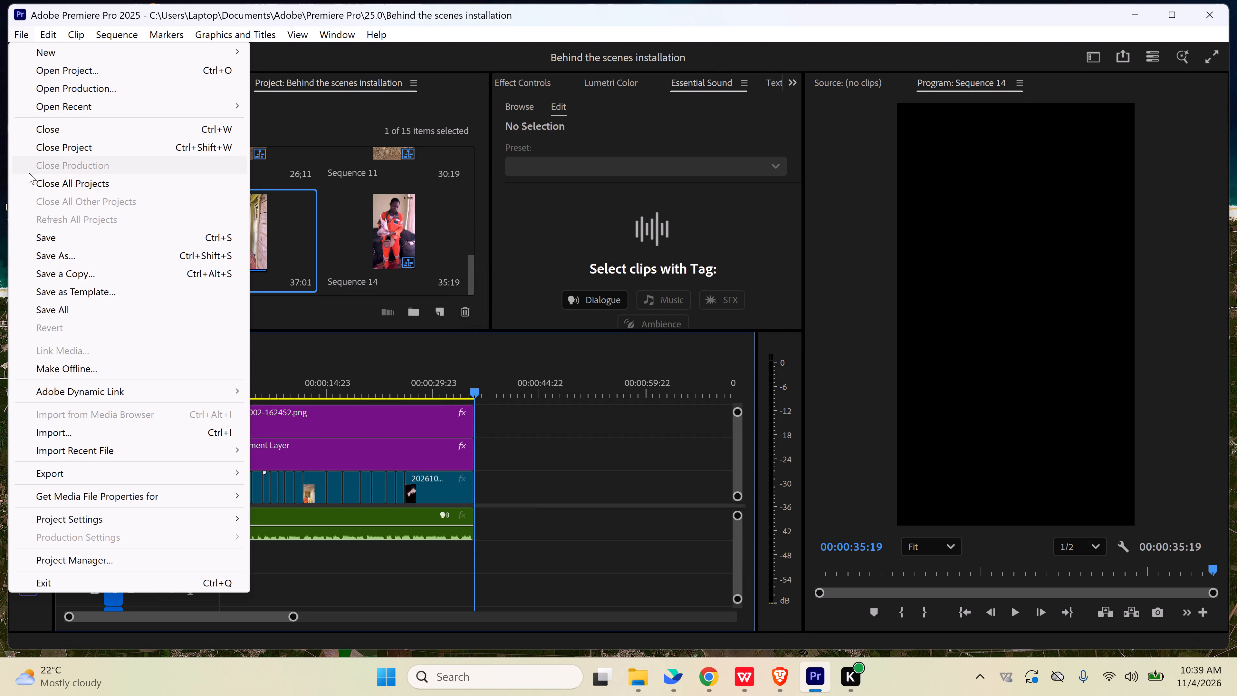
pyautogui.click(48, 149)
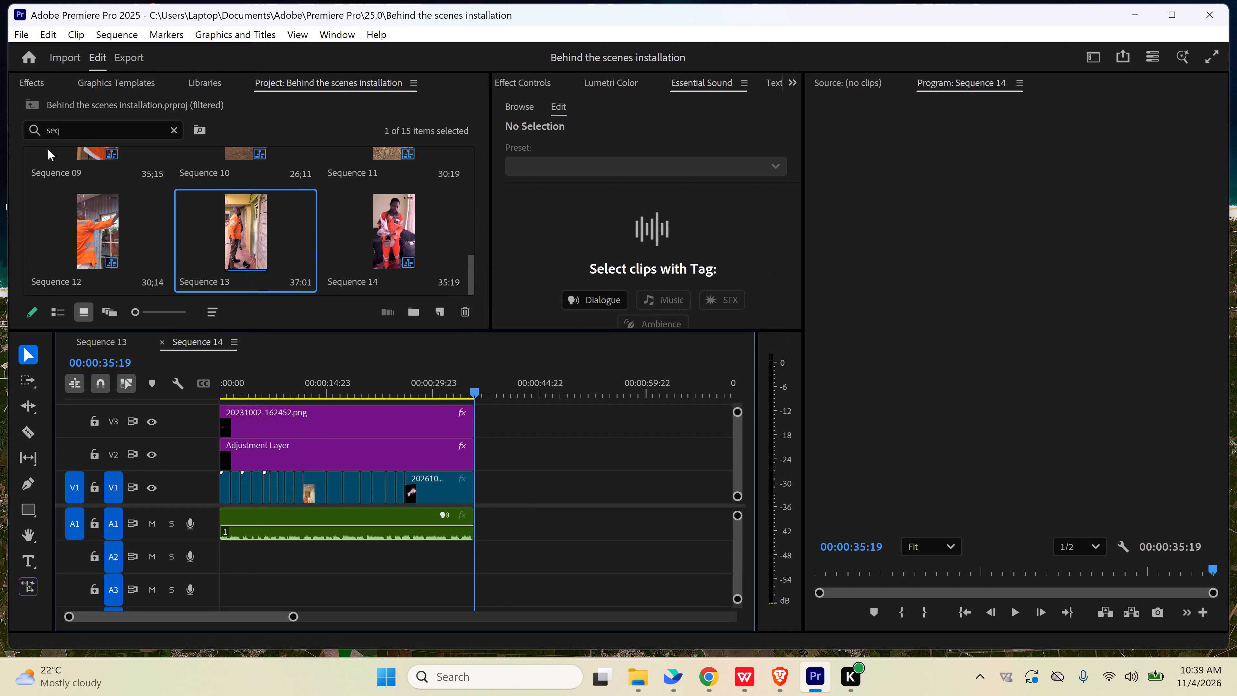